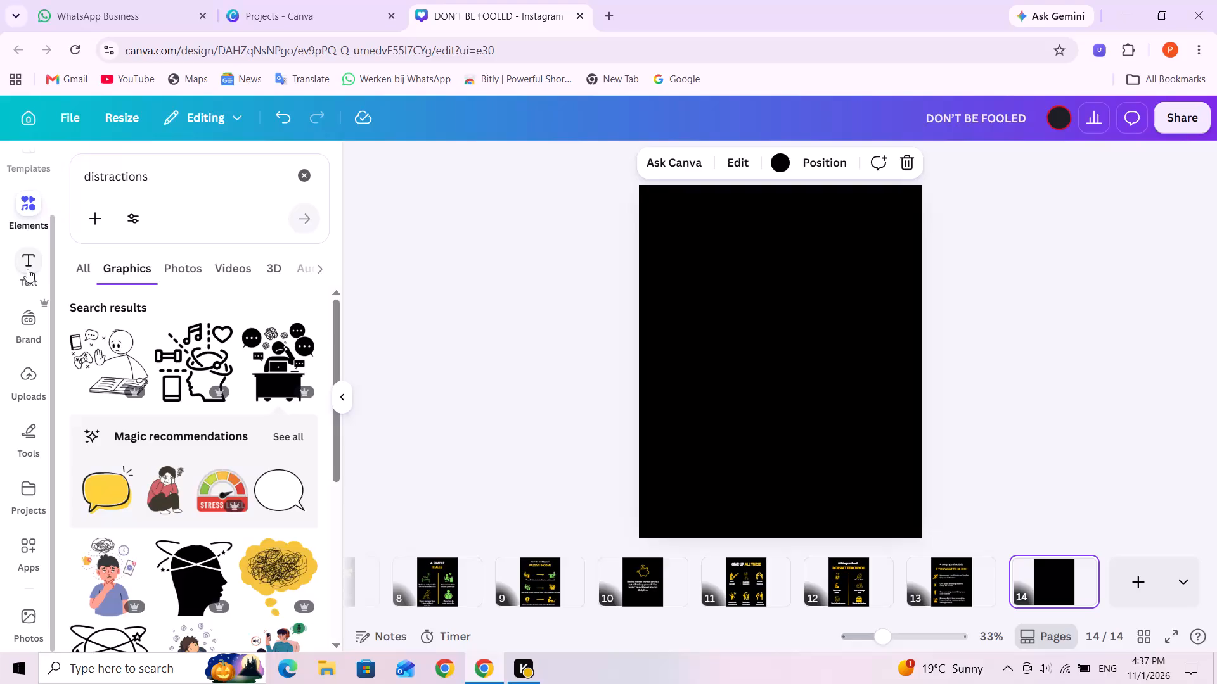
# Add a subheading text box to page 14 reading "6 secrets of" with "GETTING RICH" on a second line.
pyautogui.click(27, 269)
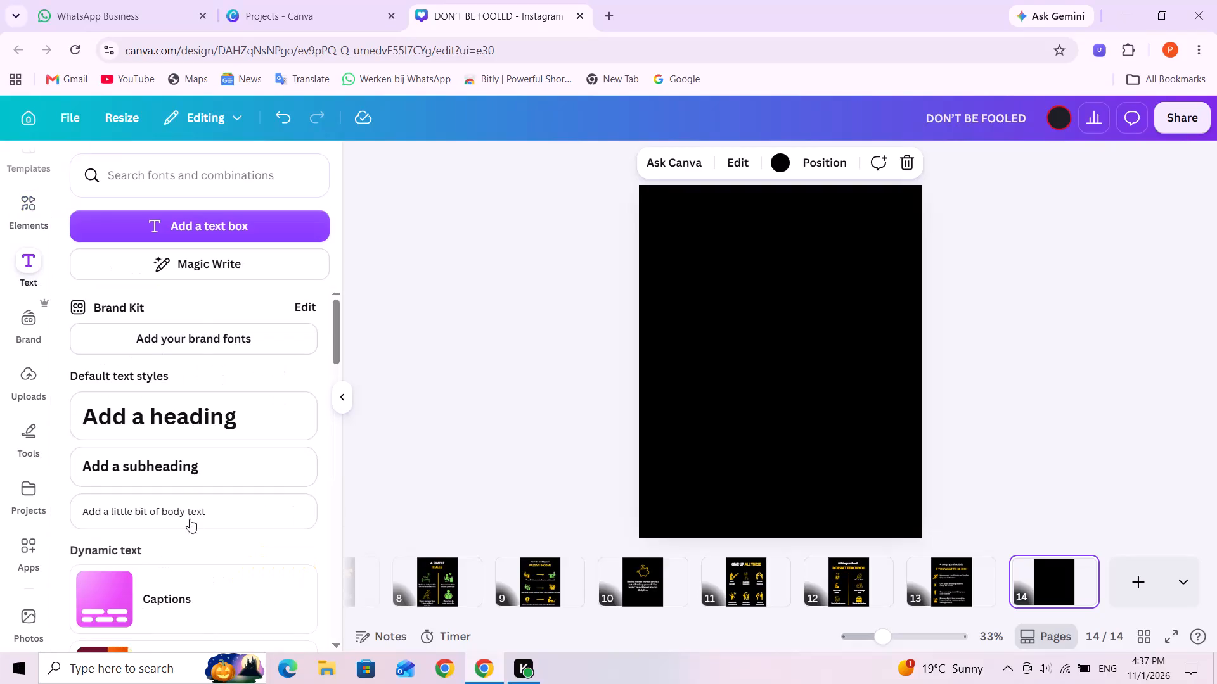
pyautogui.click(193, 480)
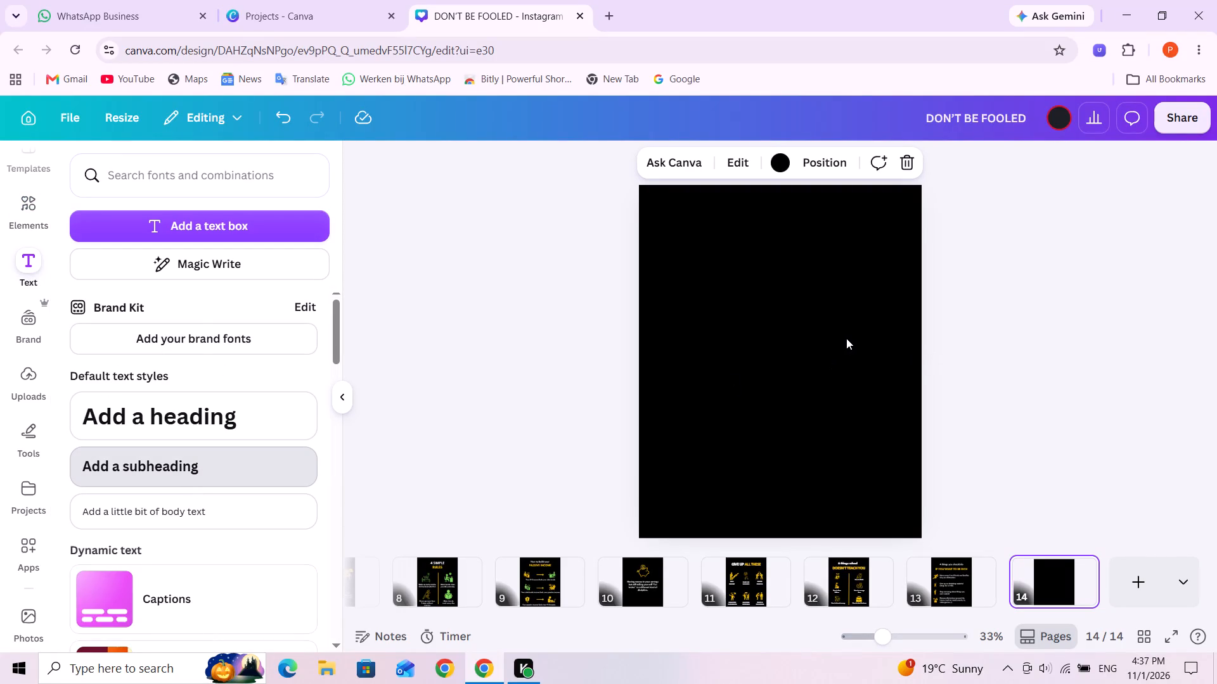
pyautogui.press('6')
pyautogui.press('space')
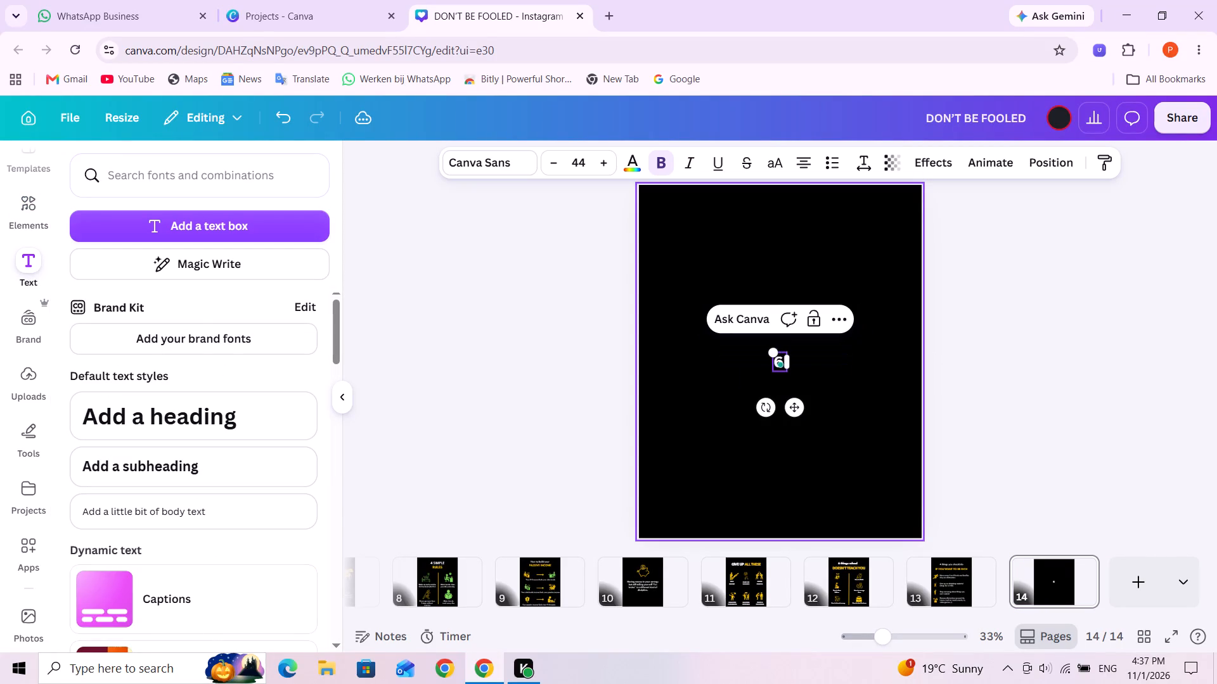
pyautogui.write('secrets of')
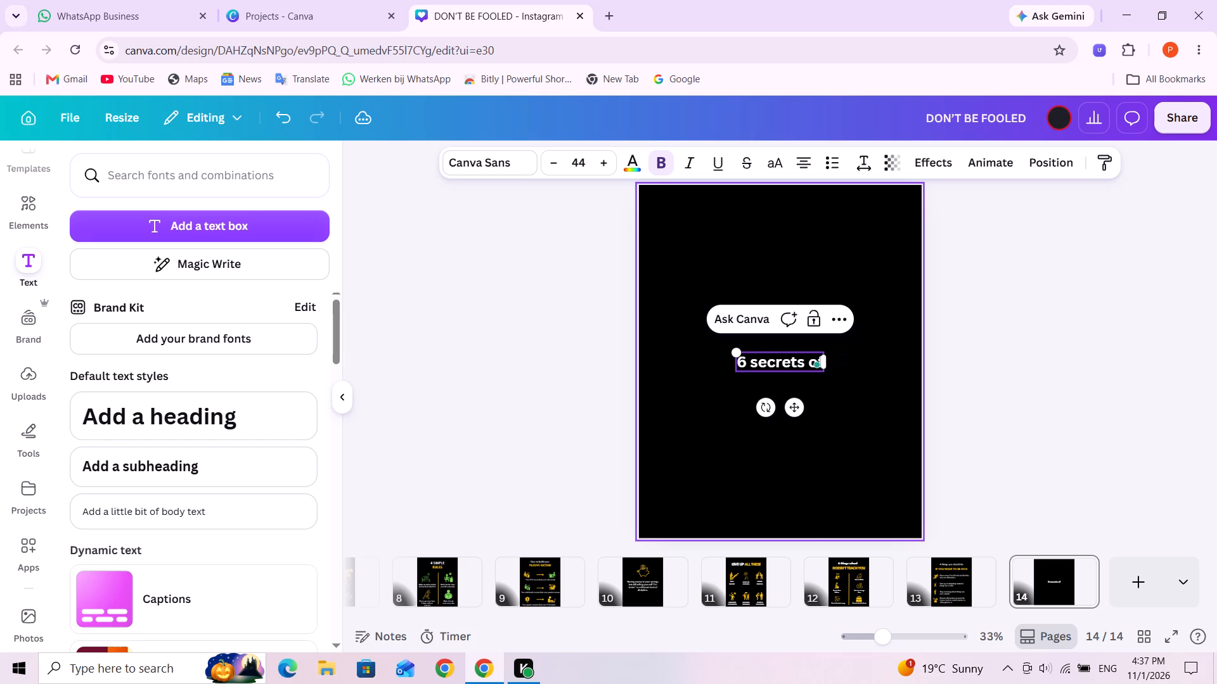
pyautogui.press('Return')
pyautogui.press('g')
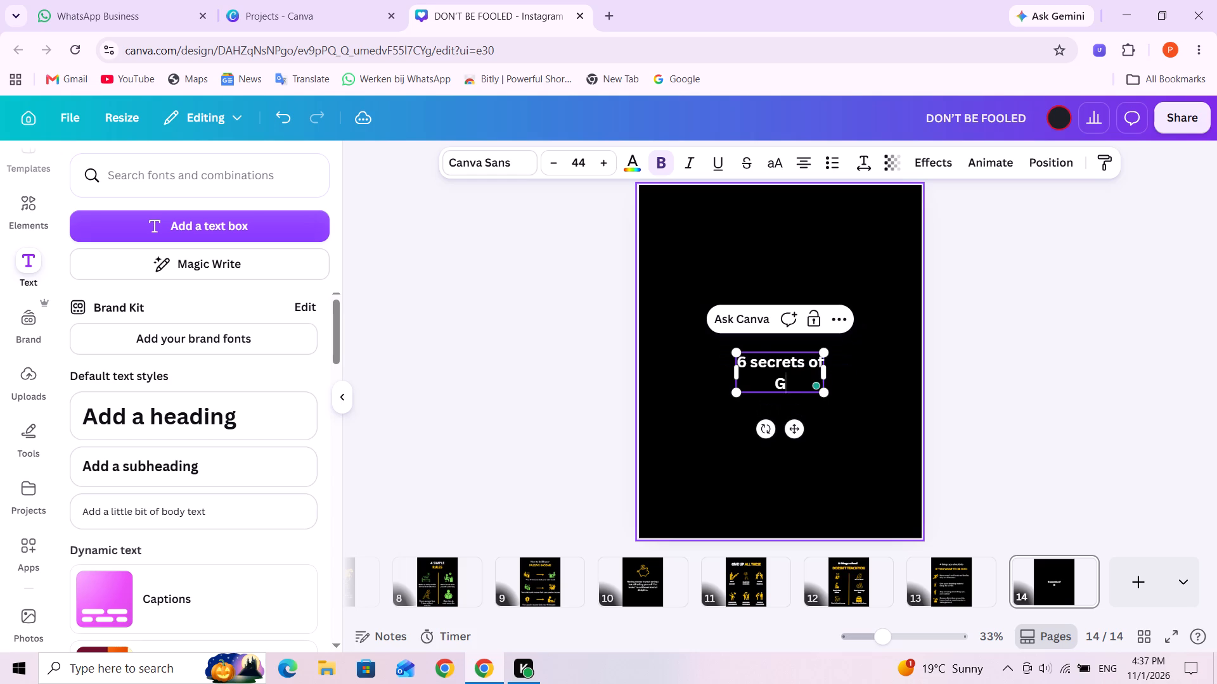
pyautogui.write('ETTING RICH')
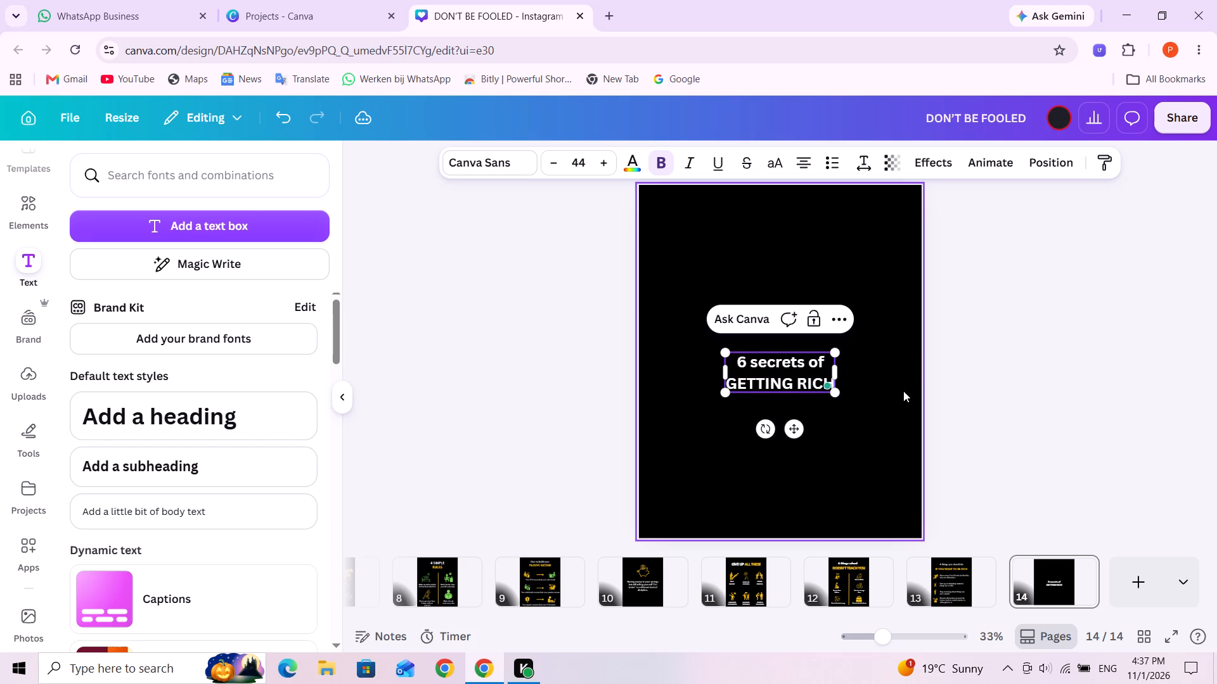
# Format the "6 secrets of" line in League Spartan at font size 40.
pyautogui.tripleClick(794, 360)
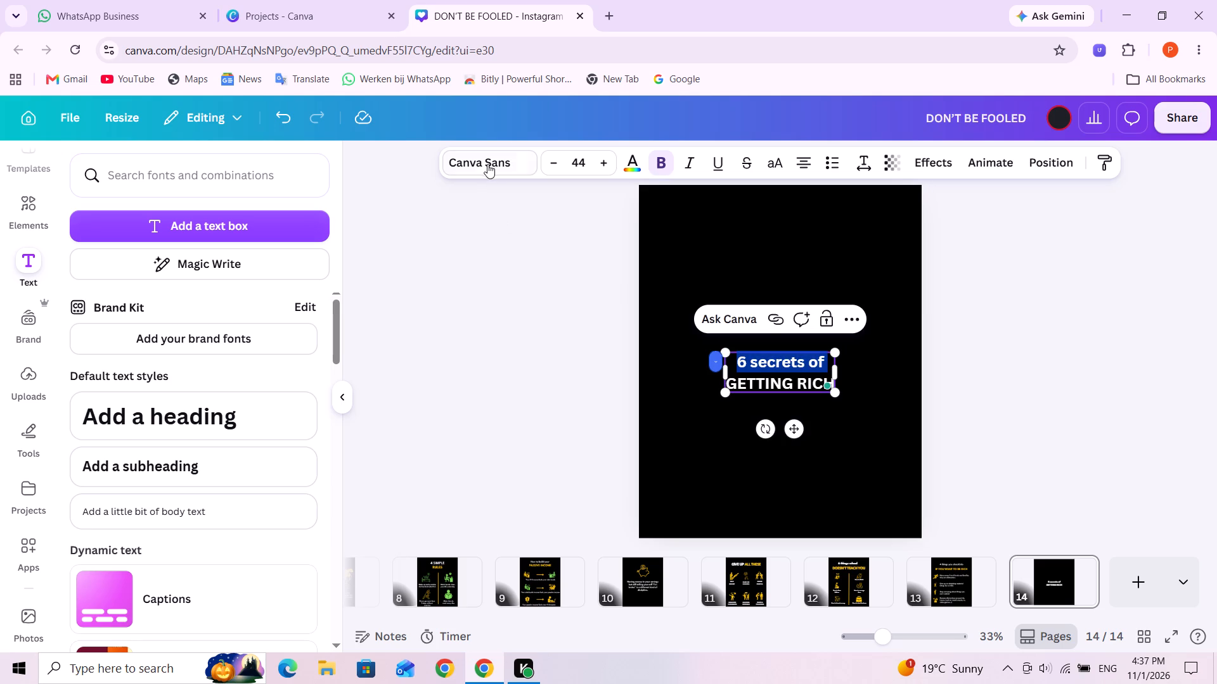
pyautogui.click(488, 163)
pyautogui.click(144, 389)
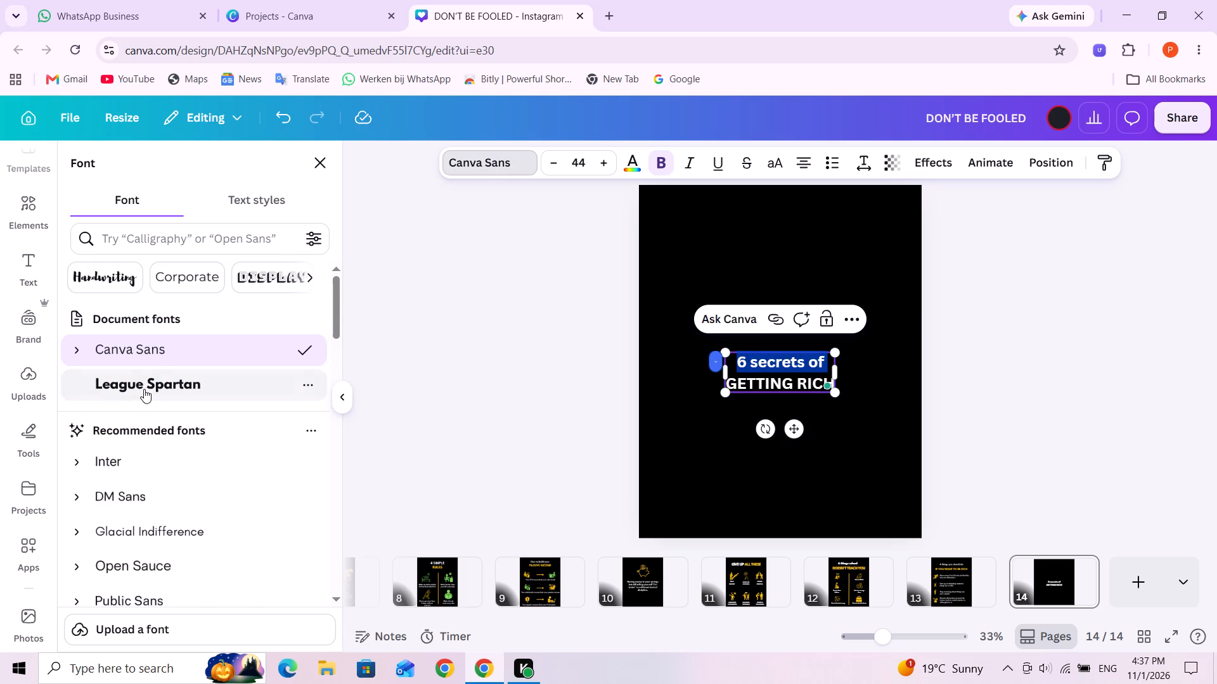
pyautogui.click(577, 164)
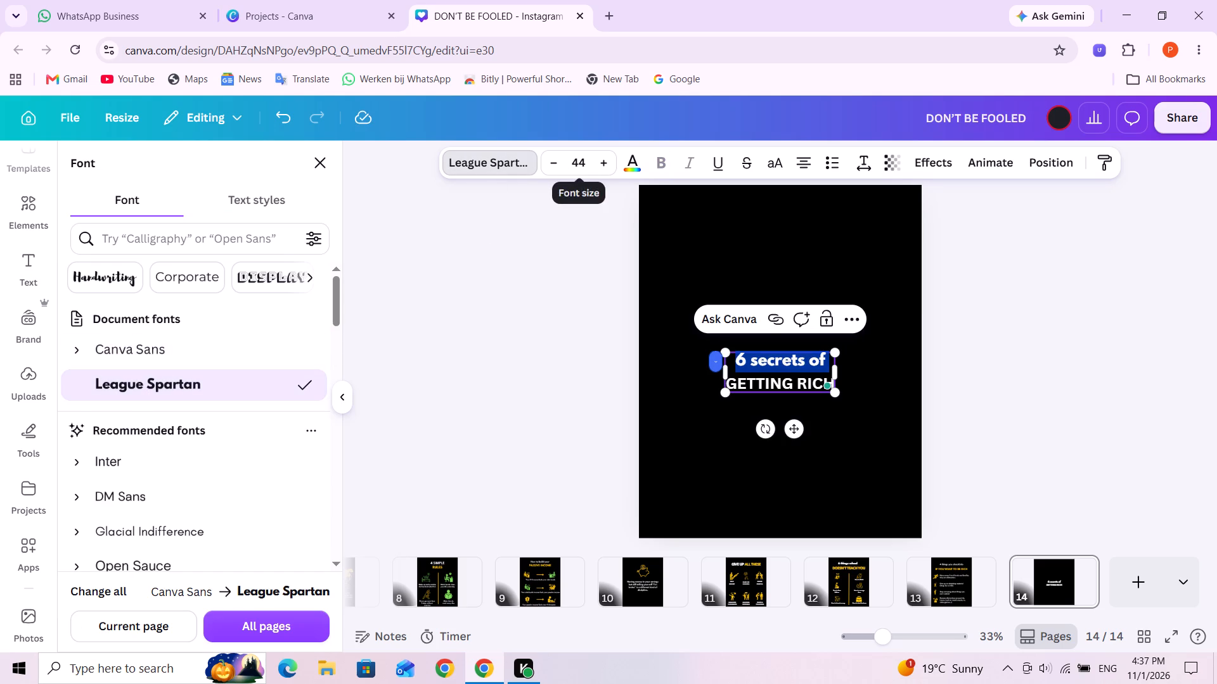
pyautogui.write('40')
pyautogui.press('Return')
# Format the "GETTING RICH" line at font size 60 in League Spartan.
pyautogui.tripleClick(752, 384)
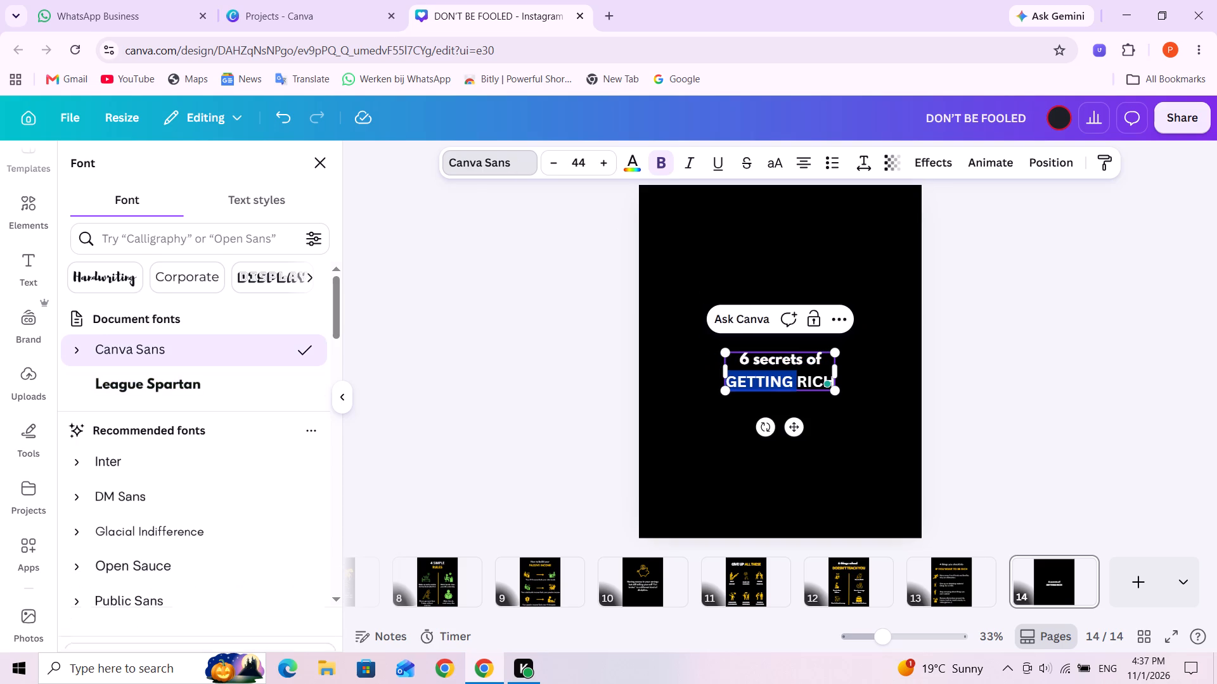
pyautogui.click(587, 160)
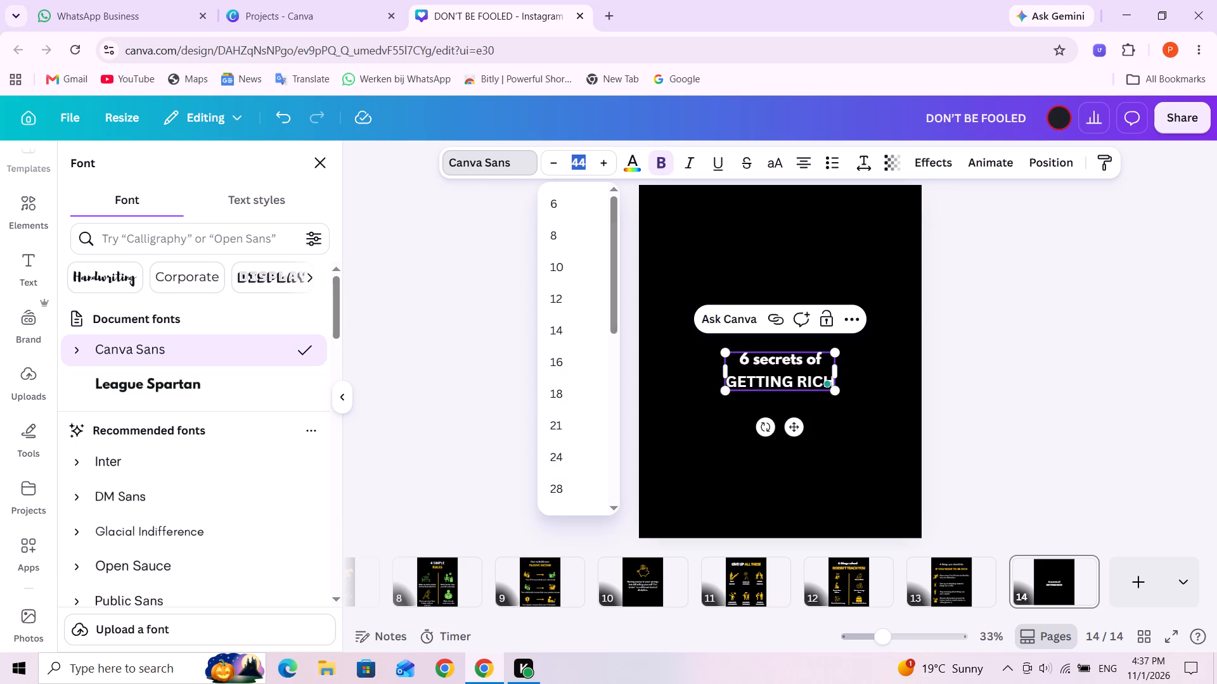
pyautogui.write('60')
pyautogui.press('Return')
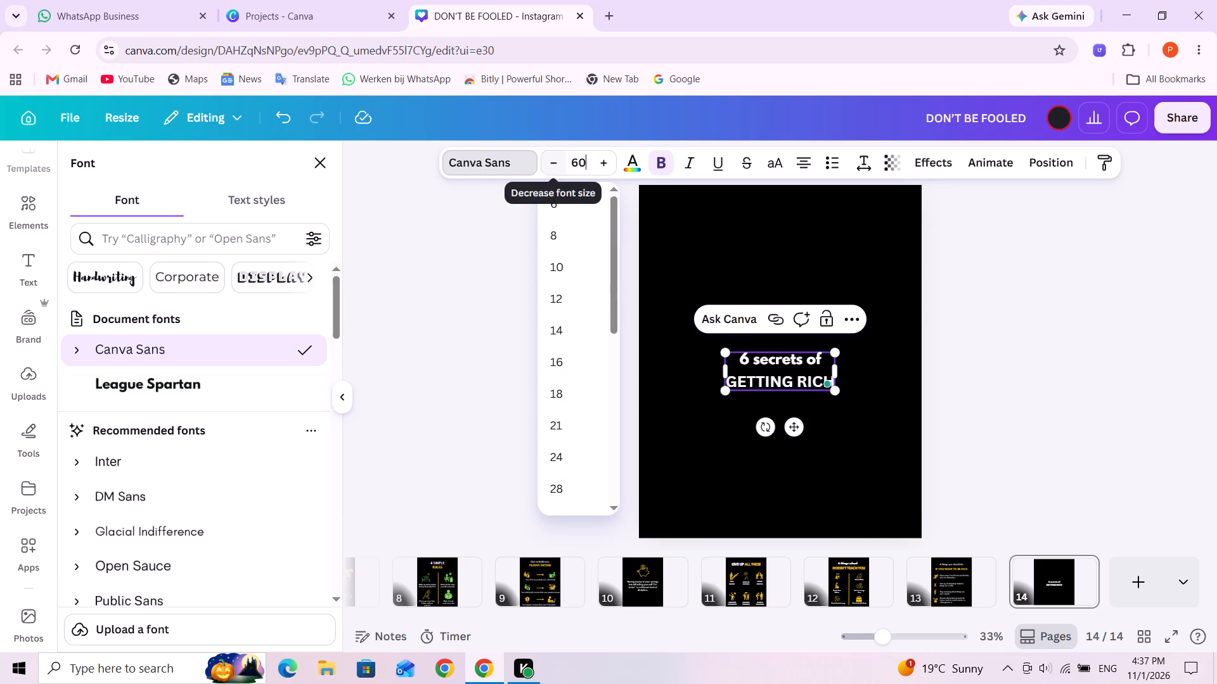
pyautogui.click(531, 163)
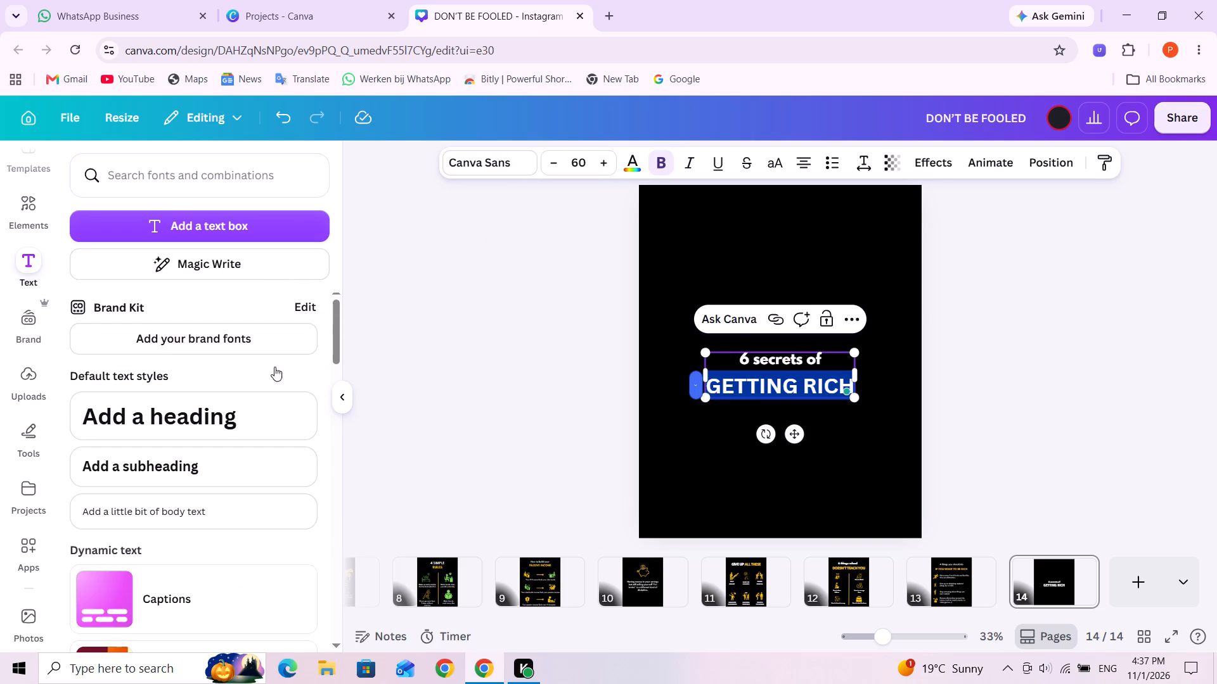
pyautogui.click(516, 158)
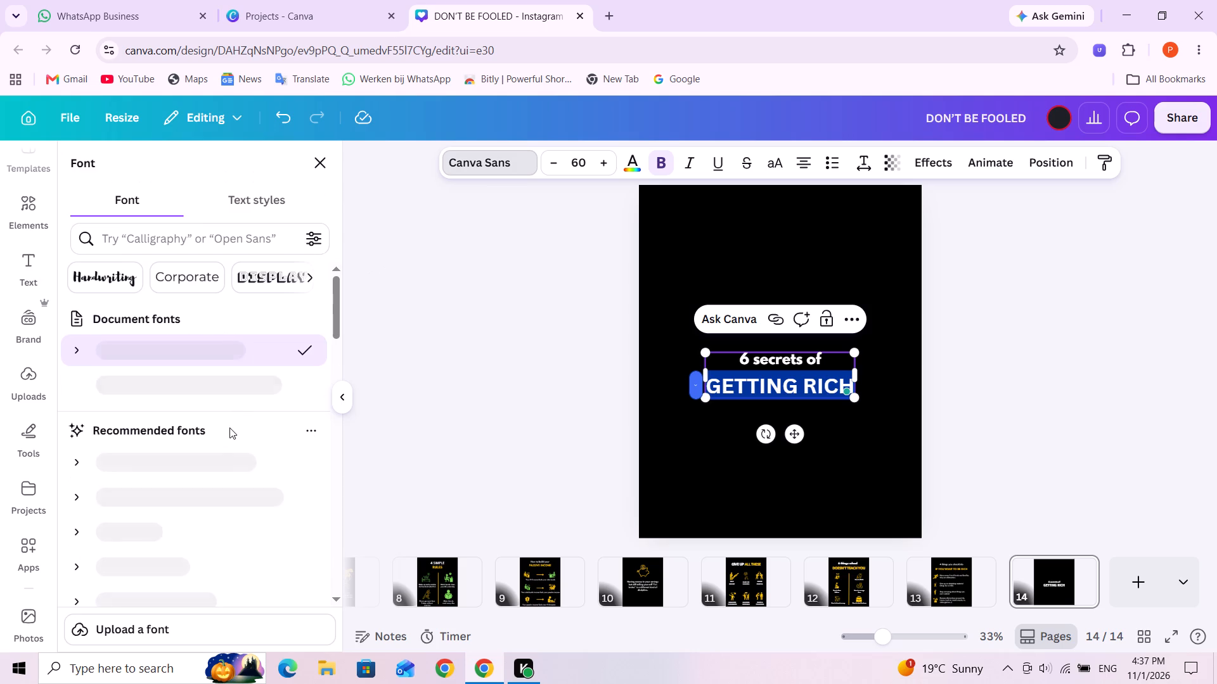
pyautogui.click(202, 385)
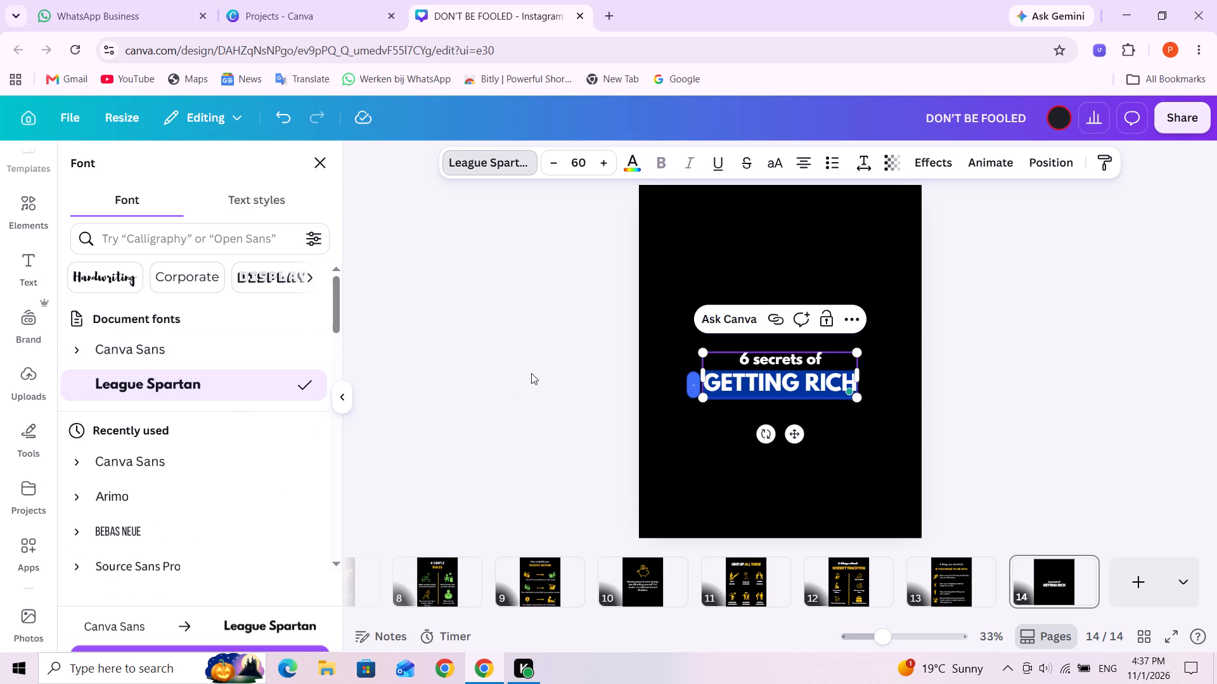
pyautogui.click(929, 441)
pyautogui.click(846, 426)
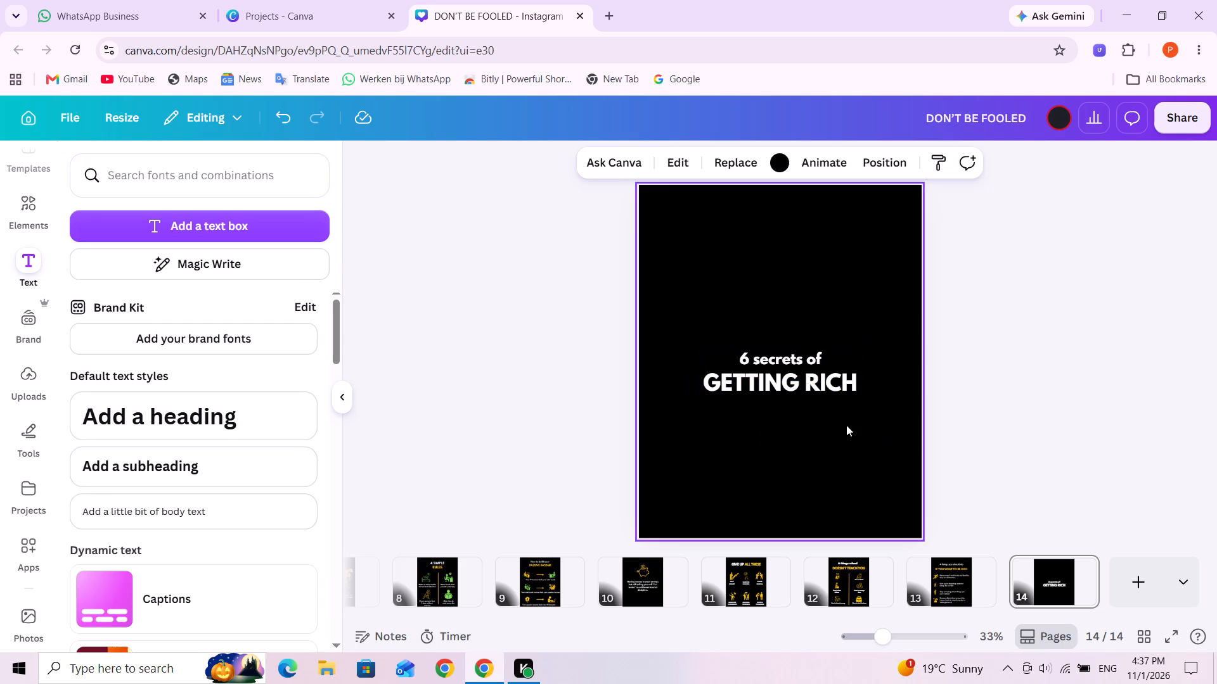
# Color the "GETTING RICH" line with the design's existing yellow.
pyautogui.tripleClick(815, 383)
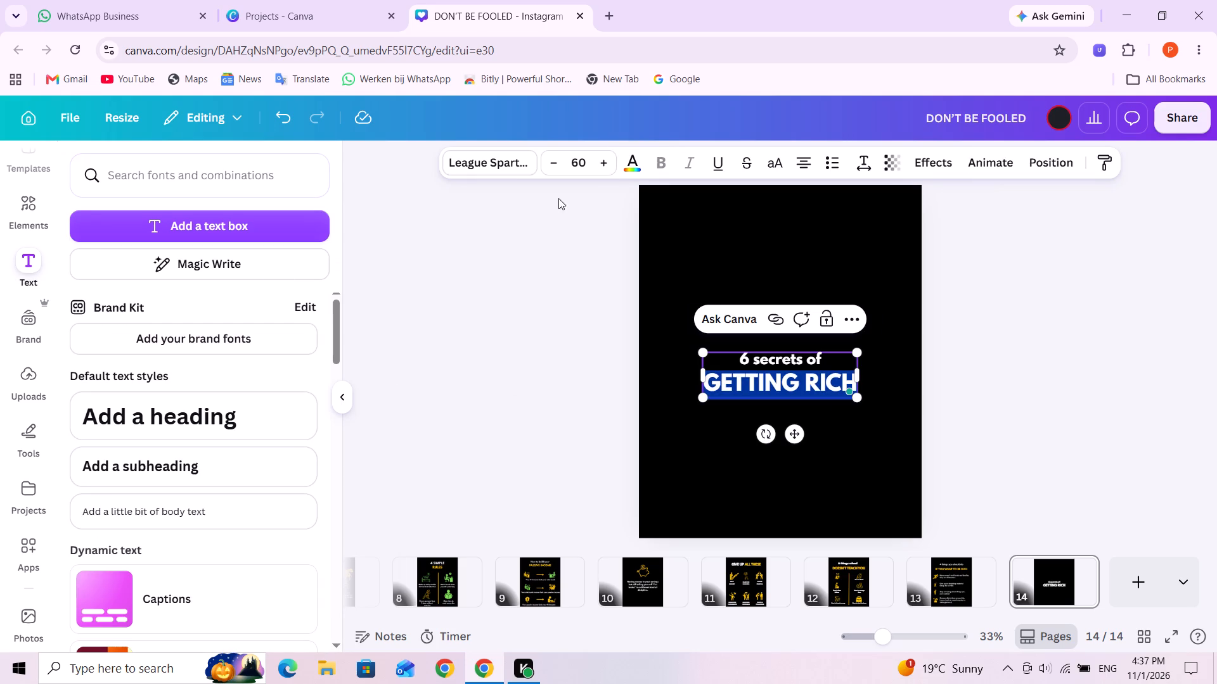
pyautogui.click(625, 163)
pyautogui.click(156, 288)
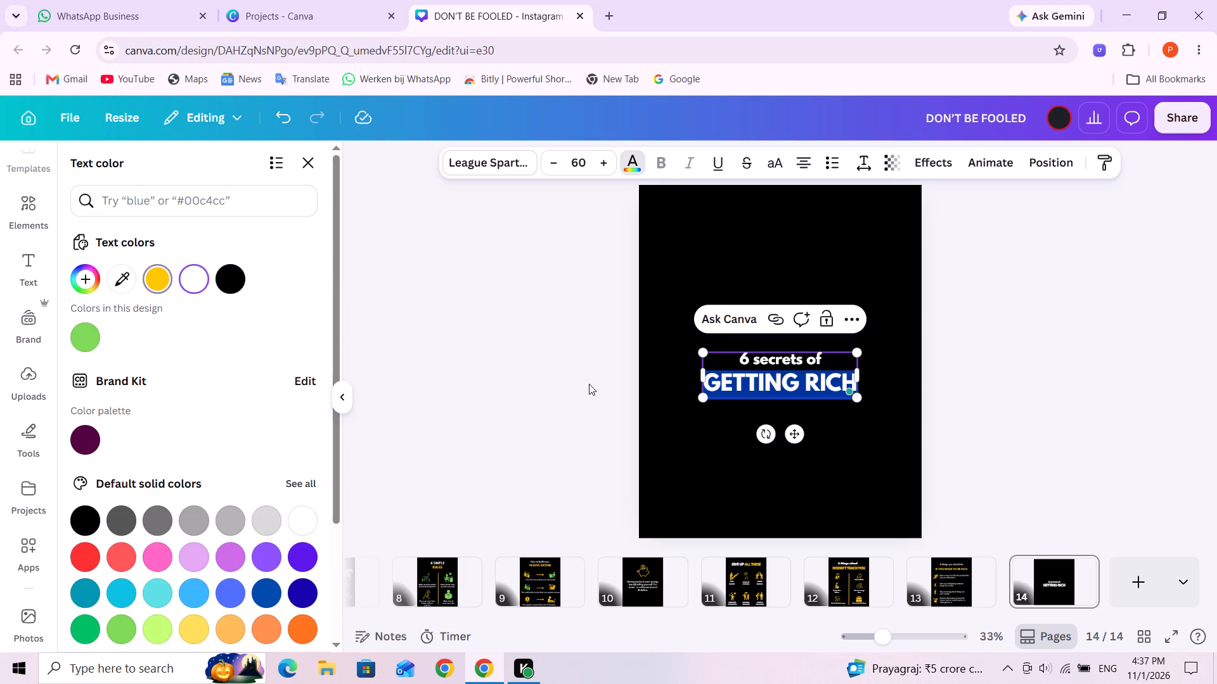
pyautogui.click(896, 462)
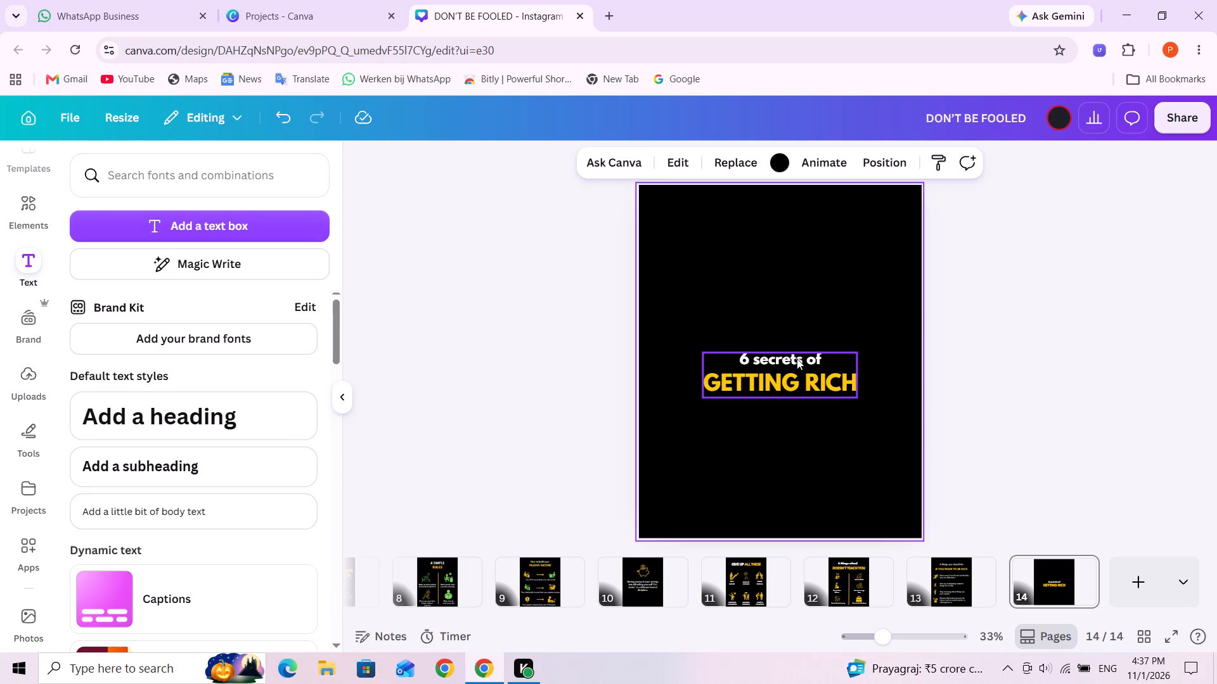
pyautogui.tripleClick(797, 359)
pyautogui.click(844, 458)
# Move the two-line title up near the top of the page, keeping it horizontally centred.
pyautogui.moveTo(798, 375); pyautogui.dragTo(803, 248)
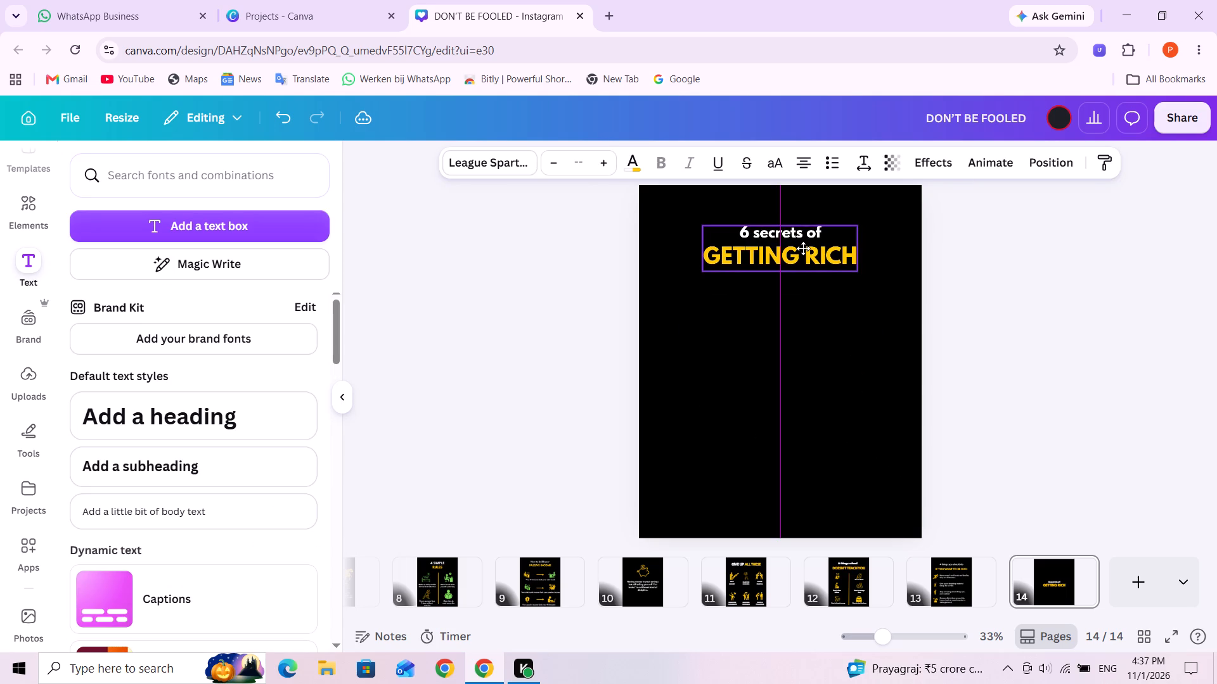
pyautogui.moveTo(803, 248); pyautogui.dragTo(803, 248)
pyautogui.click(813, 340)
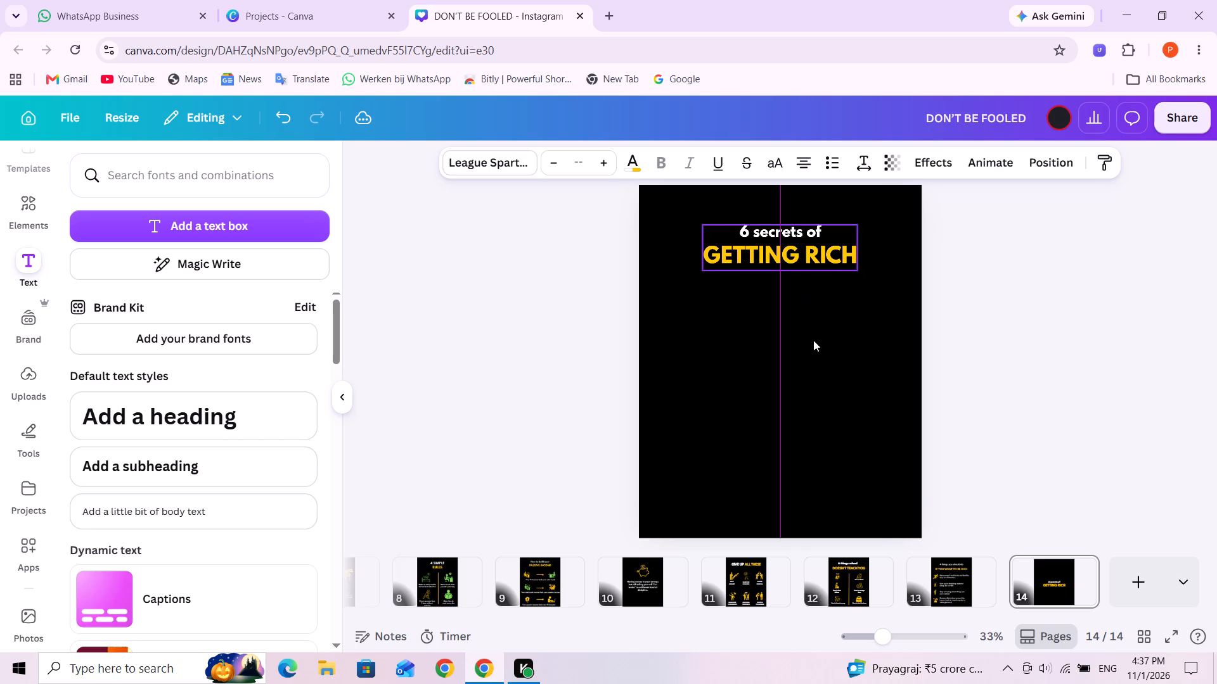
# Search the graphics elements for "Pay" and look through the results for a suitable payment illustration.
pyautogui.click(25, 192)
pyautogui.tripleClick(164, 181)
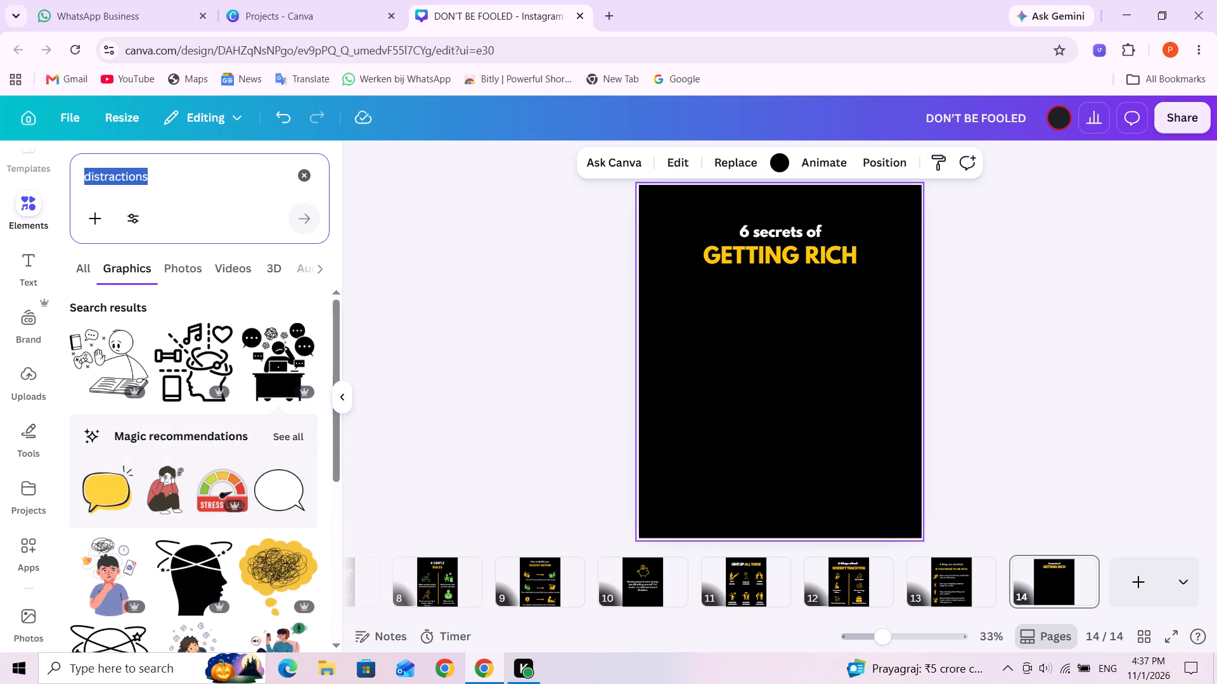
pyautogui.press('Return')
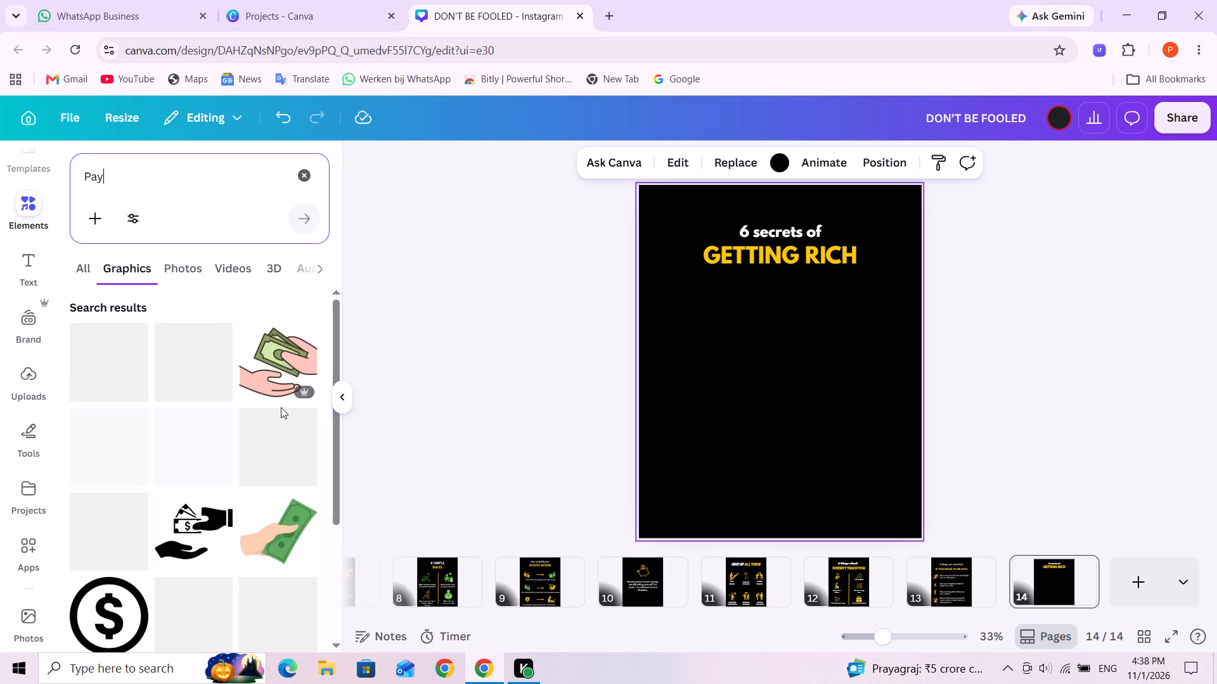
pyautogui.scroll(-1, 210, 468)
pyautogui.scroll(1, 210, 468)
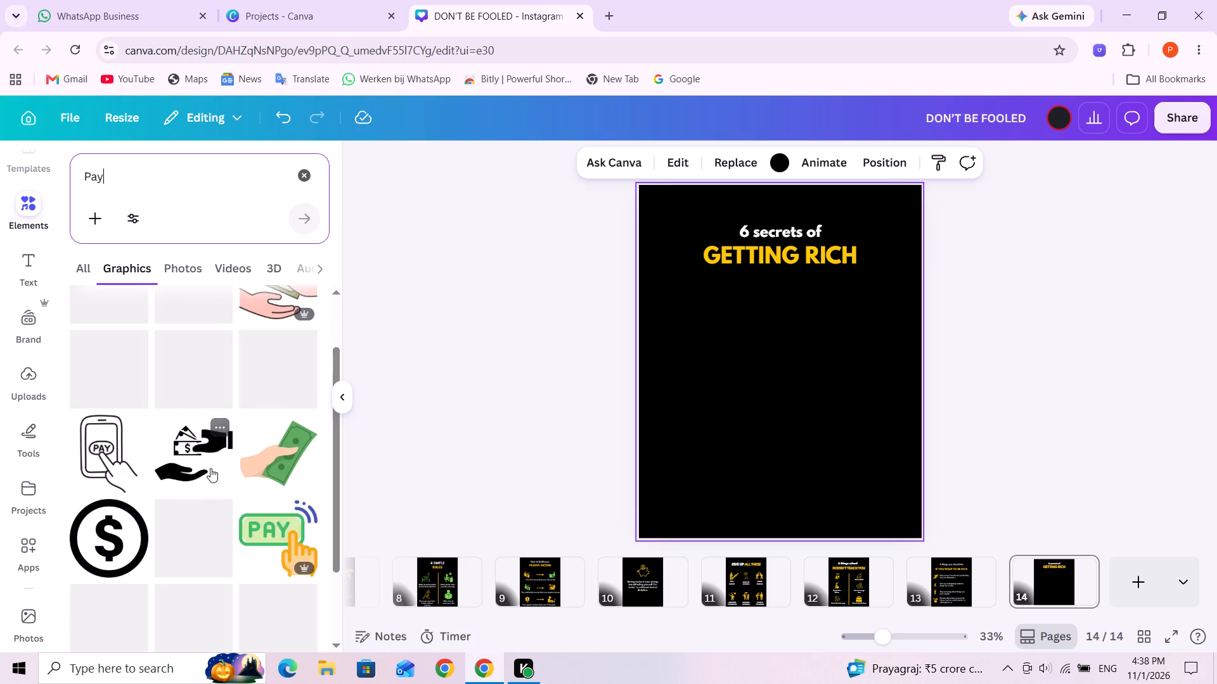
pyautogui.scroll(1, 210, 468)
pyautogui.scroll(-3, 216, 443)
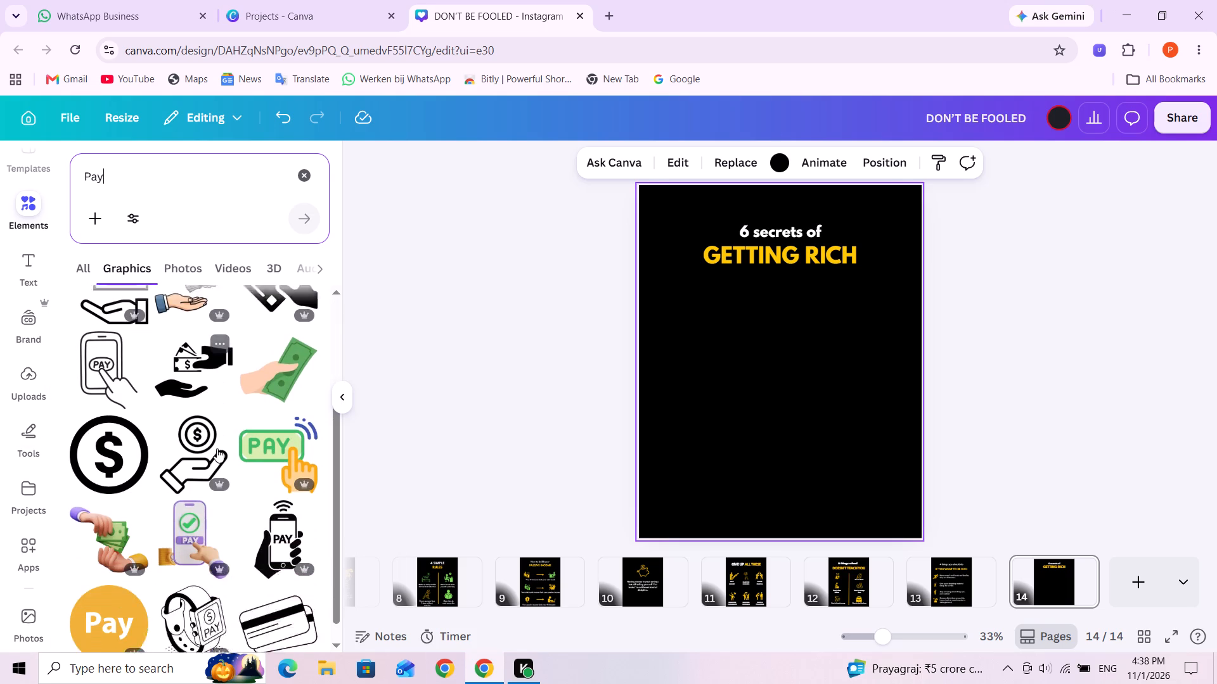
pyautogui.scroll(-3, 217, 448)
# Search the graphics elements for "Pay yourself".
pyautogui.click(165, 182)
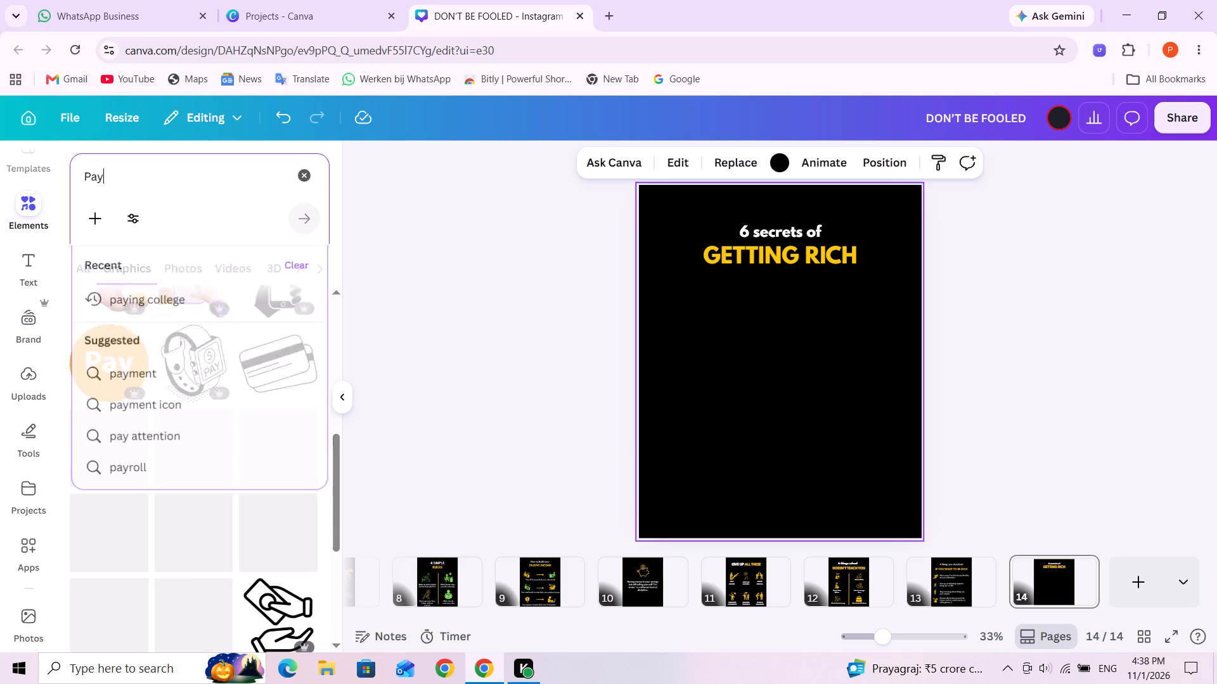
pyautogui.press('space')
pyautogui.write('ypu')
pyautogui.press('r')
pyautogui.press('s')
pyautogui.press('e')
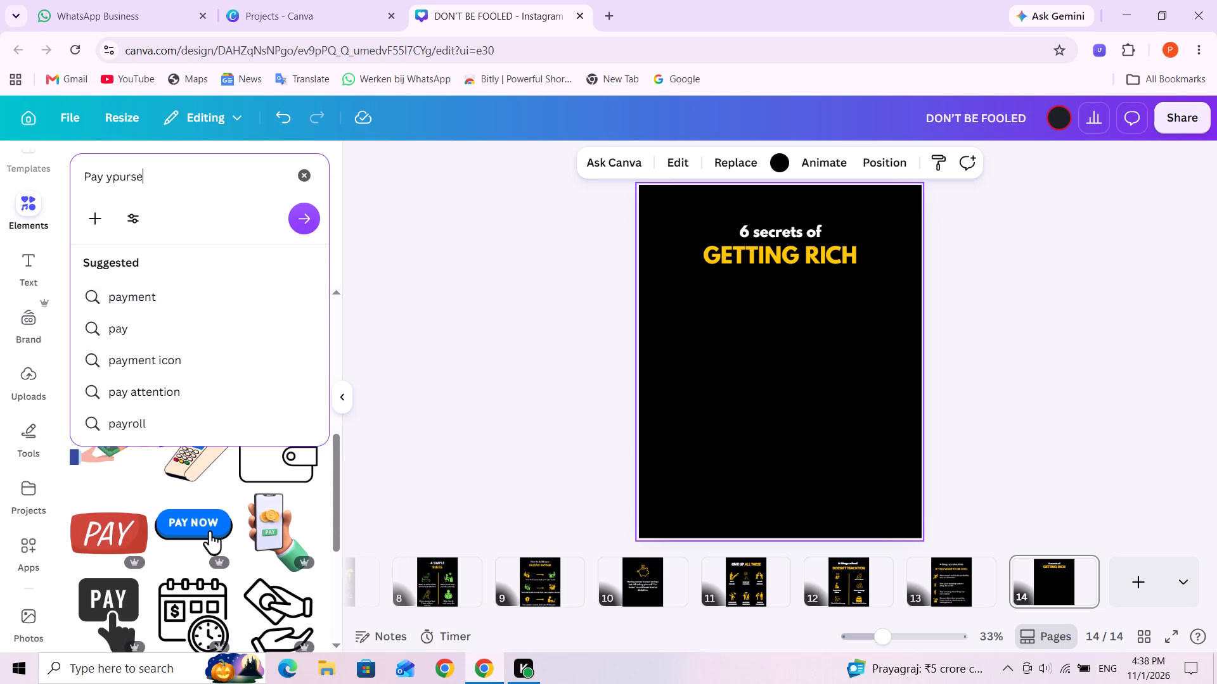
pyautogui.press('l')
pyautogui.press('f')
pyautogui.press('BackSpace')
pyautogui.press('BackSpace')
pyautogui.press('BackSpace')
pyautogui.press('BackSpace')
pyautogui.press('BackSpace')
pyautogui.press('BackSpace')
pyautogui.press('BackSpace')
pyautogui.press('BackSpace')
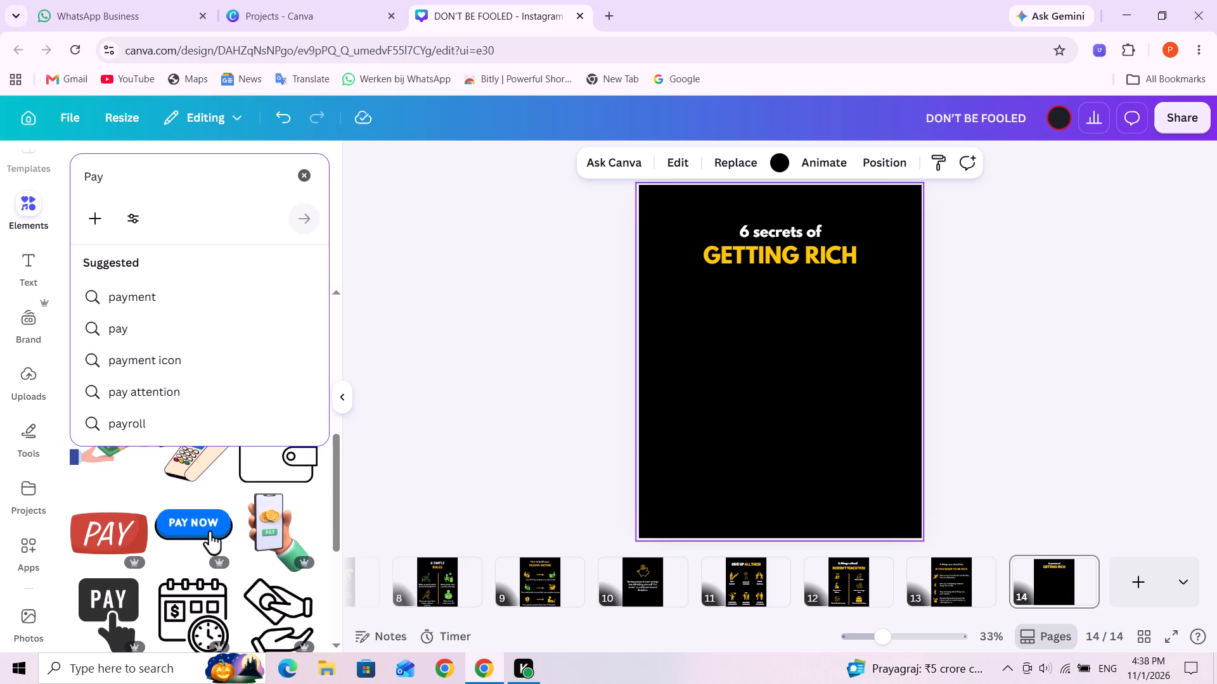
pyautogui.press('y')
pyautogui.press('o')
pyautogui.write('urs')
pyautogui.press('e')
pyautogui.press('l')
pyautogui.press('f')
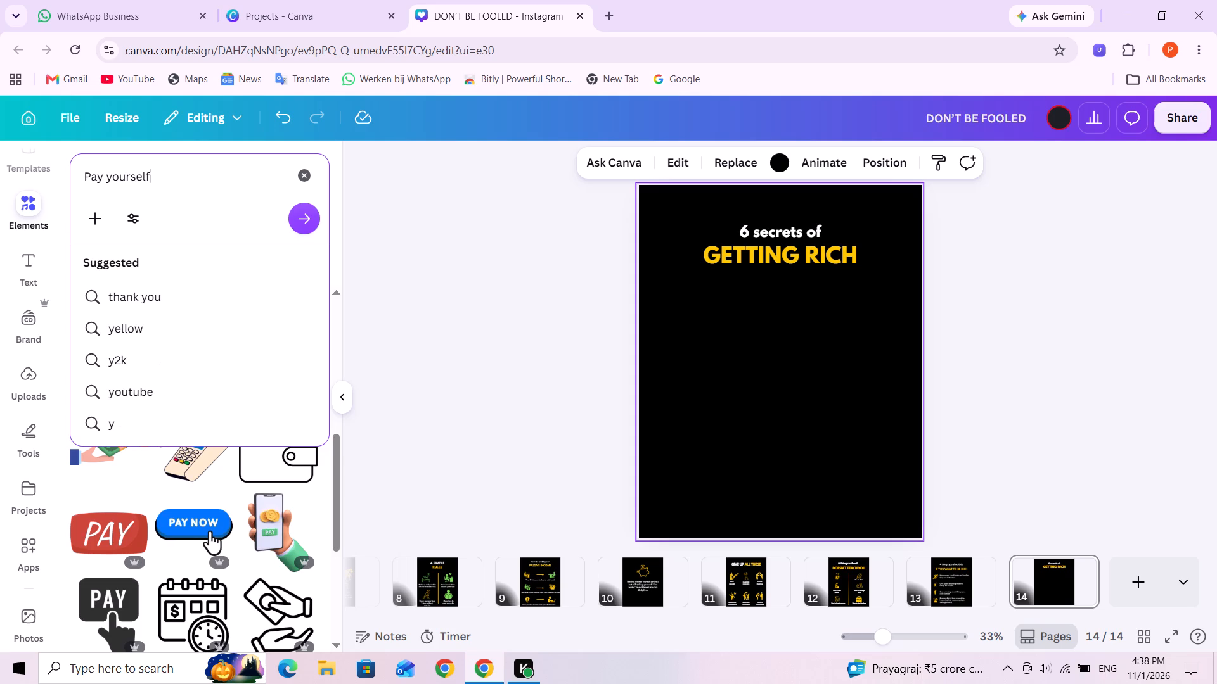
pyautogui.press('Return')
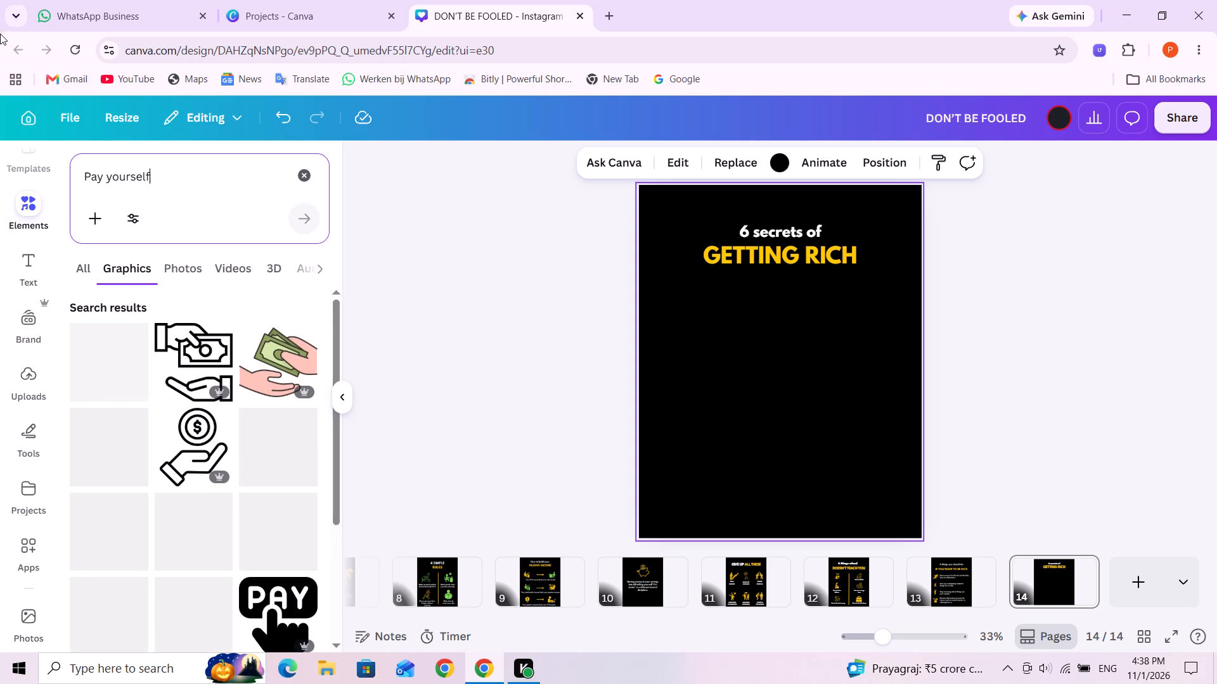
# Look through the "Pay yourself" graphics for an outline icon that fits the first secret.
pyautogui.scroll(-2, 197, 523)
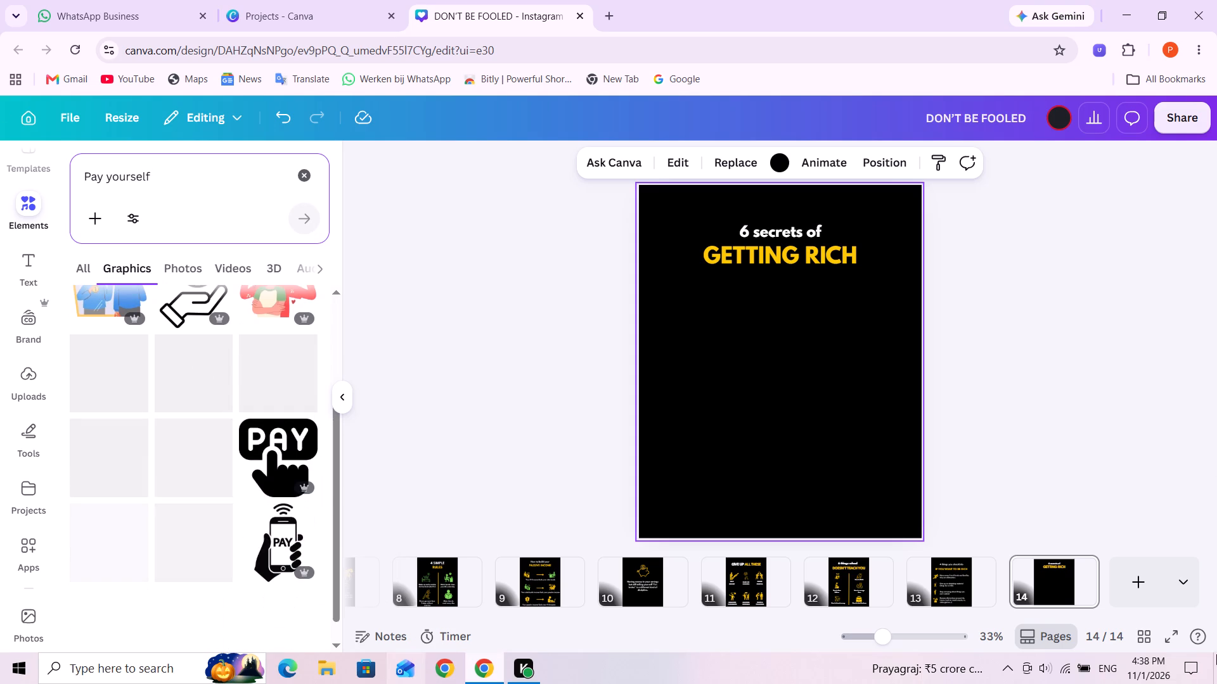
pyautogui.scroll(2, 229, 514)
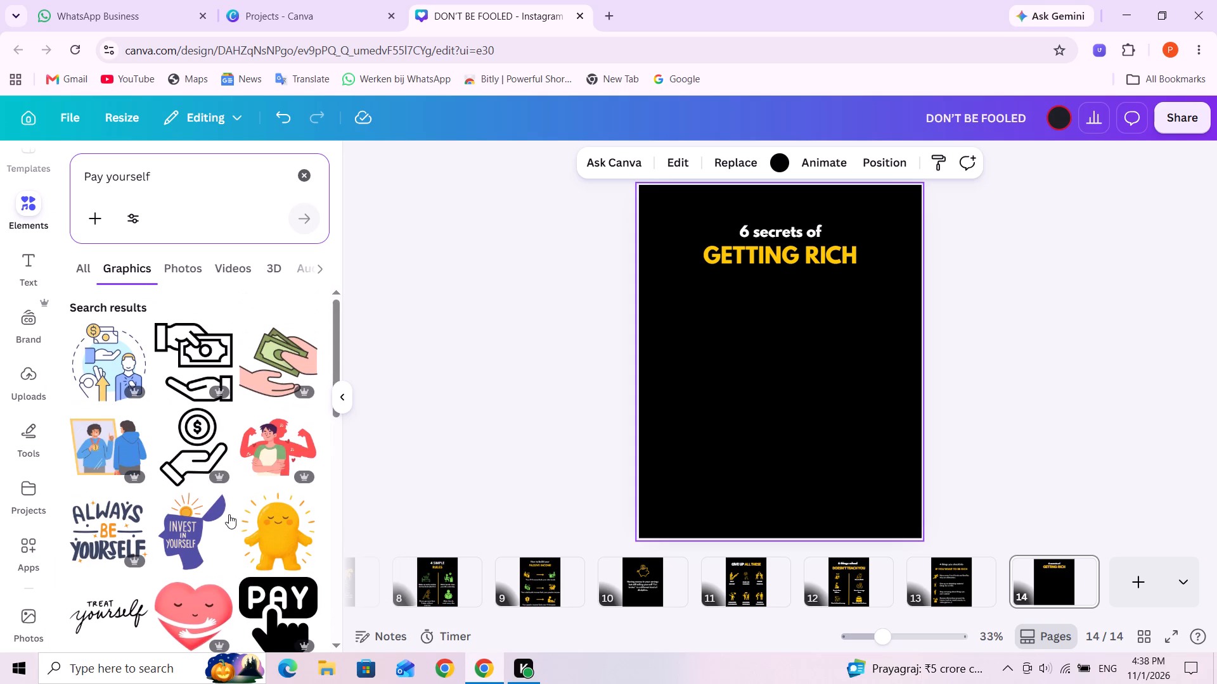
pyautogui.scroll(-6, 229, 514)
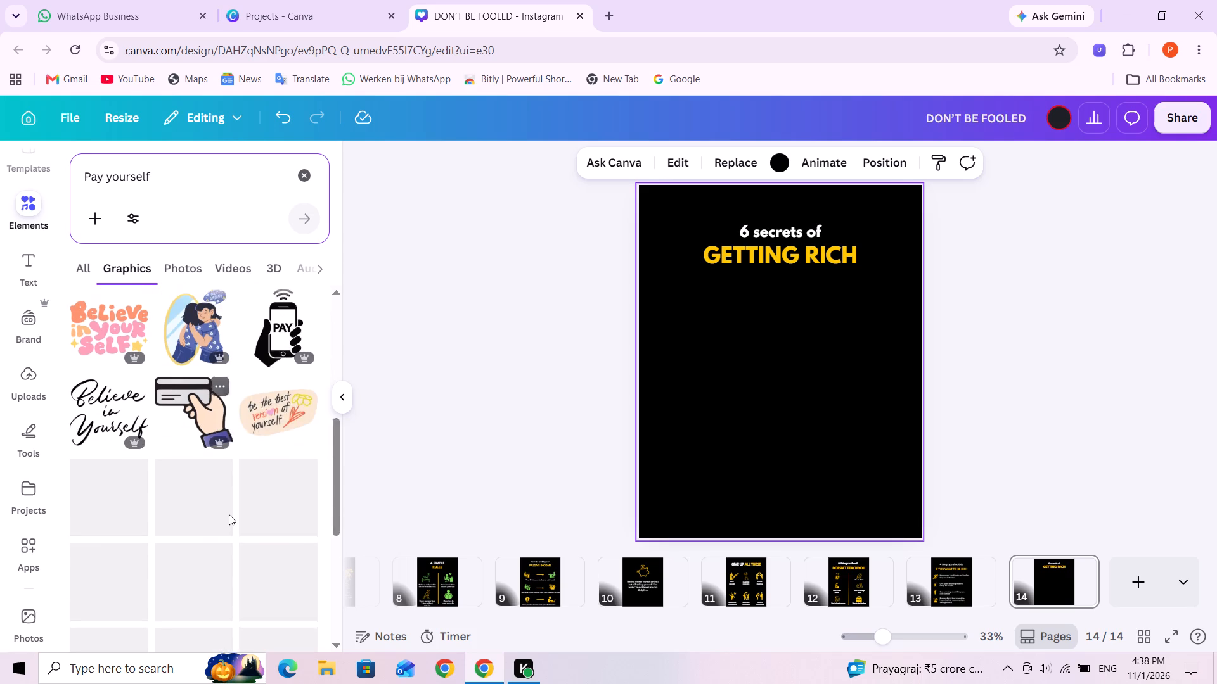
pyautogui.scroll(-2, 229, 514)
pyautogui.scroll(2, 229, 514)
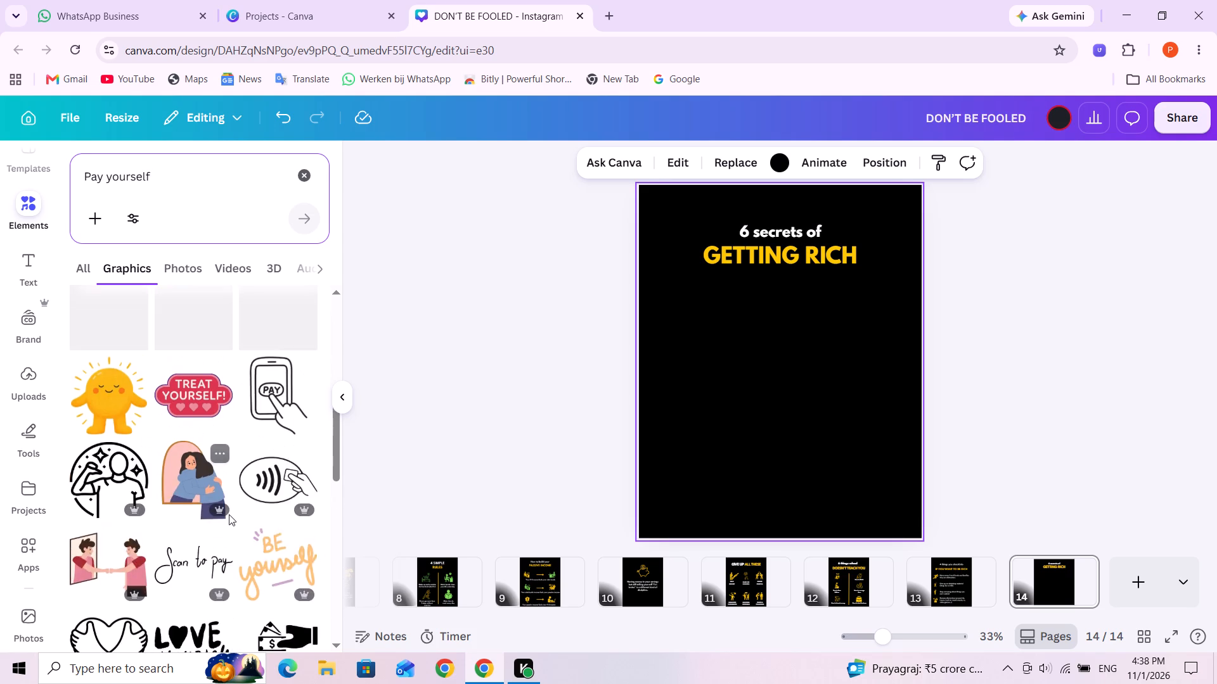
pyautogui.scroll(-5, 229, 514)
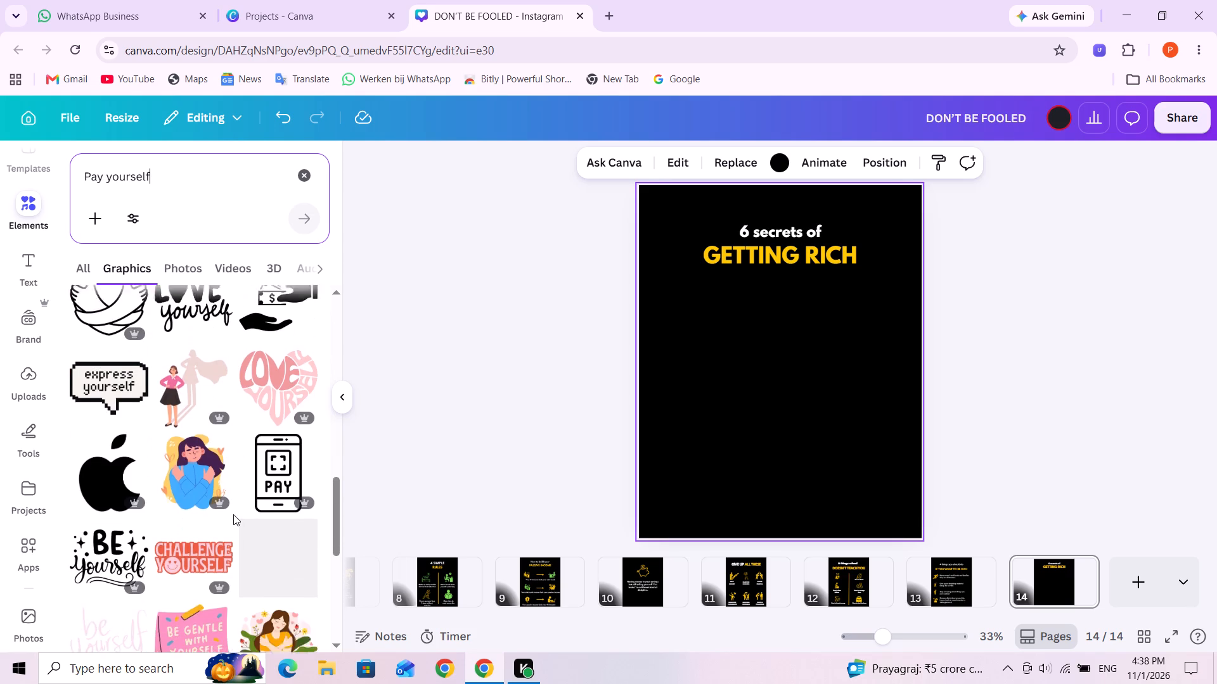
pyautogui.scroll(-4, 233, 514)
pyautogui.scroll(1, 235, 514)
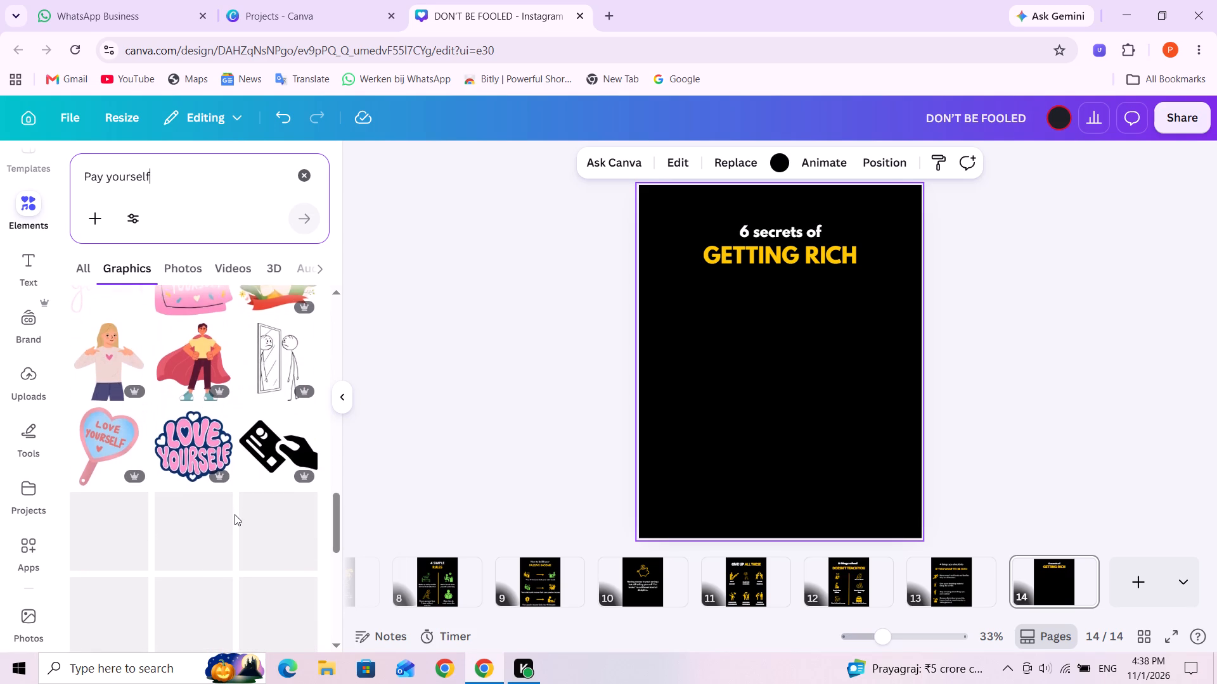
pyautogui.scroll(-4, 235, 514)
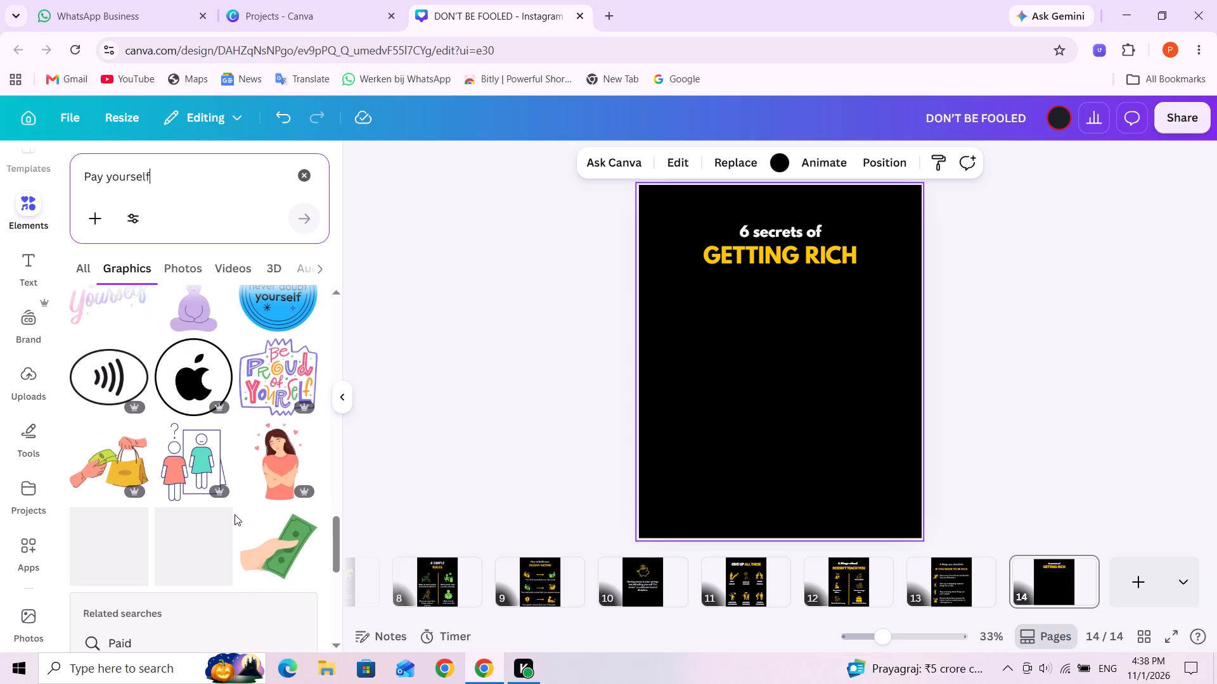
pyautogui.scroll(-1, 235, 514)
pyautogui.scroll(2, 235, 514)
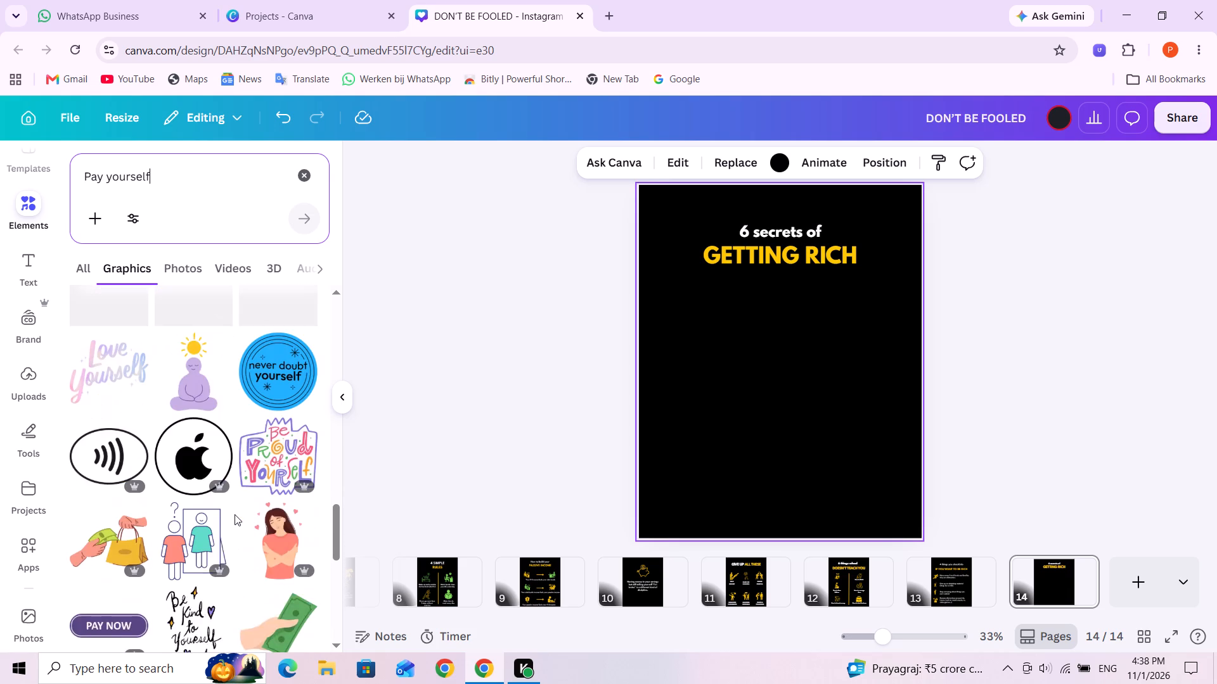
pyautogui.scroll(20, 235, 514)
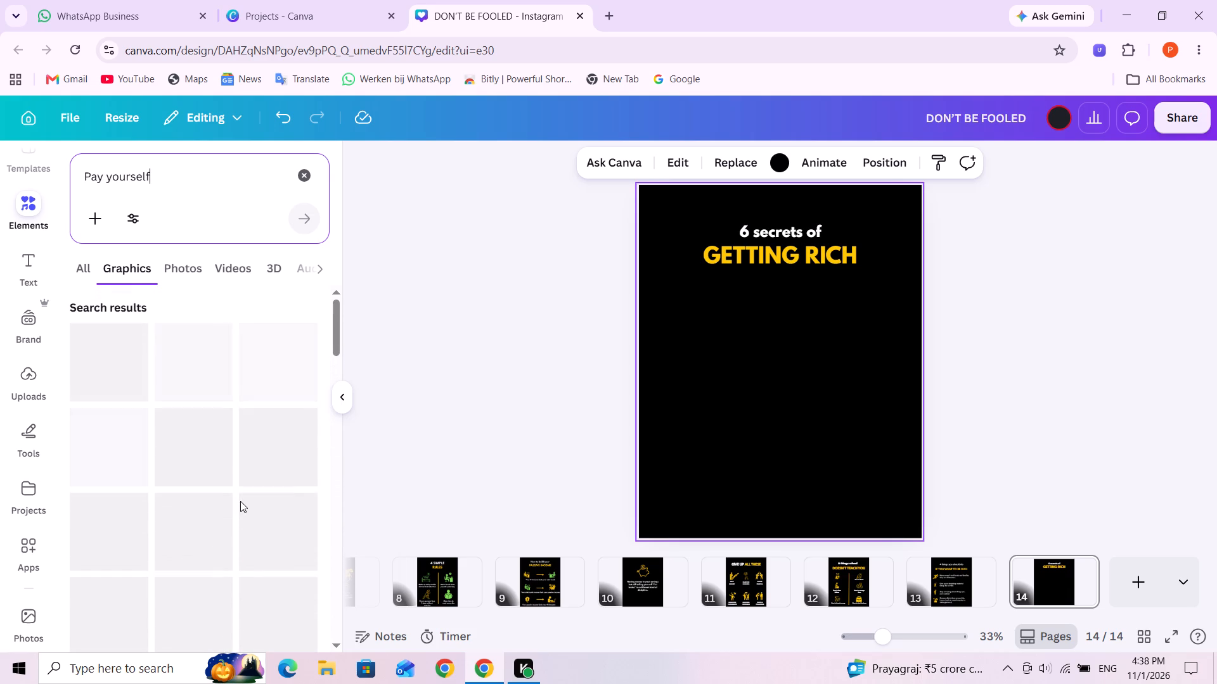
pyautogui.scroll(4, 240, 499)
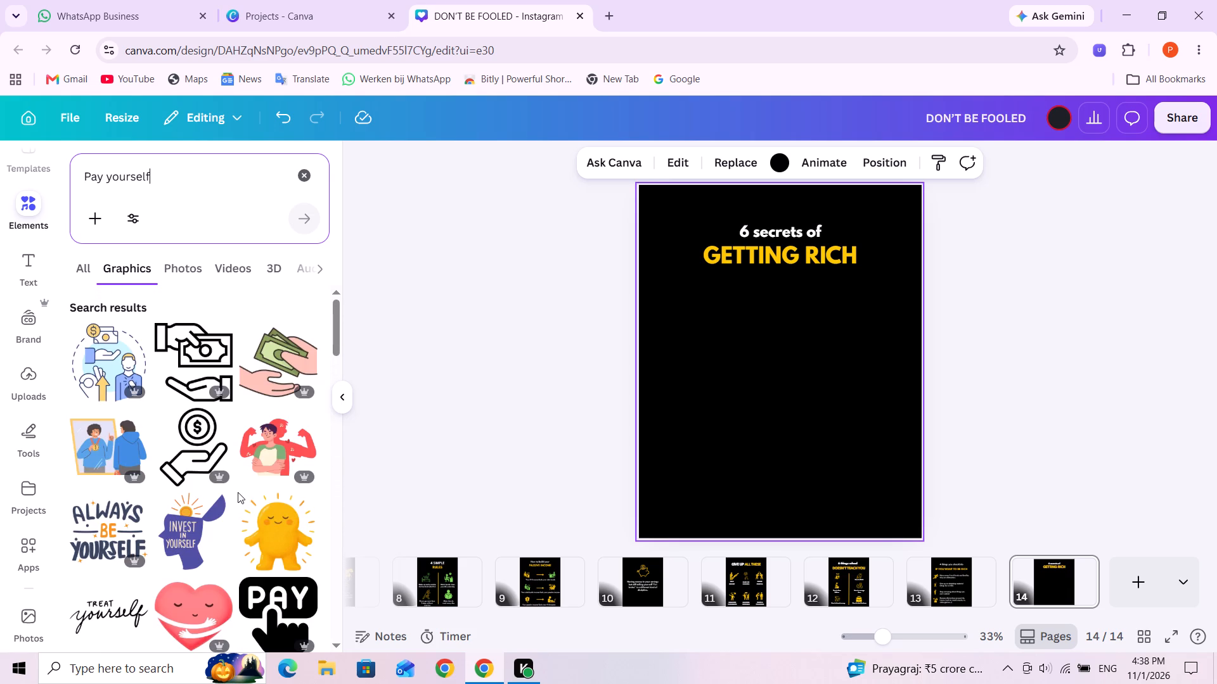
pyautogui.scroll(-1, 241, 479)
pyautogui.scroll(2, 241, 479)
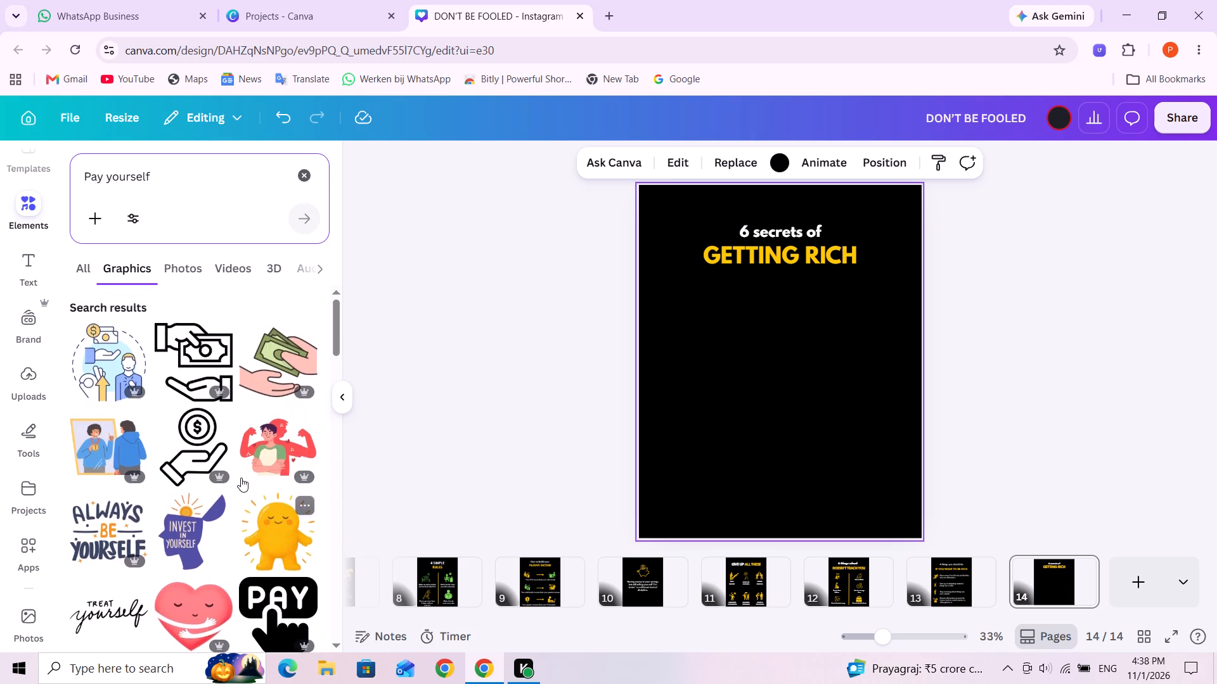
# Insert the outline graphic of a hand passing a banknote, shrink it to about half size, and place it below the title on the page's left side.
pyautogui.click(194, 347)
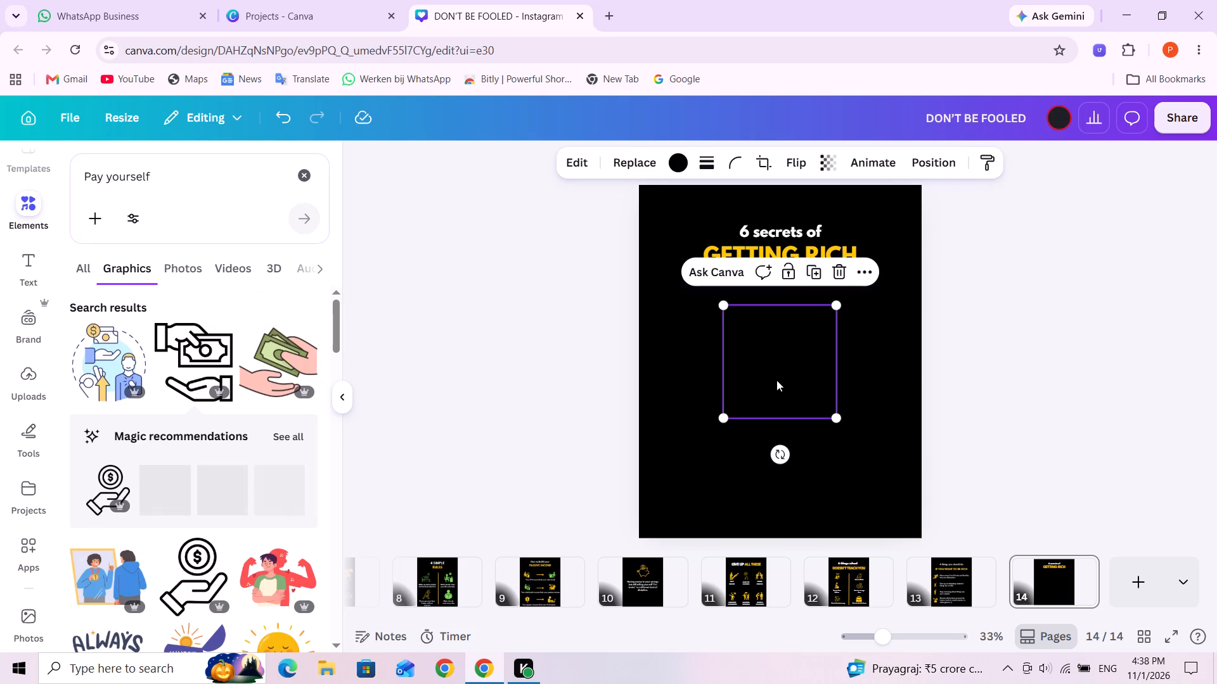
pyautogui.moveTo(839, 419); pyautogui.dragTo(811, 376)
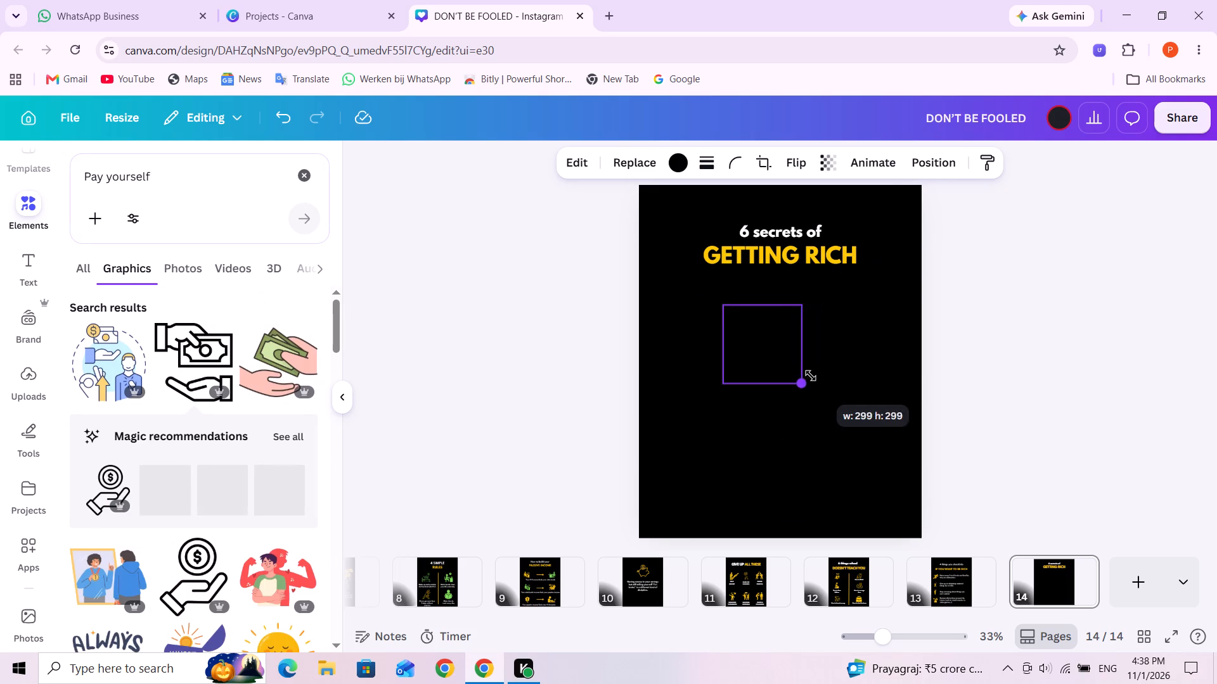
pyautogui.moveTo(811, 376); pyautogui.dragTo(785, 358)
pyautogui.click(821, 354)
pyautogui.moveTo(754, 343); pyautogui.dragTo(754, 343)
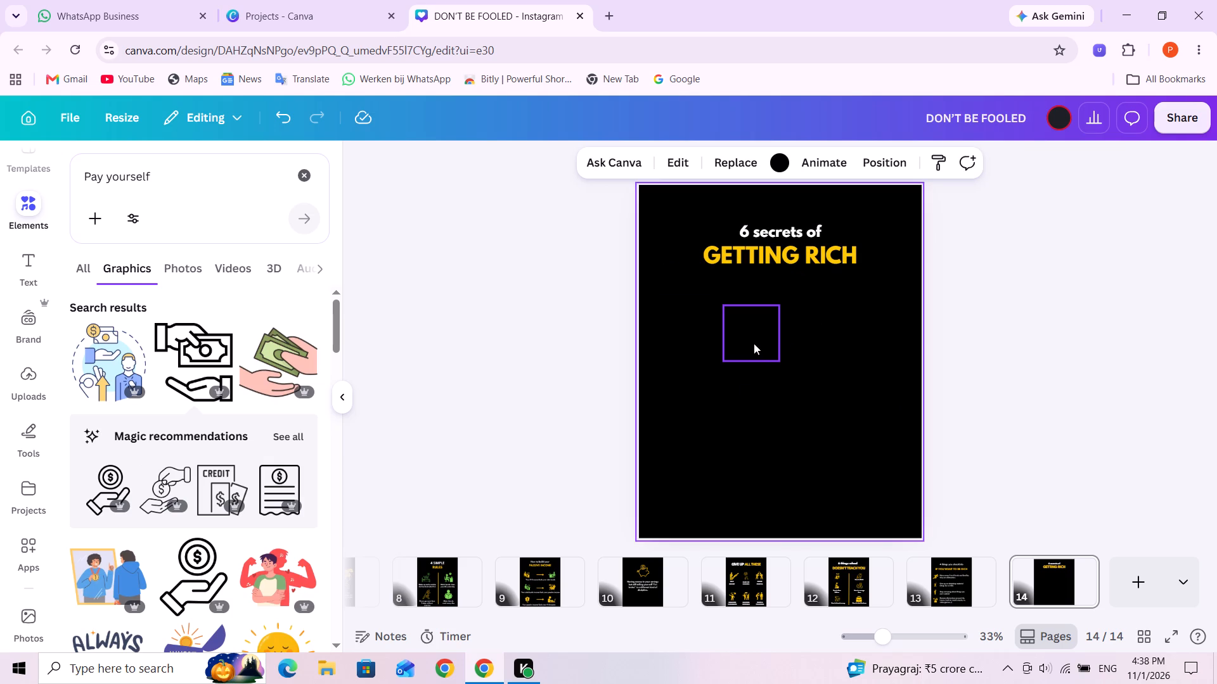
pyautogui.moveTo(754, 343); pyautogui.dragTo(689, 329)
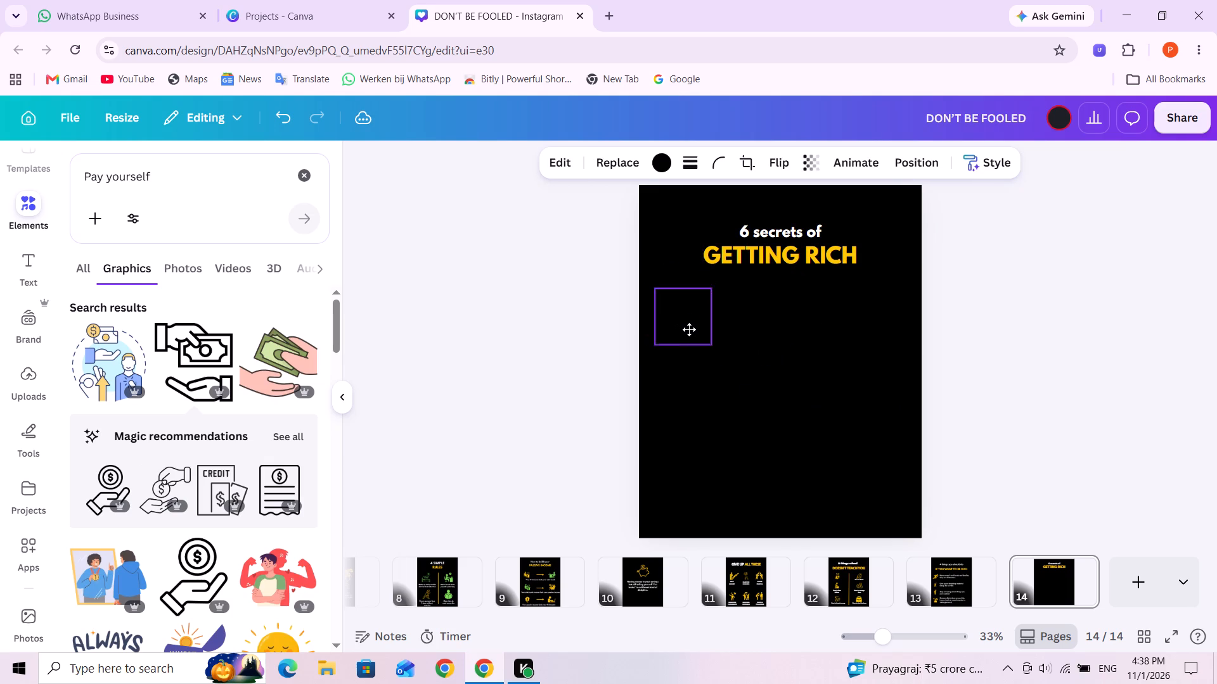
pyautogui.moveTo(689, 329); pyautogui.dragTo(689, 336)
# Color the hand-and-banknote icon with the design's existing yellow.
pyautogui.click(669, 161)
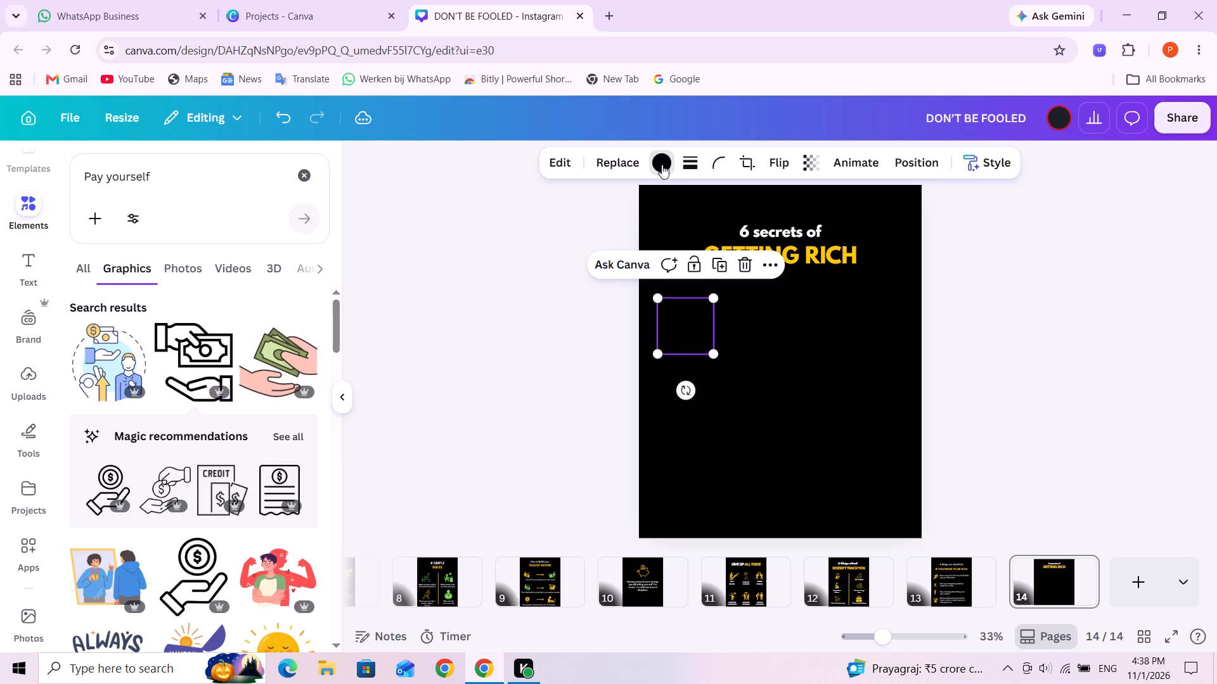
pyautogui.click(153, 278)
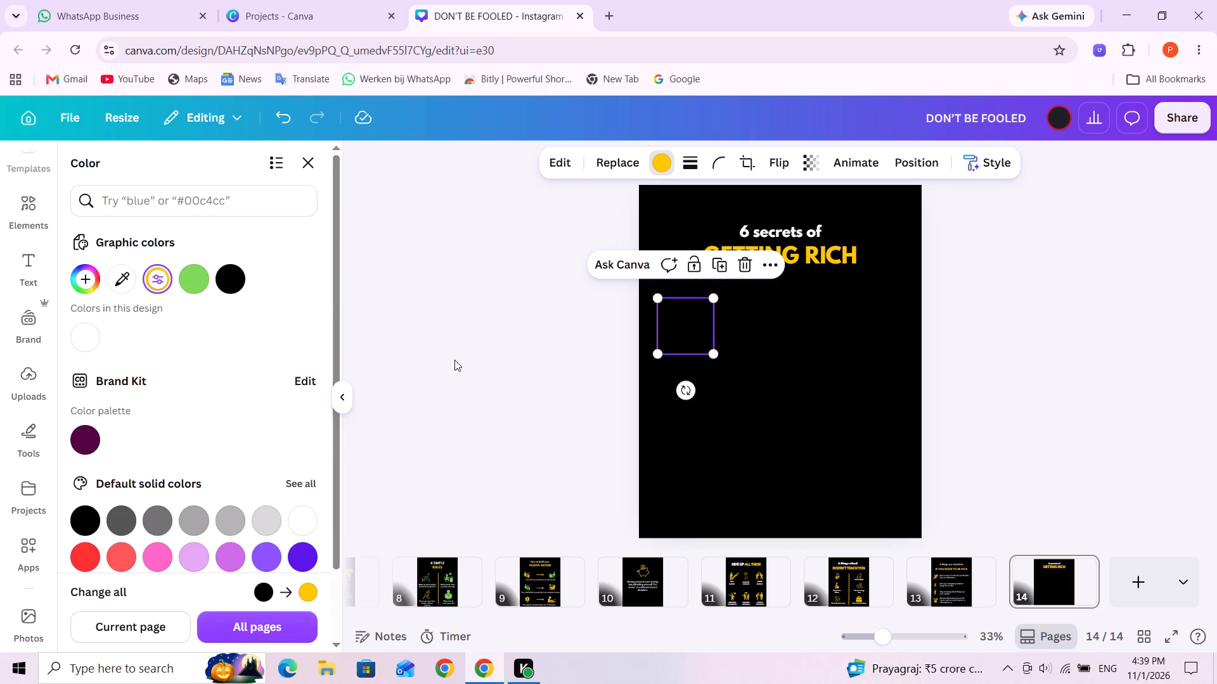
# Fine-tune the yellow hand-and-banknote icon's position below the title, near the page's left edge.
pyautogui.click(686, 346)
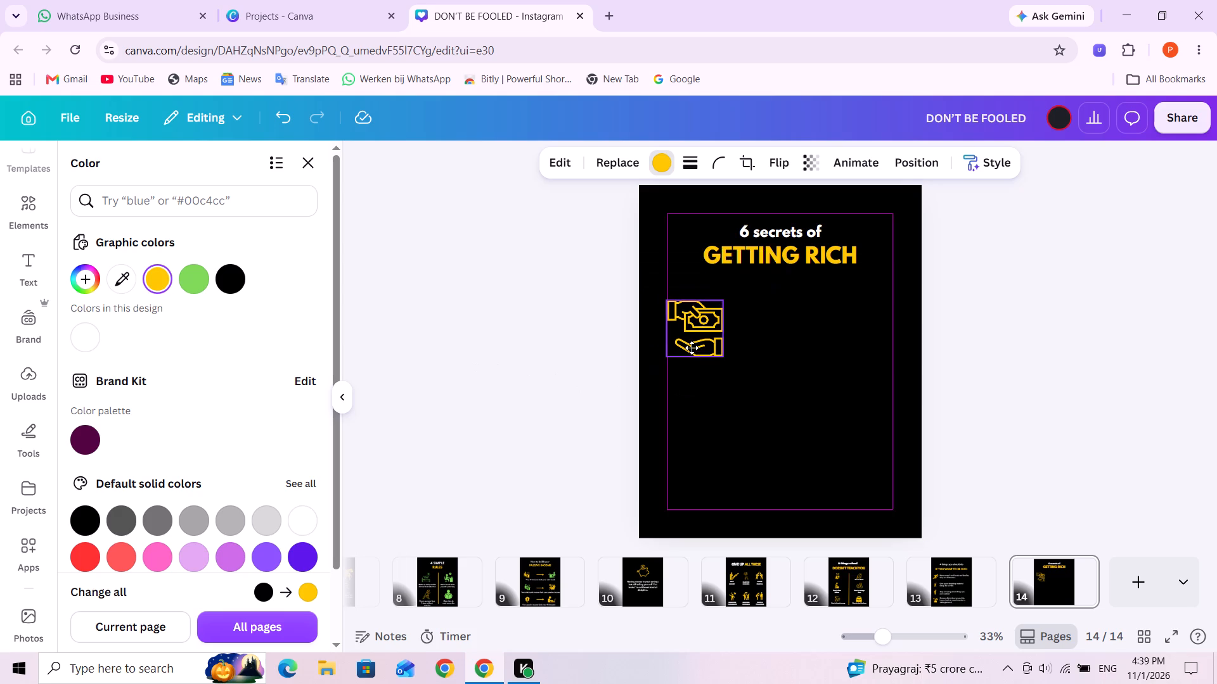
pyautogui.click(792, 336)
pyautogui.moveTo(692, 332); pyautogui.dragTo(688, 332)
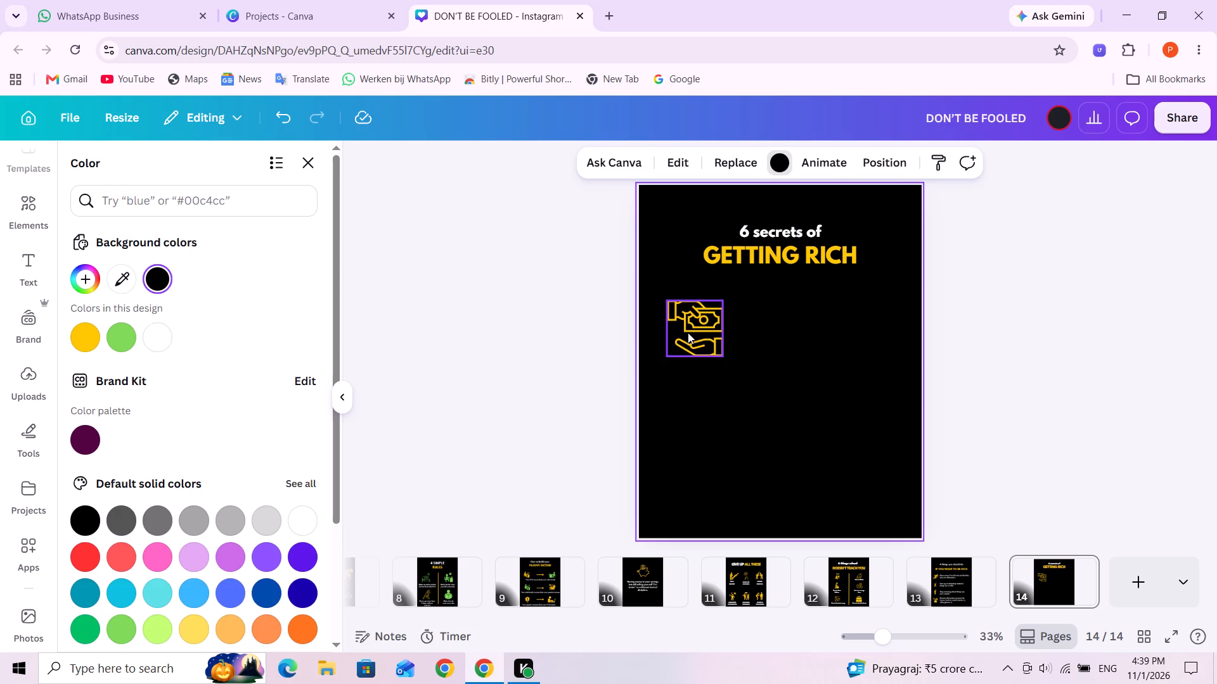
pyautogui.moveTo(688, 332); pyautogui.dragTo(685, 332)
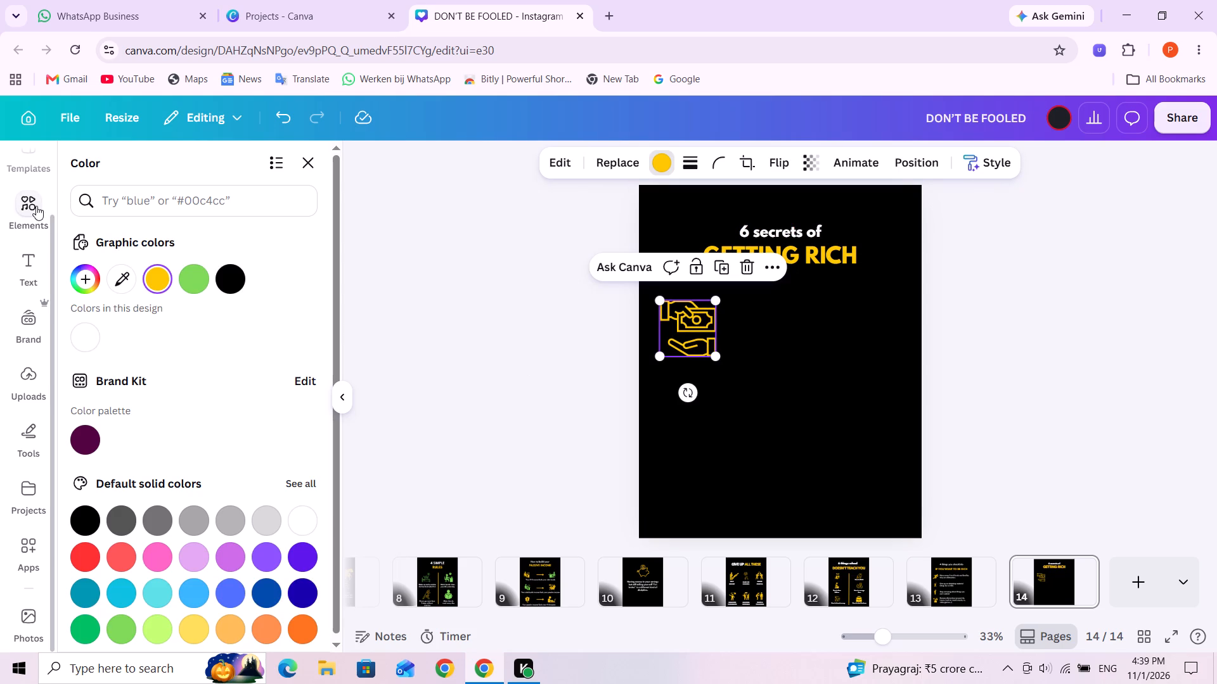
# Search the graphics elements for "help" and insert the black silhouette of a standing figure helping a seated one up.
pyautogui.click(36, 206)
pyautogui.click(154, 200)
pyautogui.tripleClick(154, 191)
pyautogui.tripleClick(154, 180)
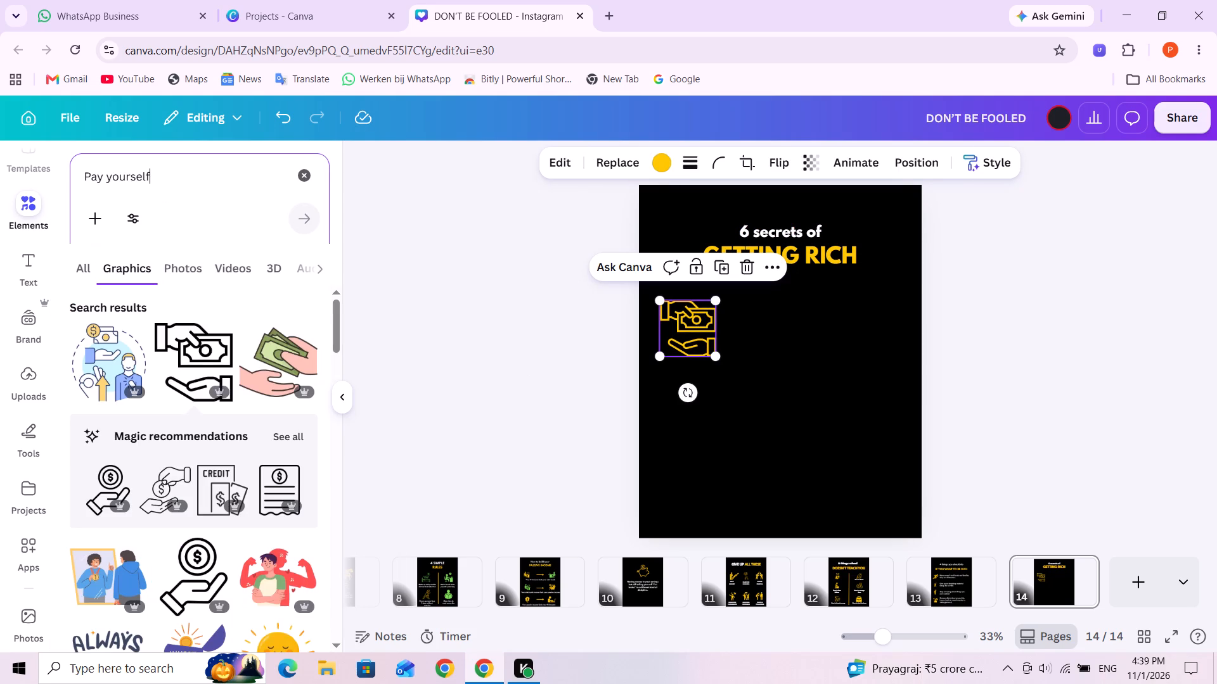
pyautogui.write('help')
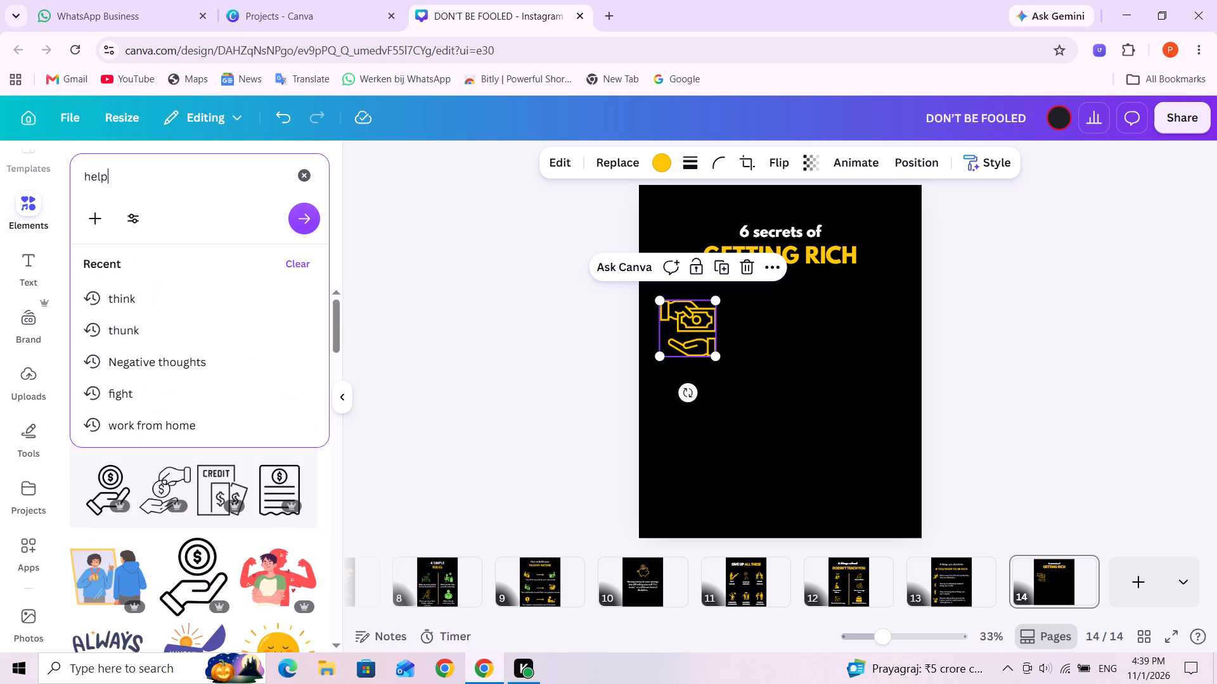
pyautogui.press('Return')
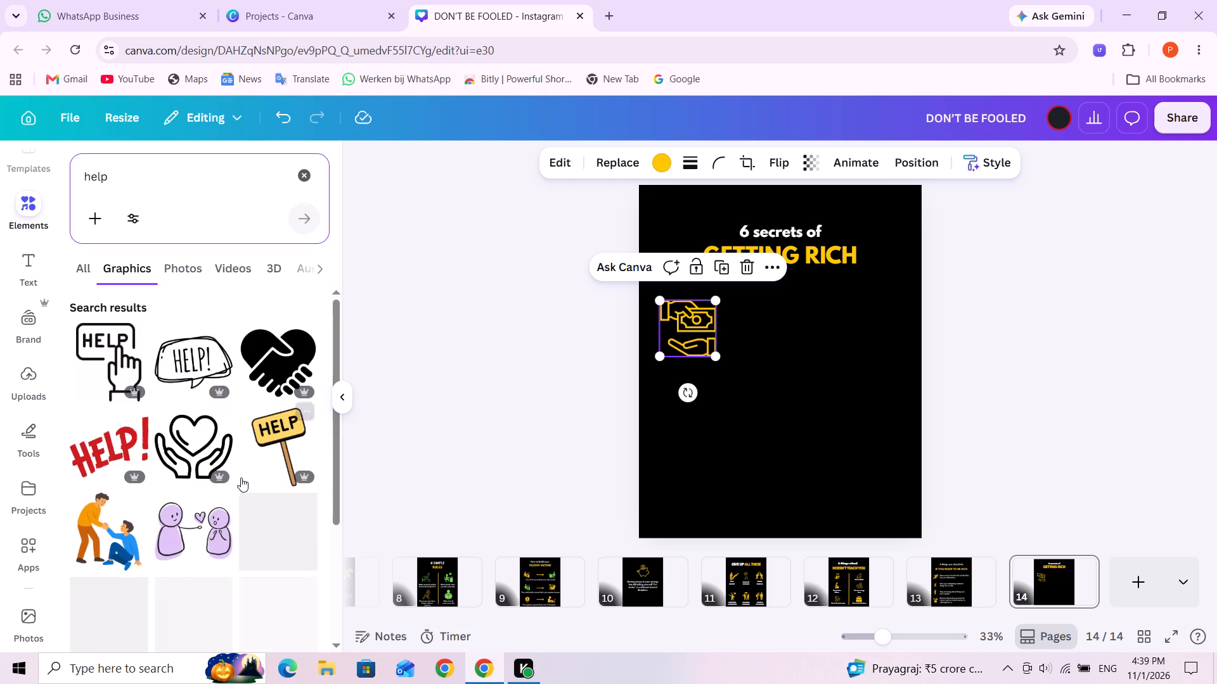
pyautogui.scroll(-1, 208, 535)
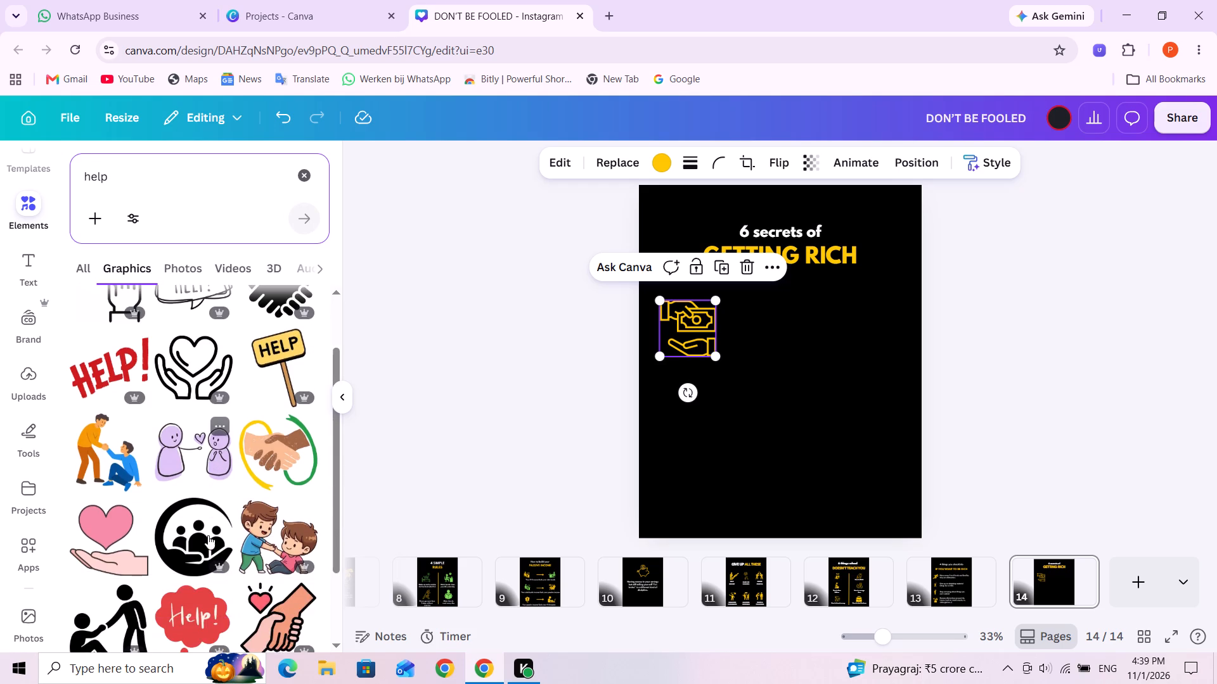
pyautogui.scroll(-3, 216, 538)
pyautogui.click(102, 514)
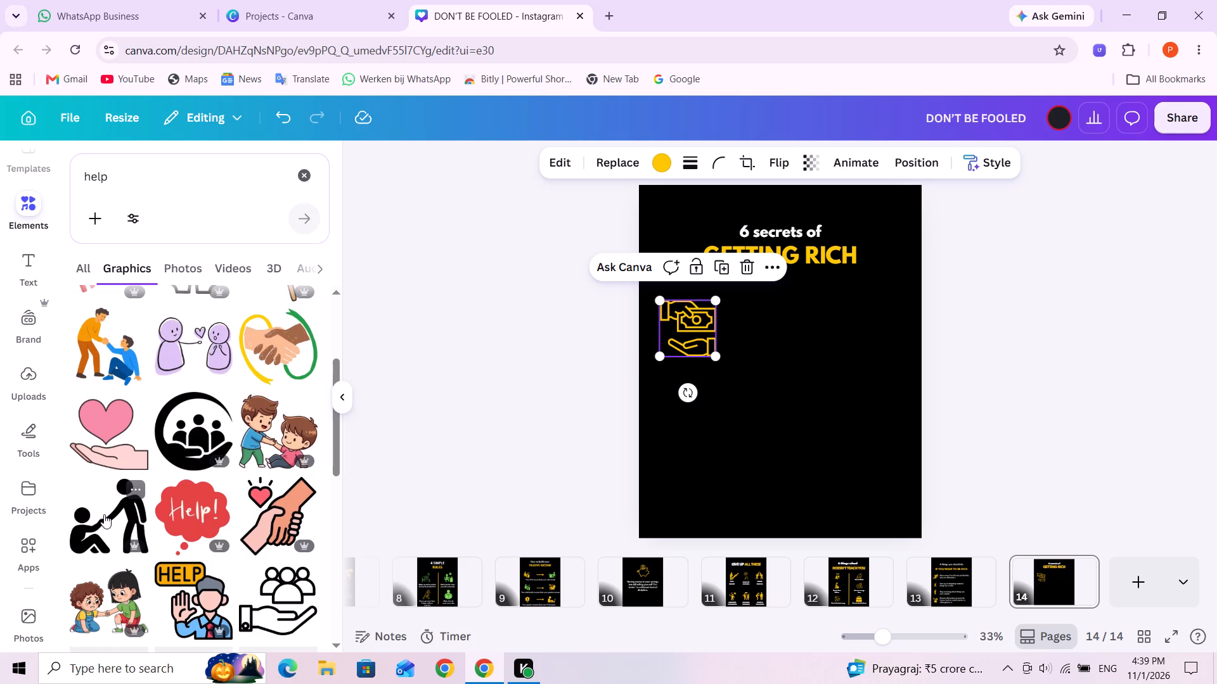
# Shrink the helping-figures graphic to about 216 by 206 and place it beside the yellow hand-and-banknote icon.
pyautogui.moveTo(782, 380); pyautogui.dragTo(820, 363)
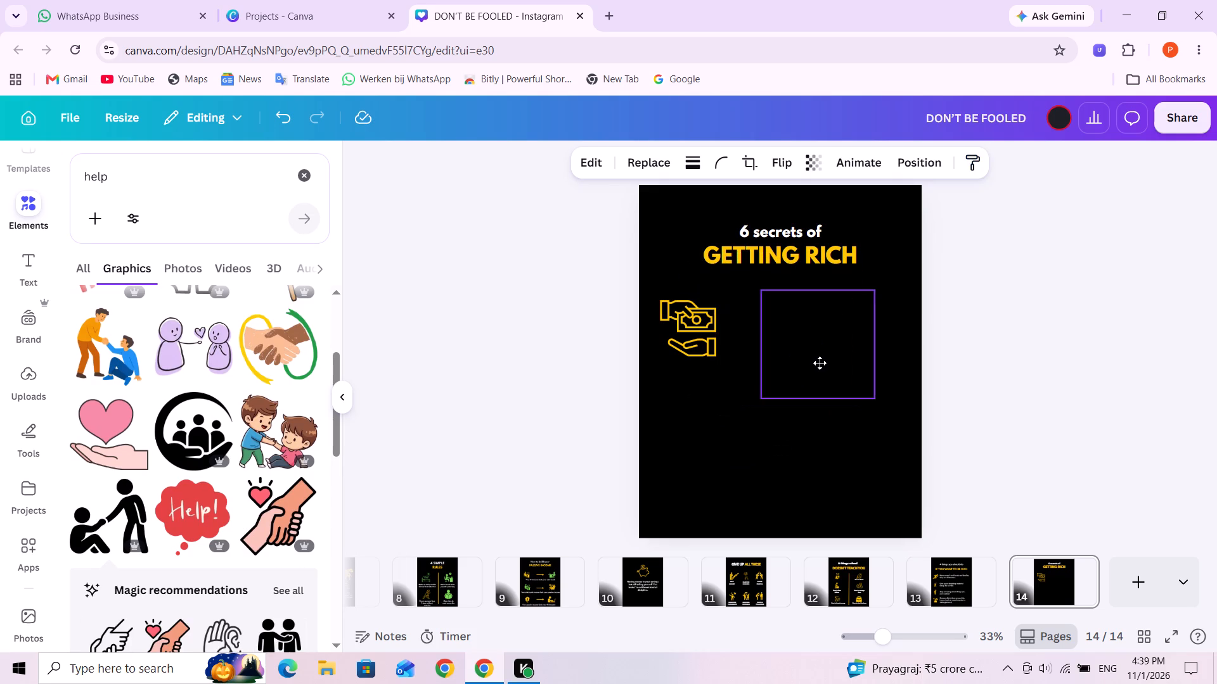
pyautogui.moveTo(820, 363); pyautogui.dragTo(809, 377)
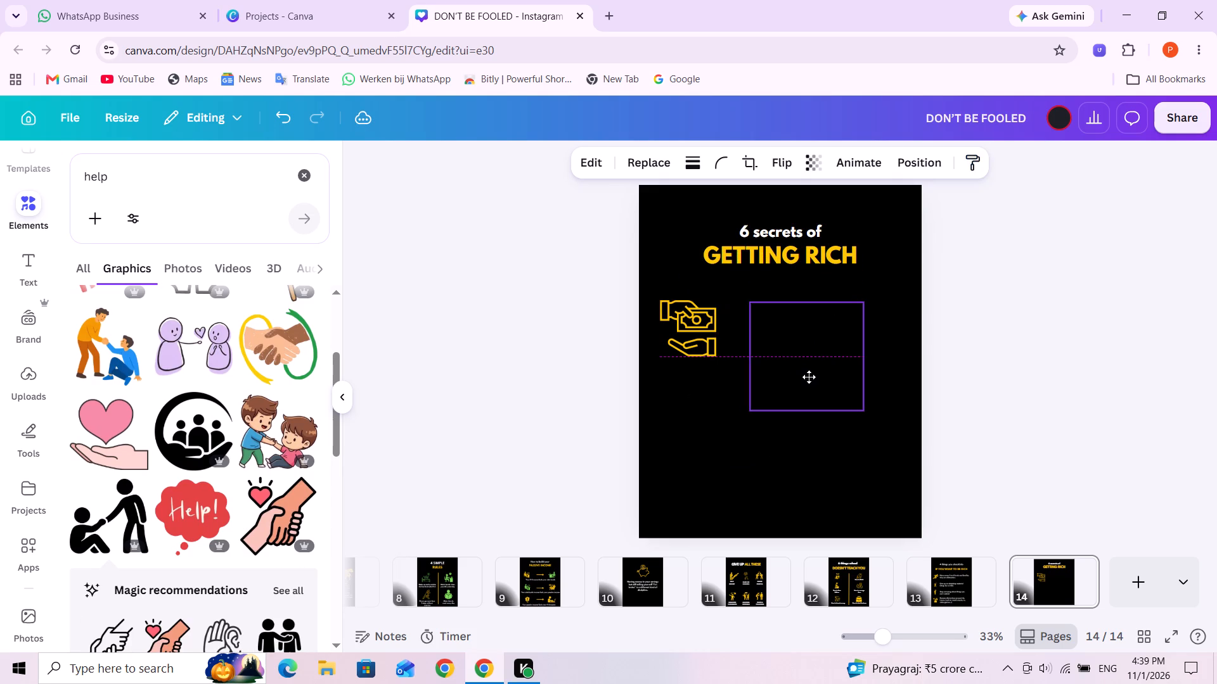
pyautogui.moveTo(809, 377); pyautogui.dragTo(804, 376)
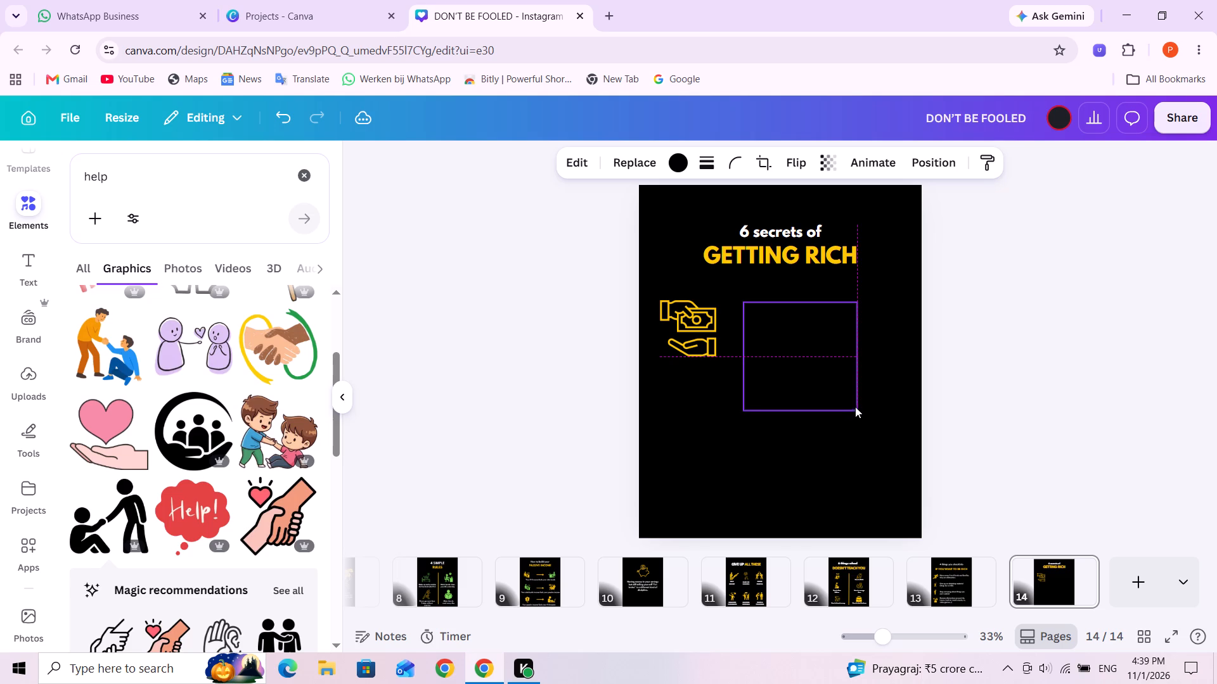
pyautogui.moveTo(855, 412); pyautogui.dragTo(813, 362)
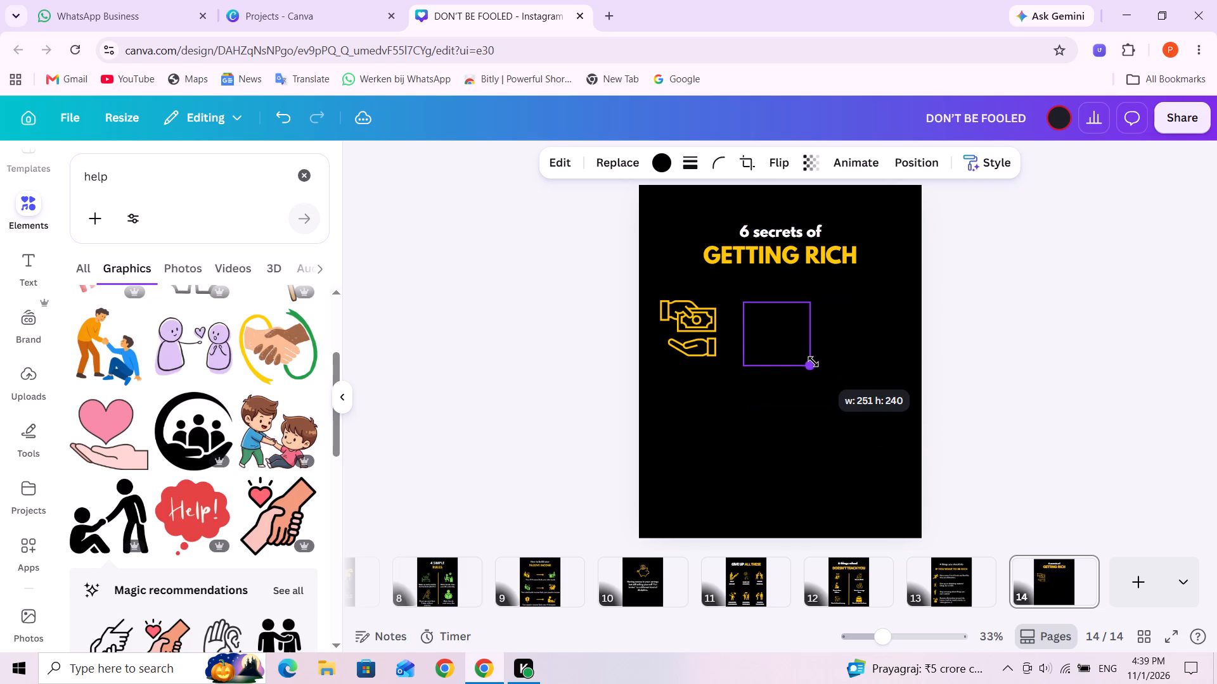
pyautogui.moveTo(813, 362); pyautogui.dragTo(802, 356)
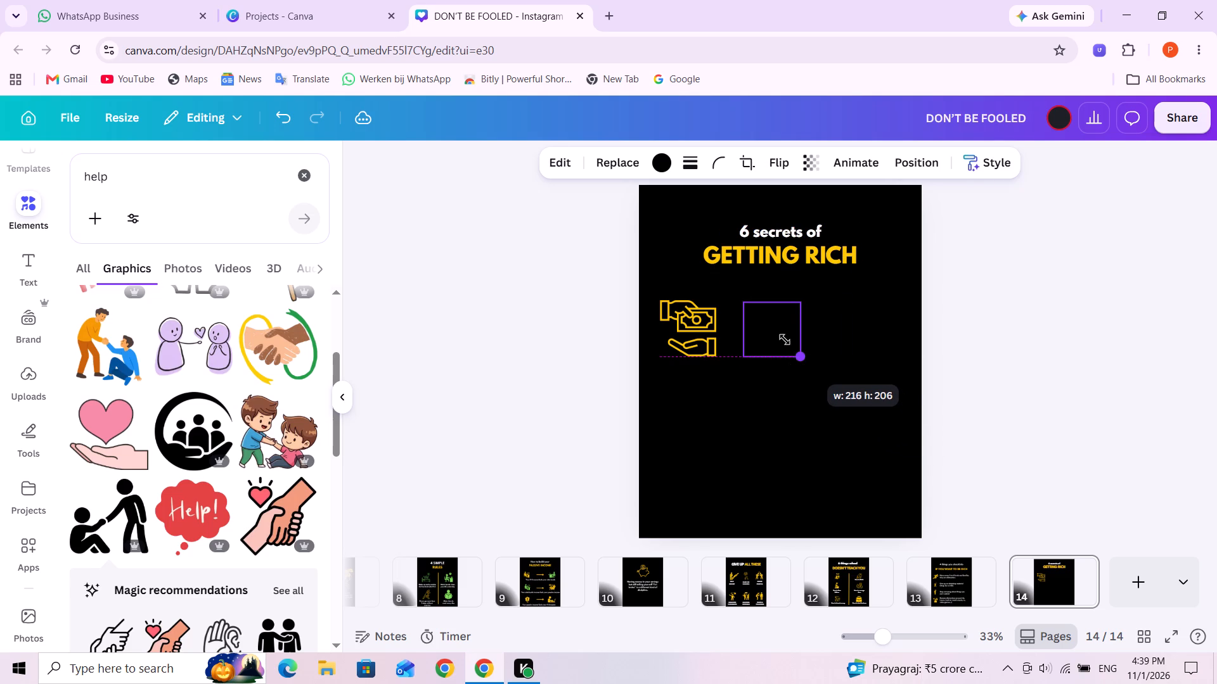
# Color the helping-figures icon with the design's existing yellow.
pyautogui.click(669, 167)
pyautogui.scroll(-3, 238, 464)
pyautogui.scroll(-4, 754, 400)
pyautogui.click(776, 332)
pyautogui.click(835, 322)
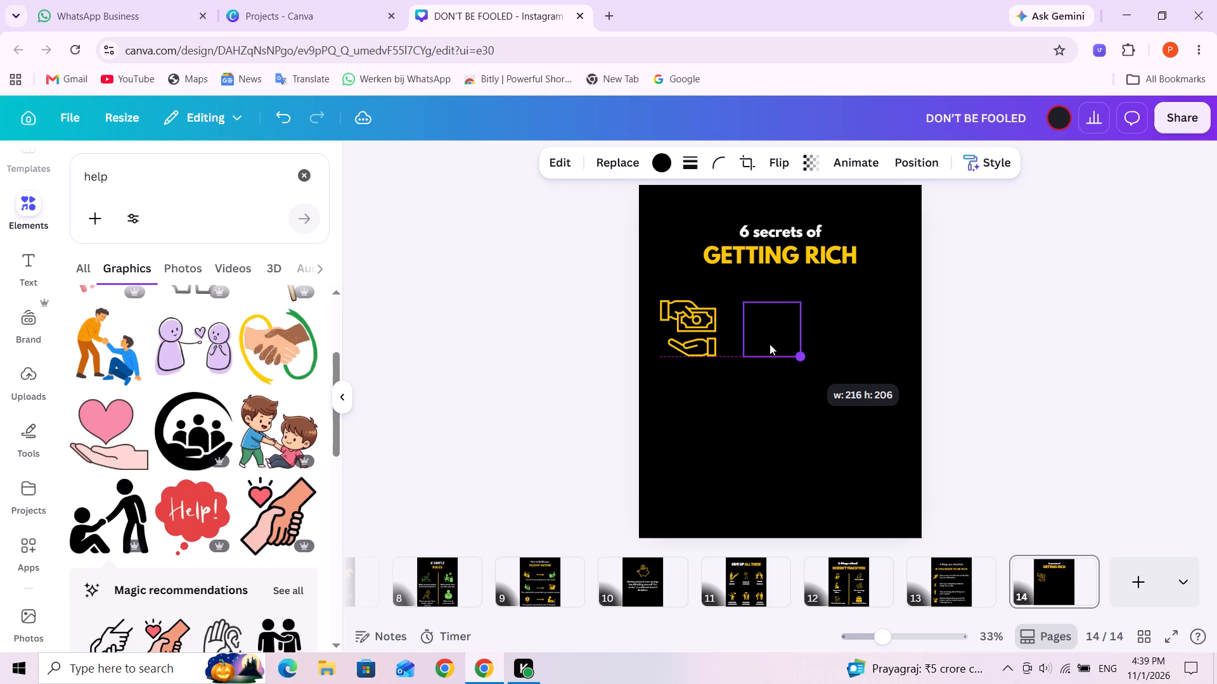
pyautogui.click(765, 338)
pyautogui.scroll(-6, 750, 361)
pyautogui.click(158, 287)
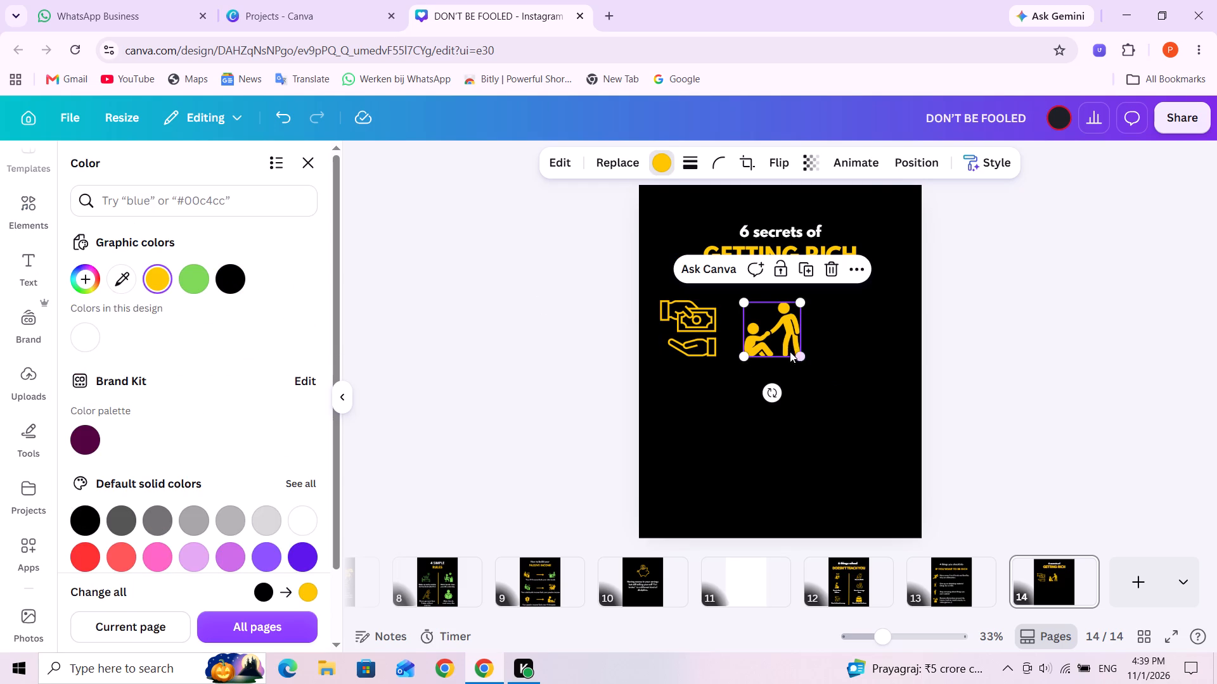
# Move the helping-figures icon slightly farther from the hand-and-banknote icon, vertically centered with it.
pyautogui.moveTo(779, 329); pyautogui.dragTo(780, 329)
pyautogui.moveTo(780, 329); pyautogui.dragTo(792, 328)
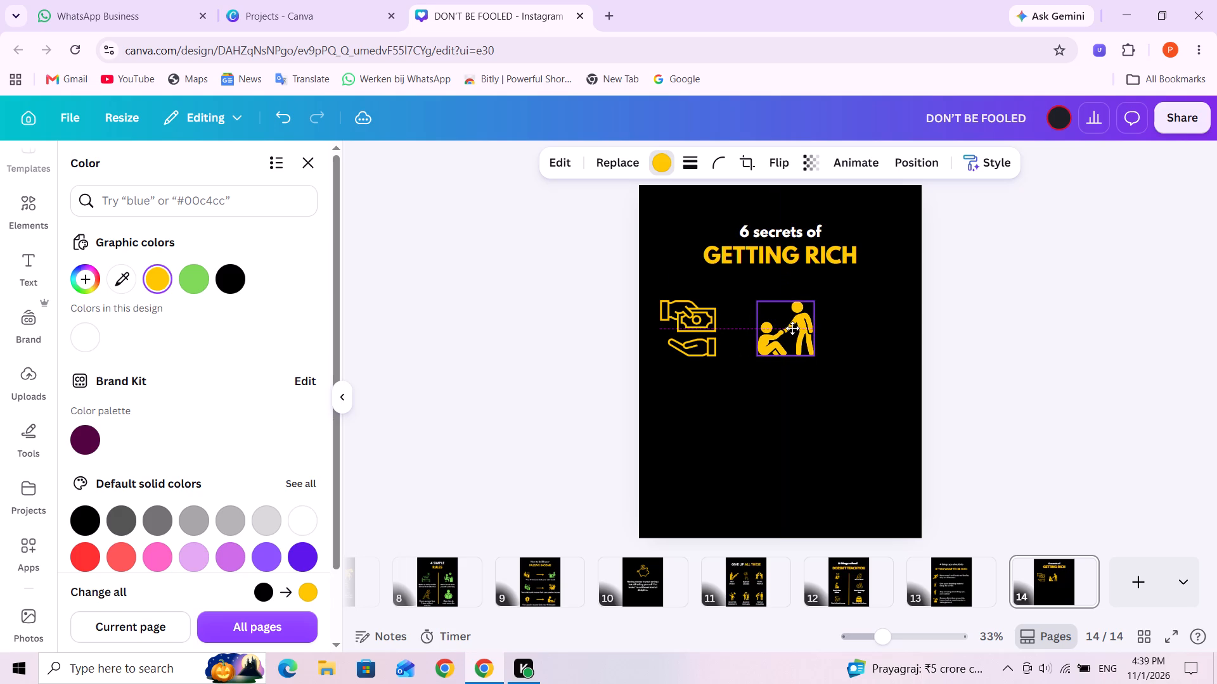
pyautogui.click(865, 327)
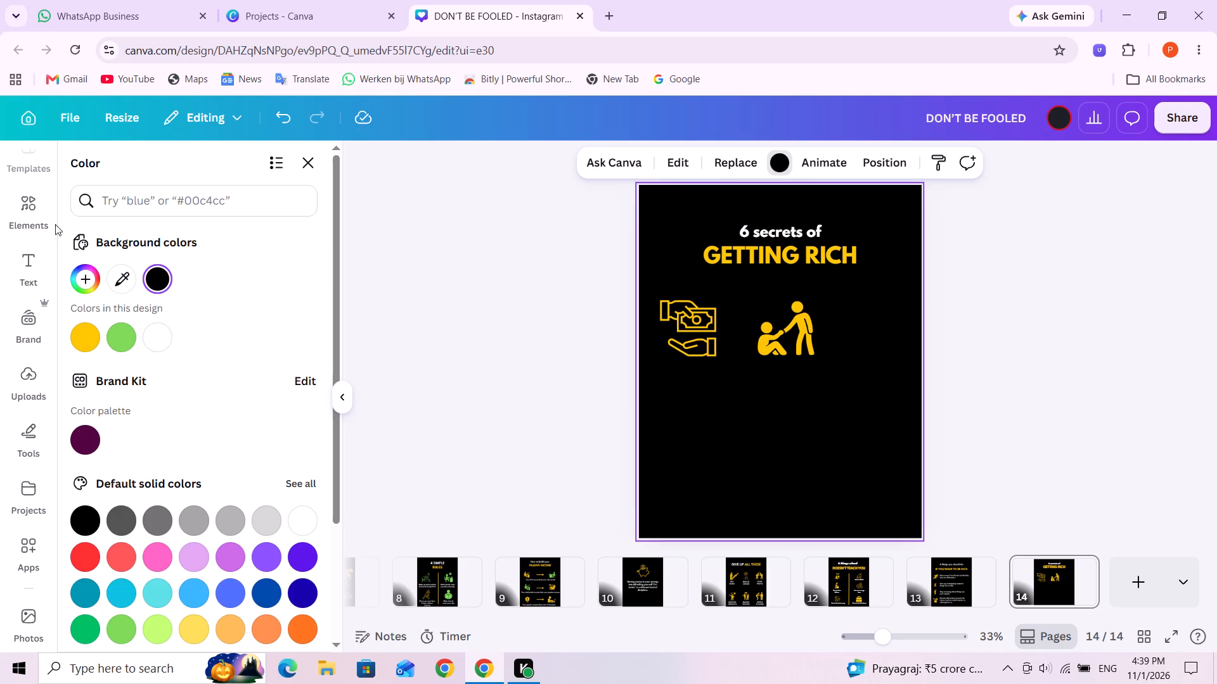
# Search the graphics elements for "work" and insert the black silhouette of a person working on a laptop.
pyautogui.click(26, 227)
pyautogui.tripleClick(127, 186)
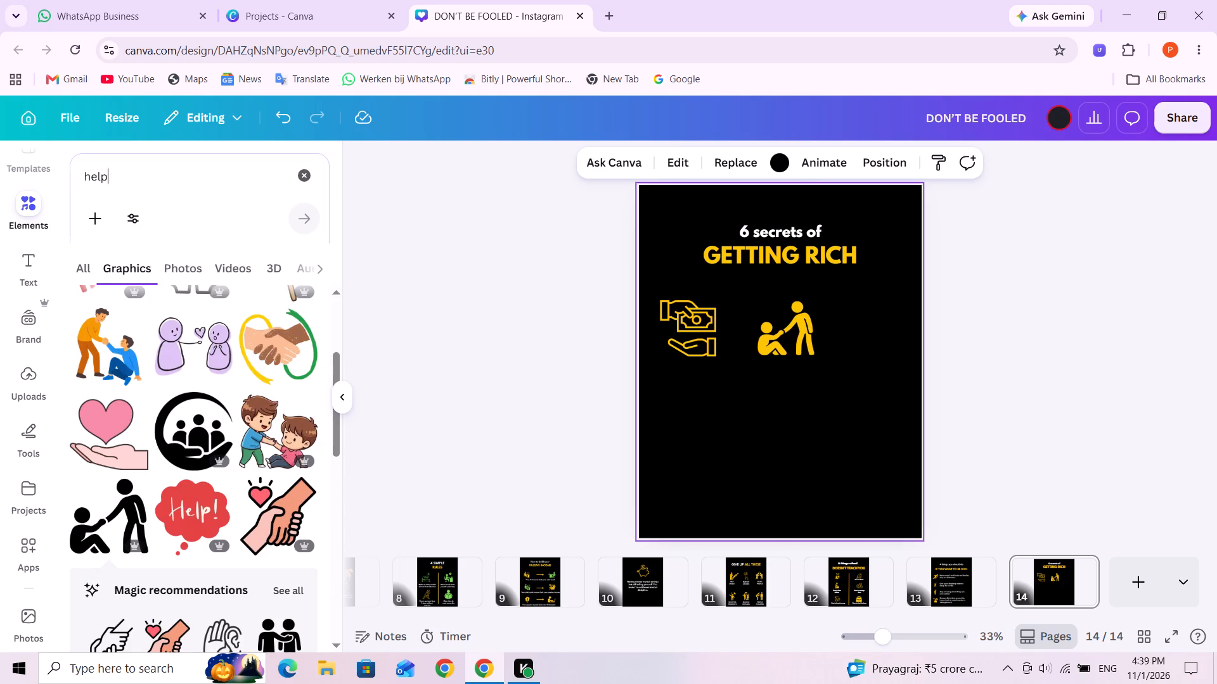
pyautogui.write('work')
pyautogui.press('Return')
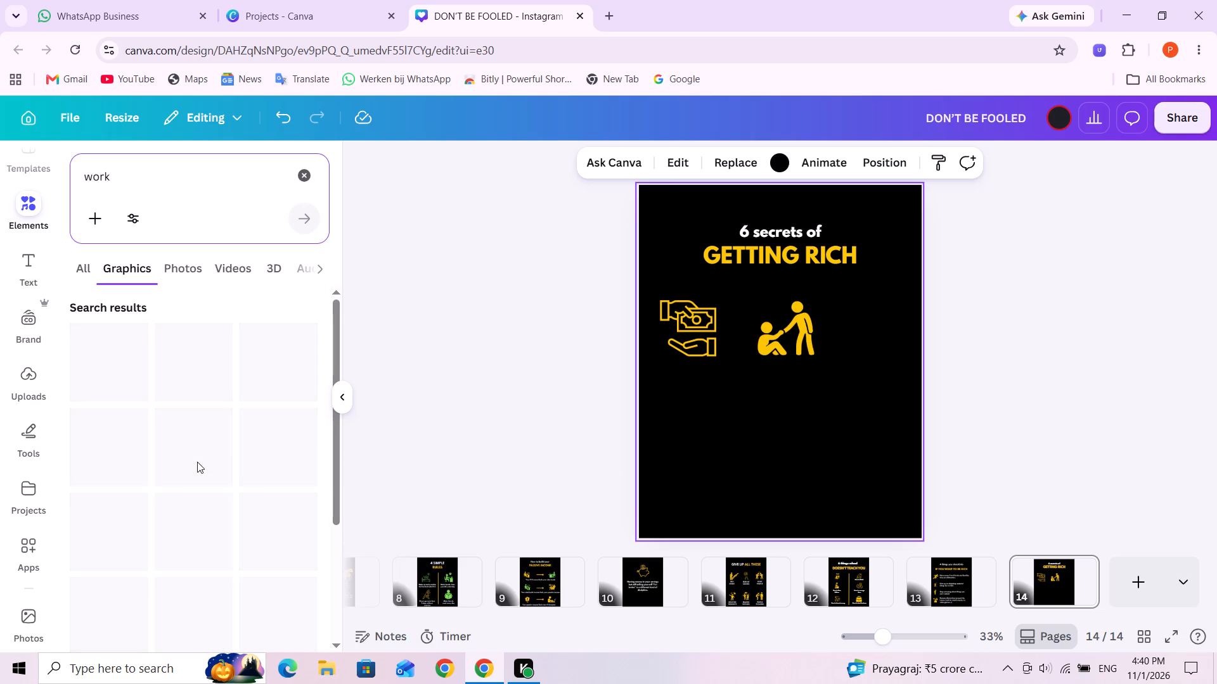
pyautogui.scroll(-2, 205, 437)
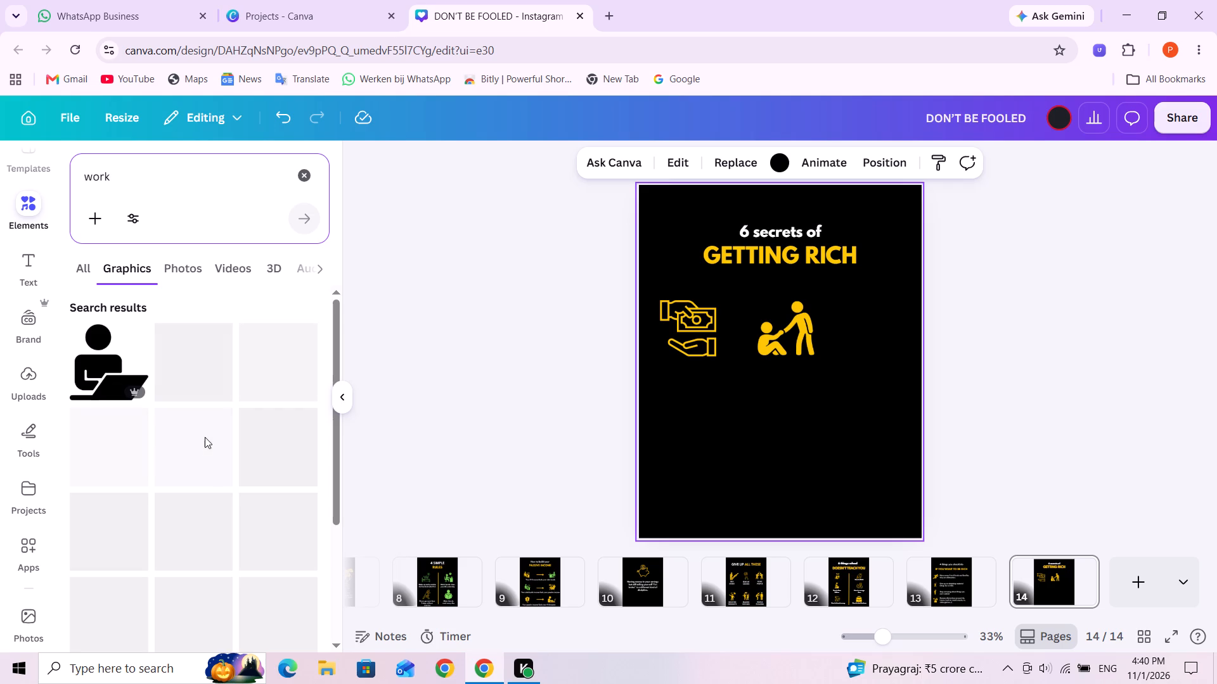
pyautogui.scroll(3, 221, 484)
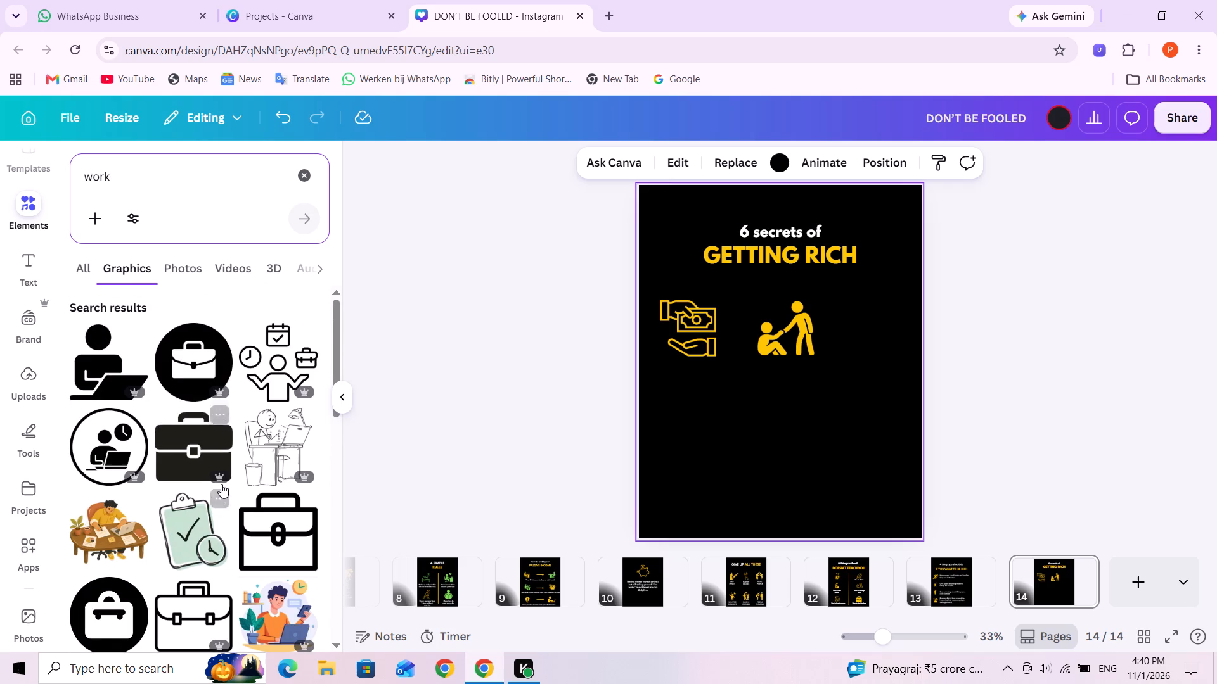
pyautogui.scroll(-1, 221, 484)
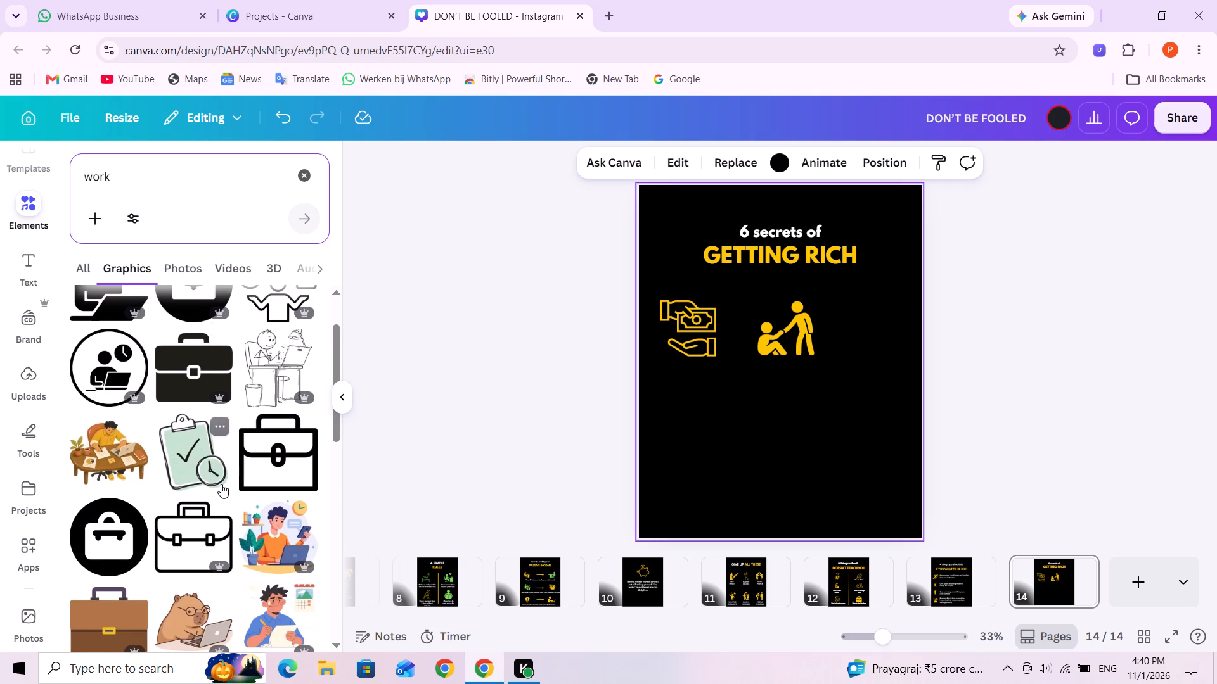
pyautogui.scroll(4, 221, 484)
pyautogui.scroll(-3, 221, 484)
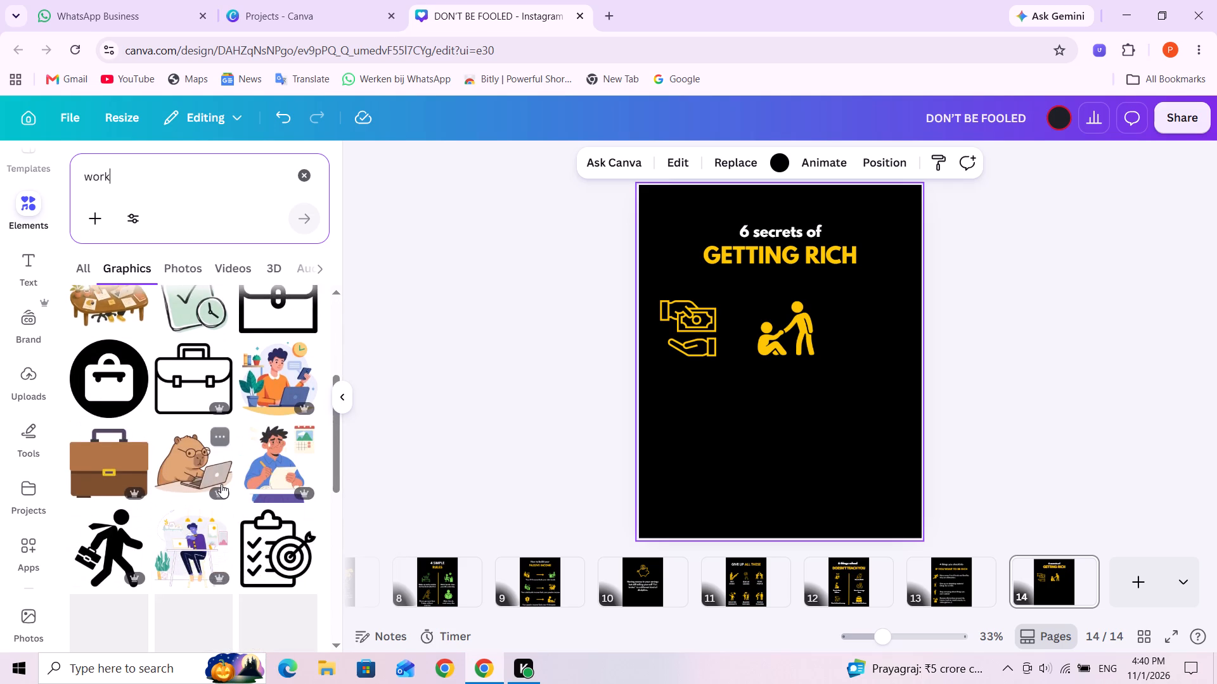
pyautogui.scroll(-3, 221, 484)
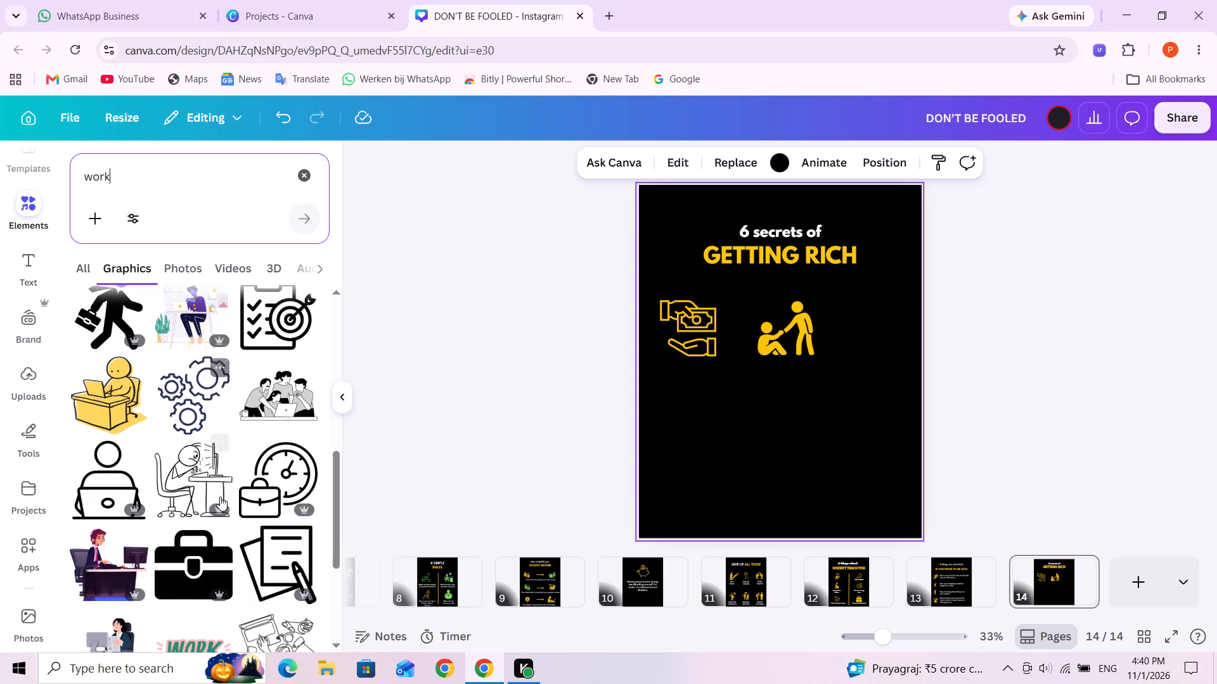
pyautogui.scroll(1, 220, 497)
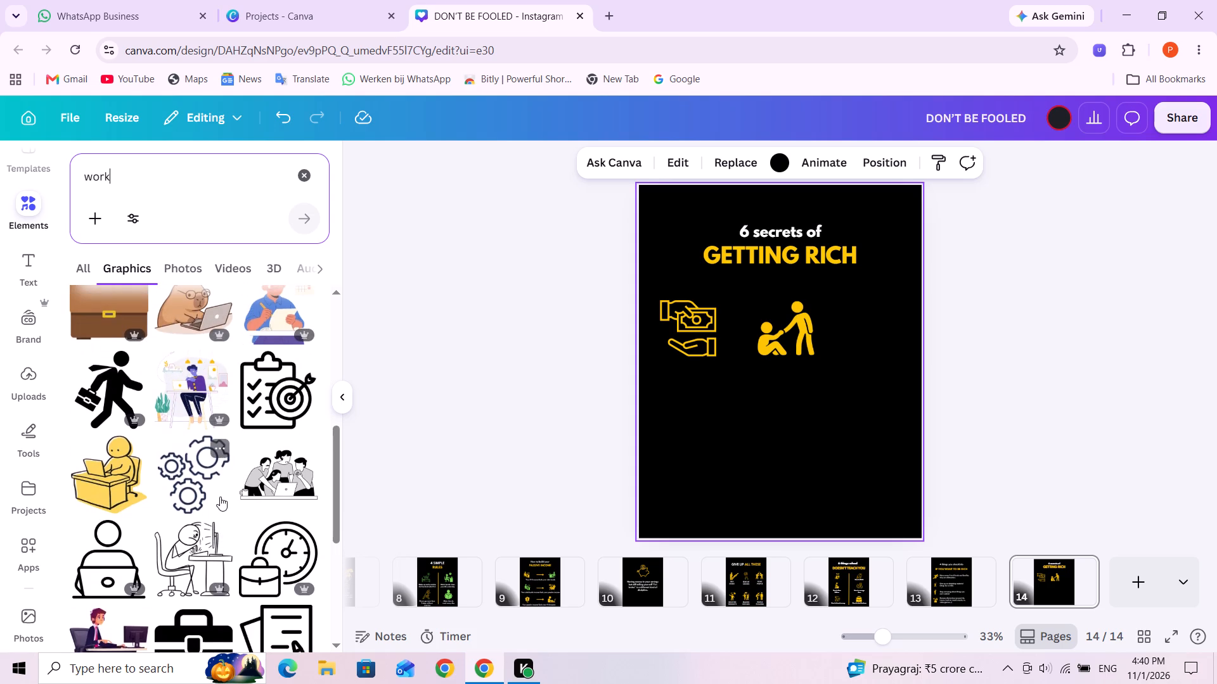
pyautogui.scroll(-5, 220, 497)
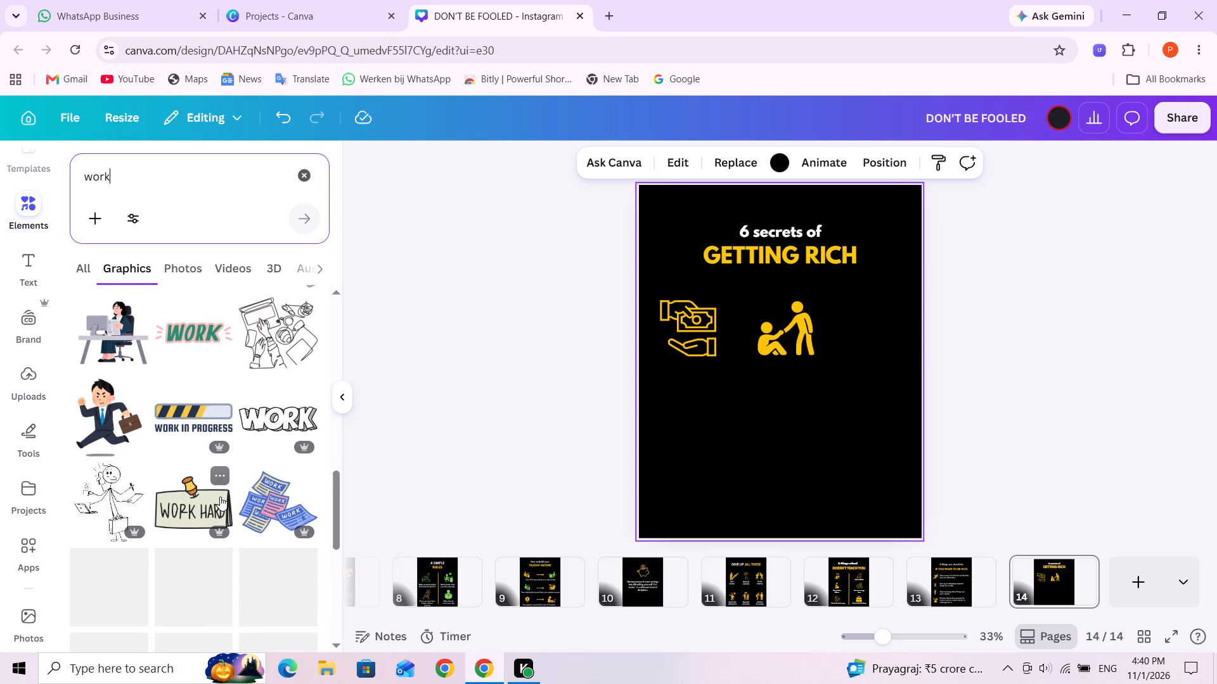
pyautogui.scroll(-1, 220, 497)
pyautogui.scroll(6, 220, 497)
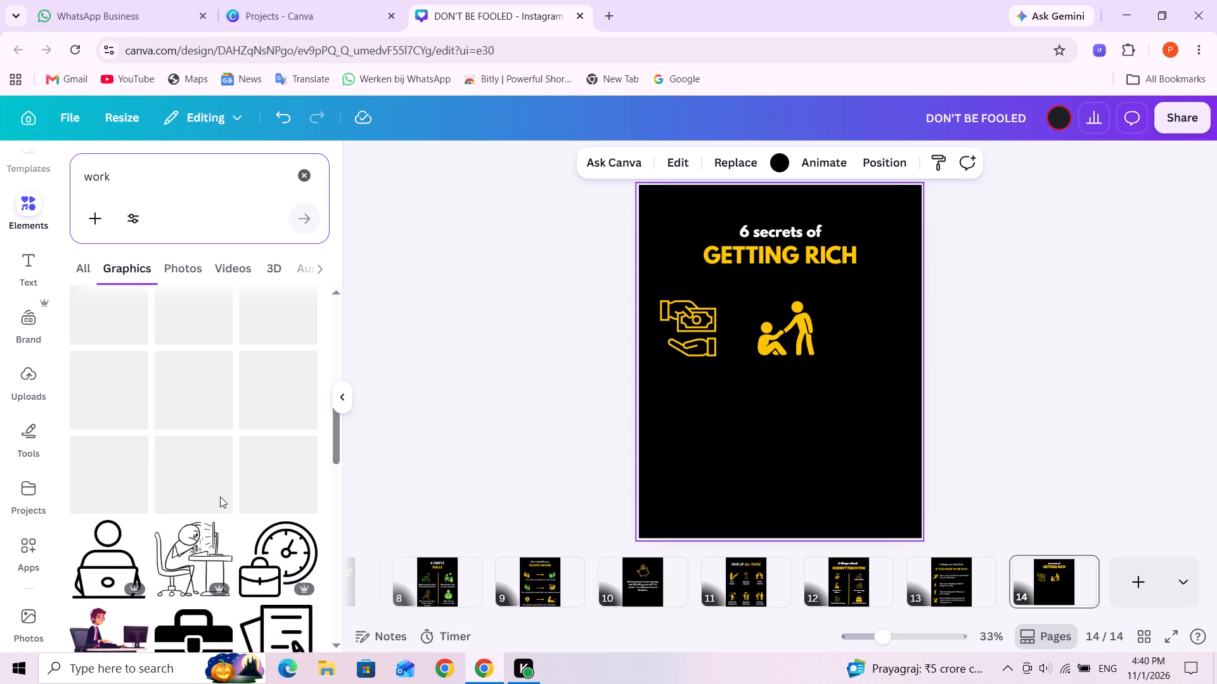
pyautogui.scroll(3, 220, 497)
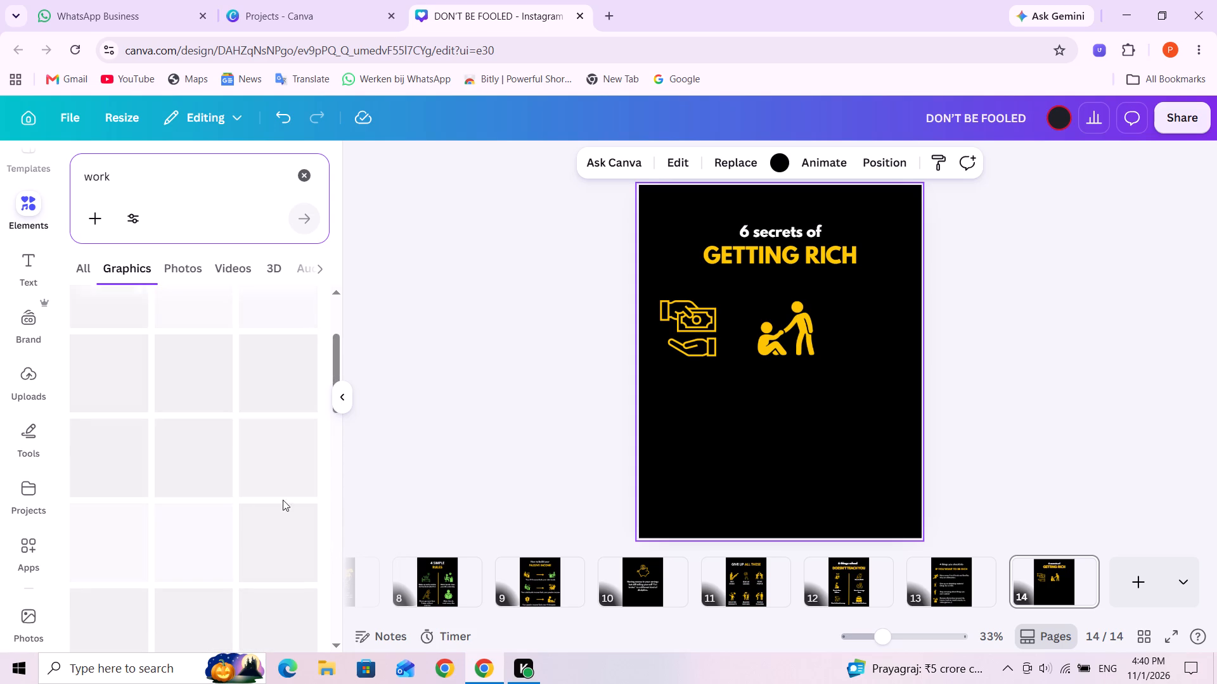
pyautogui.scroll(3, 206, 499)
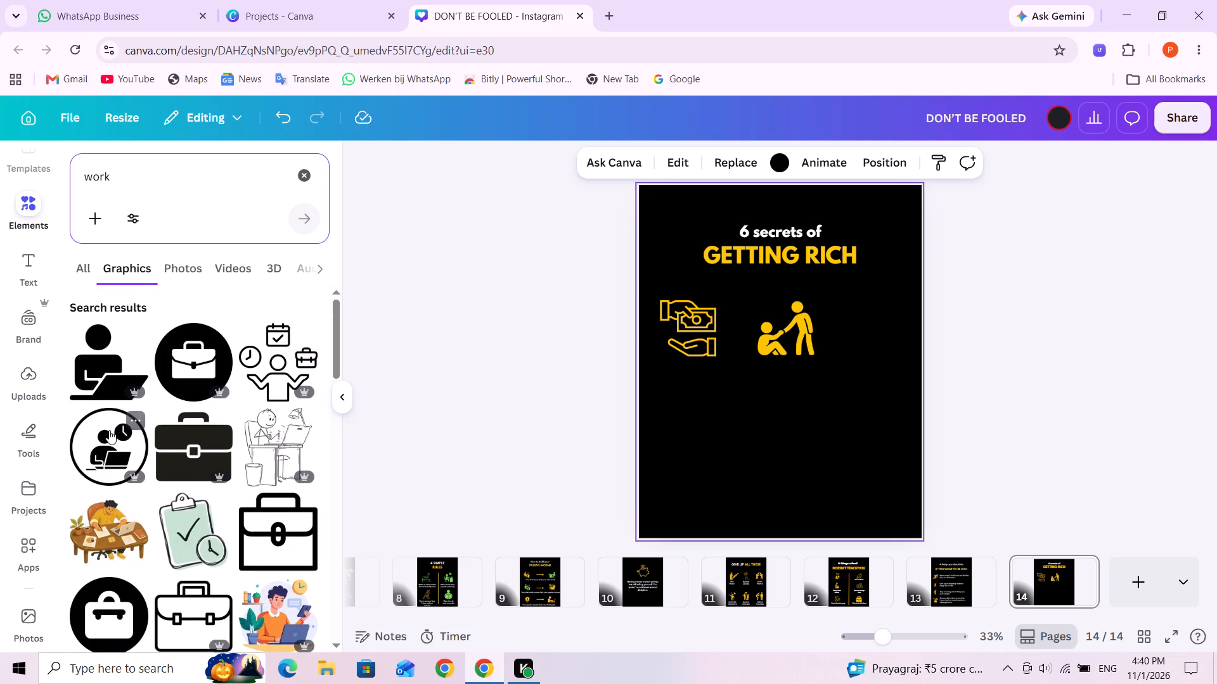
pyautogui.click(103, 363)
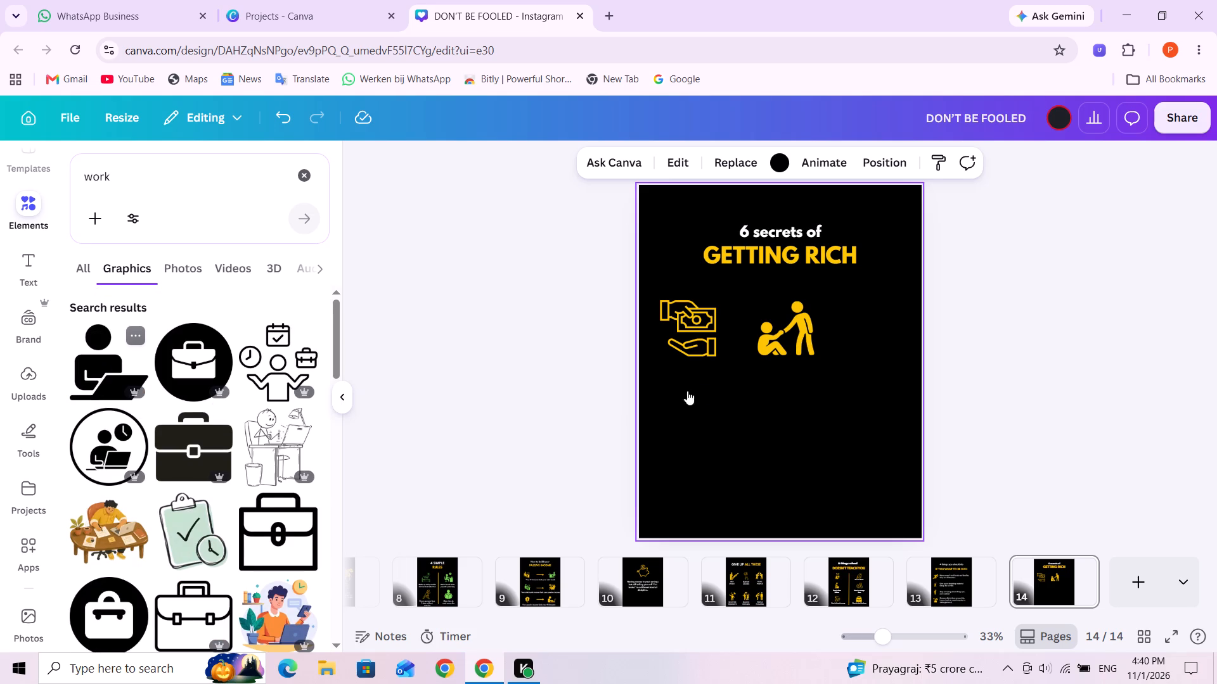
# Place the laptop-worker graphic at the right end of the icon row and shrink it to match the other icons.
pyautogui.moveTo(800, 383); pyautogui.dragTo(800, 384)
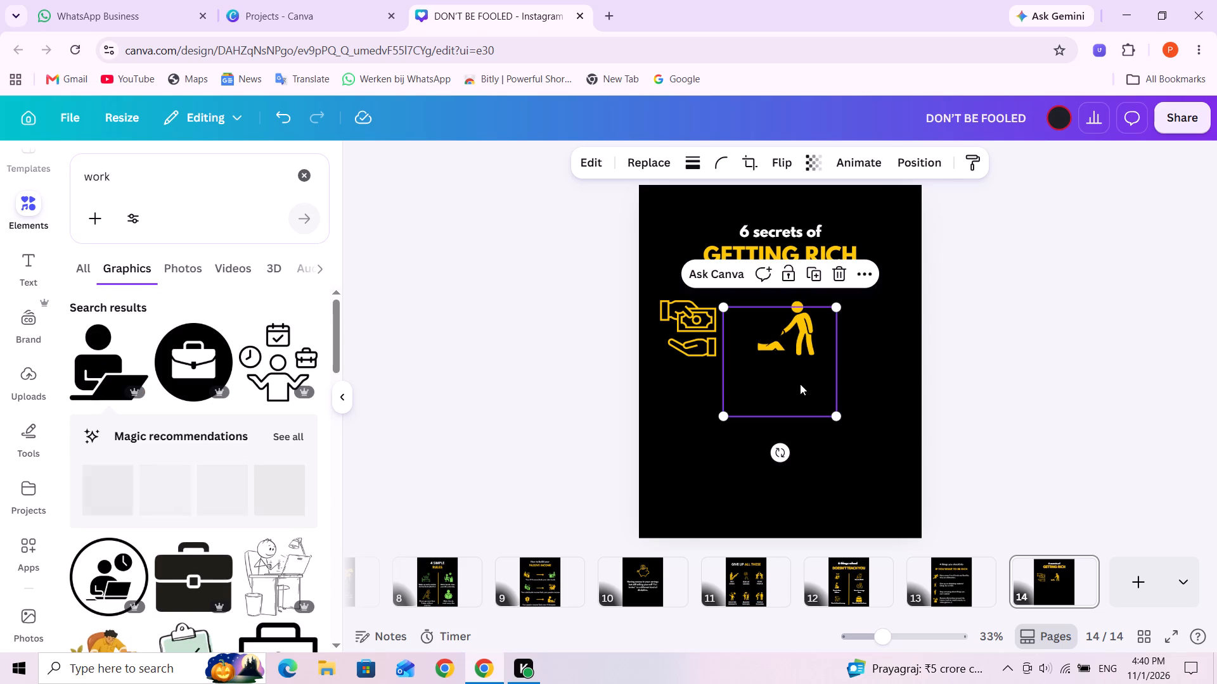
pyautogui.moveTo(800, 384); pyautogui.dragTo(918, 375)
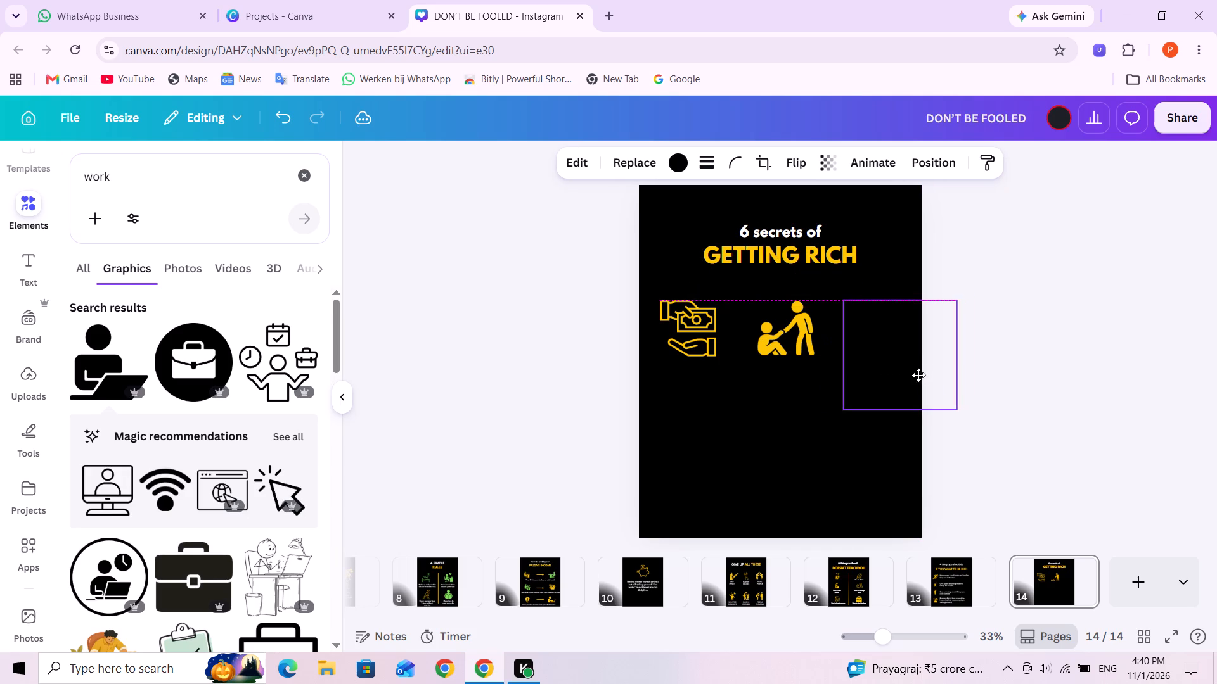
pyautogui.moveTo(918, 375); pyautogui.dragTo(910, 375)
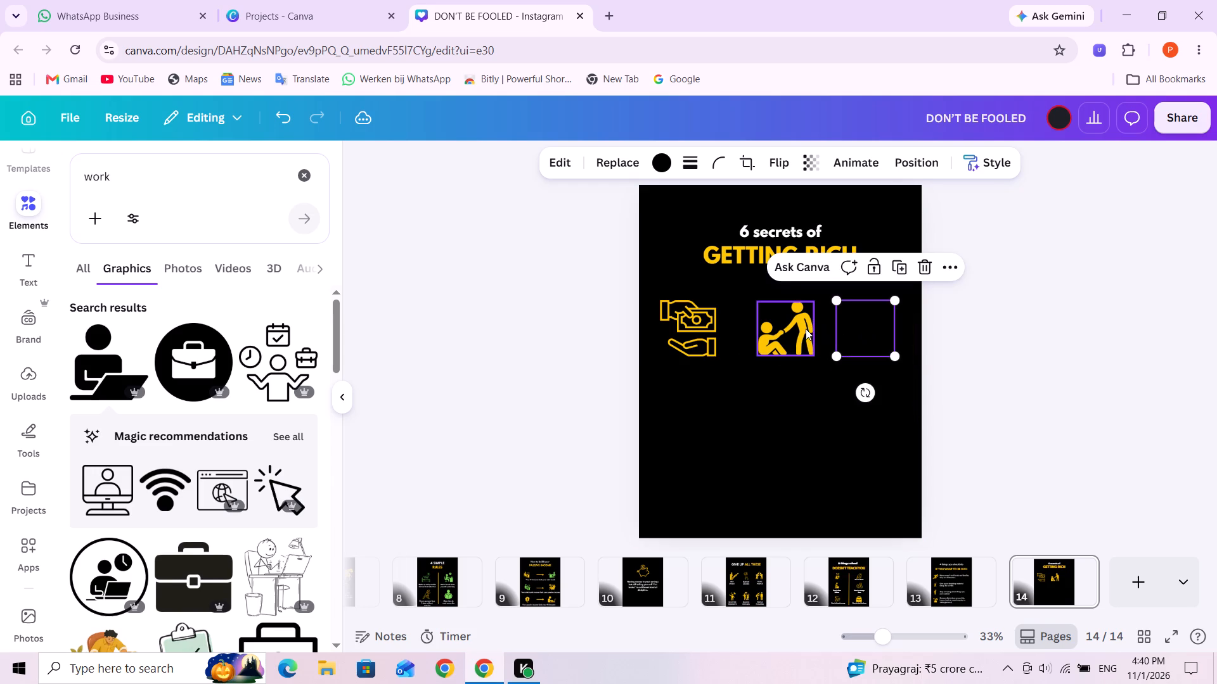
# Color the laptop-worker icon with the design's existing yellow.
pyautogui.click(660, 161)
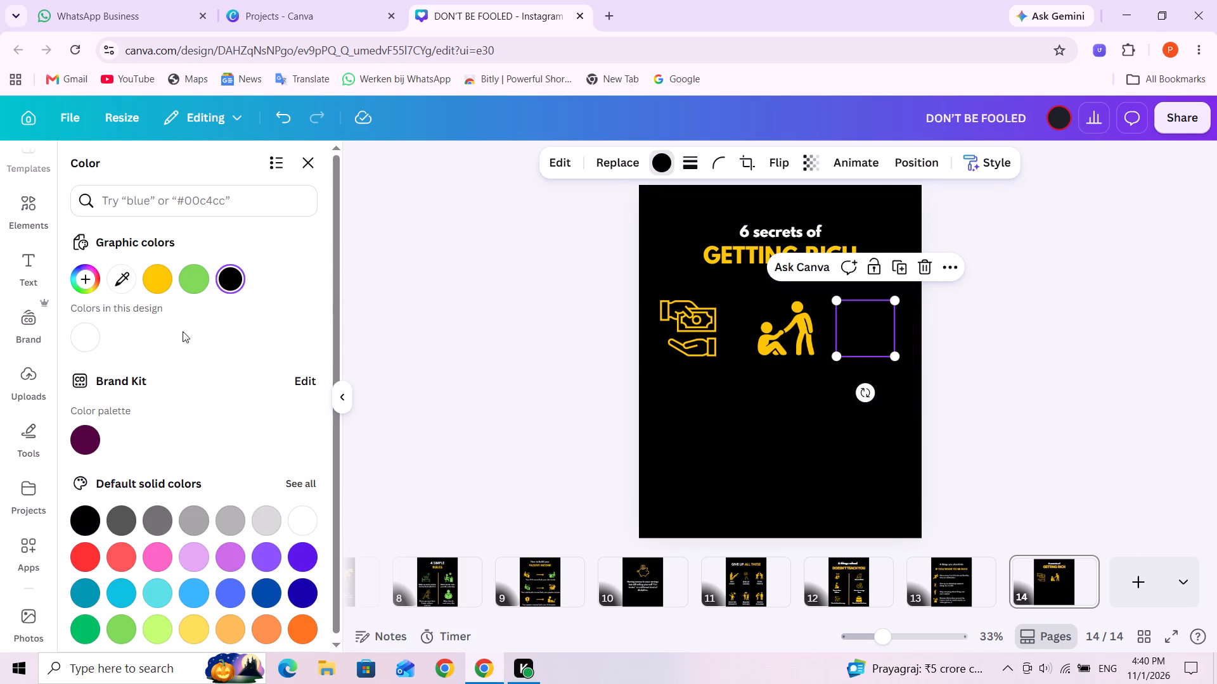
pyautogui.click(159, 270)
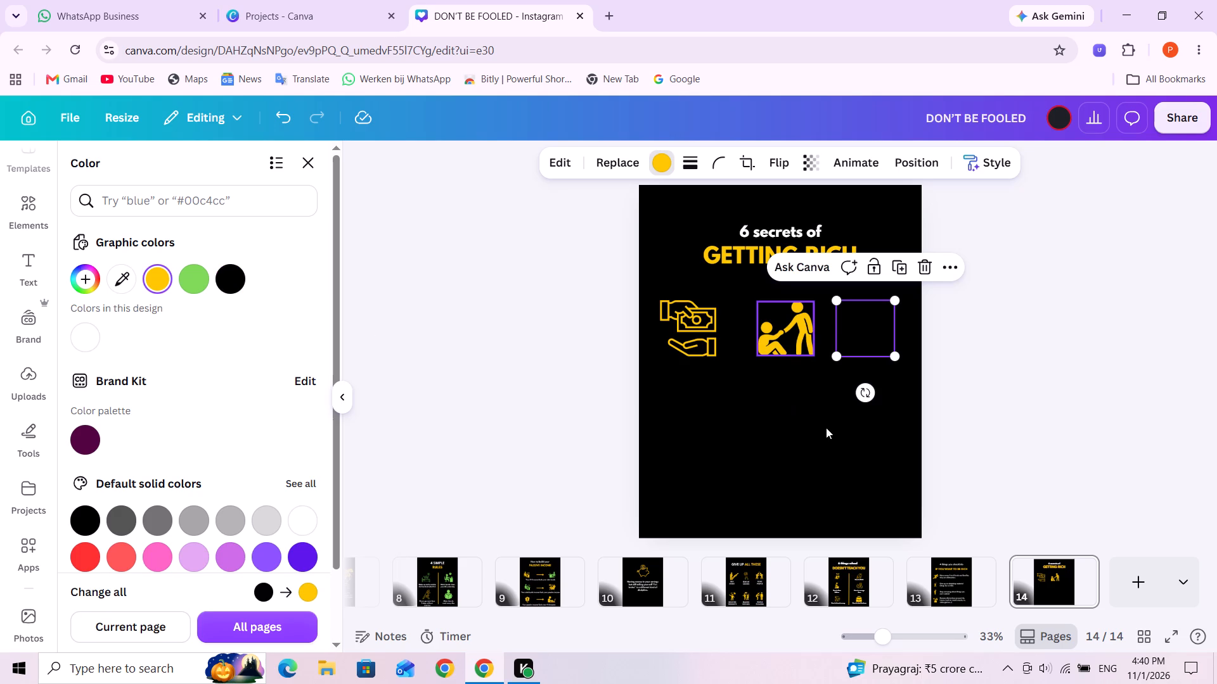
# Reposition the helping-figures icon so it is evenly spaced between the banknote and laptop-worker icons.
pyautogui.moveTo(791, 339); pyautogui.dragTo(790, 339)
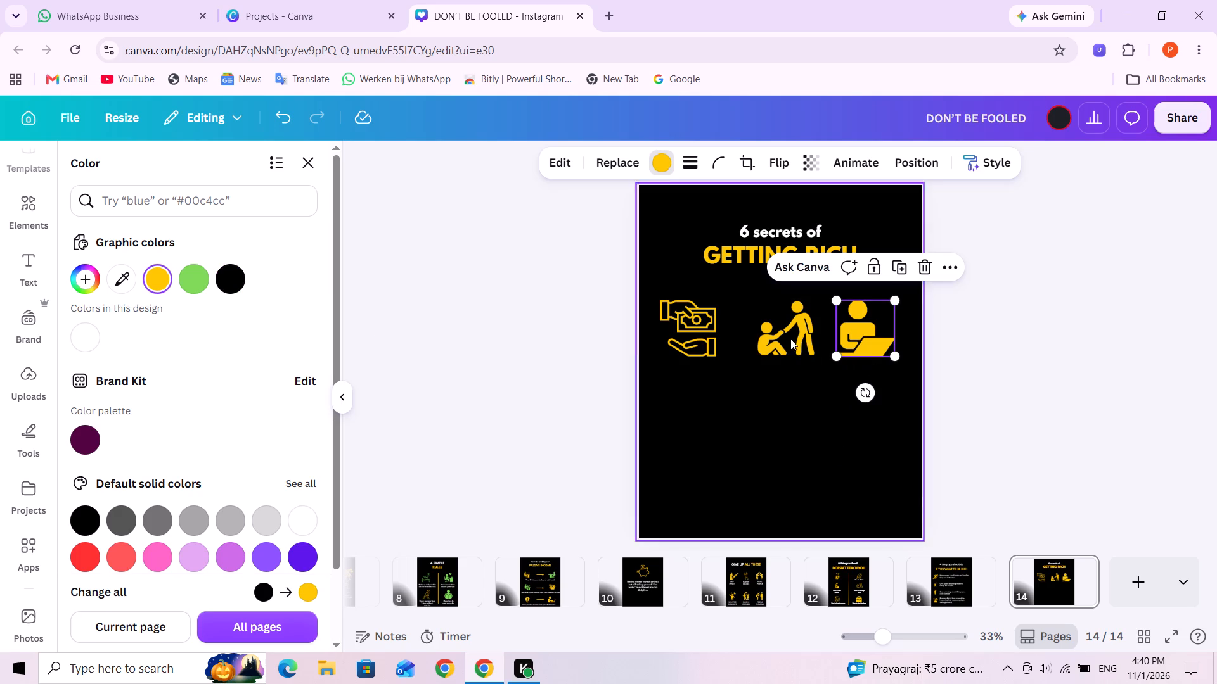
pyautogui.moveTo(790, 339); pyautogui.dragTo(777, 338)
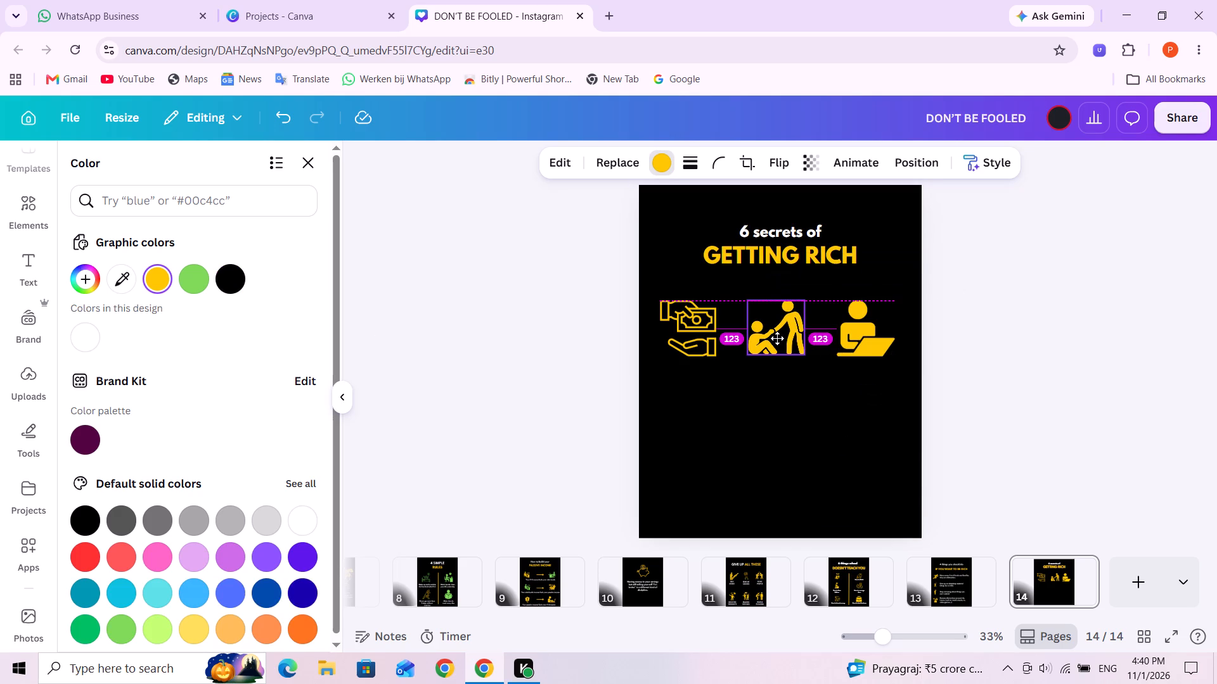
pyautogui.moveTo(777, 338); pyautogui.dragTo(782, 338)
pyautogui.click(802, 466)
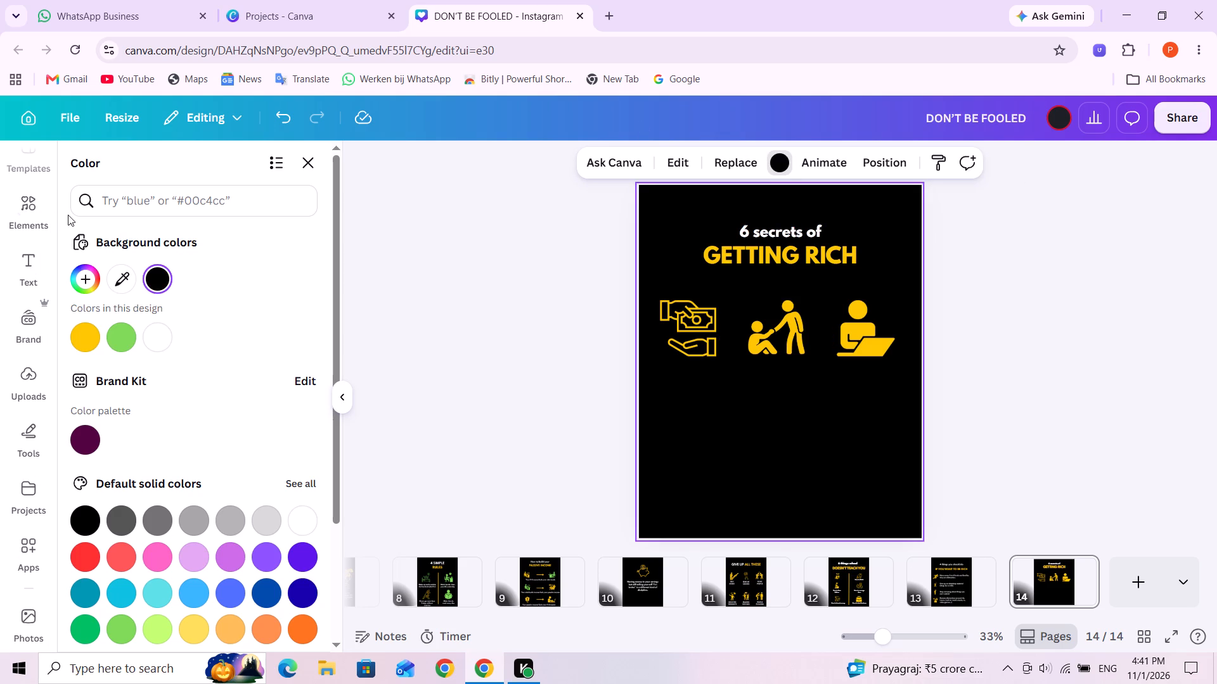
# Search the graphics elements for "libalities".
pyautogui.click(35, 217)
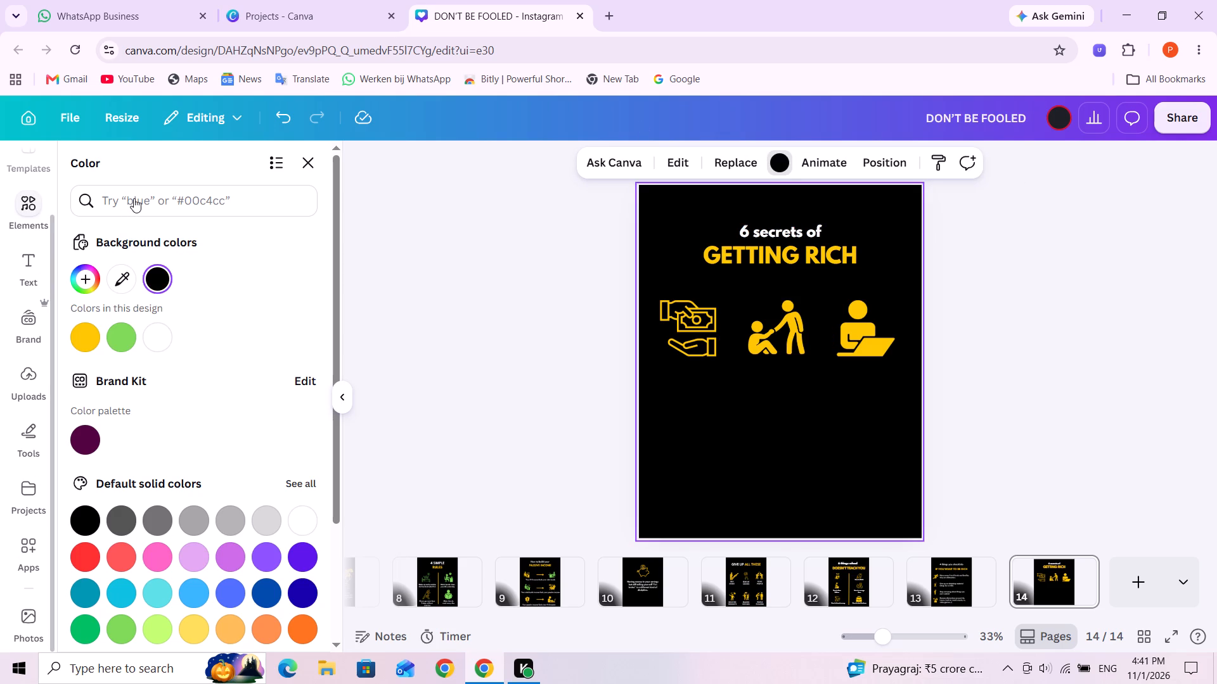
pyautogui.click(134, 198)
pyautogui.click(31, 210)
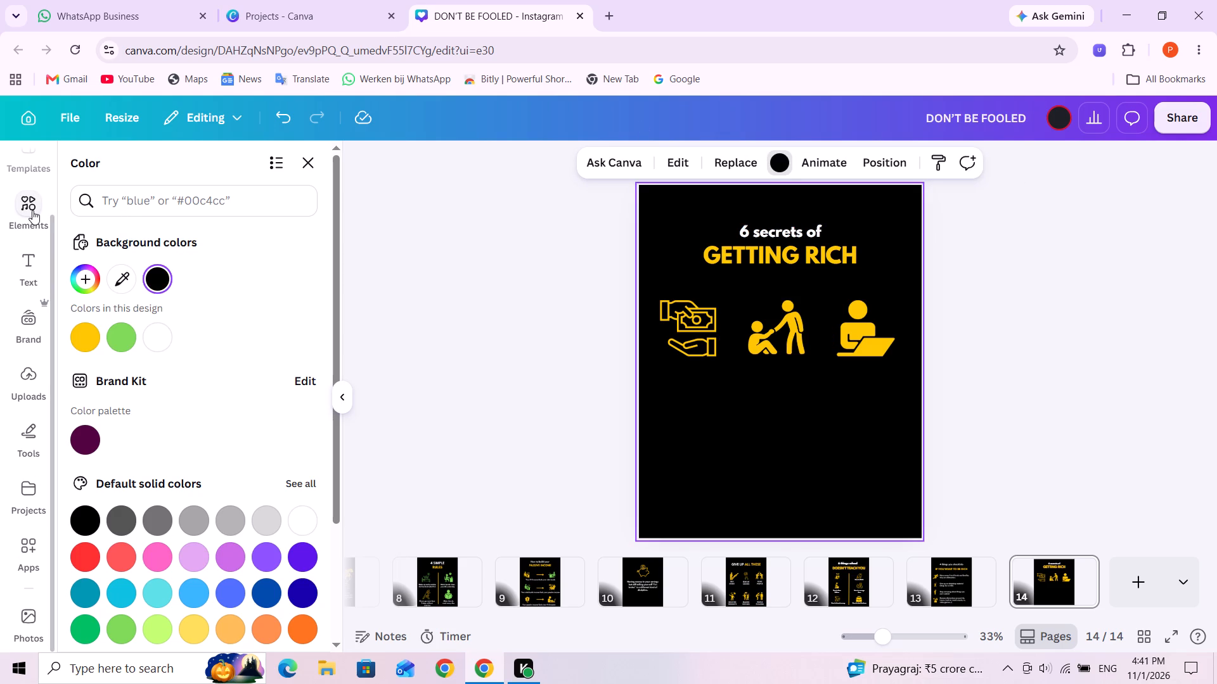
pyautogui.click(27, 203)
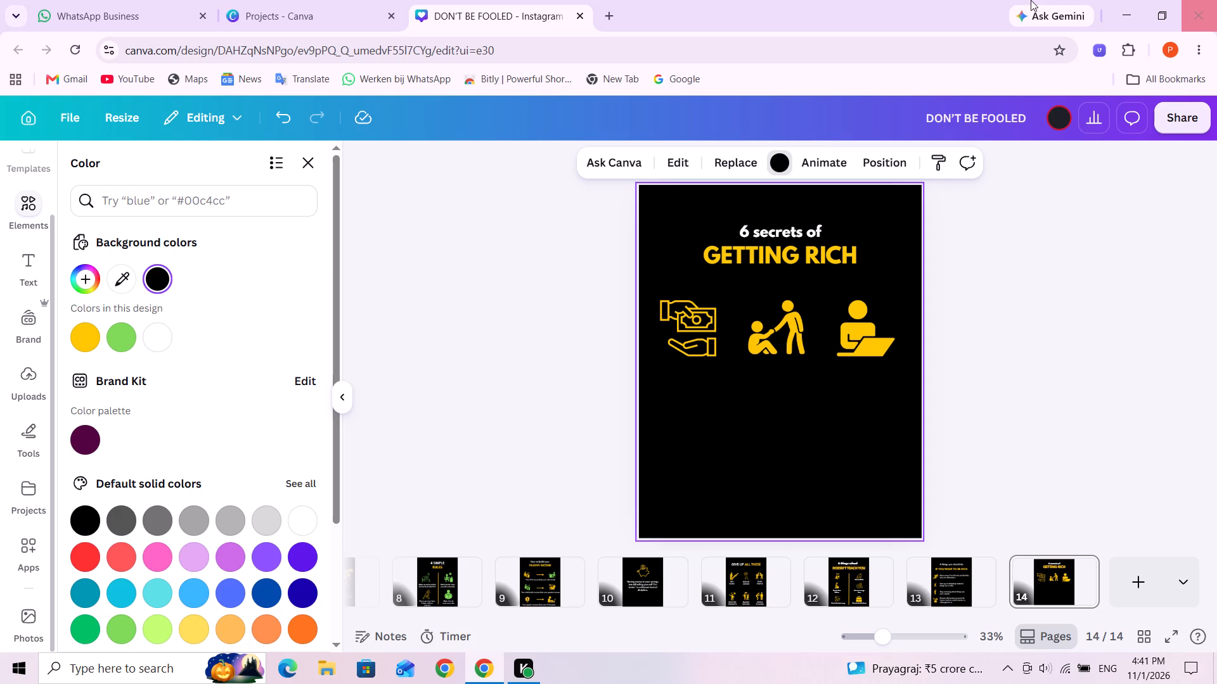
pyautogui.click(20, 206)
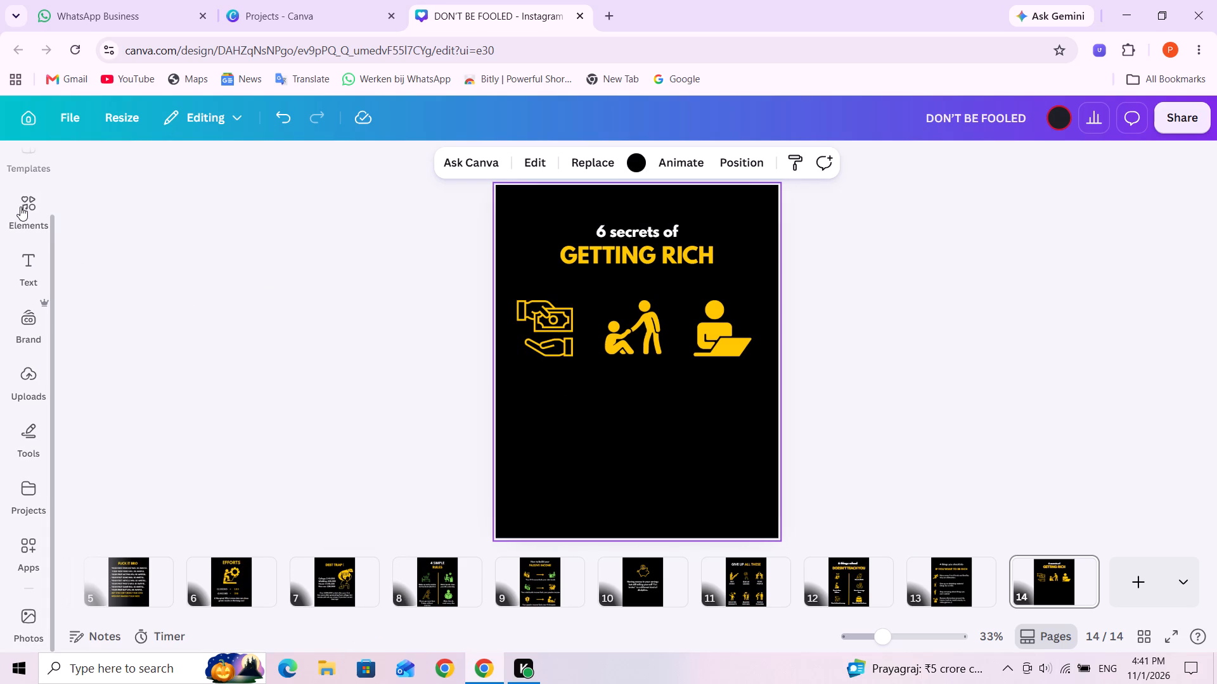
pyautogui.tripleClick(110, 191)
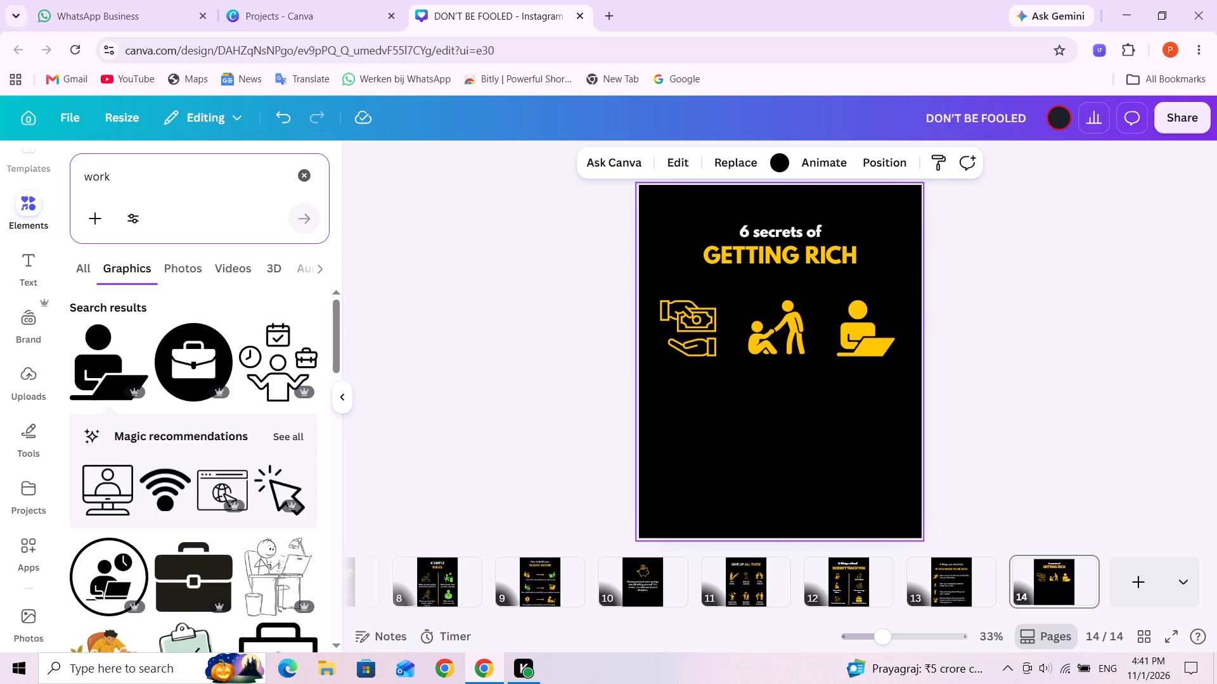
pyautogui.tripleClick(110, 180)
pyautogui.write('li')
pyautogui.press('b')
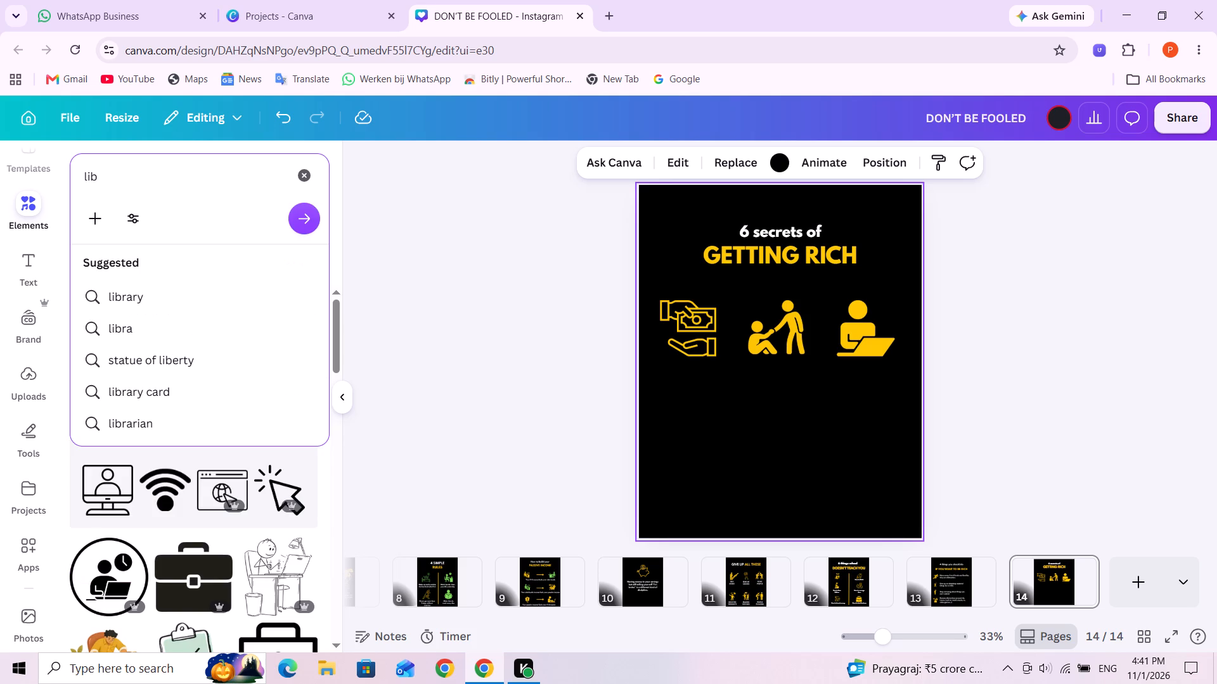
pyautogui.write('alities')
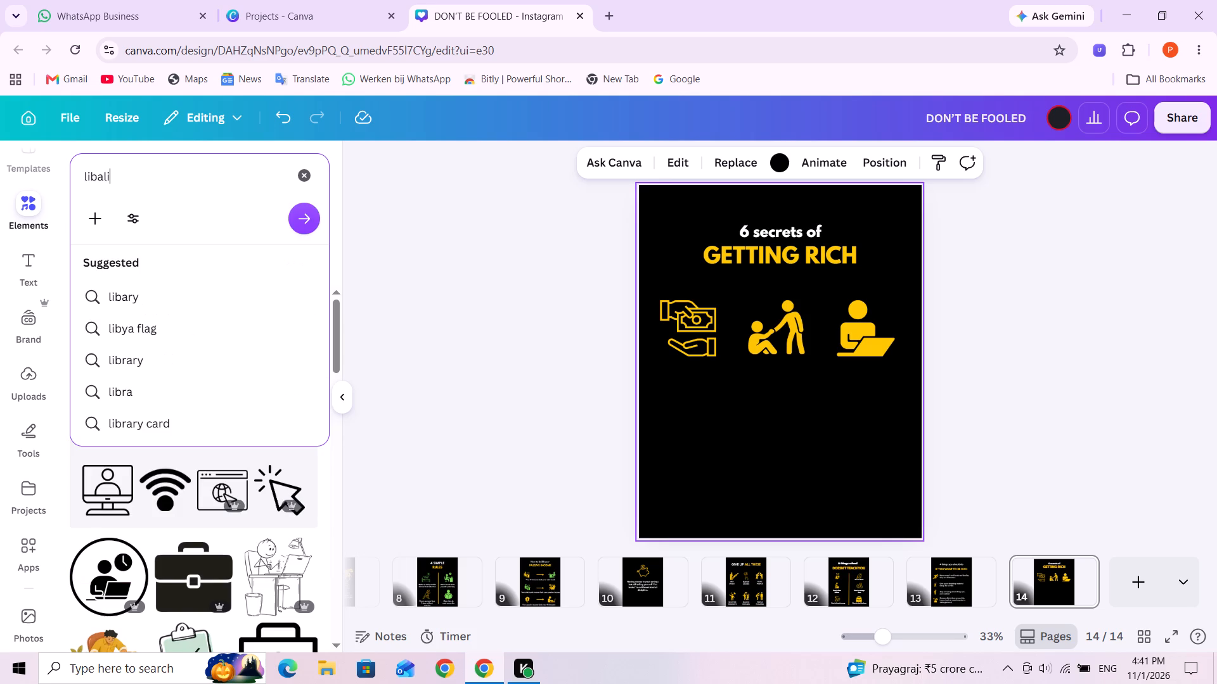
pyautogui.press('Return')
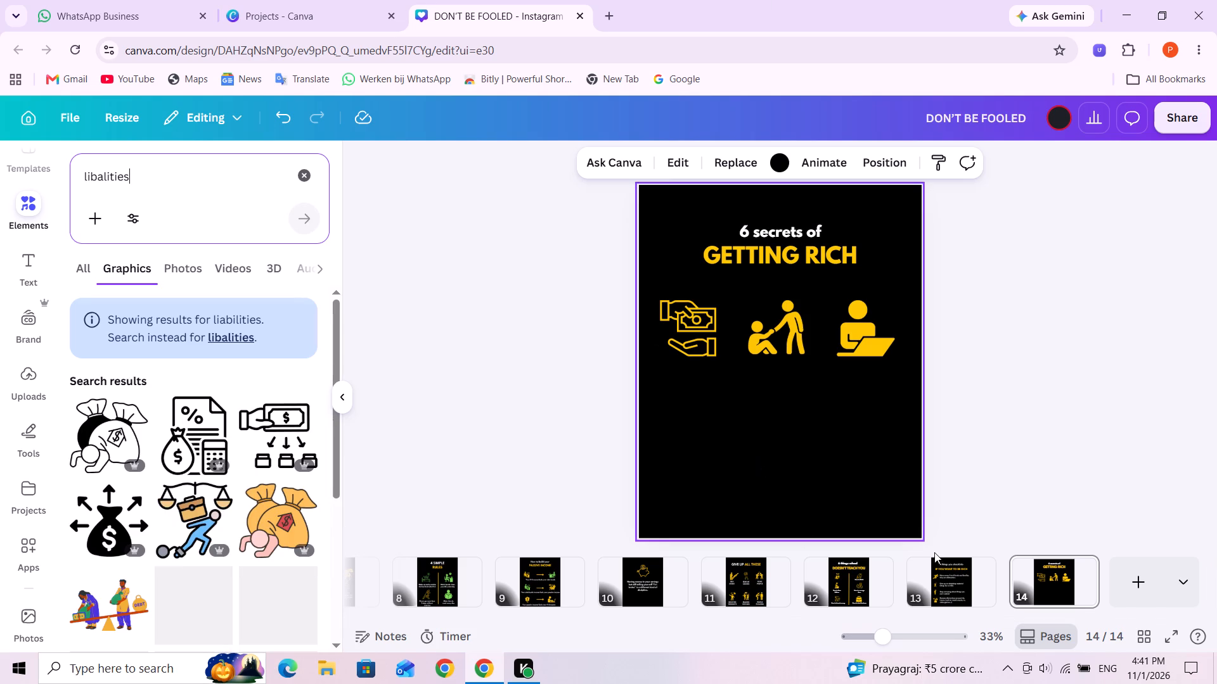
# Find and insert the black silhouette of a figure carrying a dollar-marked load overhead from the liabilities graphics.
pyautogui.scroll(-2, 176, 495)
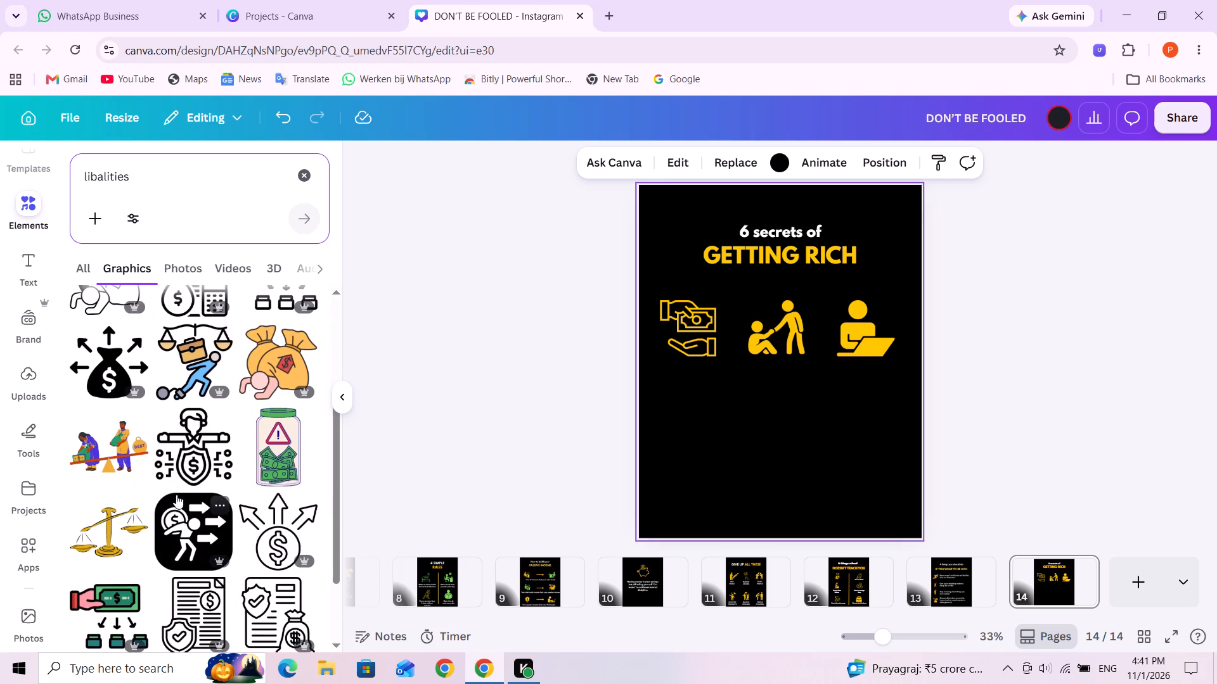
pyautogui.scroll(2, 176, 495)
pyautogui.scroll(-1, 176, 495)
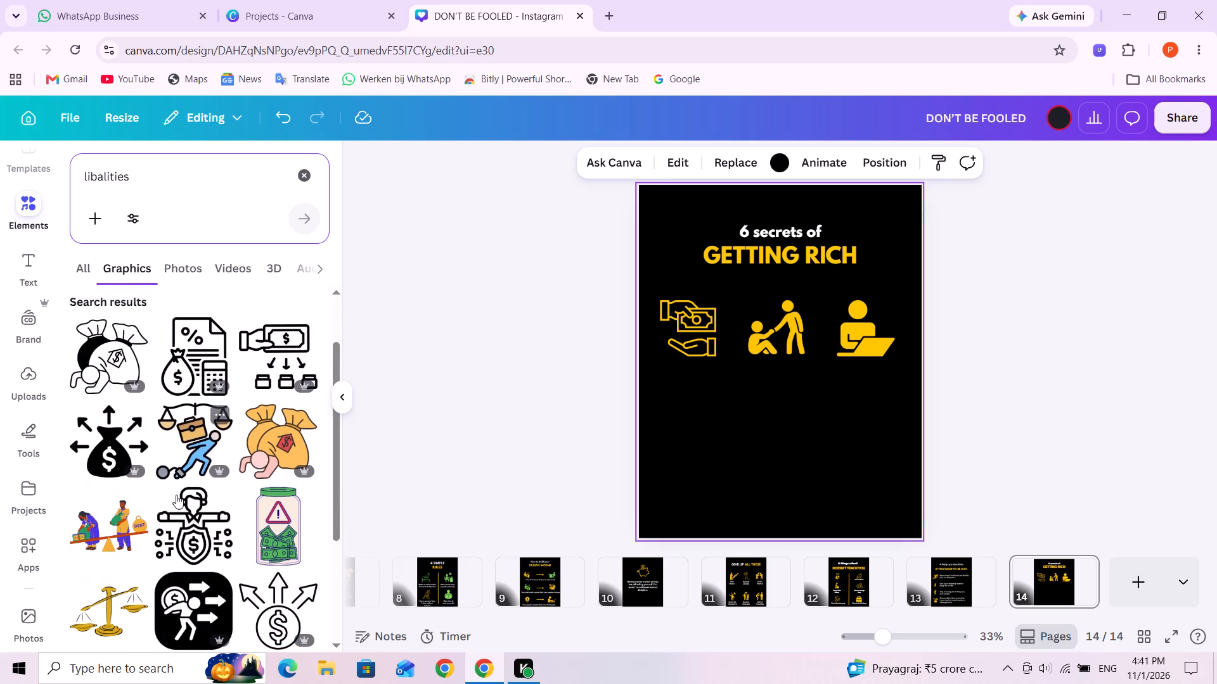
pyautogui.scroll(-3, 176, 495)
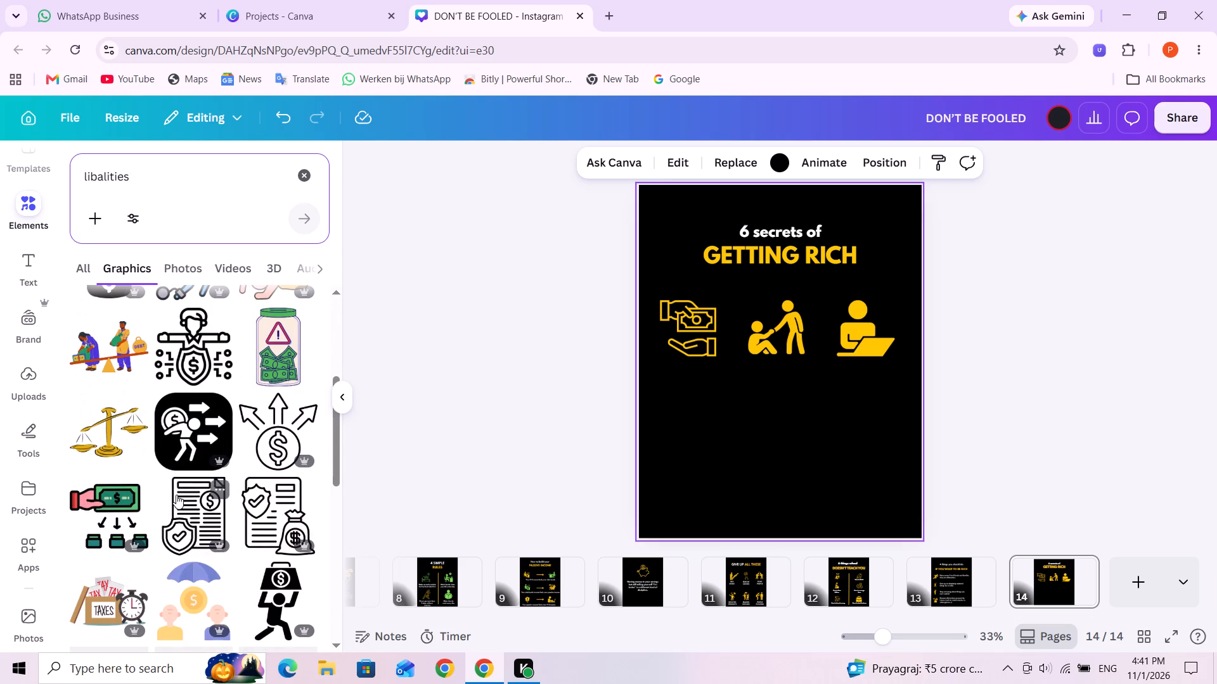
pyautogui.scroll(3, 176, 494)
pyautogui.scroll(-2, 176, 494)
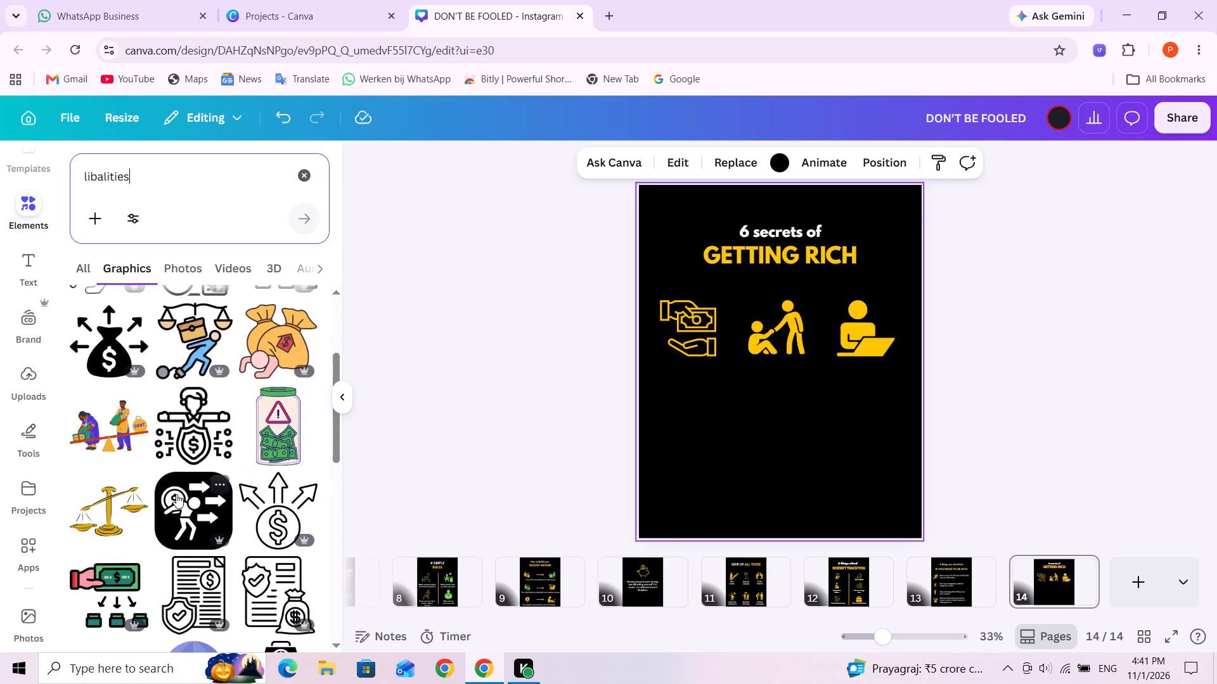
pyautogui.scroll(3, 176, 493)
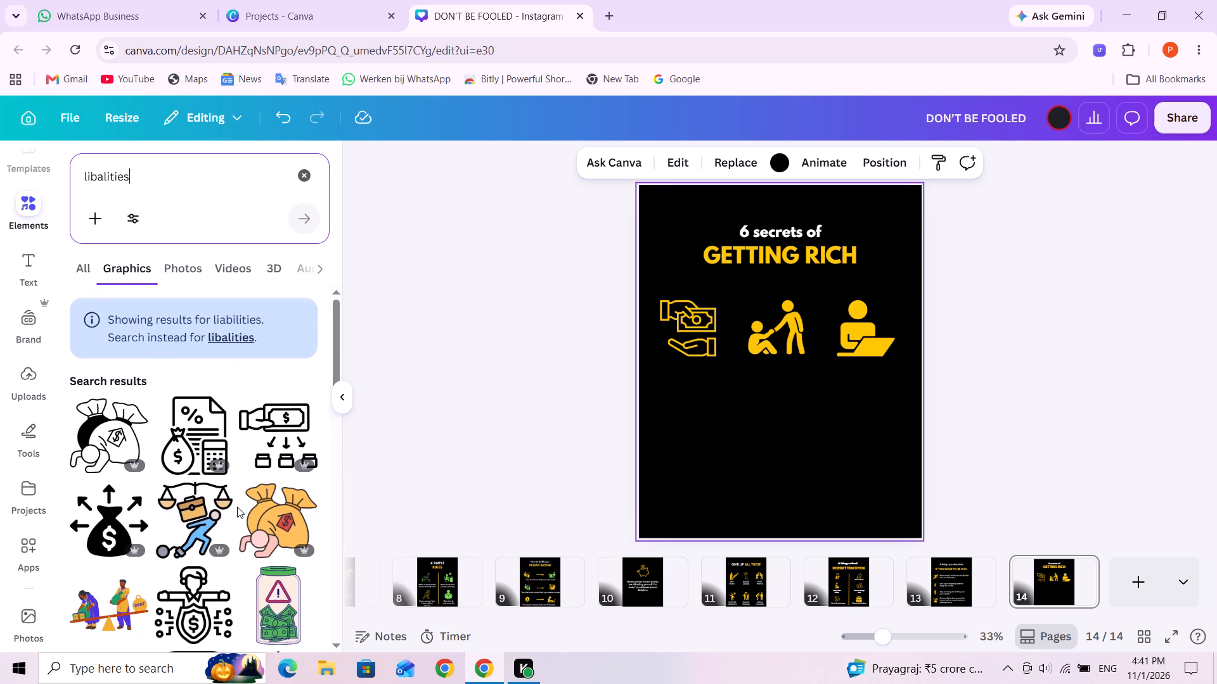
pyautogui.scroll(-6, 234, 507)
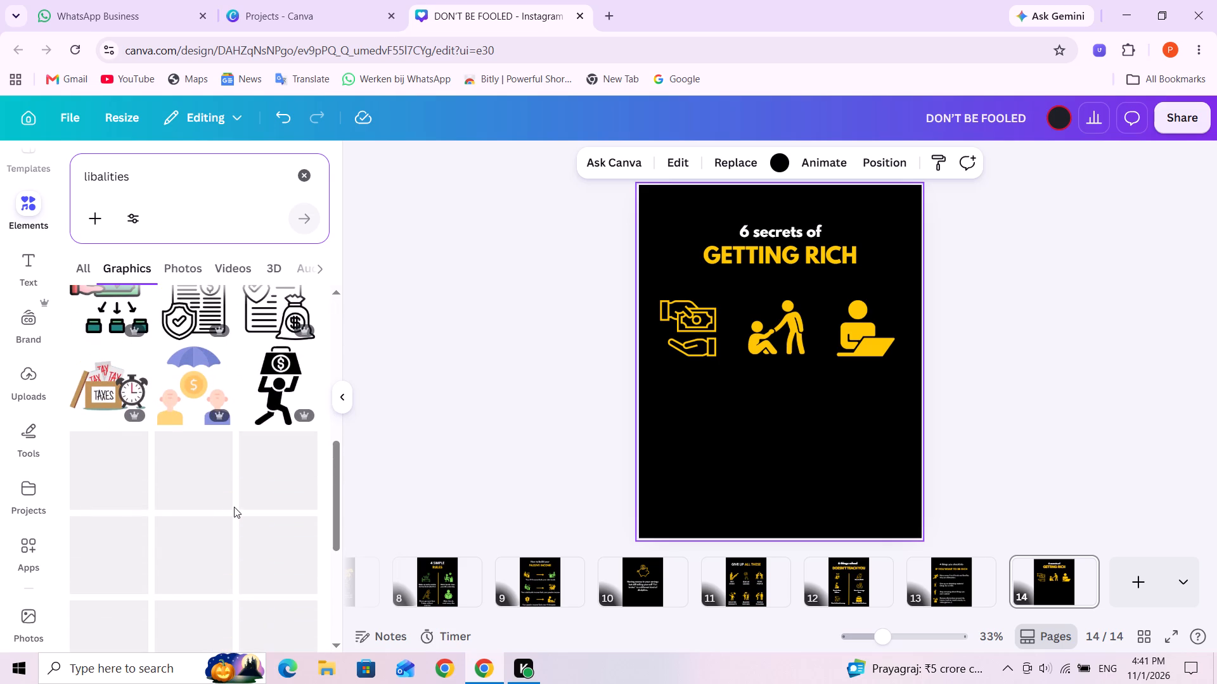
pyautogui.scroll(-1, 234, 506)
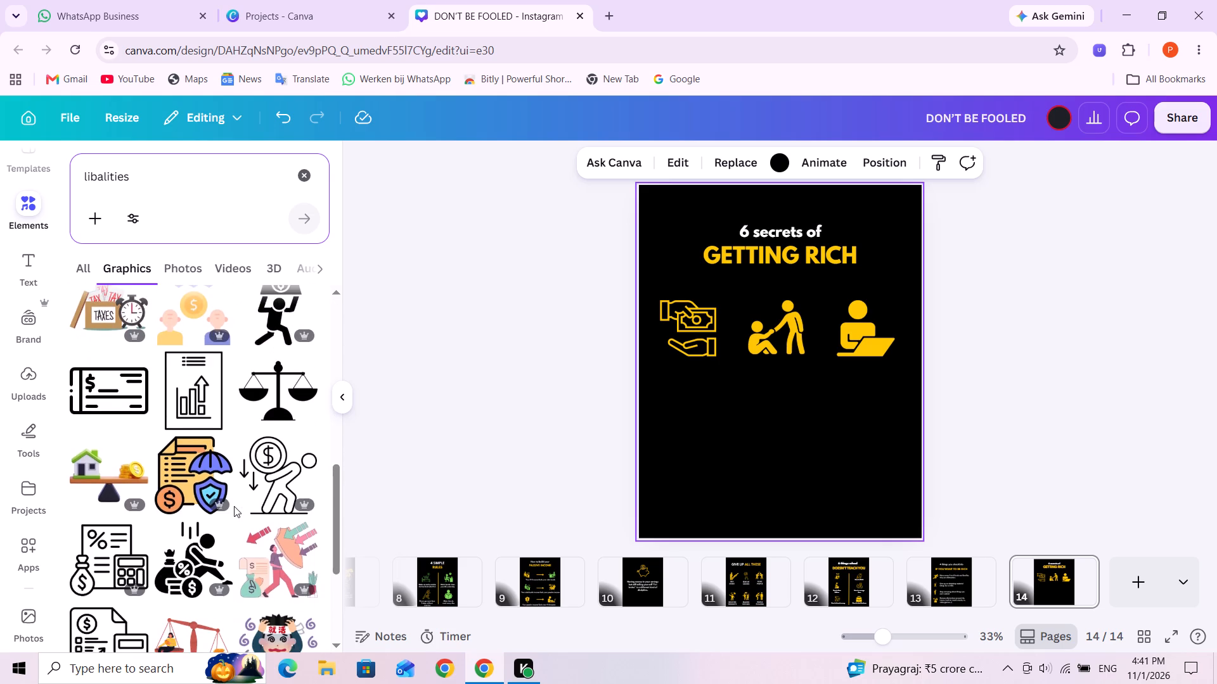
pyautogui.scroll(-2, 234, 506)
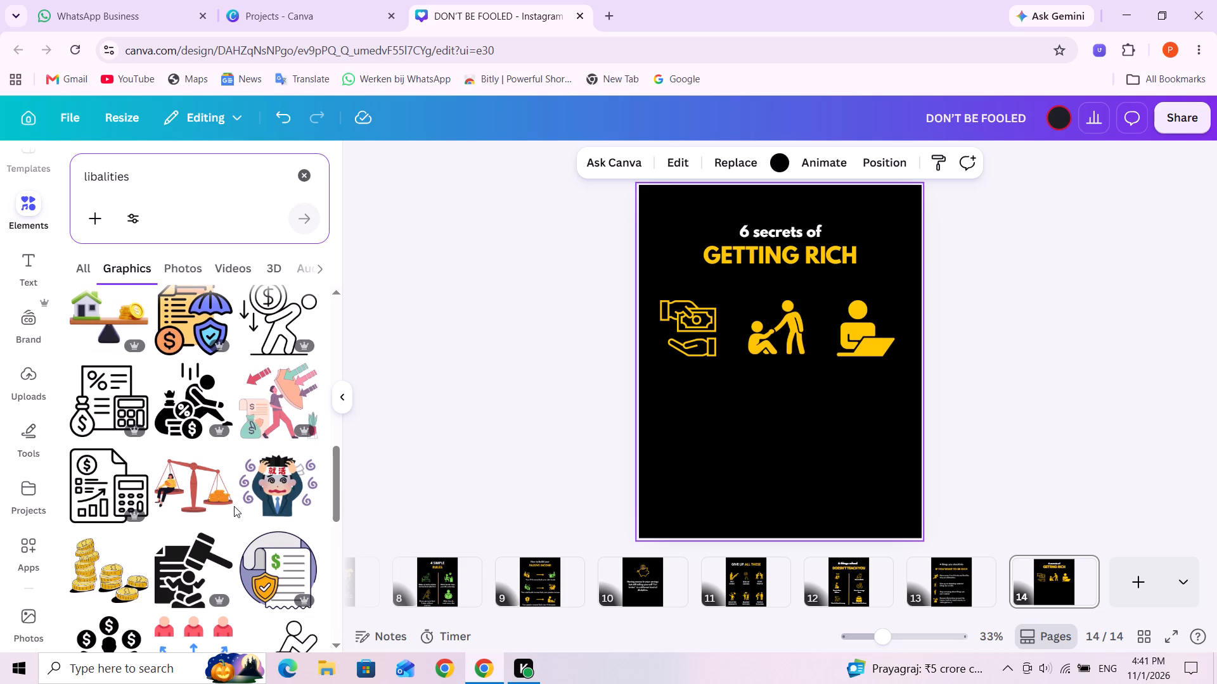
pyautogui.scroll(-3, 234, 506)
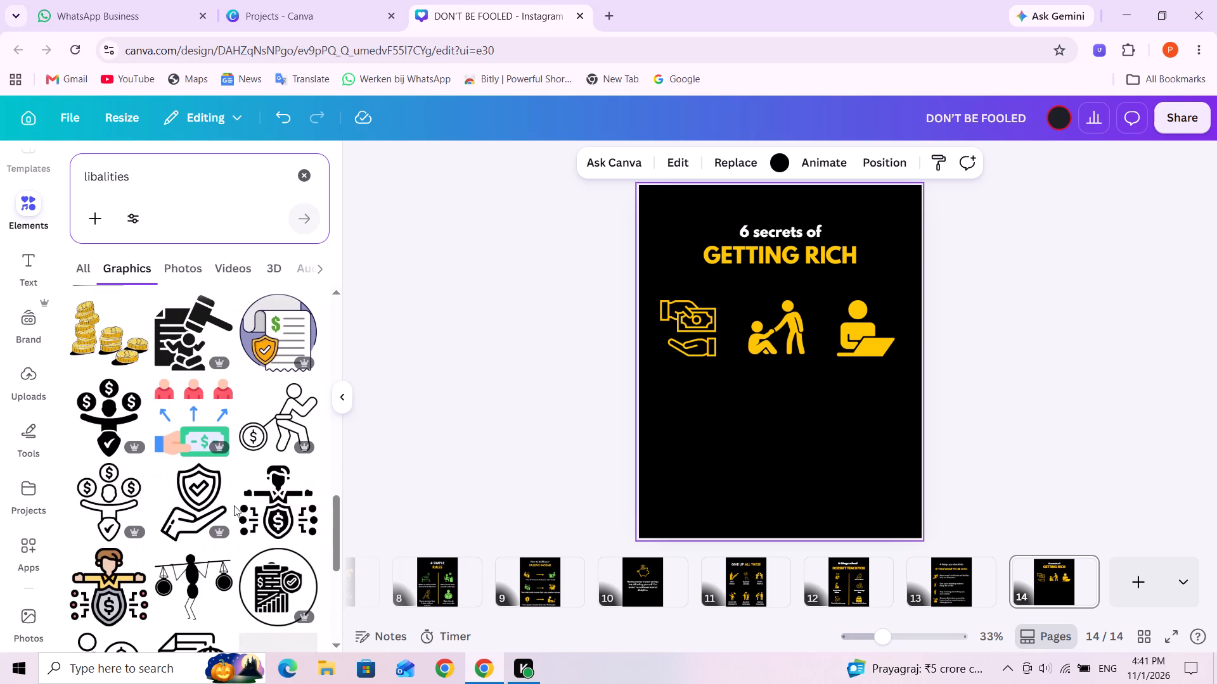
pyautogui.scroll(-6, 257, 475)
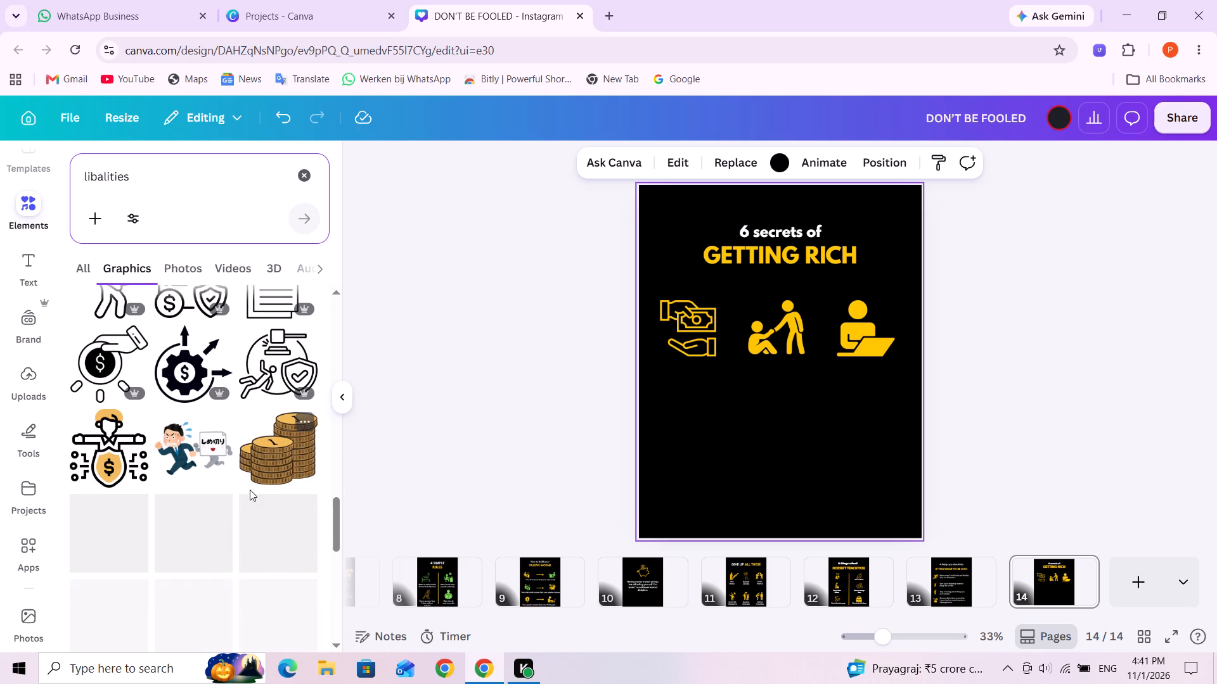
pyautogui.scroll(-2, 250, 490)
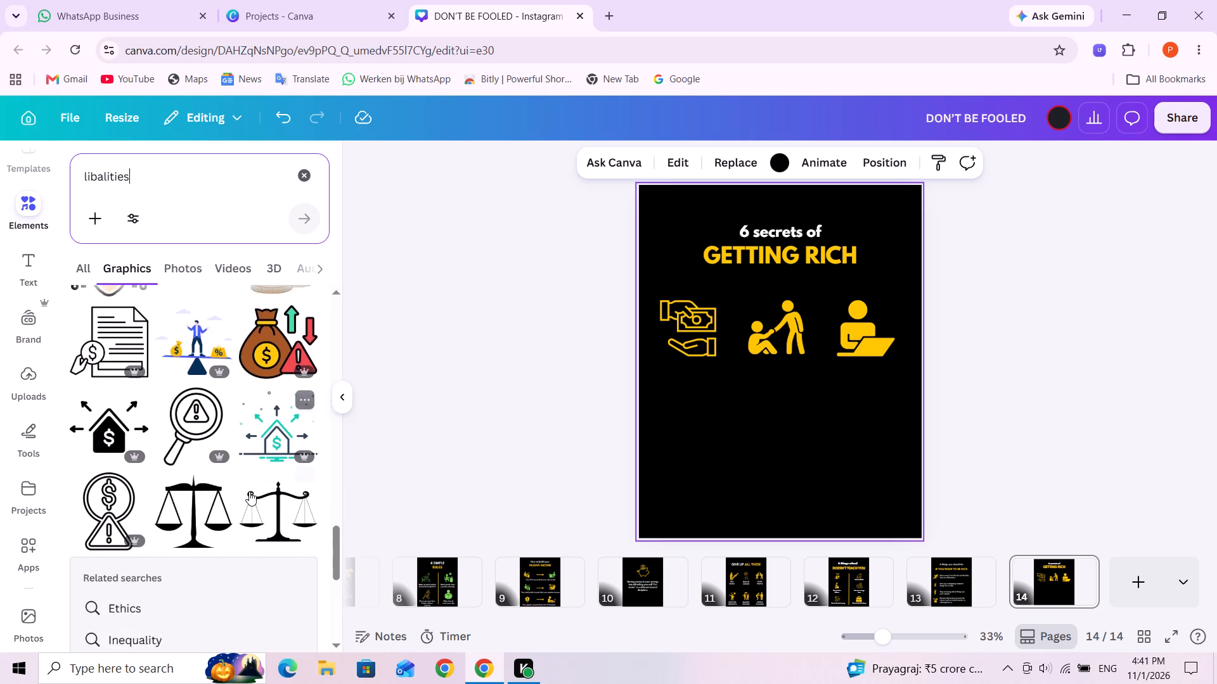
pyautogui.scroll(9, 249, 491)
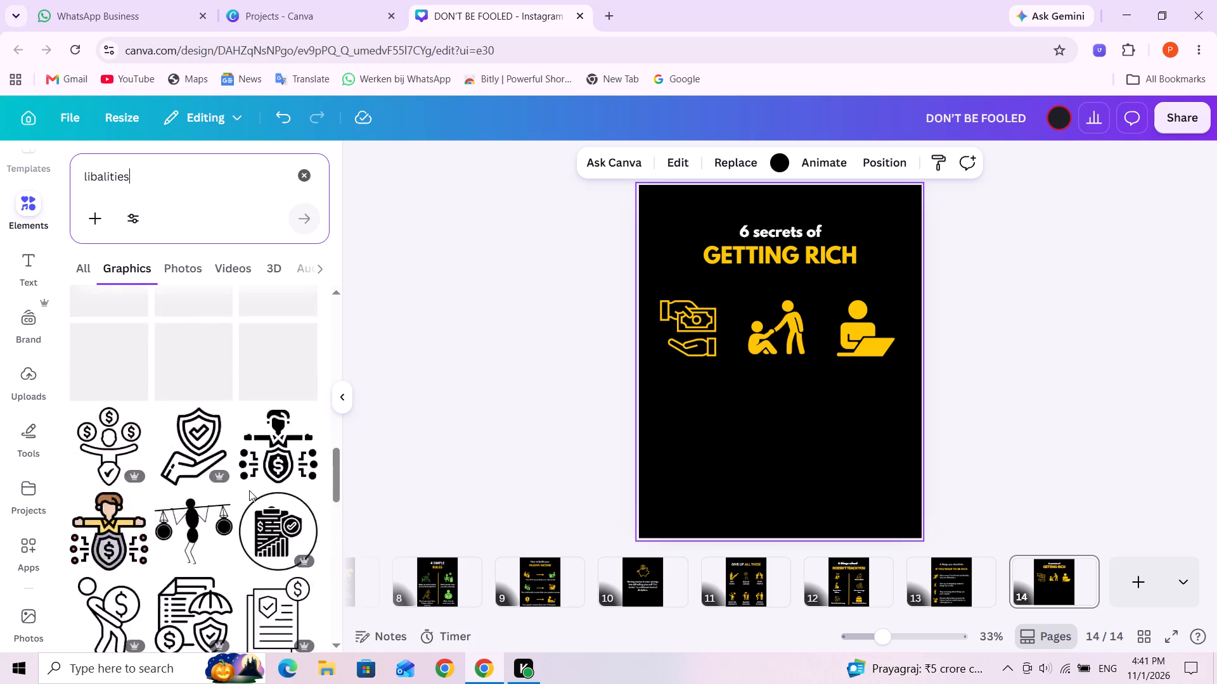
pyautogui.scroll(4, 249, 490)
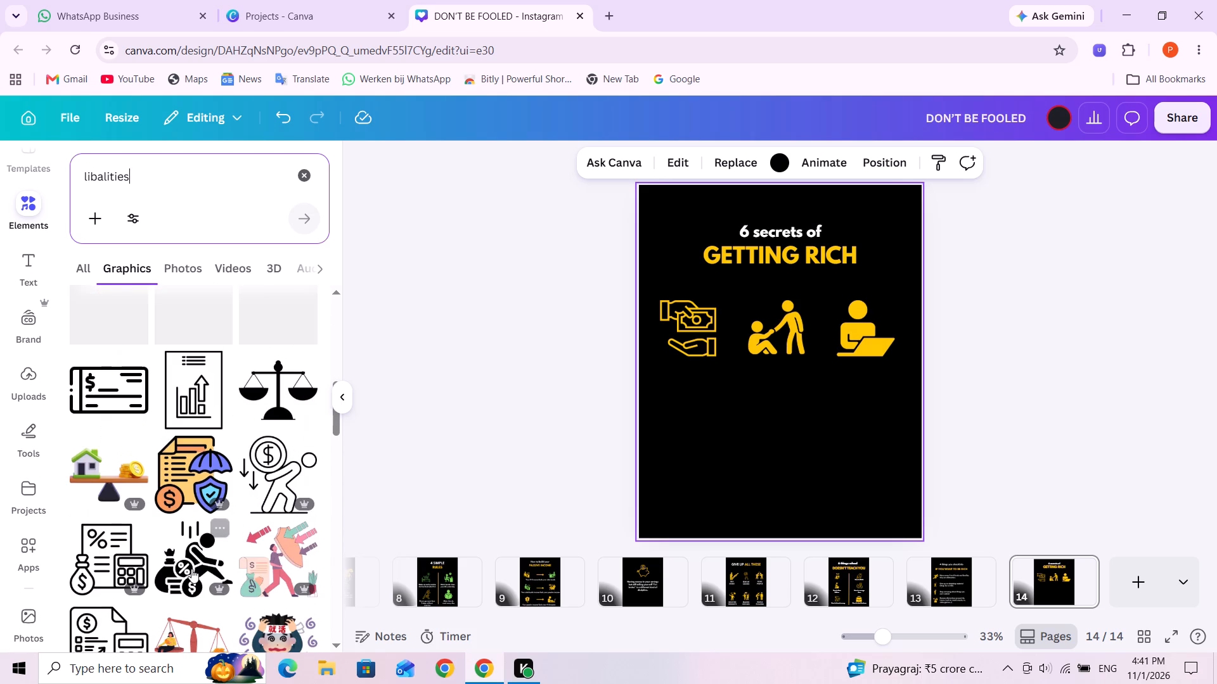
pyautogui.moveTo(191, 569); pyautogui.dragTo(269, 510)
pyautogui.scroll(4, 269, 505)
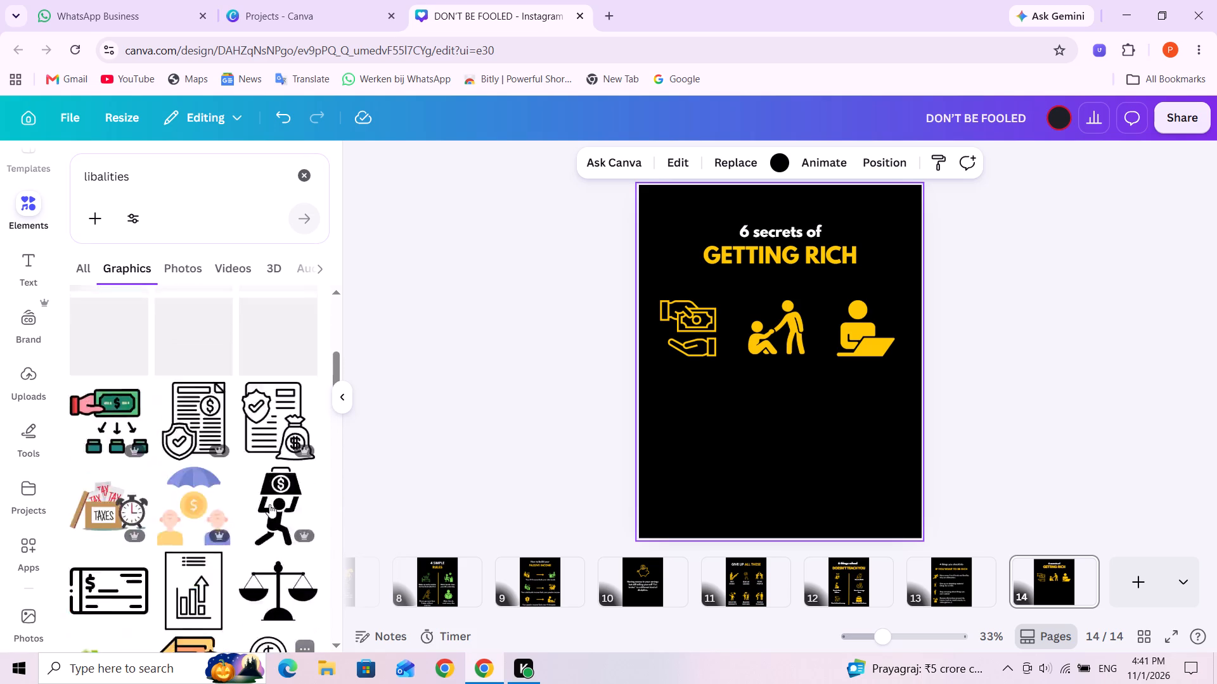
pyautogui.scroll(-1, 273, 517)
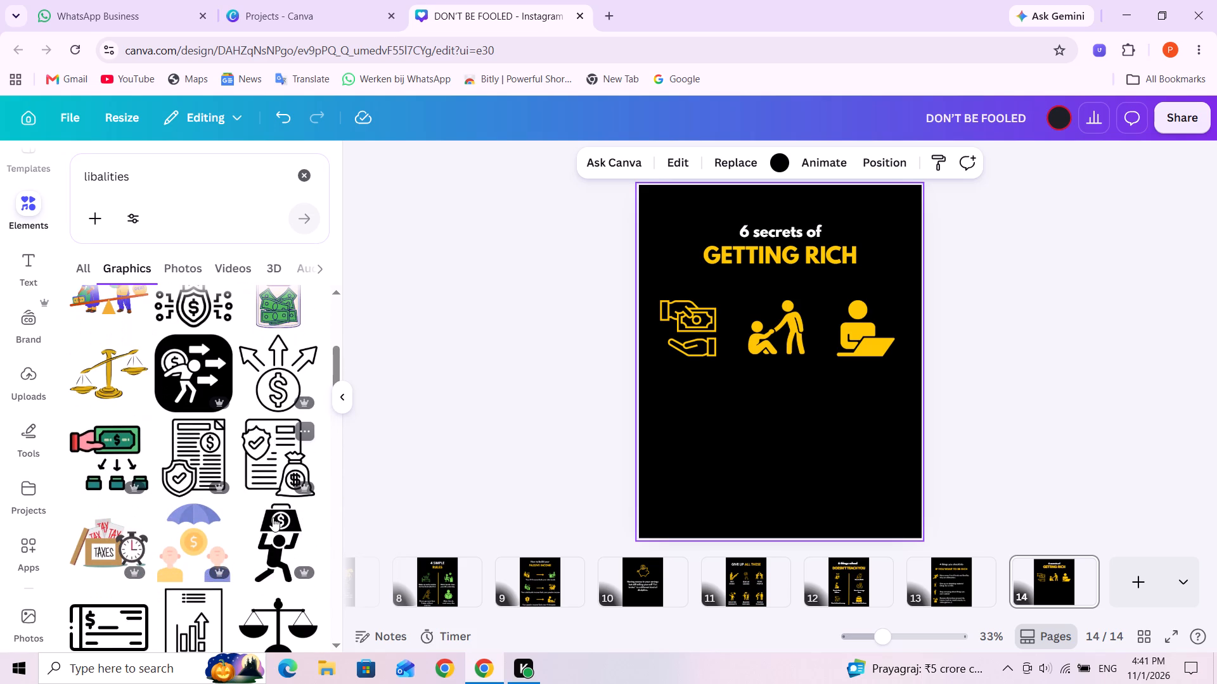
pyautogui.click(281, 528)
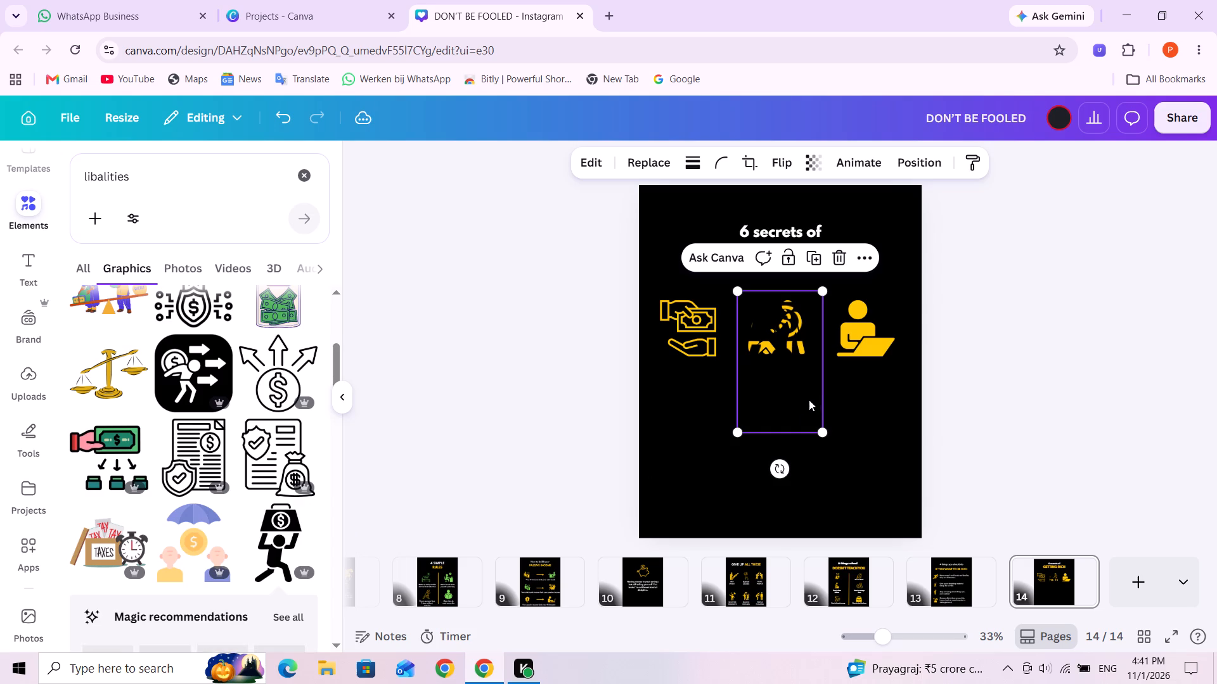
# Shrink the load-carrying figure to about 128 by 214, matching the other icons' height, and place it below the banknote icon.
pyautogui.moveTo(802, 398); pyautogui.dragTo(778, 410)
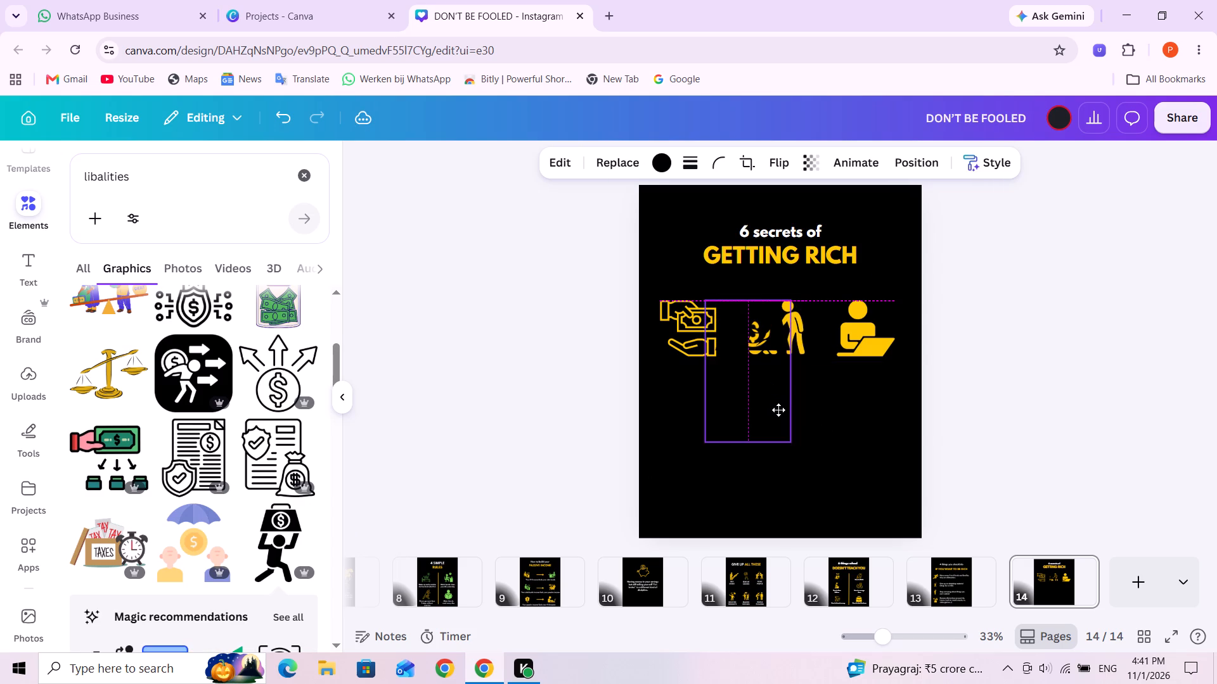
pyautogui.moveTo(778, 410); pyautogui.dragTo(785, 409)
pyautogui.moveTo(806, 443); pyautogui.dragTo(757, 323)
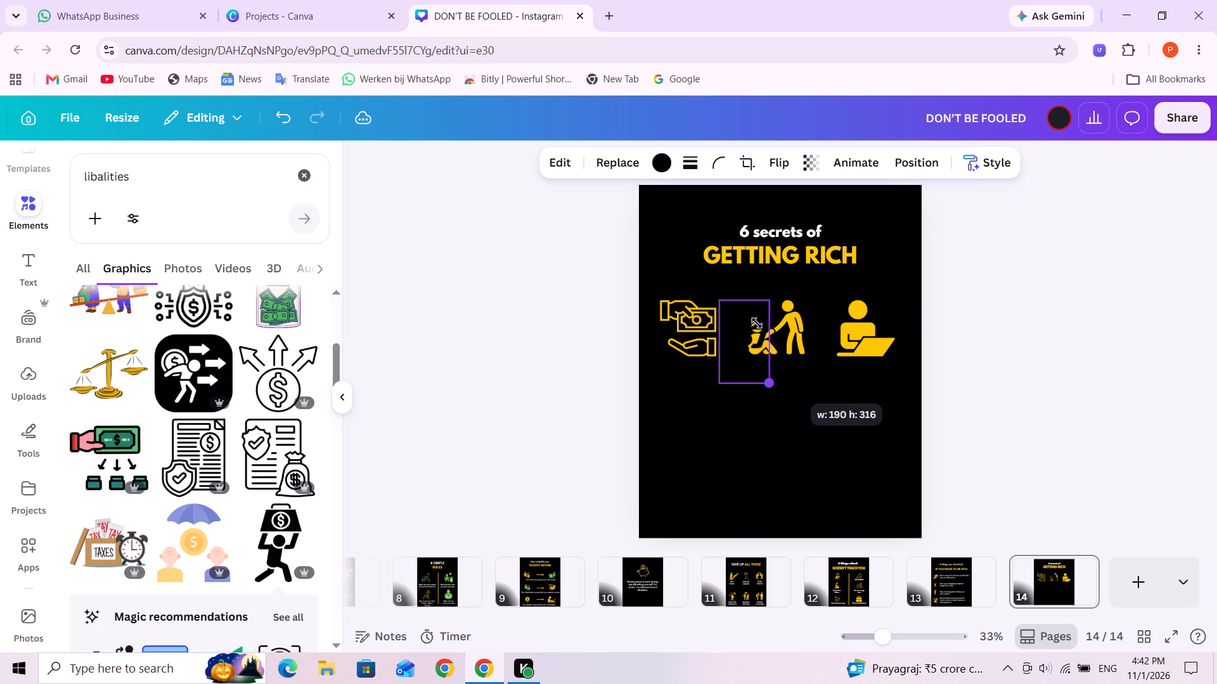
pyautogui.moveTo(757, 323); pyautogui.dragTo(742, 292)
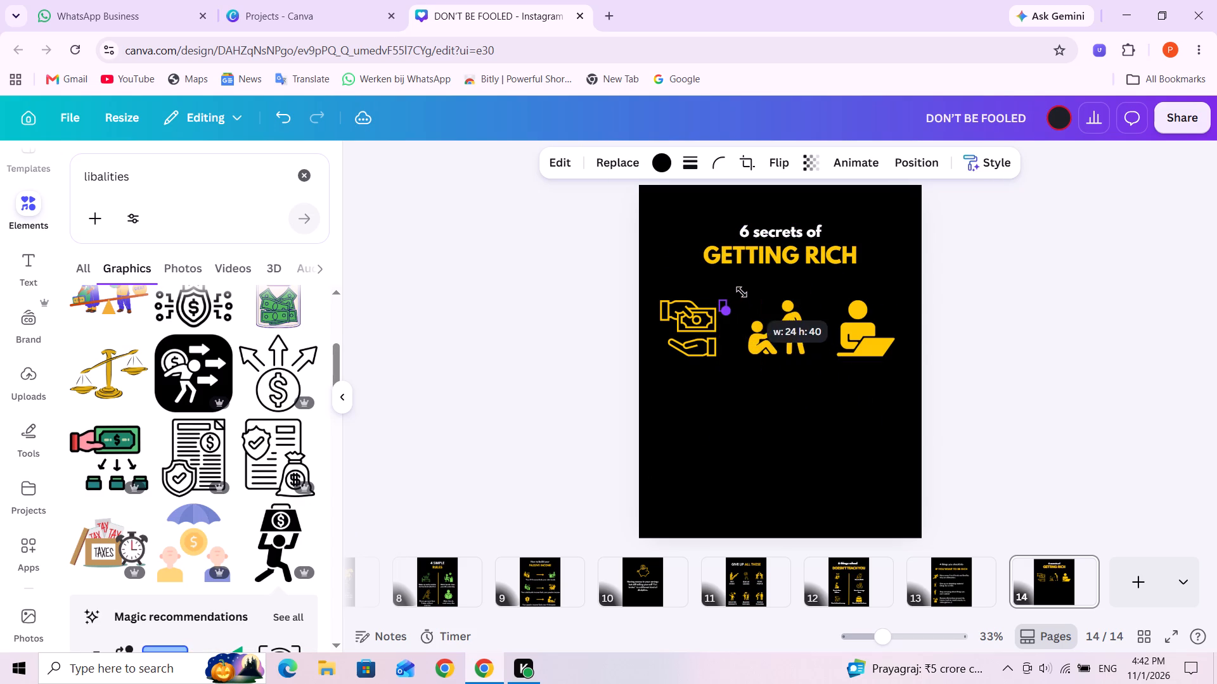
pyautogui.moveTo(742, 292); pyautogui.dragTo(759, 356)
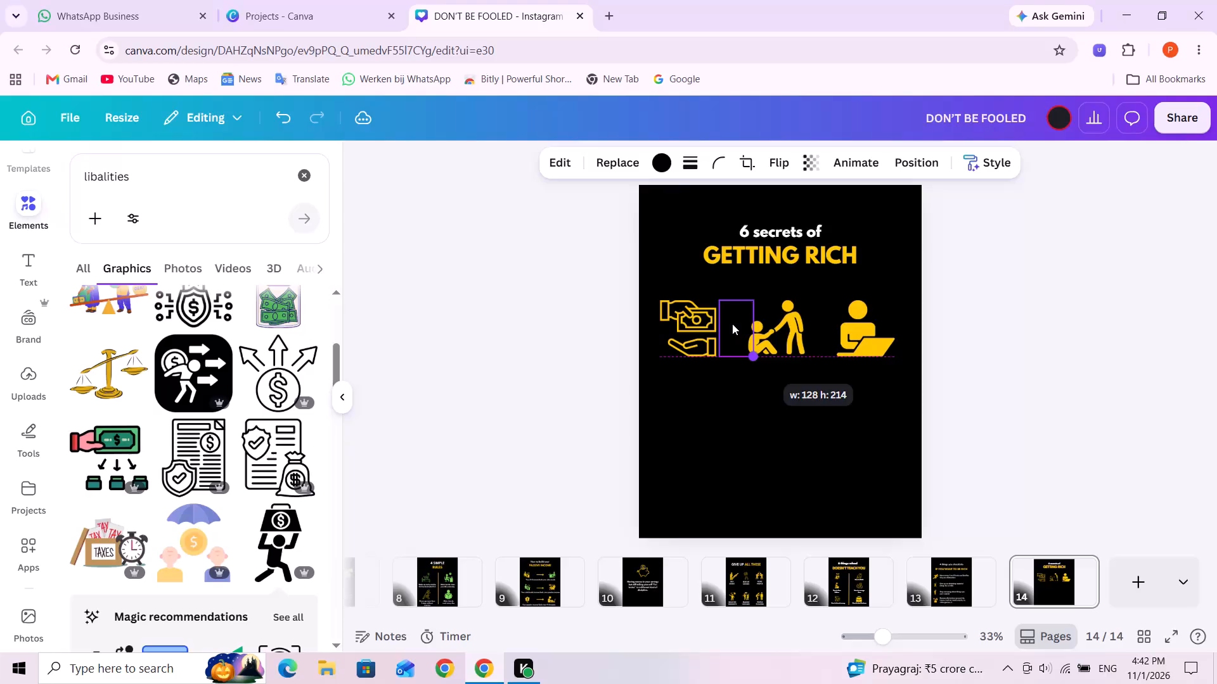
pyautogui.moveTo(732, 324); pyautogui.dragTo(676, 433)
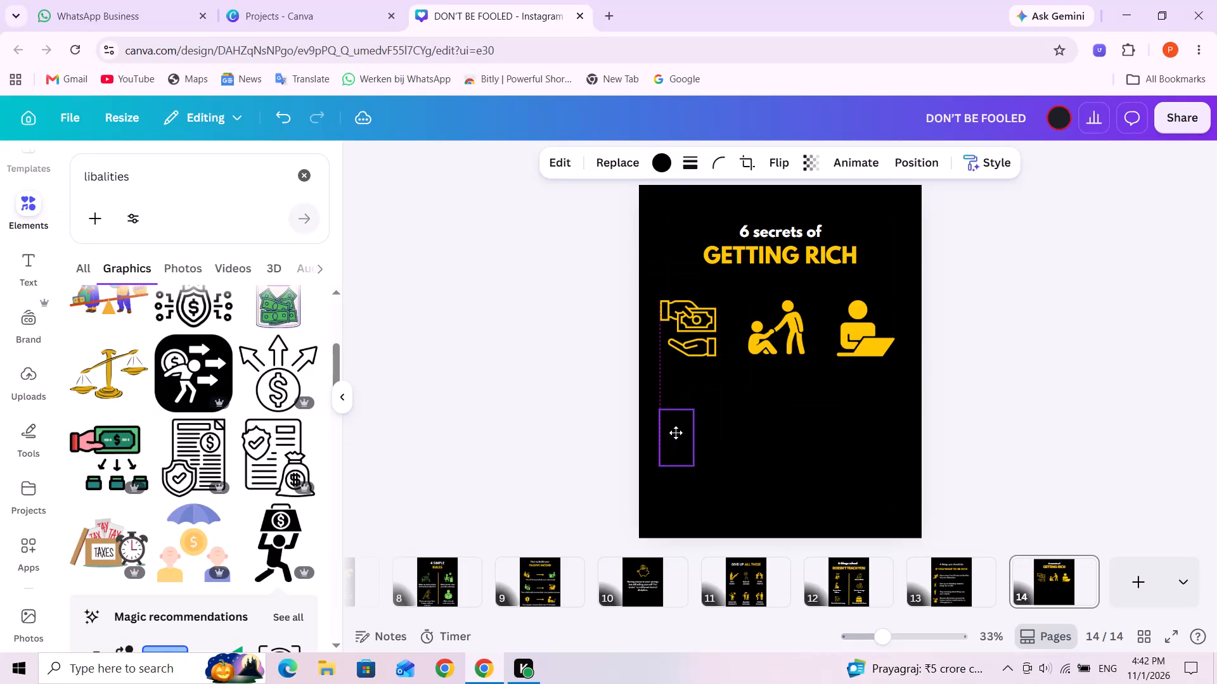
pyautogui.moveTo(676, 433); pyautogui.dragTo(679, 434)
# Color the load-carrying figure below the banknote icon with the design's existing yellow.
pyautogui.click(785, 437)
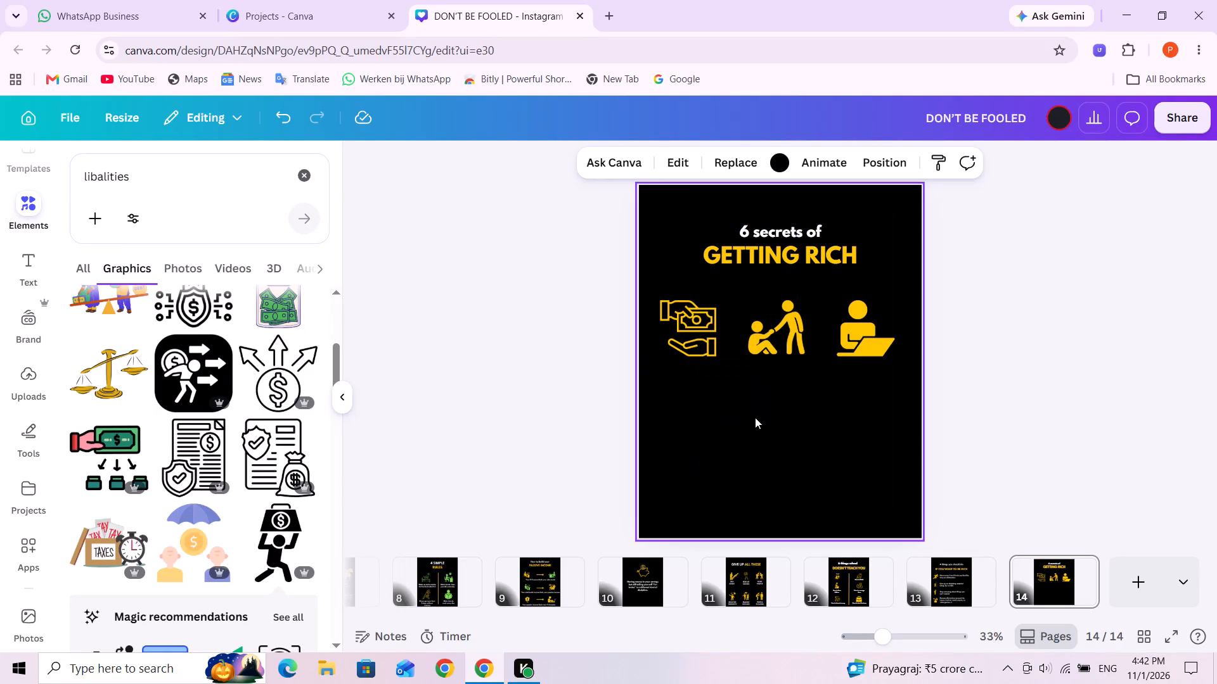
pyautogui.click(725, 430)
pyautogui.click(675, 429)
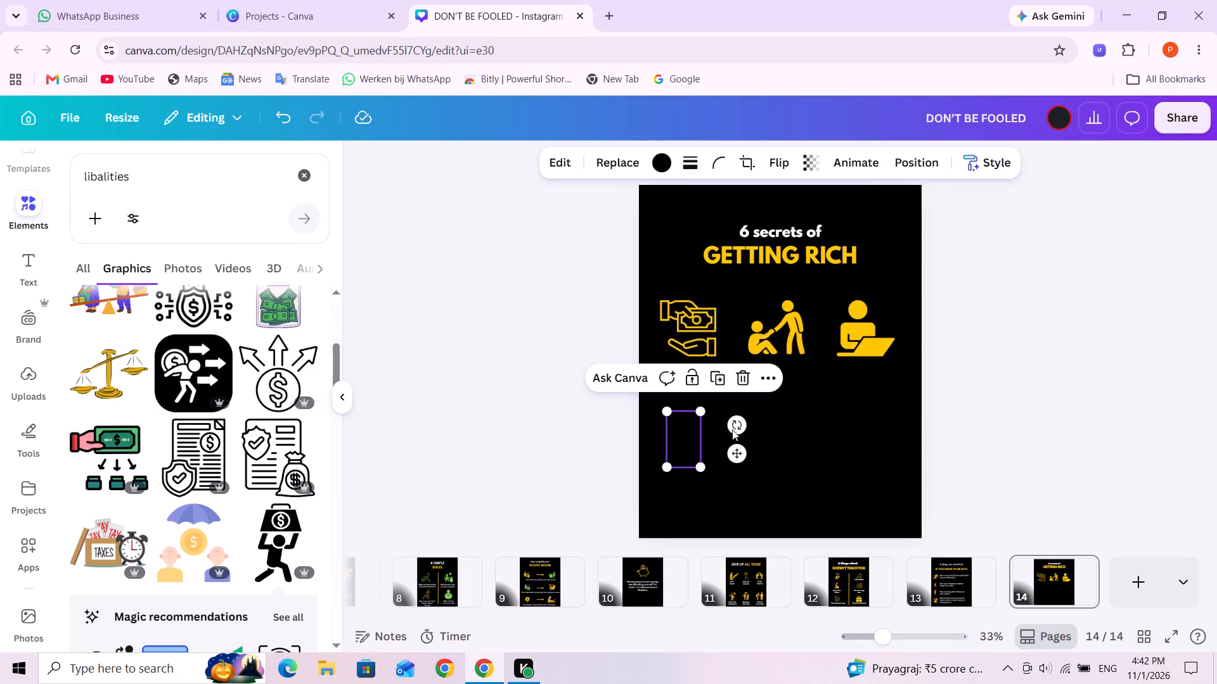
pyautogui.click(732, 429)
pyautogui.click(685, 431)
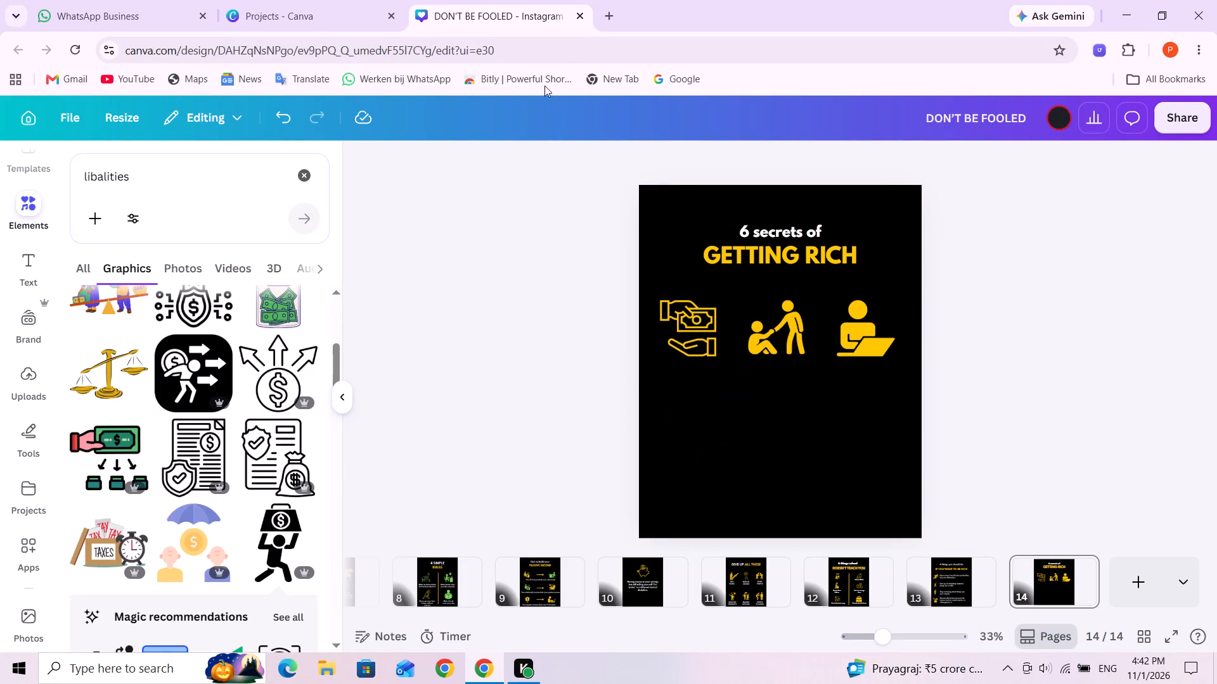
pyautogui.click(681, 430)
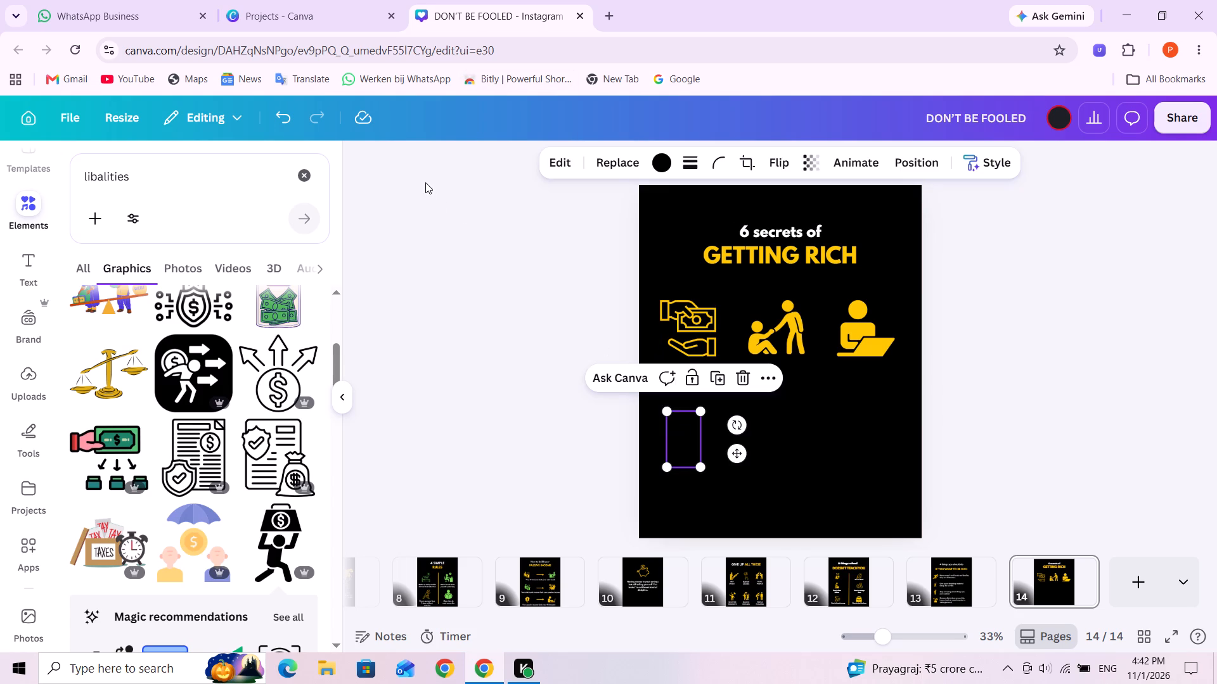
pyautogui.click(659, 163)
pyautogui.click(164, 279)
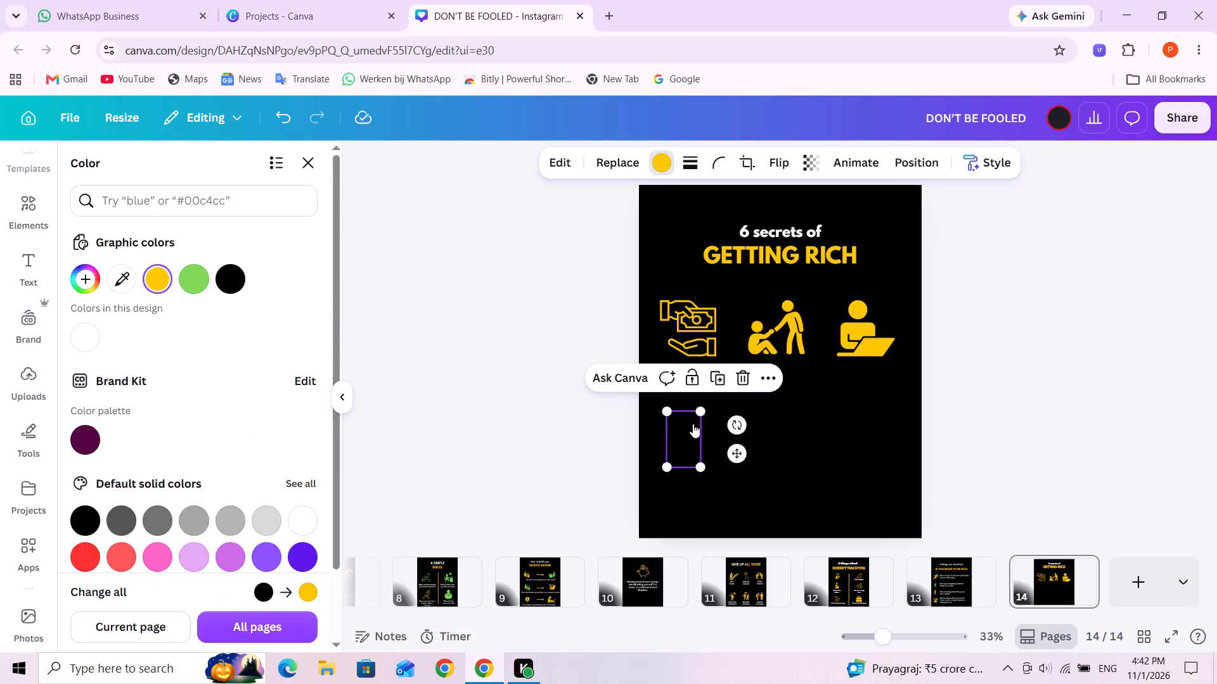
# Search the graphics elements for "invest".
pyautogui.click(802, 455)
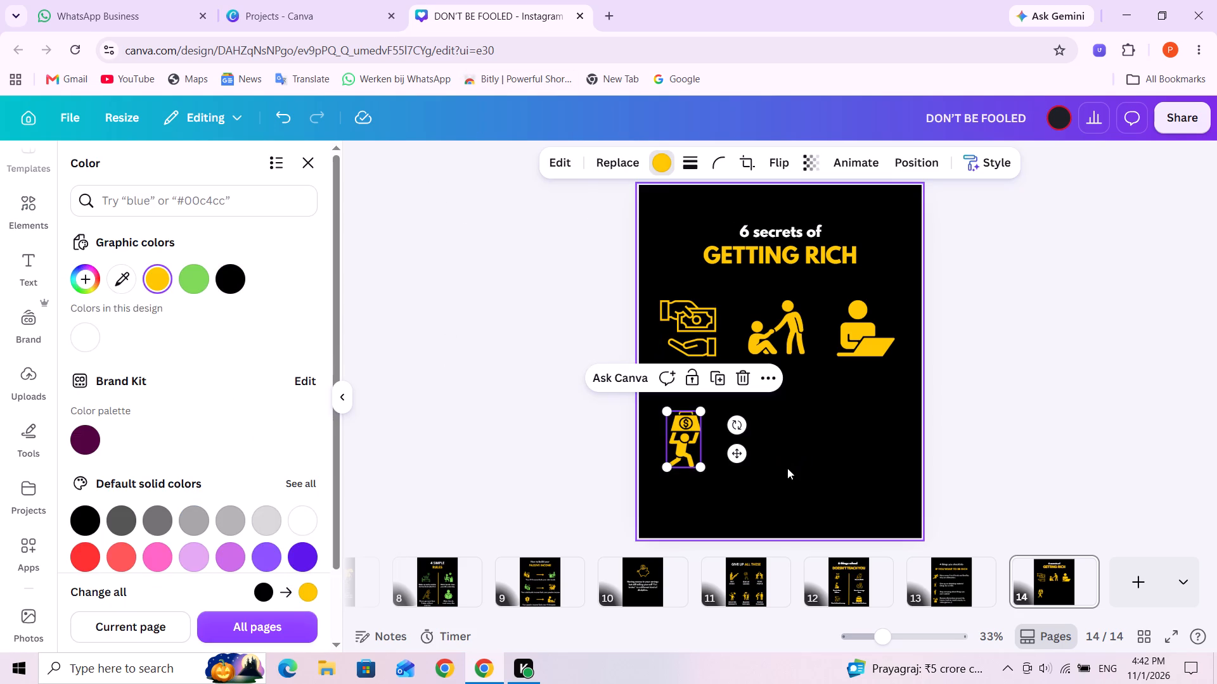
pyautogui.click(783, 472)
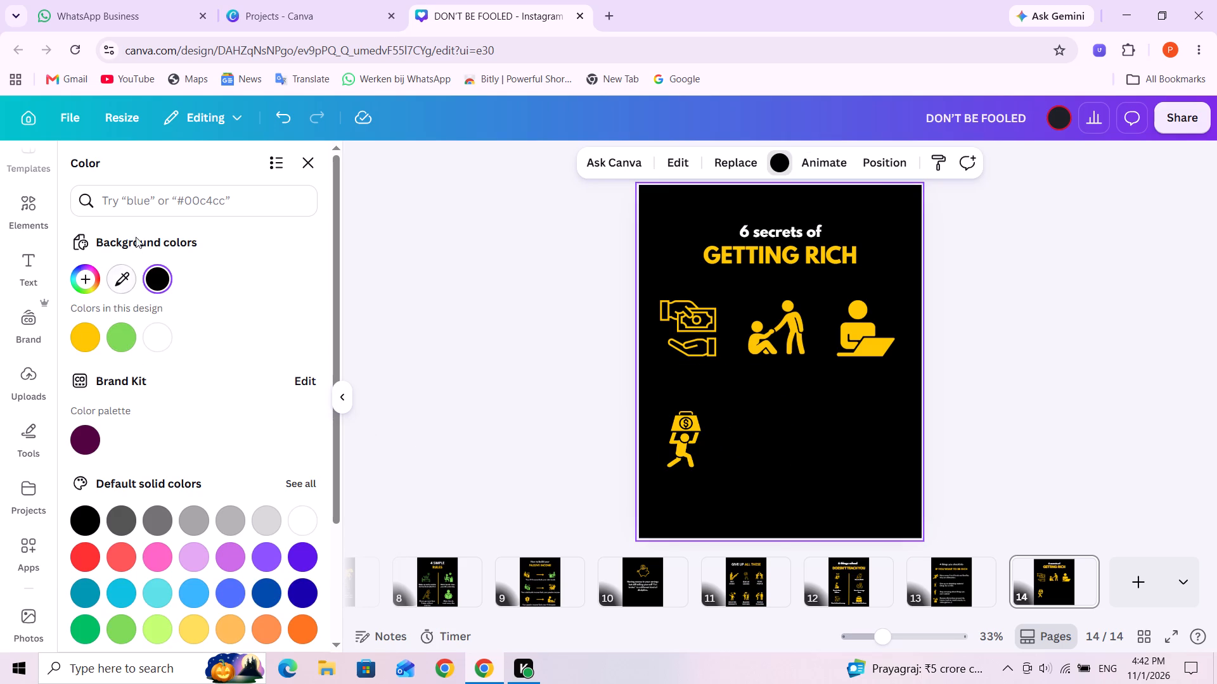
pyautogui.click(27, 236)
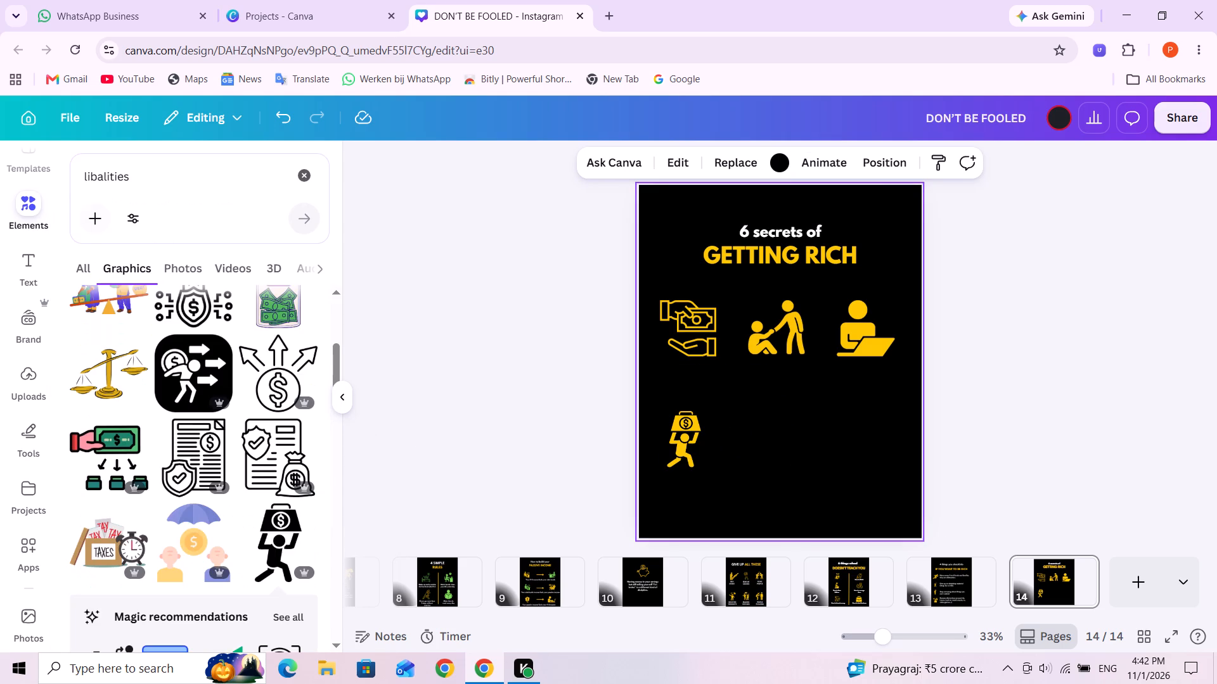
pyautogui.tripleClick(167, 177)
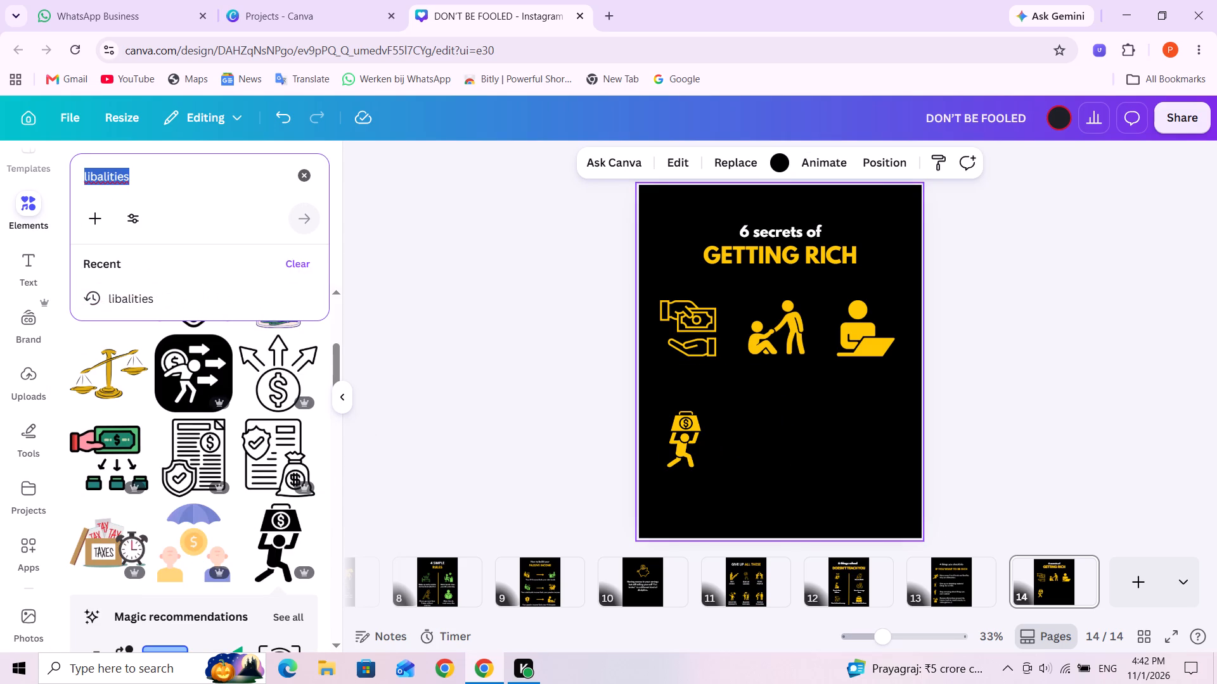
pyautogui.write('invest')
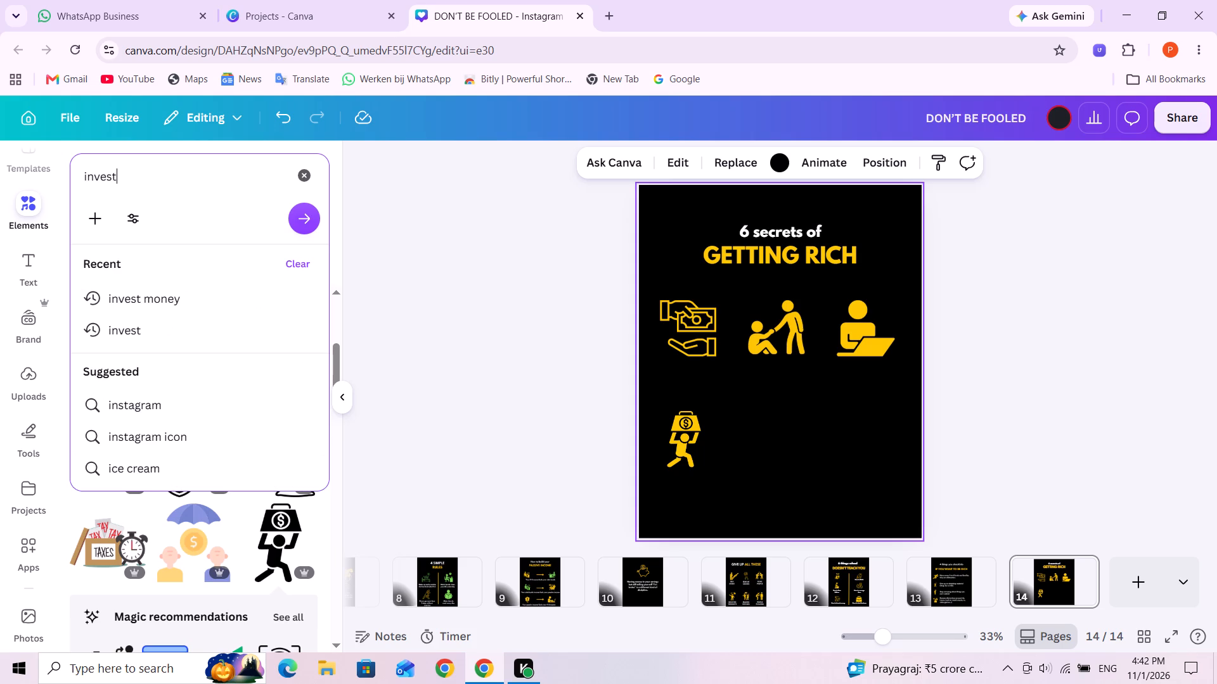
pyautogui.press('Return')
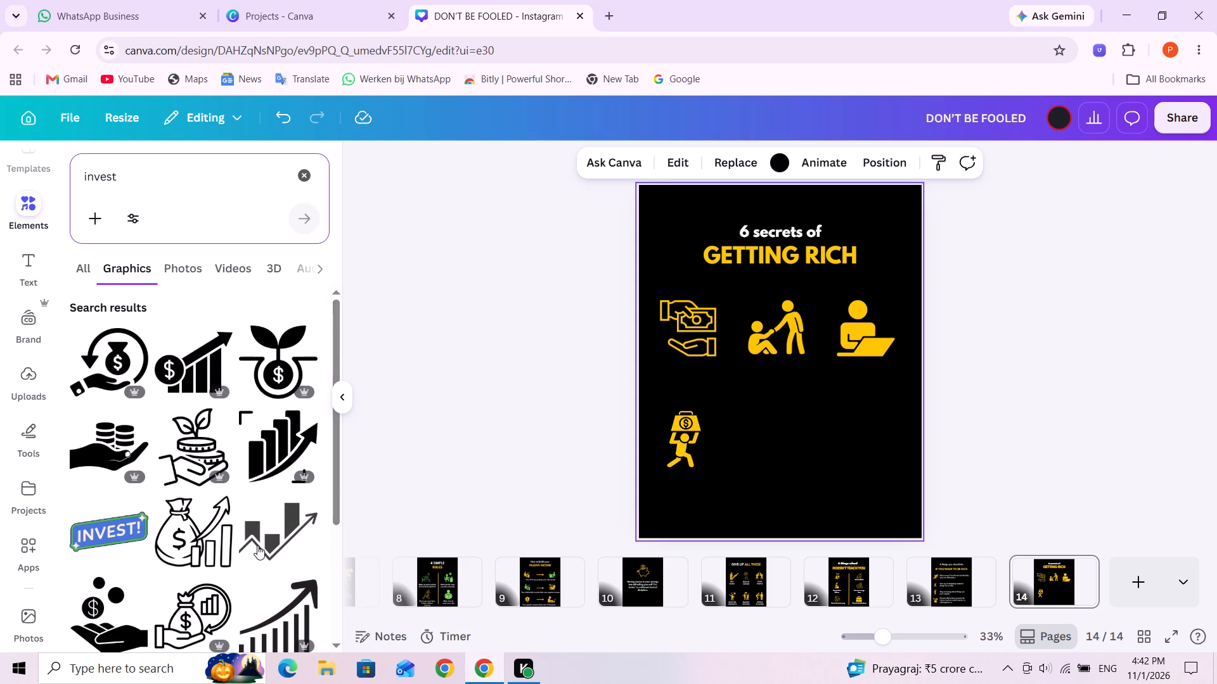
# Browse the invest graphics and insert the black icon of a two-leaf sprout growing above a dollar coin.
pyautogui.scroll(-2, 232, 524)
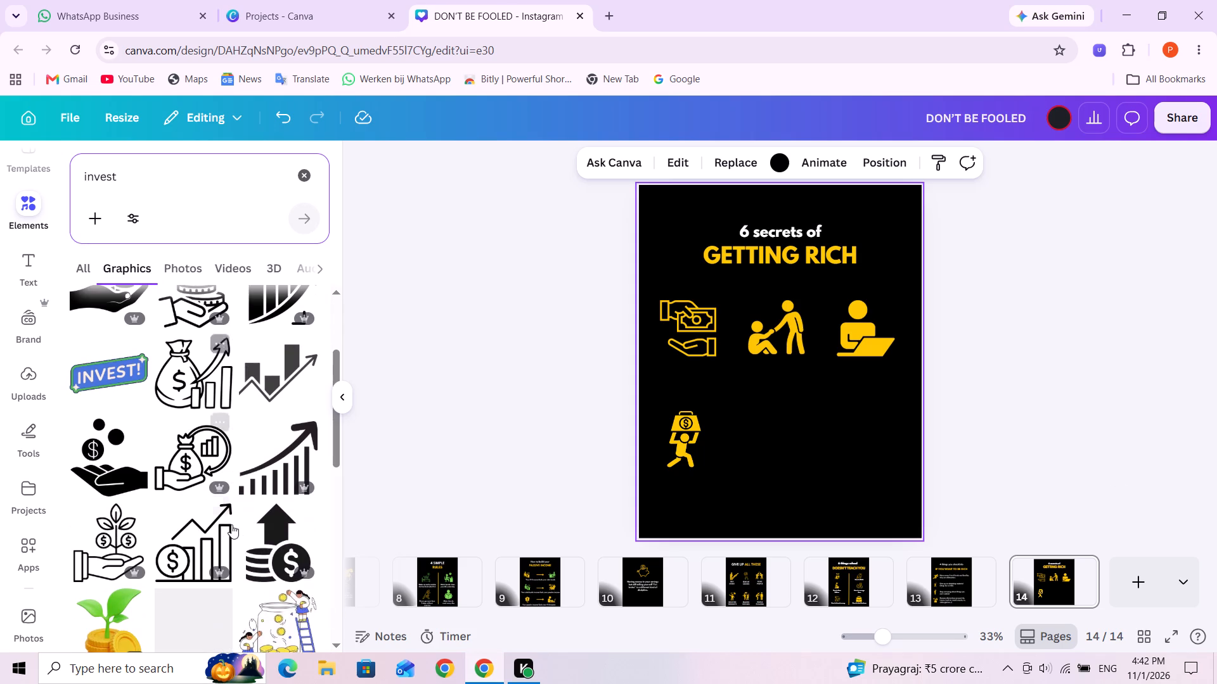
pyautogui.scroll(-1, 238, 517)
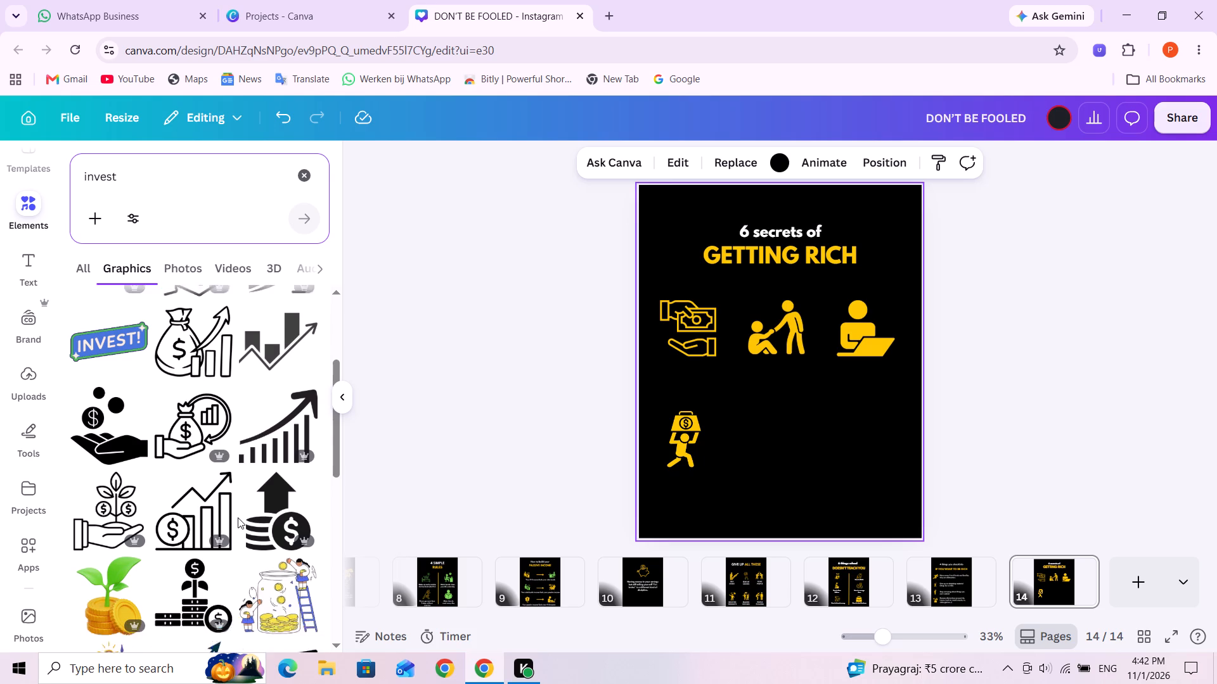
pyautogui.scroll(-2, 238, 517)
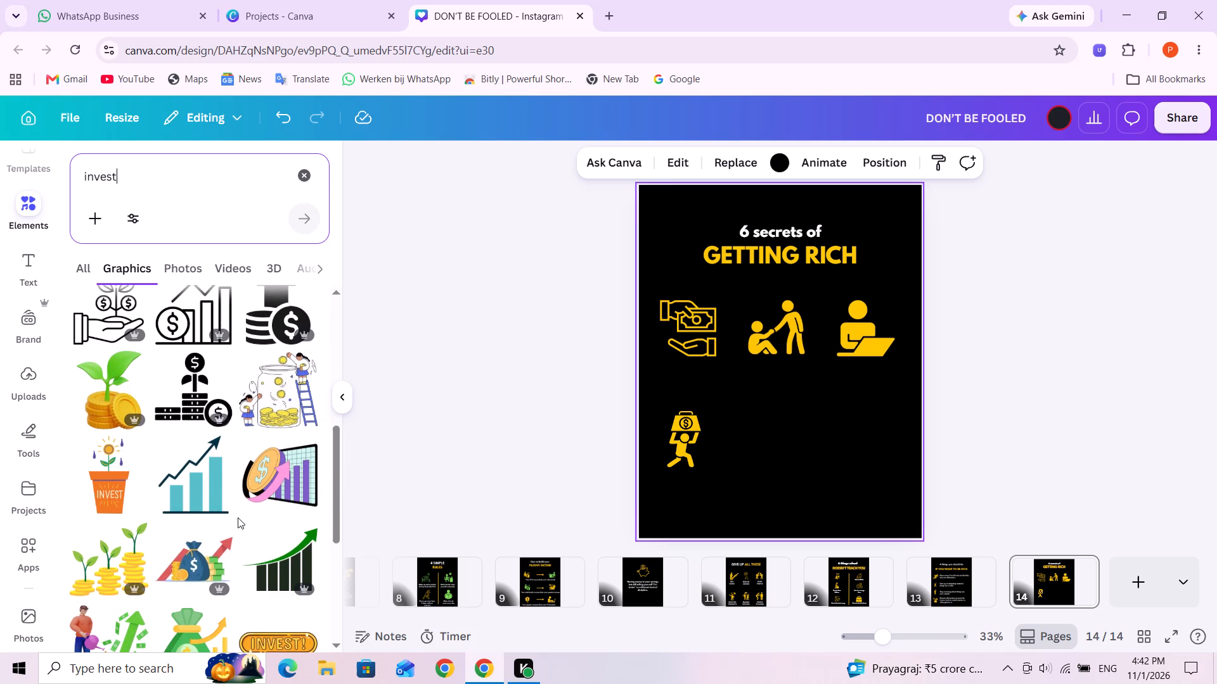
pyautogui.scroll(-3, 238, 517)
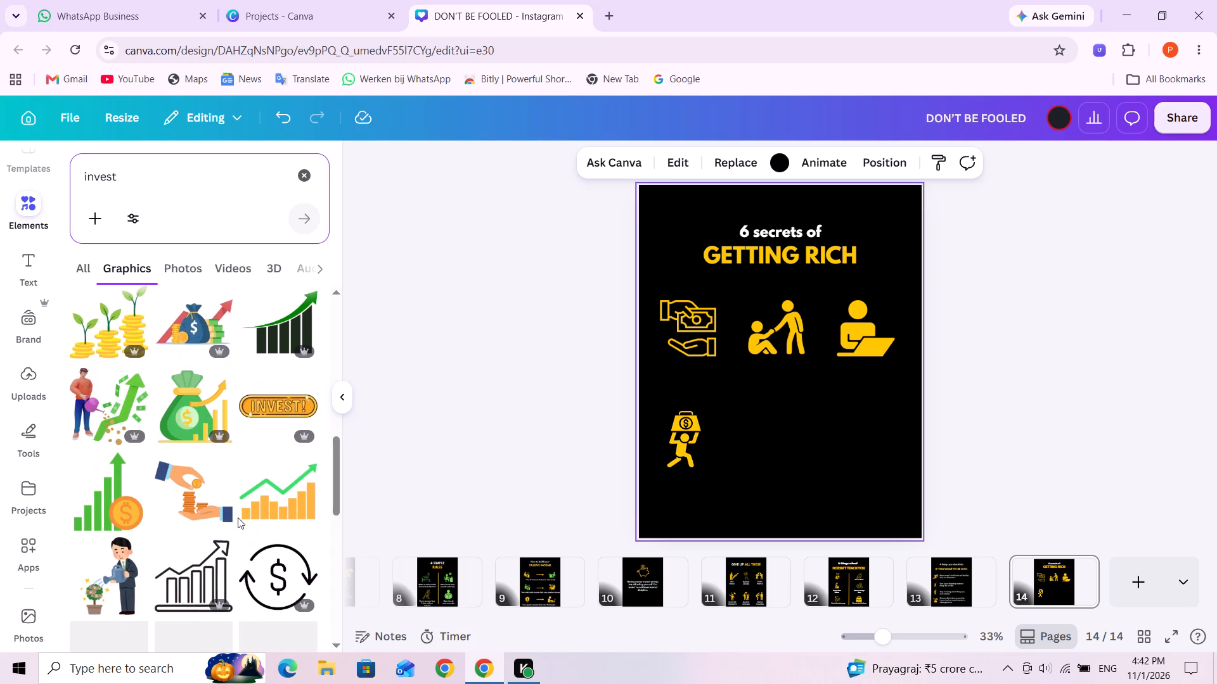
pyautogui.scroll(-4, 238, 517)
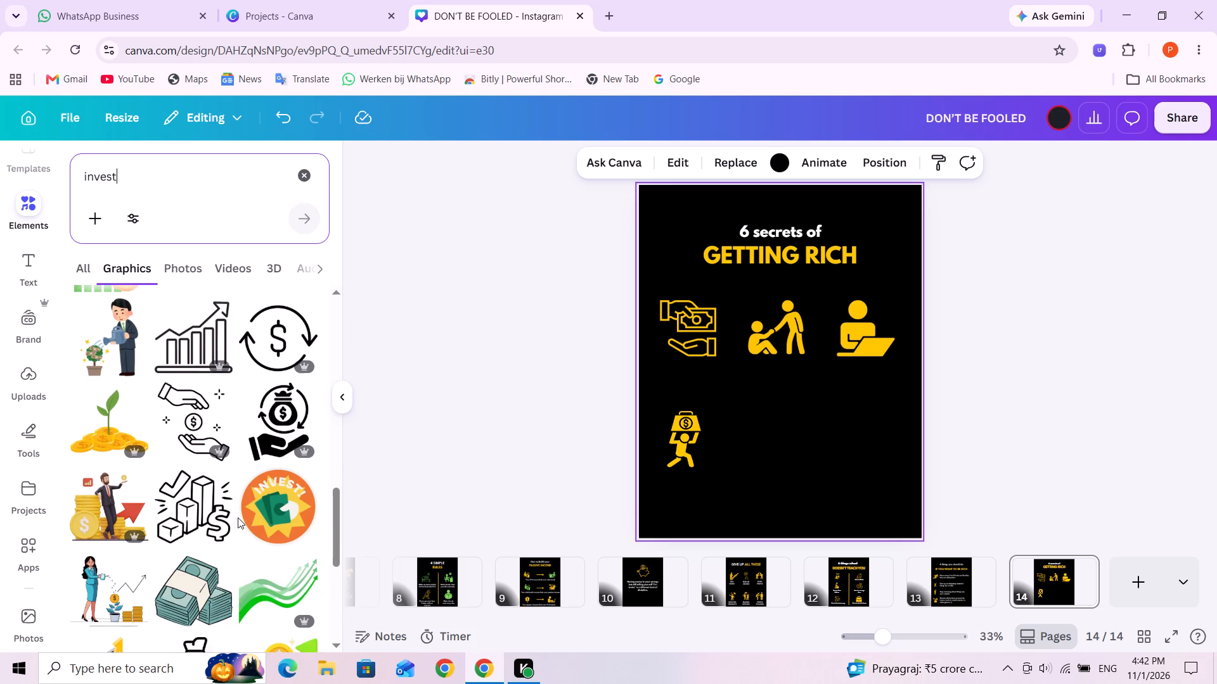
pyautogui.scroll(-3, 238, 517)
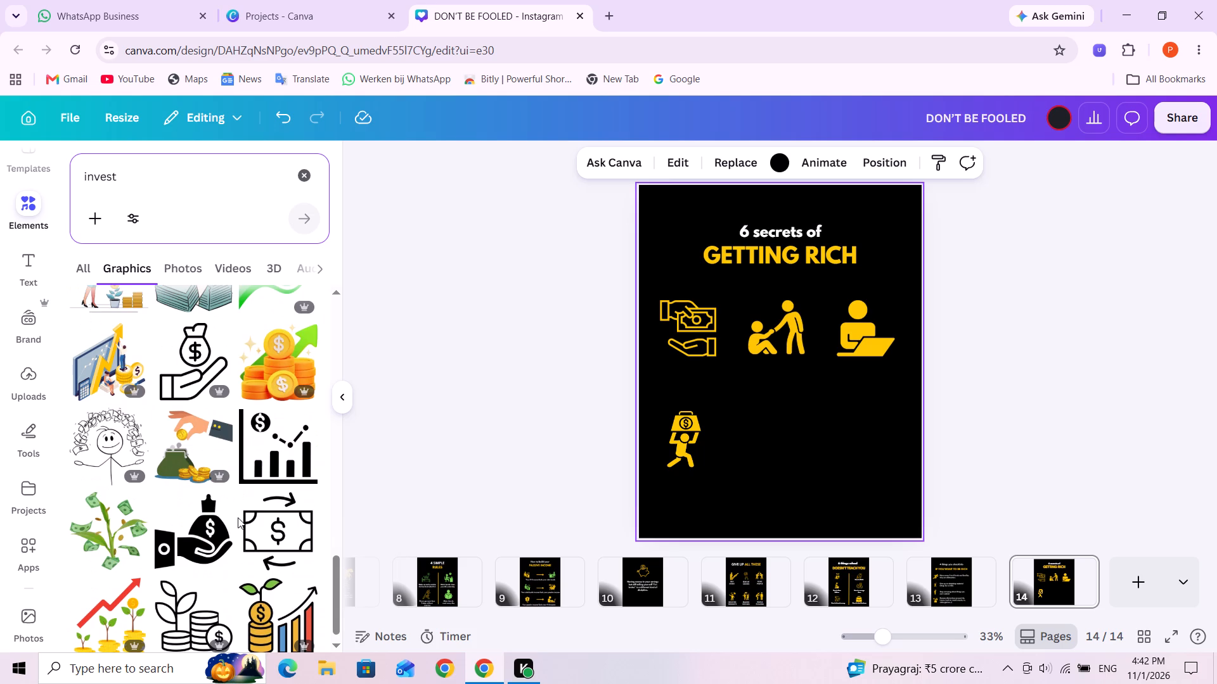
pyautogui.scroll(-2, 238, 517)
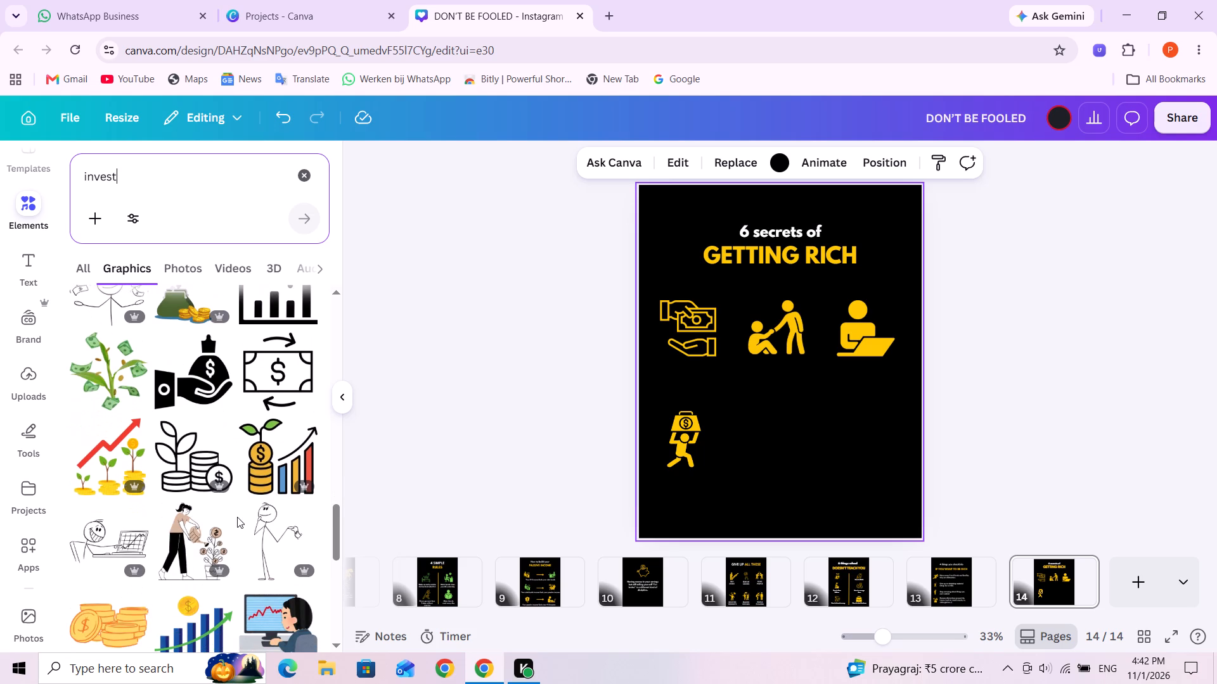
pyautogui.scroll(-3, 237, 517)
pyautogui.scroll(4, 237, 517)
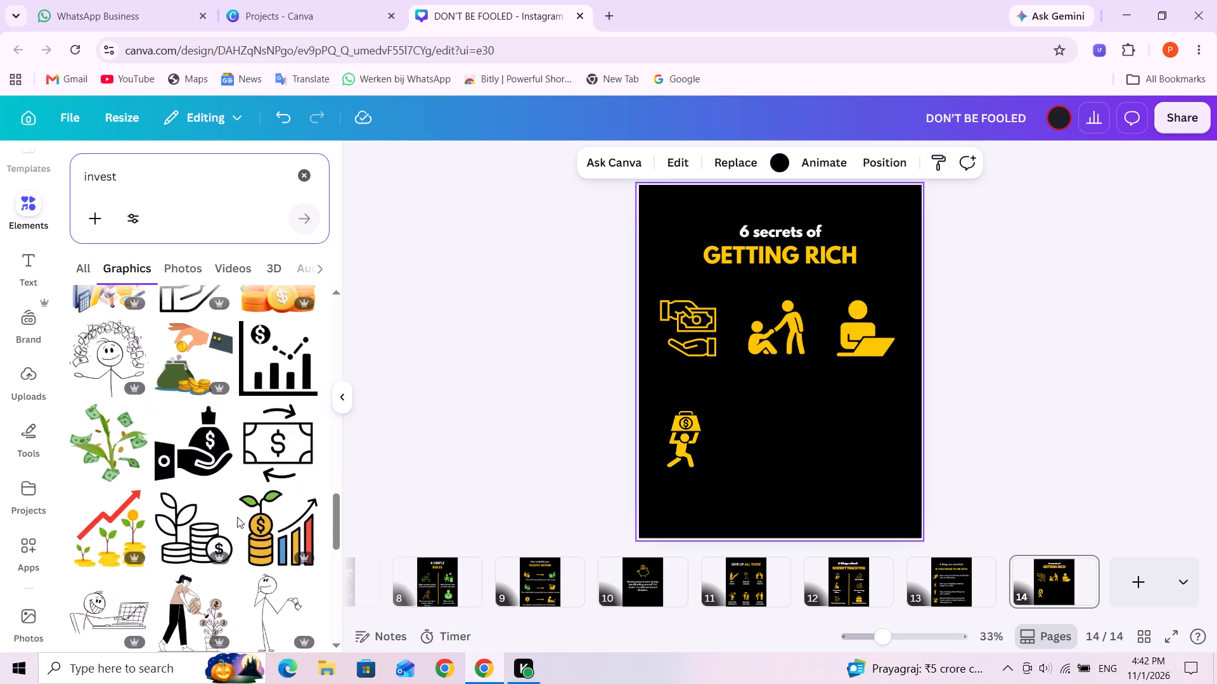
pyautogui.scroll(6, 237, 517)
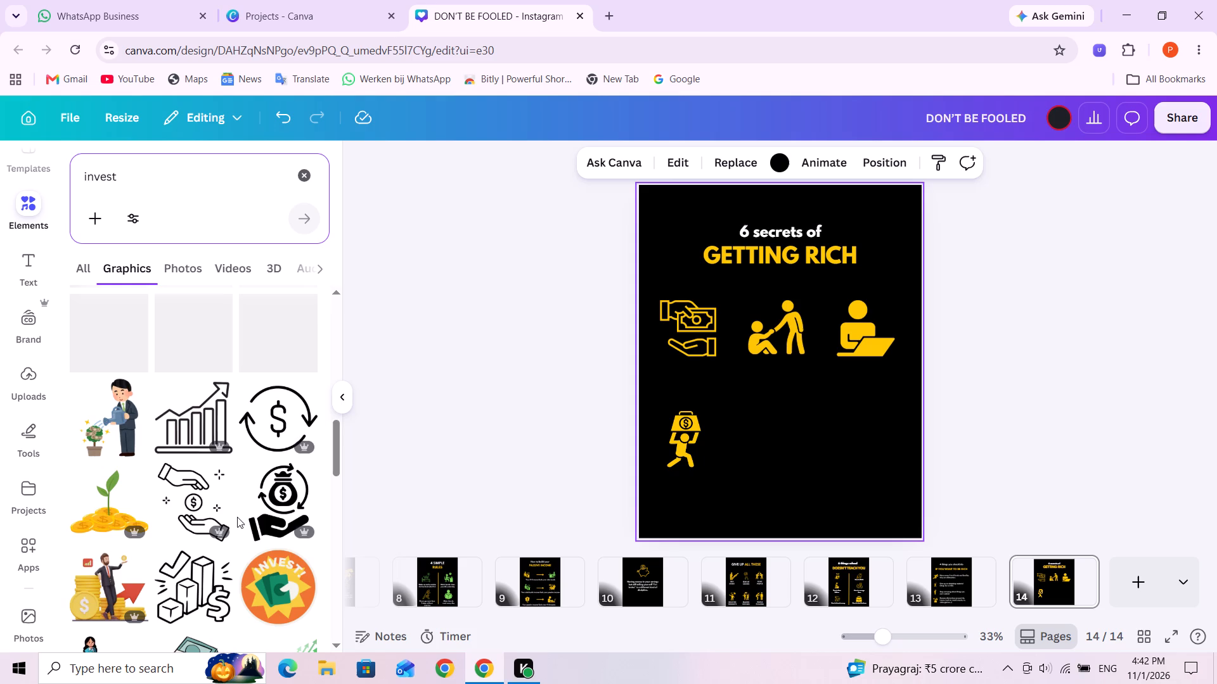
pyautogui.scroll(7, 237, 517)
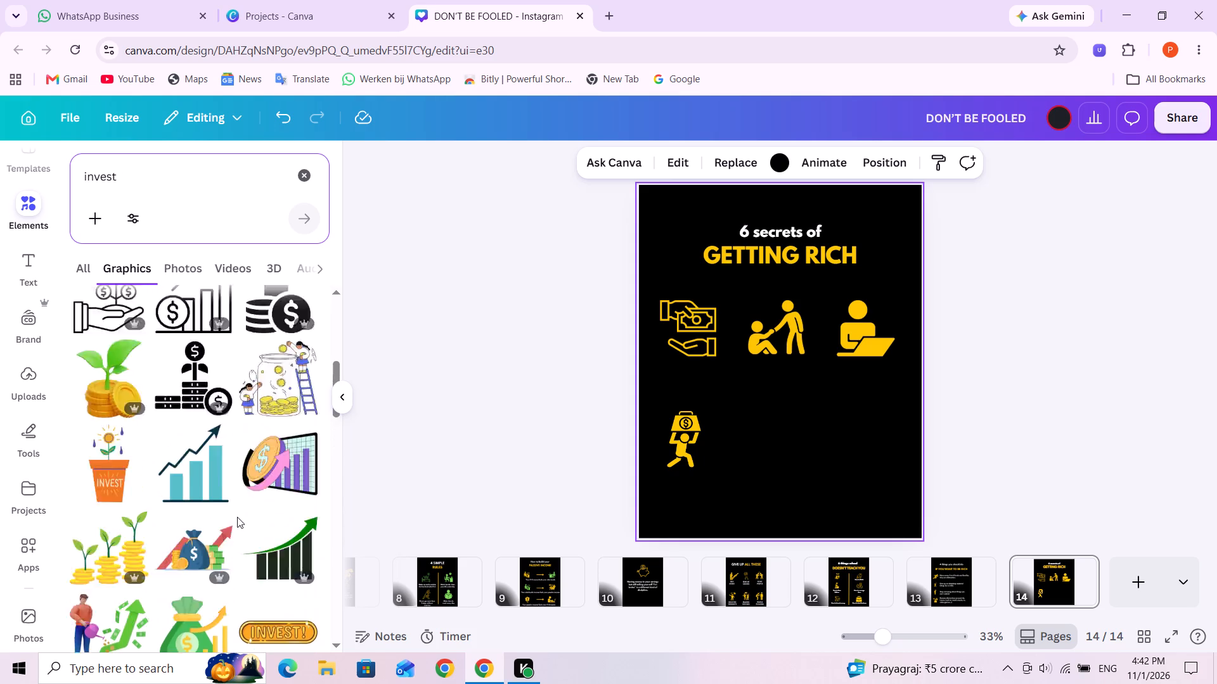
pyautogui.scroll(2, 237, 517)
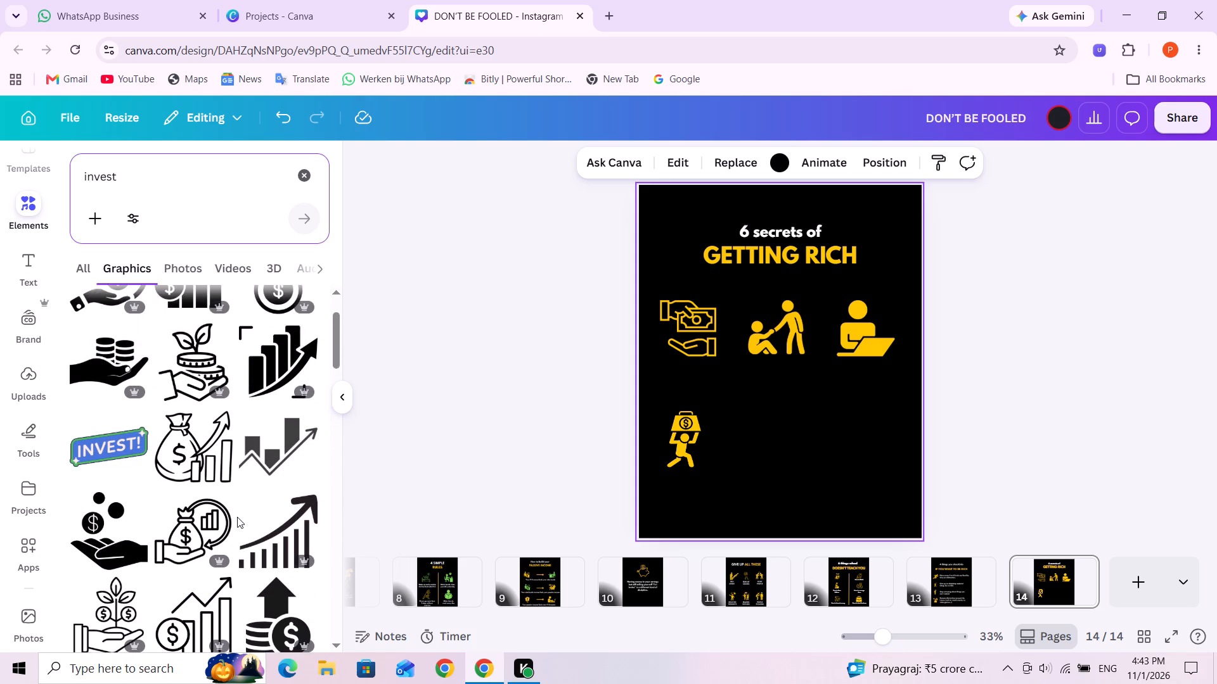
pyautogui.scroll(-1, 237, 517)
pyautogui.scroll(1, 237, 517)
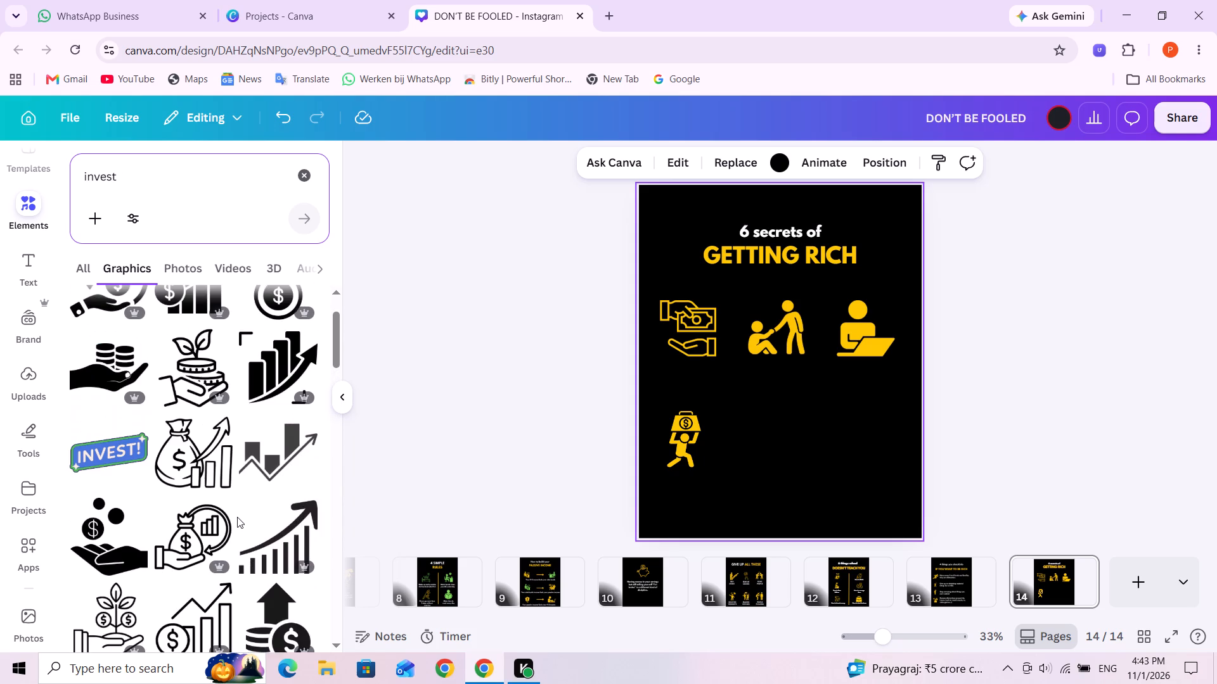
pyautogui.scroll(1, 237, 517)
pyautogui.scroll(-1, 237, 517)
pyautogui.scroll(2, 237, 517)
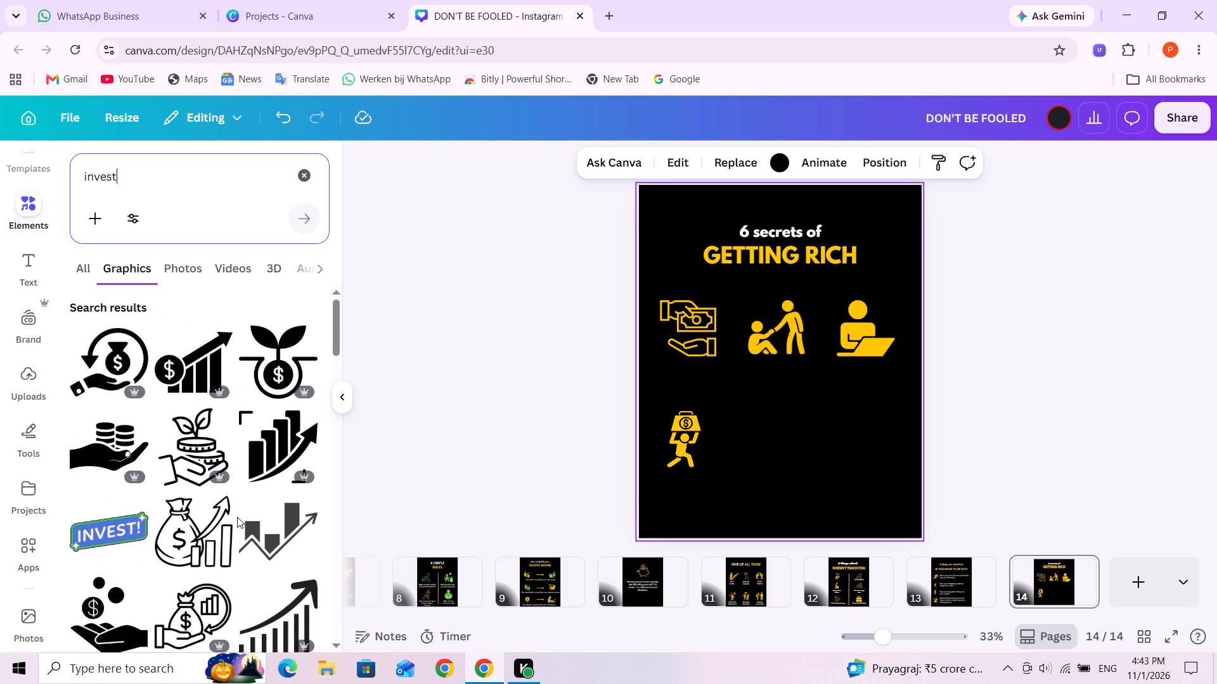
pyautogui.click(276, 367)
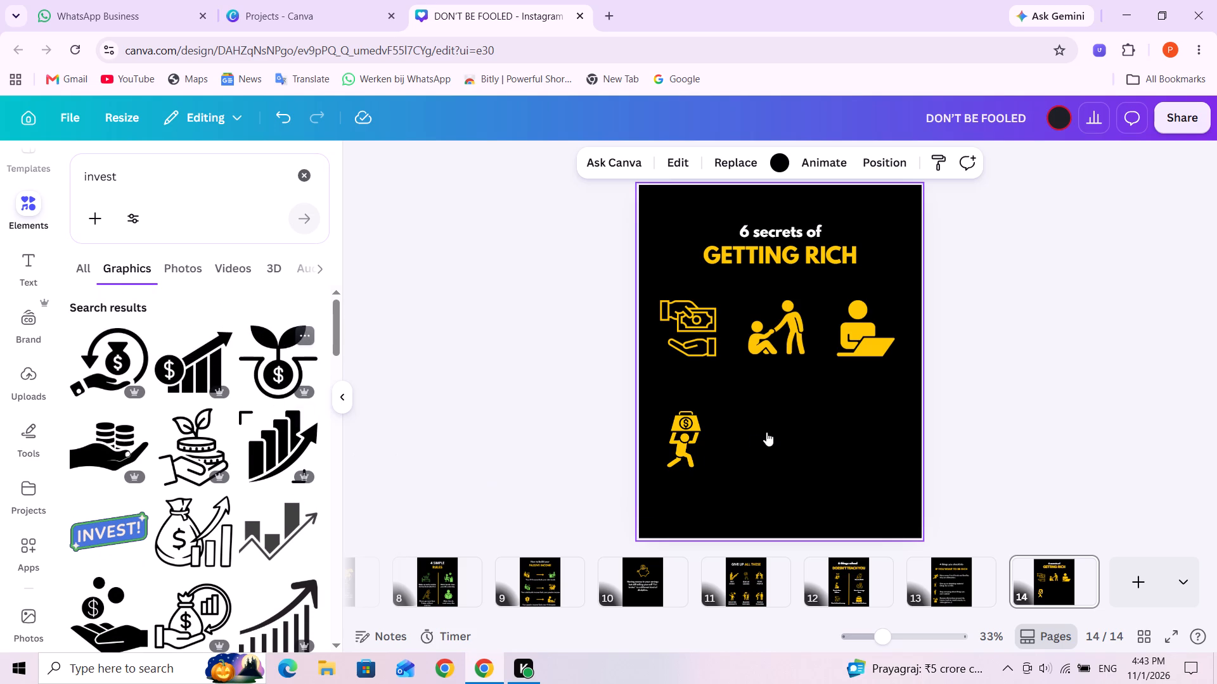
# Shrink the sprout-and-coin icon to the load-carrying figure's height and place it beside that figure, below the helping-hand icon.
pyautogui.moveTo(776, 391); pyautogui.dragTo(779, 405)
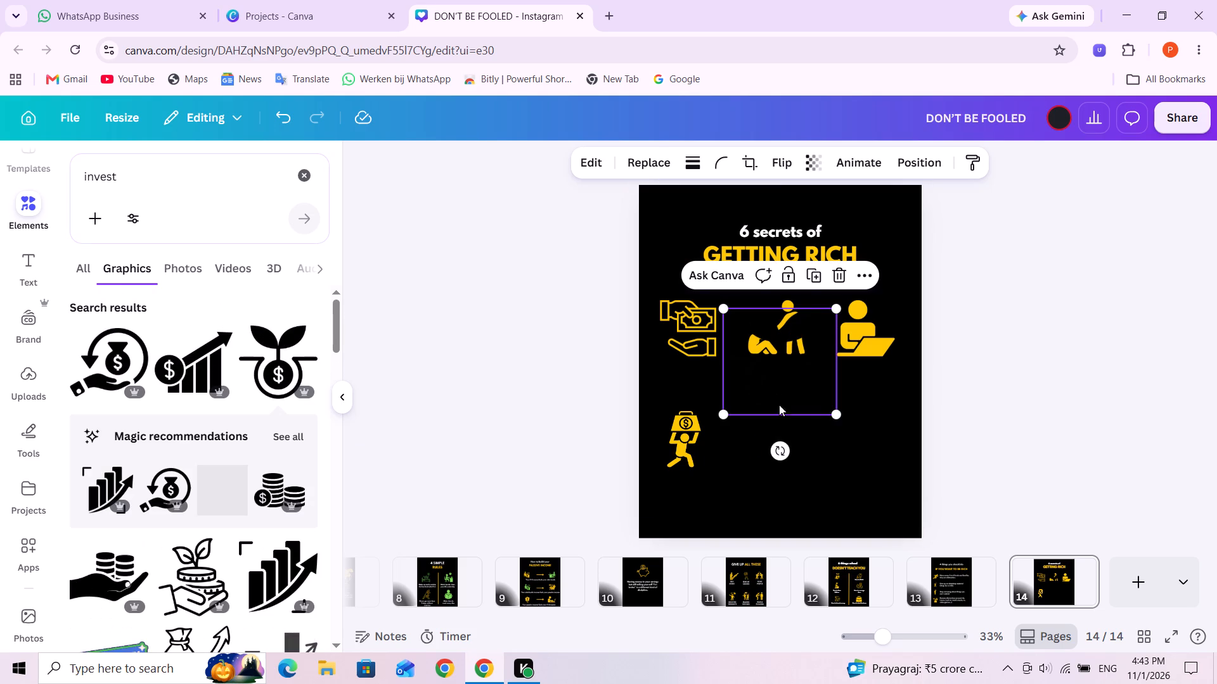
pyautogui.moveTo(779, 405); pyautogui.dragTo(785, 494)
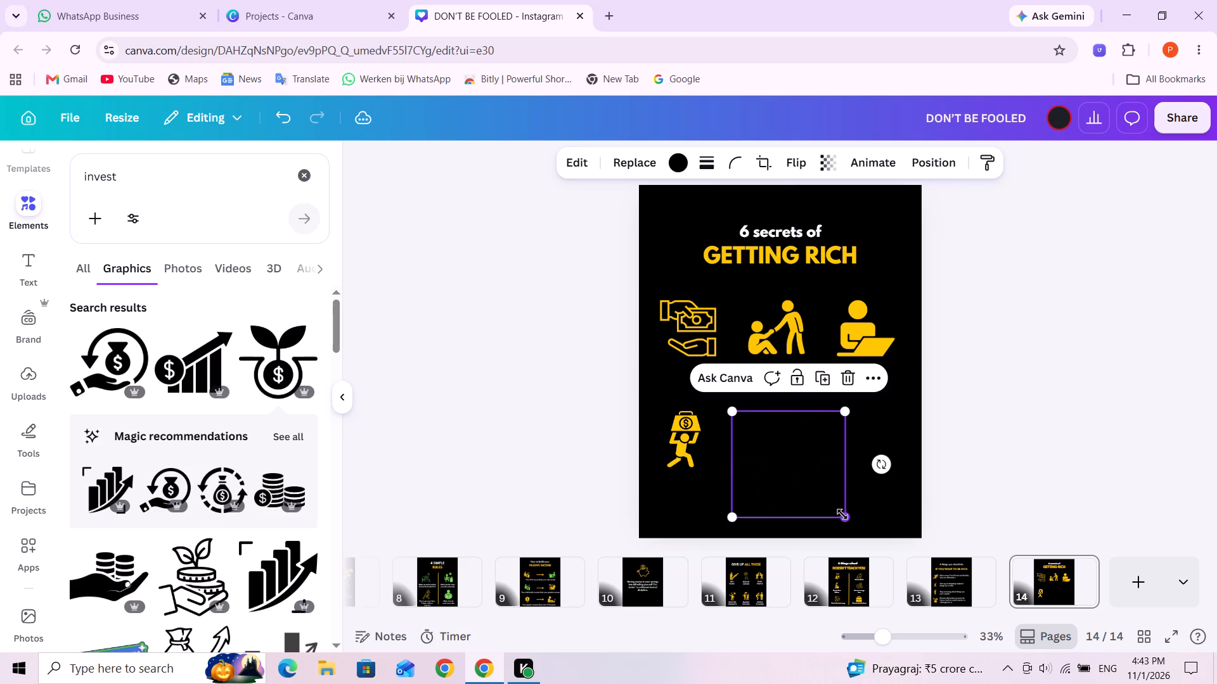
pyautogui.moveTo(842, 514); pyautogui.dragTo(791, 430)
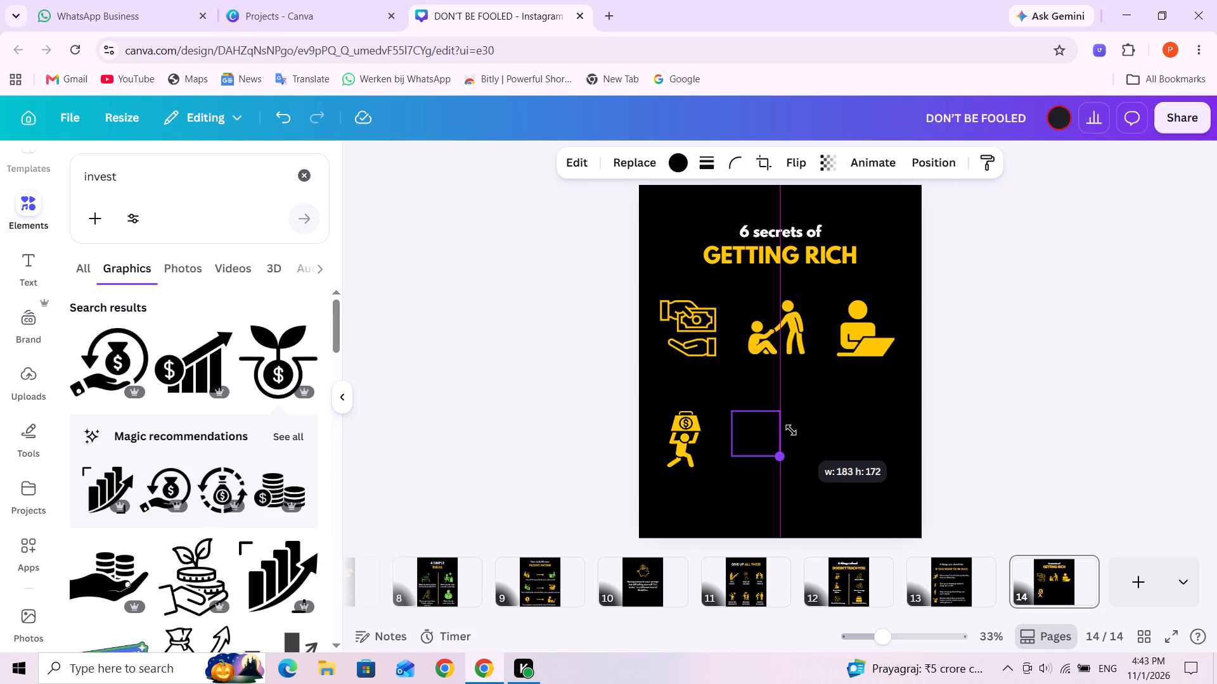
pyautogui.moveTo(791, 430); pyautogui.dragTo(827, 485)
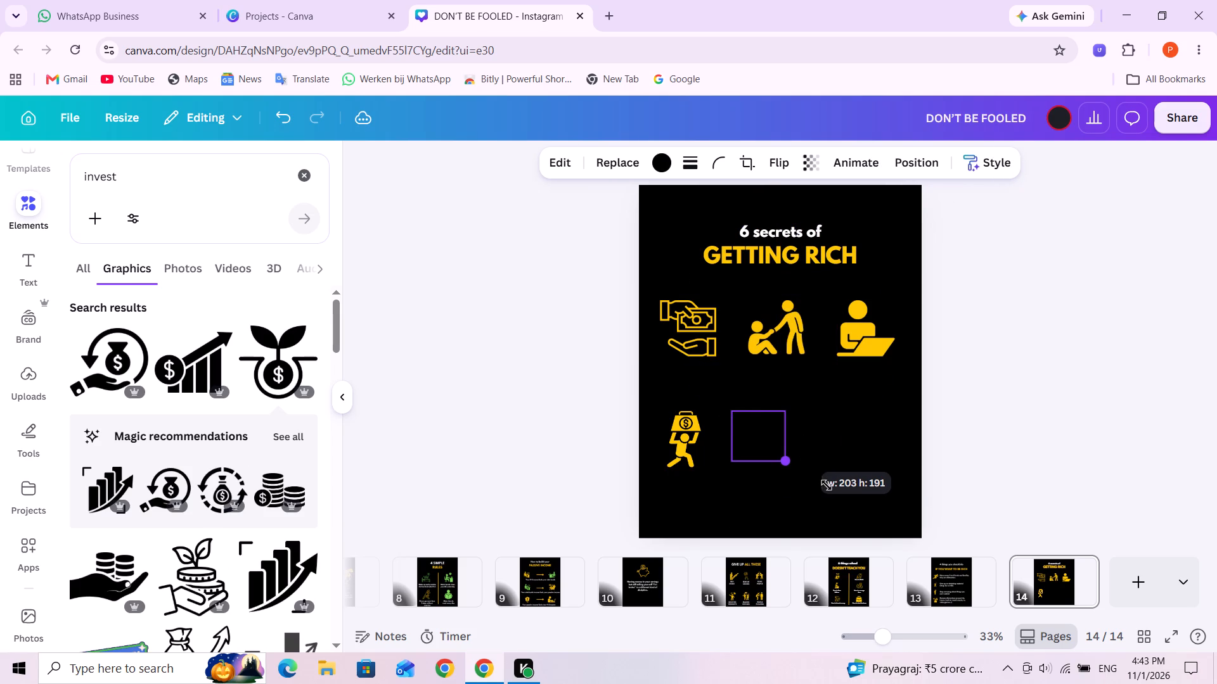
pyautogui.moveTo(827, 485); pyautogui.dragTo(794, 444)
pyautogui.moveTo(794, 444); pyautogui.dragTo(802, 450)
pyautogui.moveTo(776, 445); pyautogui.dragTo(797, 441)
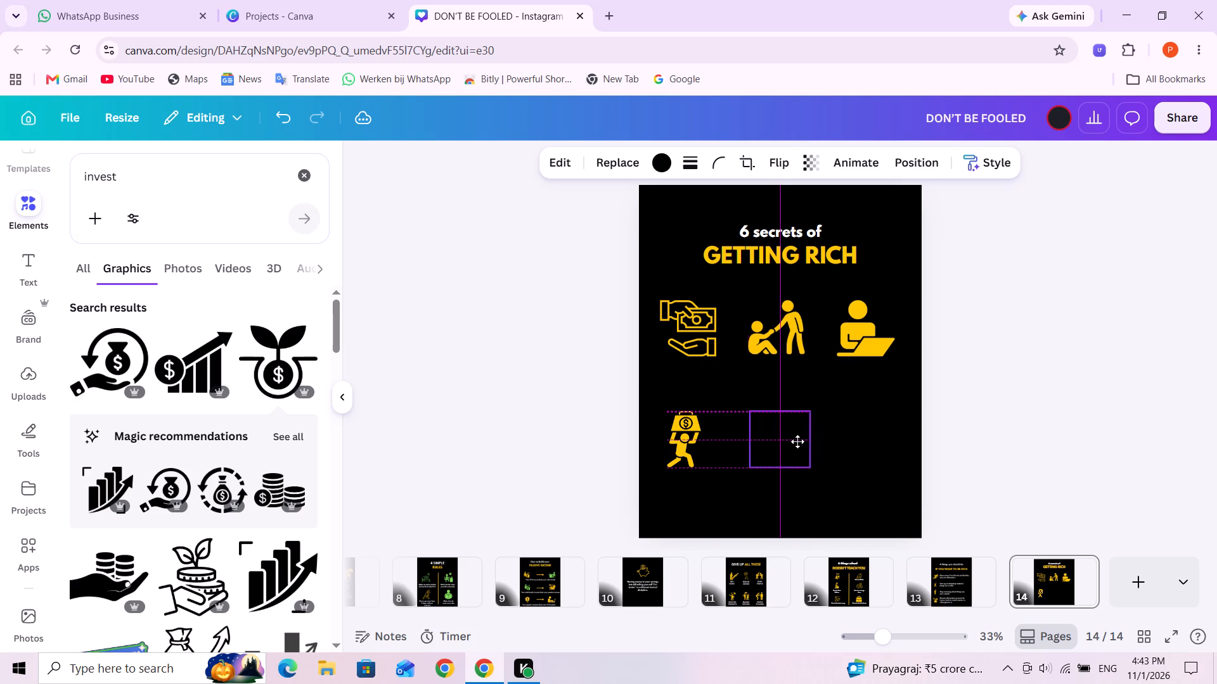
pyautogui.moveTo(797, 441); pyautogui.dragTo(793, 441)
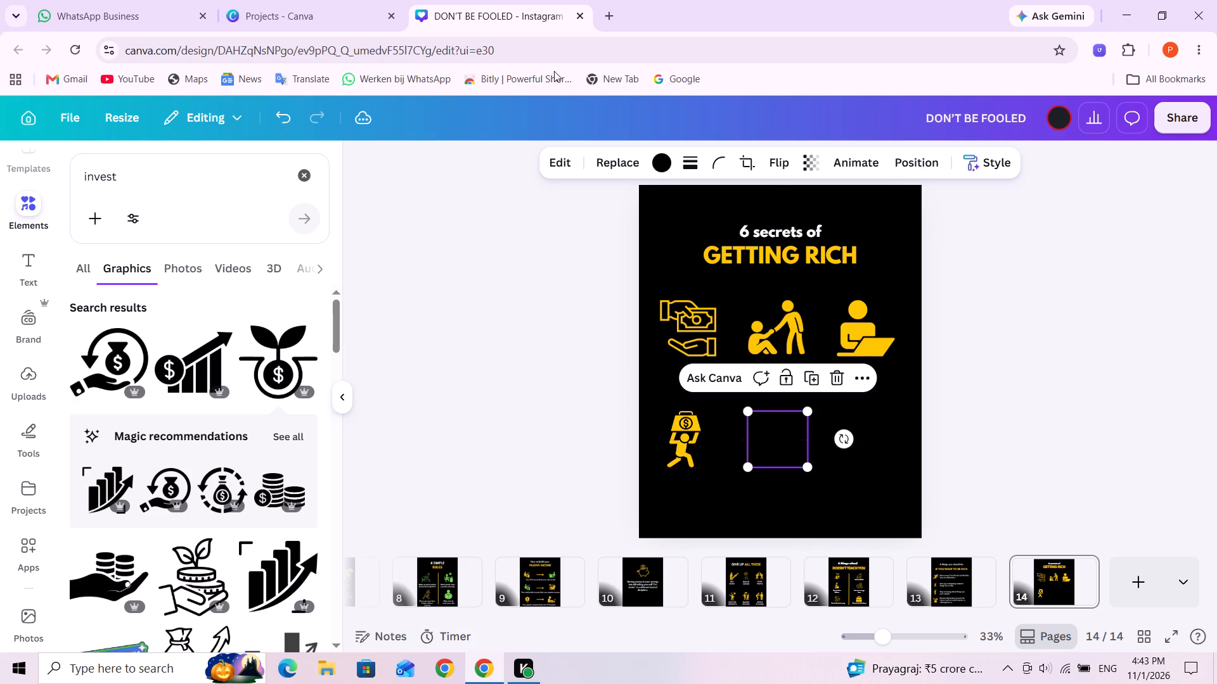
# Color the sprout-and-coin icon with the design's existing yellow.
pyautogui.click(658, 168)
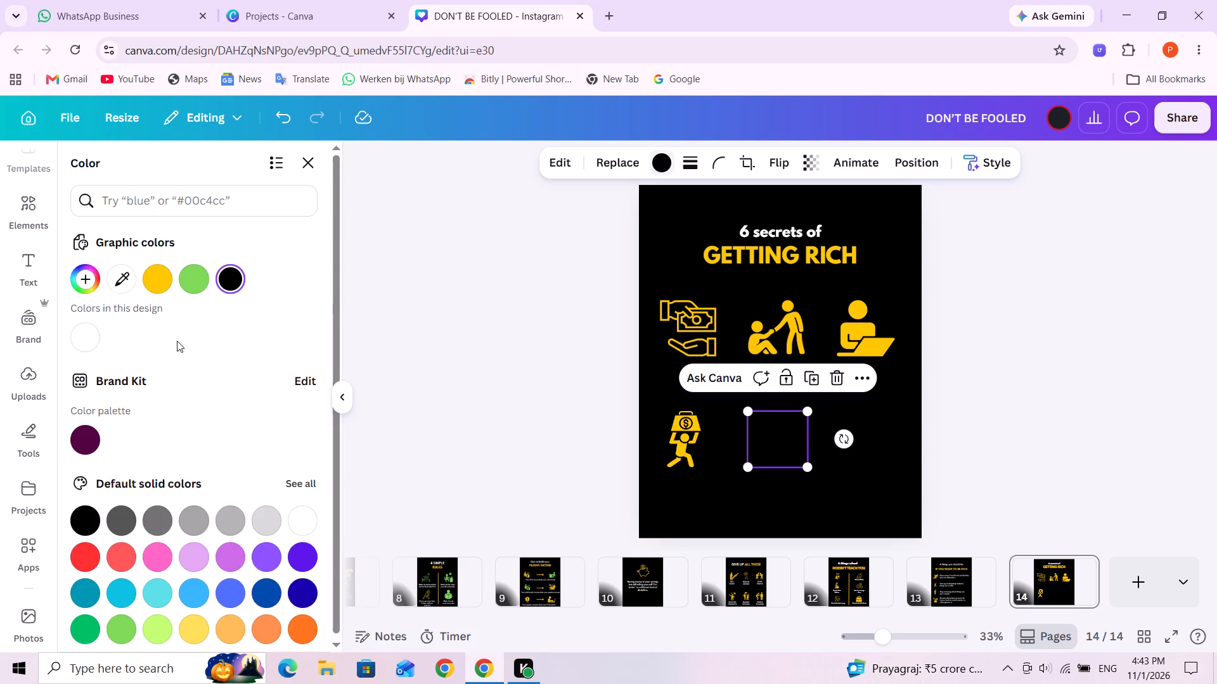
pyautogui.click(157, 292)
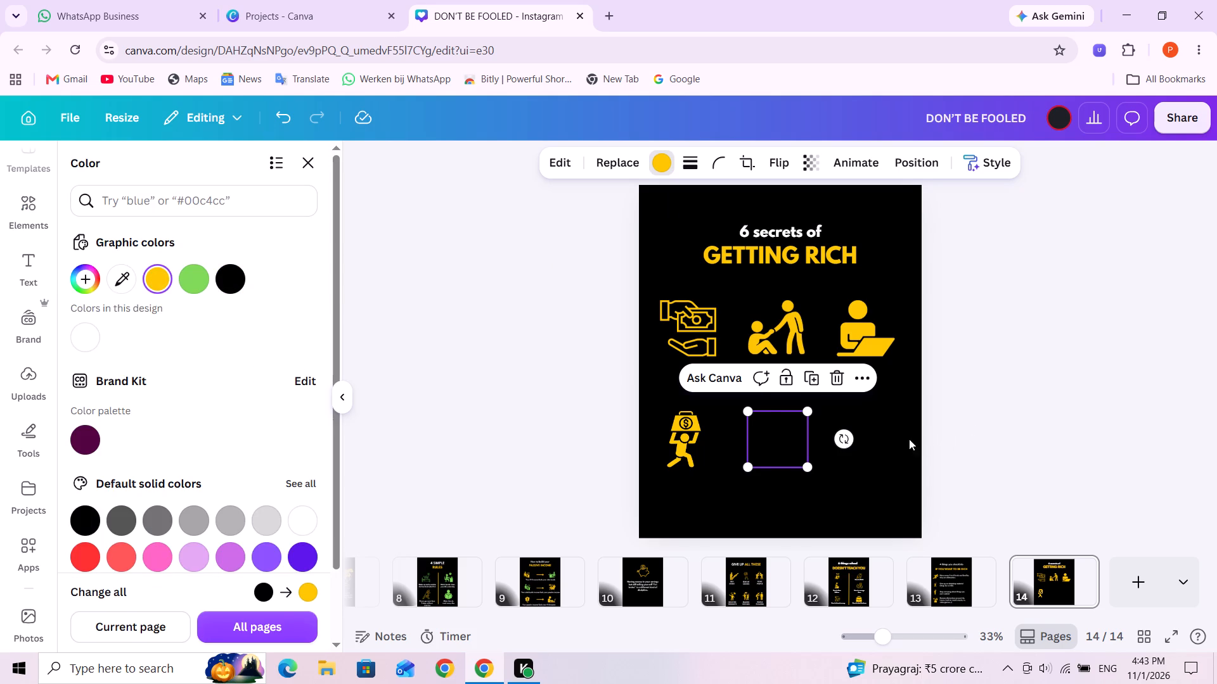
# Search the graphics elements for "eliminate excuses".
pyautogui.click(28, 209)
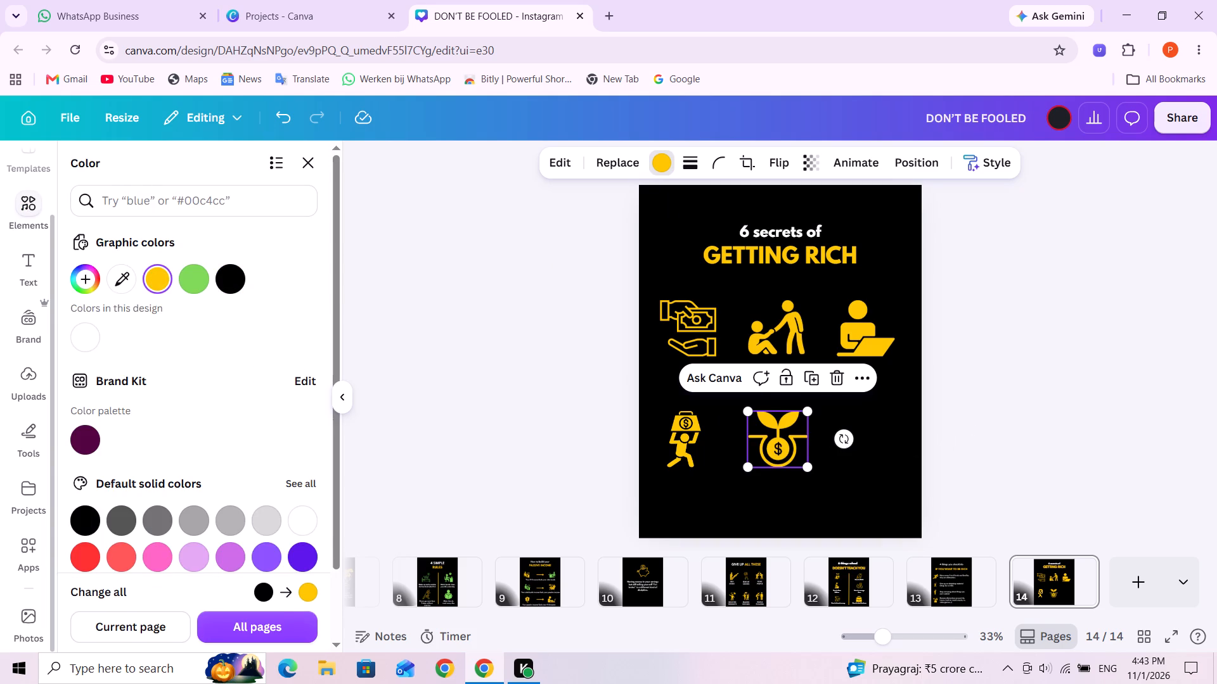
pyautogui.click(146, 196)
pyautogui.tripleClick(132, 180)
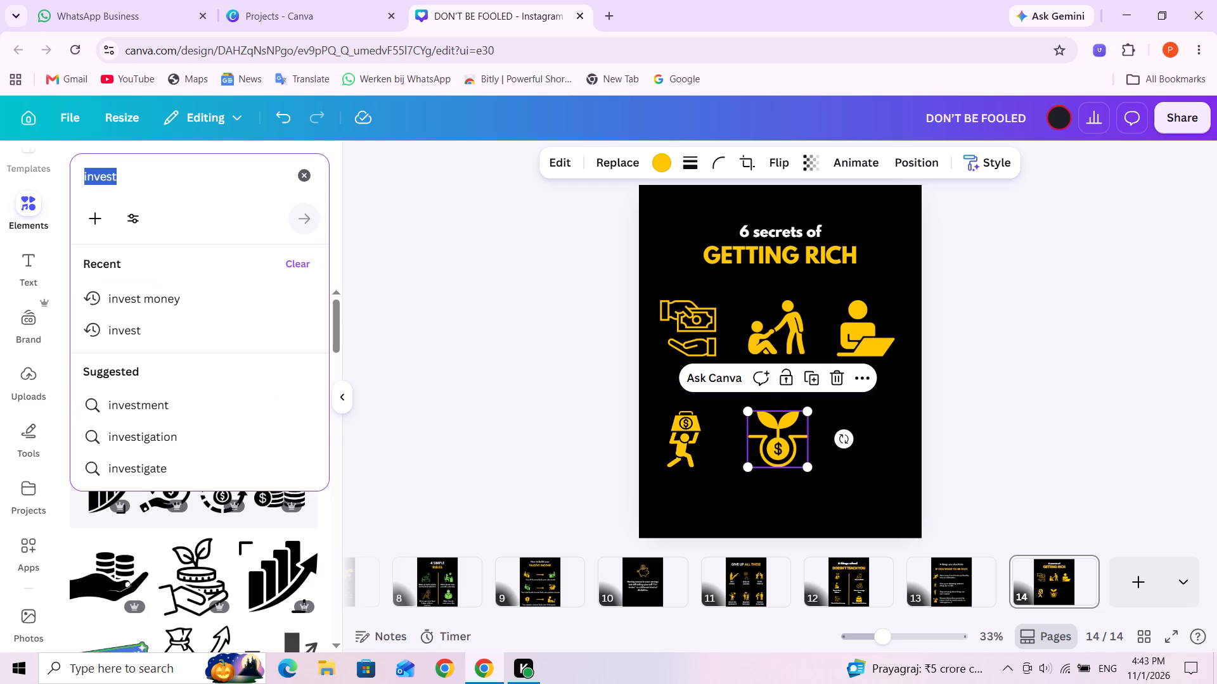
pyautogui.write('eliminate excuses')
pyautogui.press('Return')
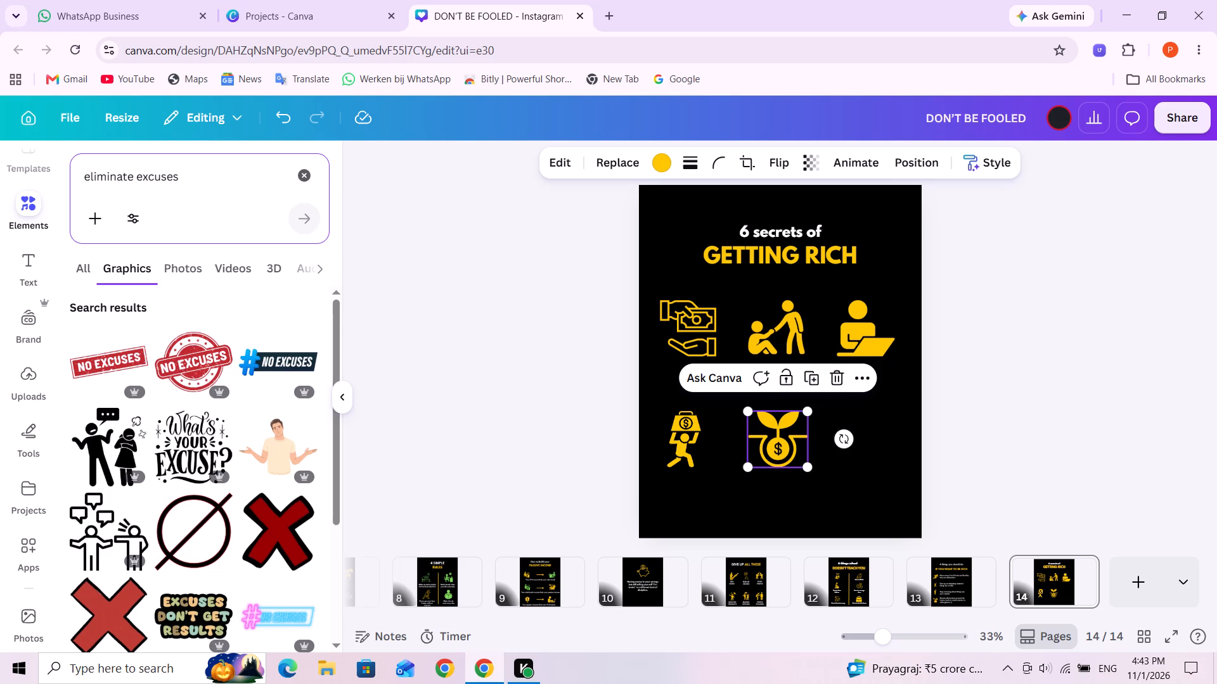
# Look through the "eliminate excuses" graphics for a simple icon that matches the page's other icons.
pyautogui.scroll(-1, 206, 423)
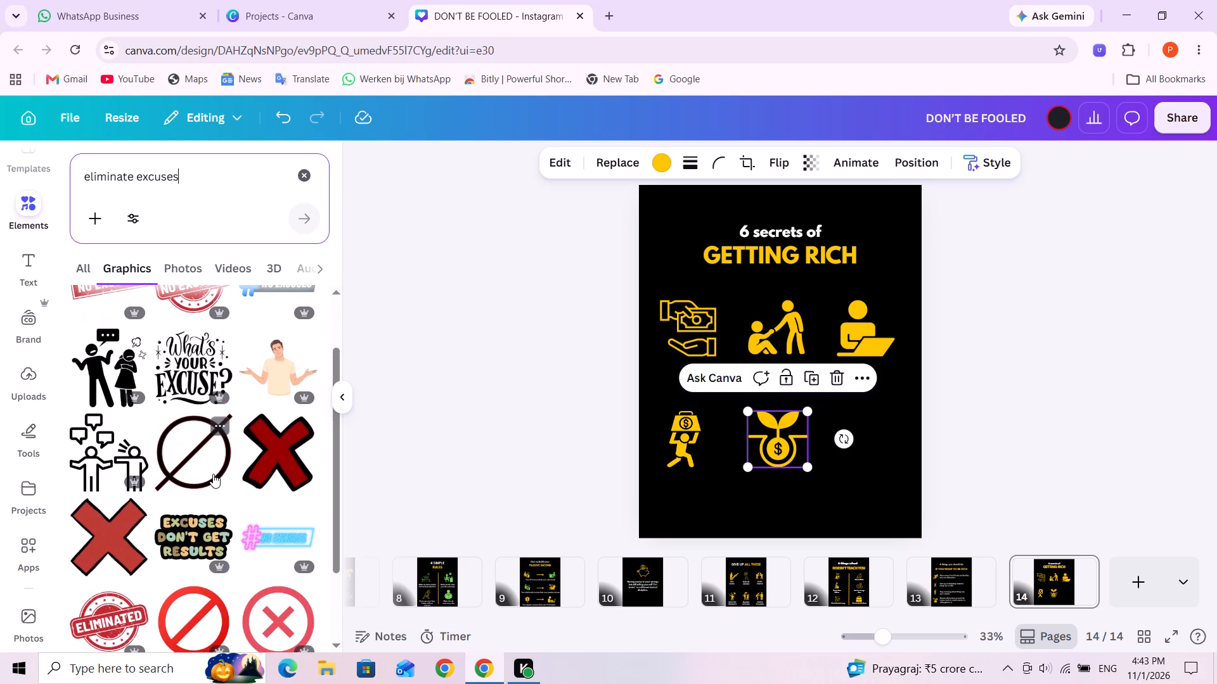
pyautogui.scroll(-4, 210, 497)
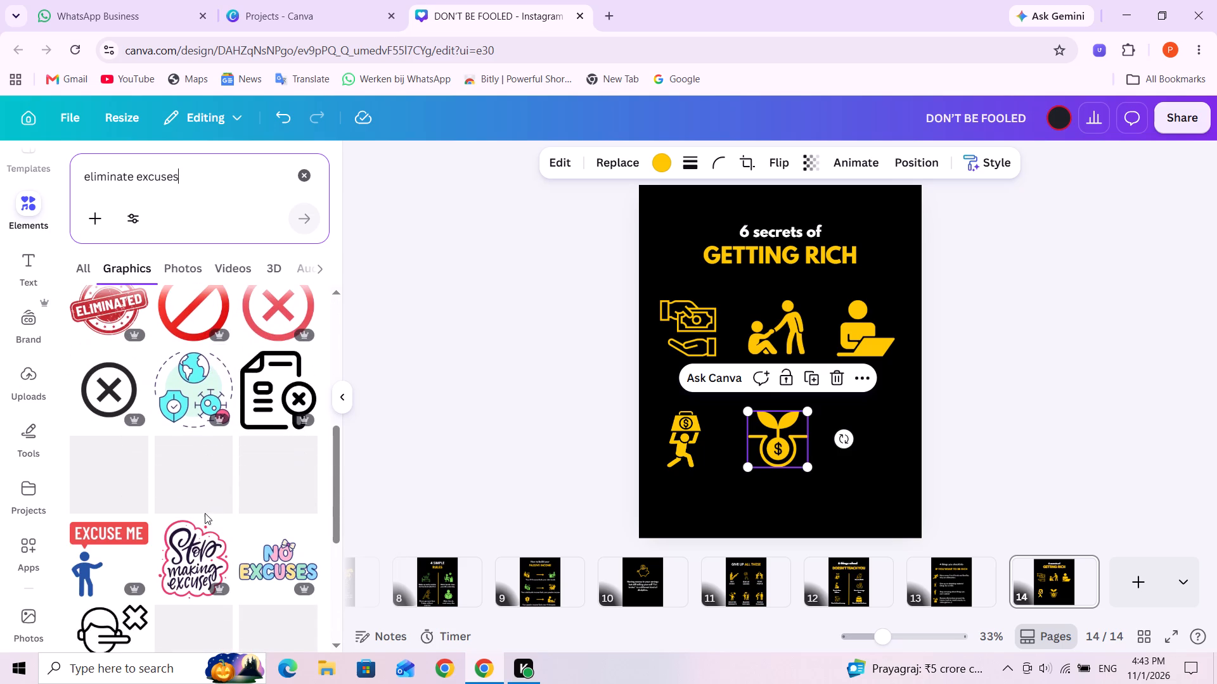
pyautogui.scroll(-3, 206, 513)
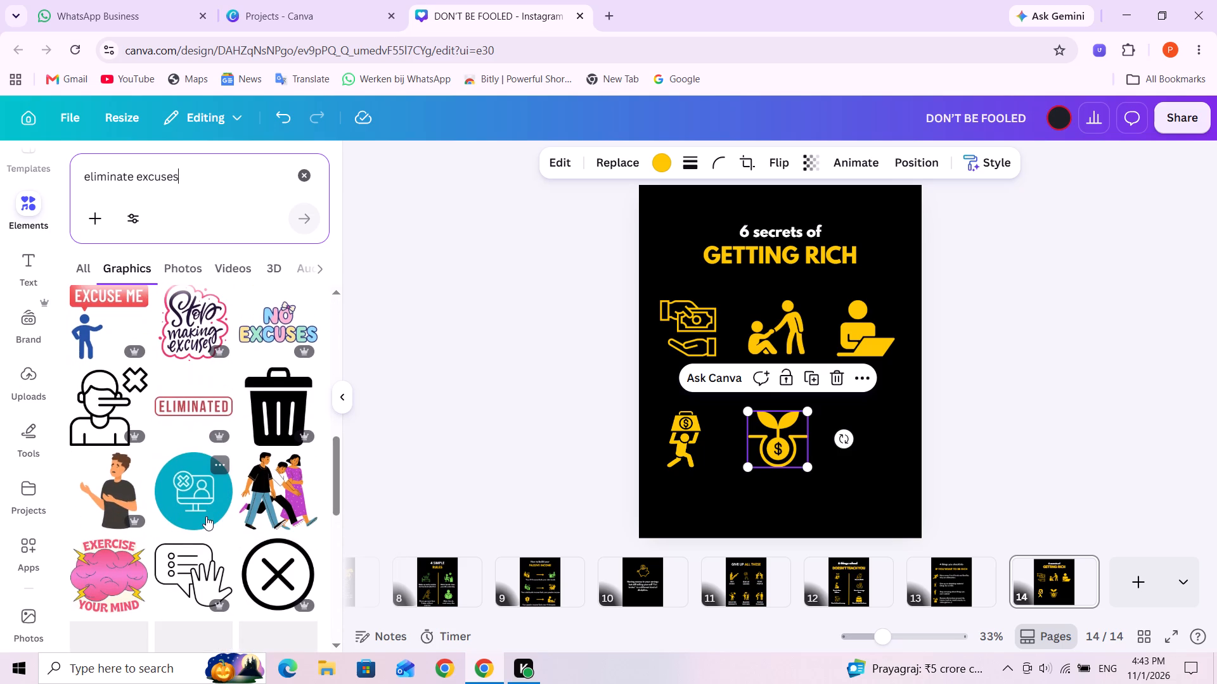
pyautogui.scroll(-3, 206, 516)
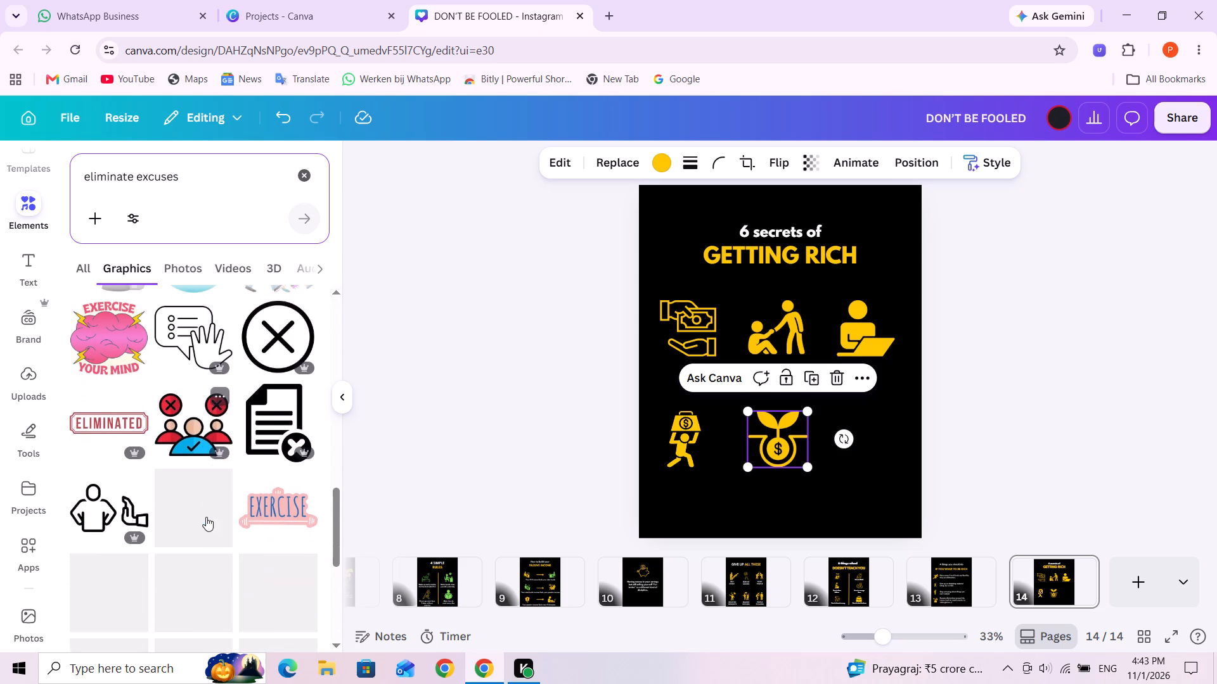
pyautogui.scroll(-2, 220, 521)
pyautogui.scroll(1, 220, 521)
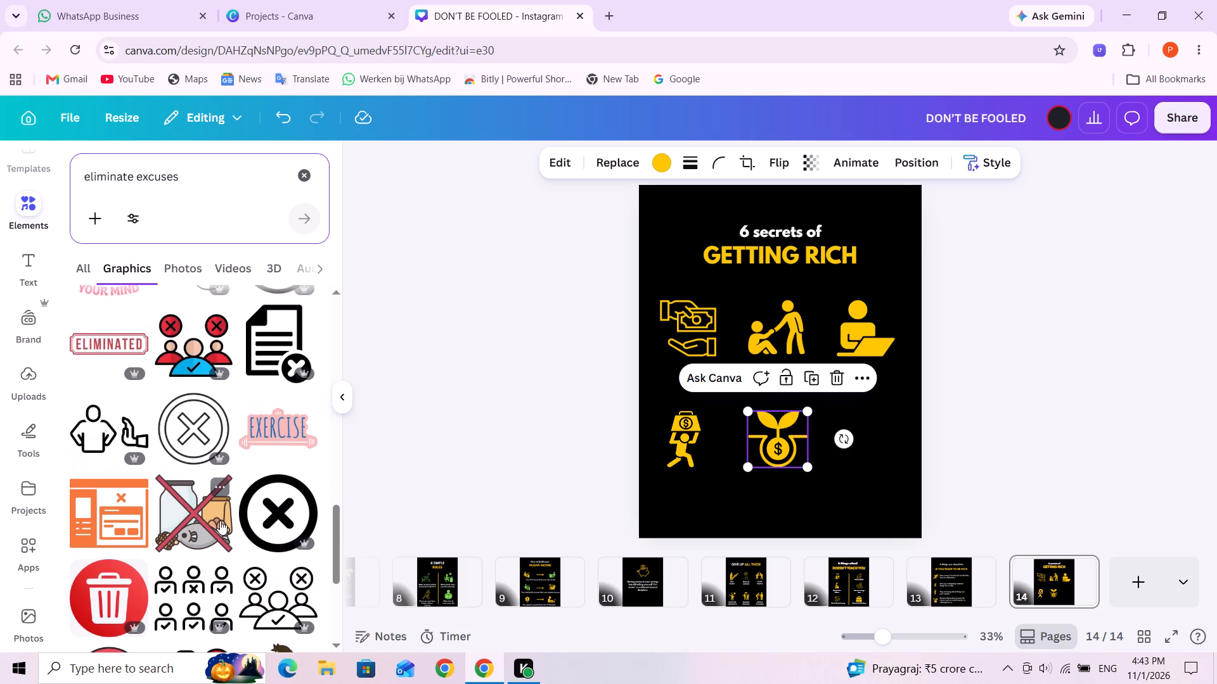
pyautogui.scroll(-4, 220, 521)
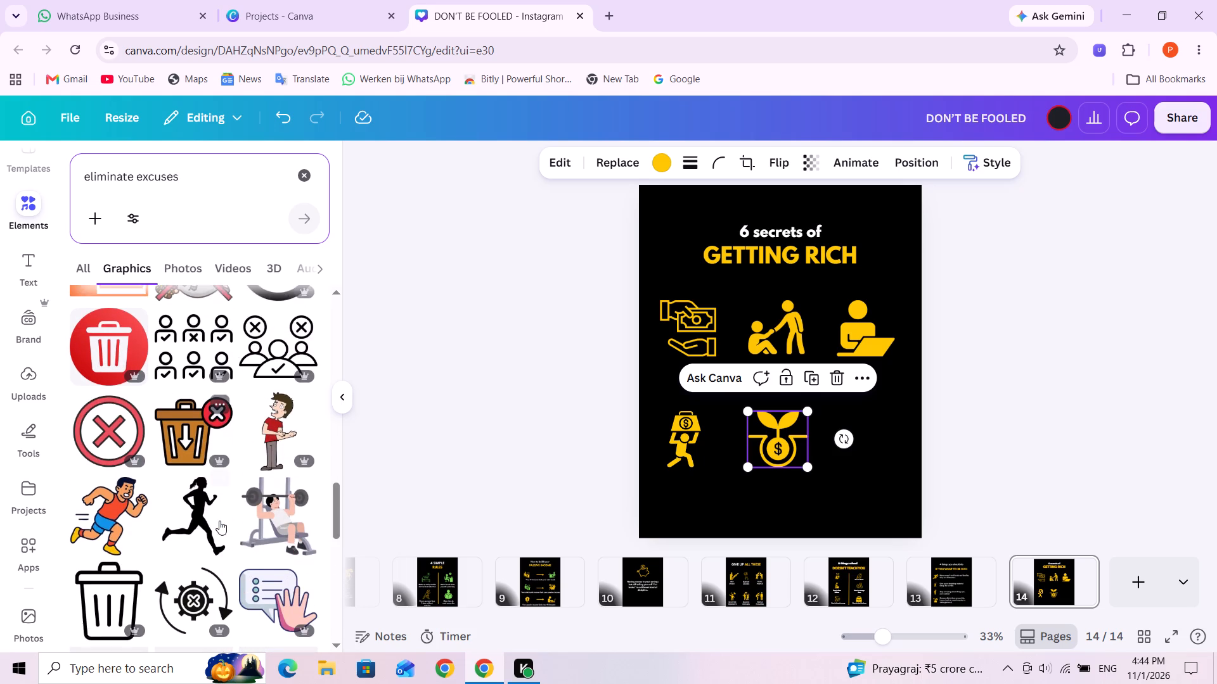
pyautogui.scroll(-4, 219, 521)
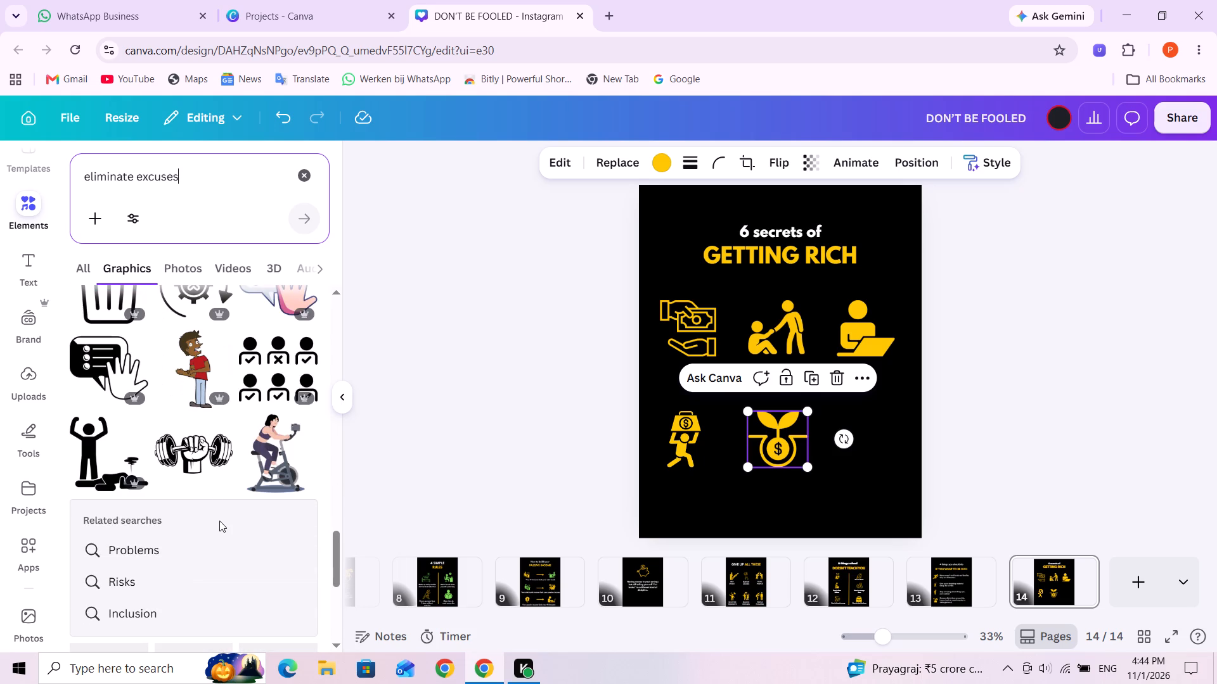
pyautogui.scroll(-3, 218, 521)
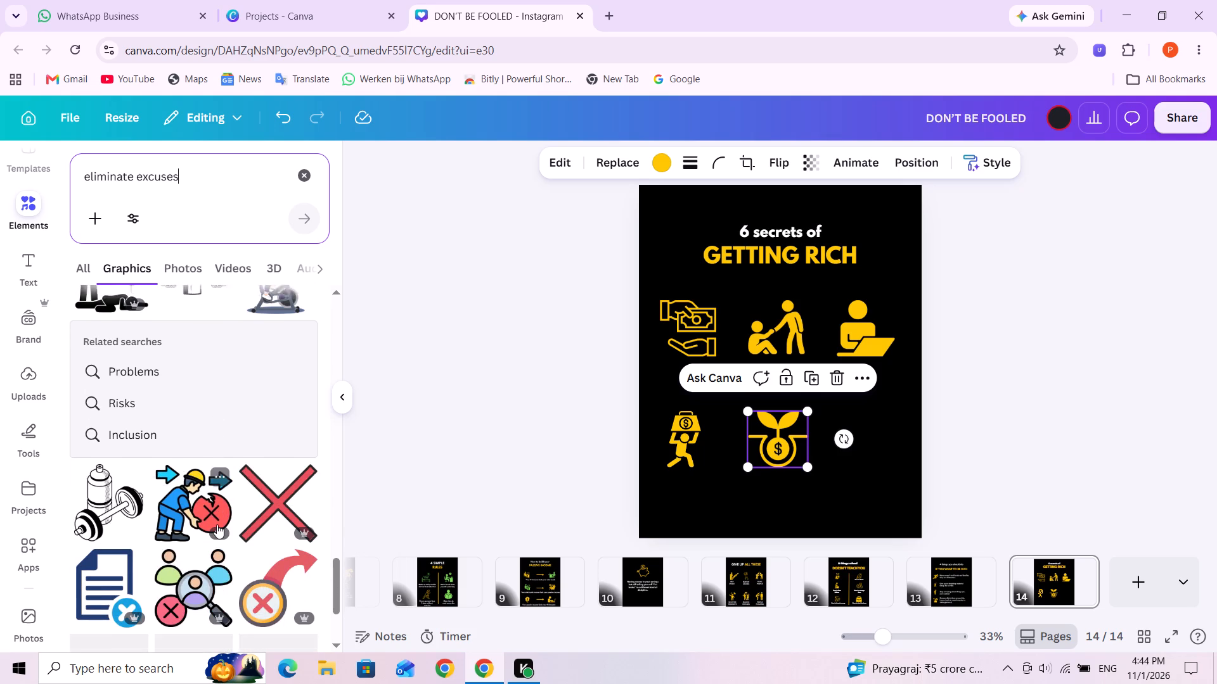
pyautogui.scroll(-2, 217, 524)
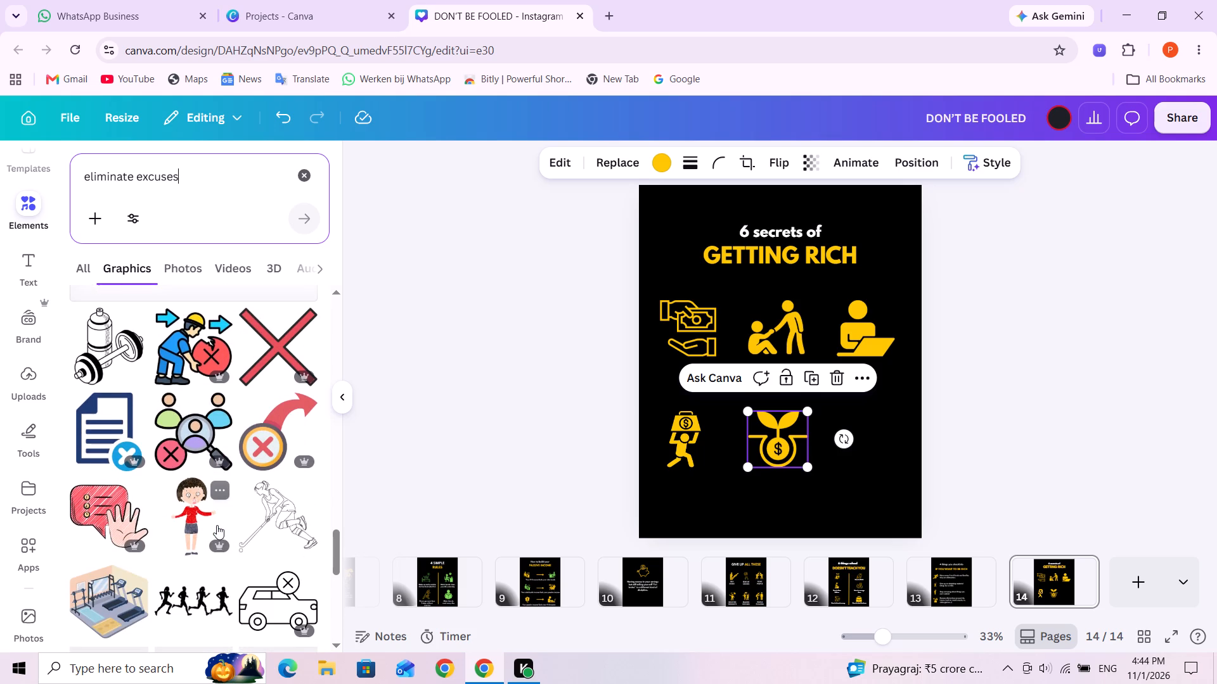
pyautogui.scroll(-1, 217, 525)
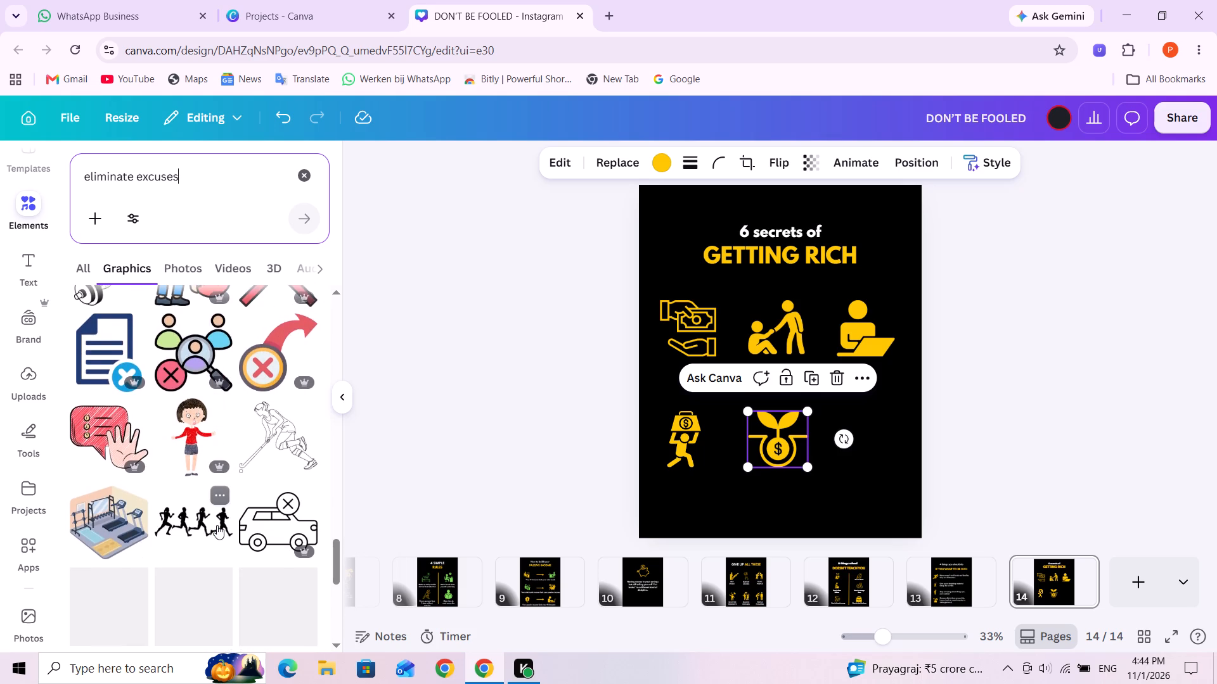
pyautogui.scroll(-2, 217, 525)
pyautogui.scroll(1, 217, 525)
pyautogui.scroll(-3, 217, 525)
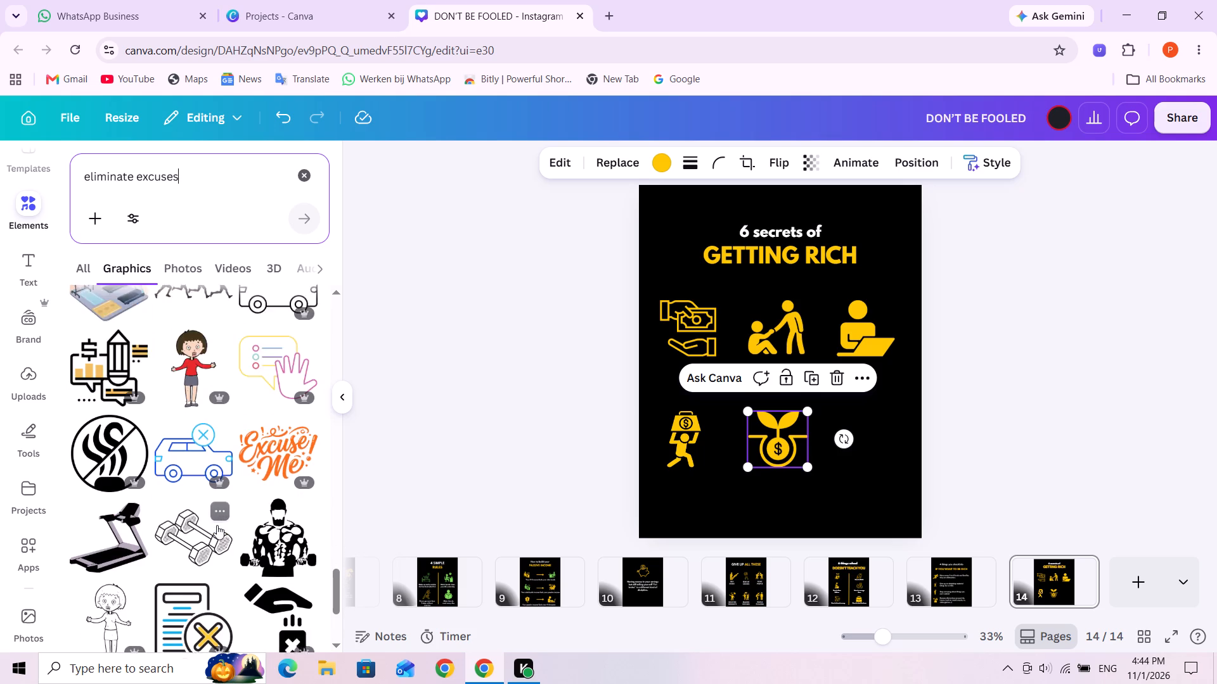
pyautogui.scroll(-1, 217, 525)
pyautogui.scroll(2, 217, 525)
pyautogui.scroll(-3, 217, 525)
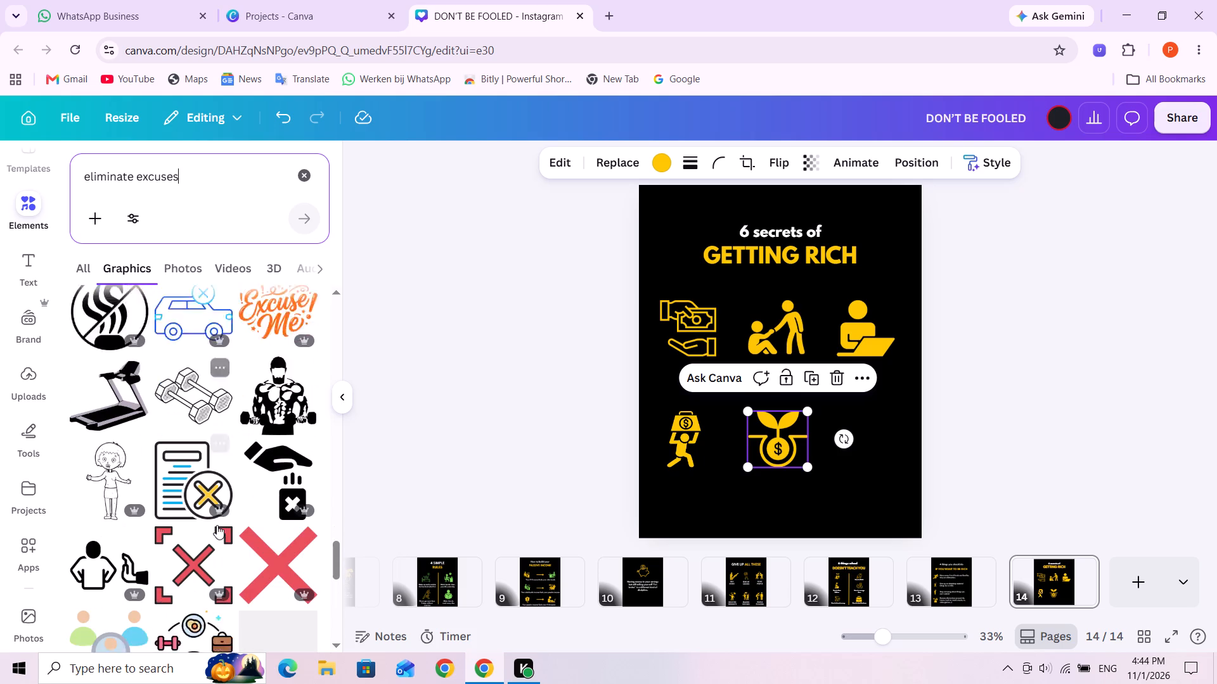
pyautogui.scroll(-2, 217, 525)
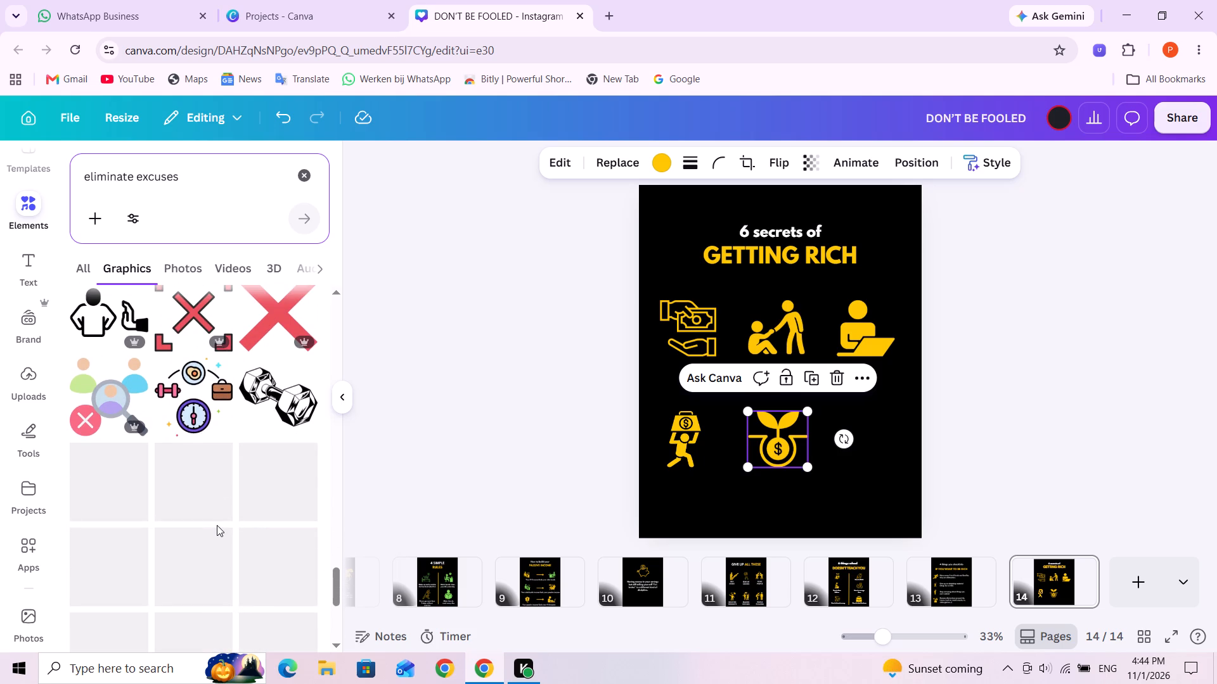
pyautogui.scroll(18, 217, 525)
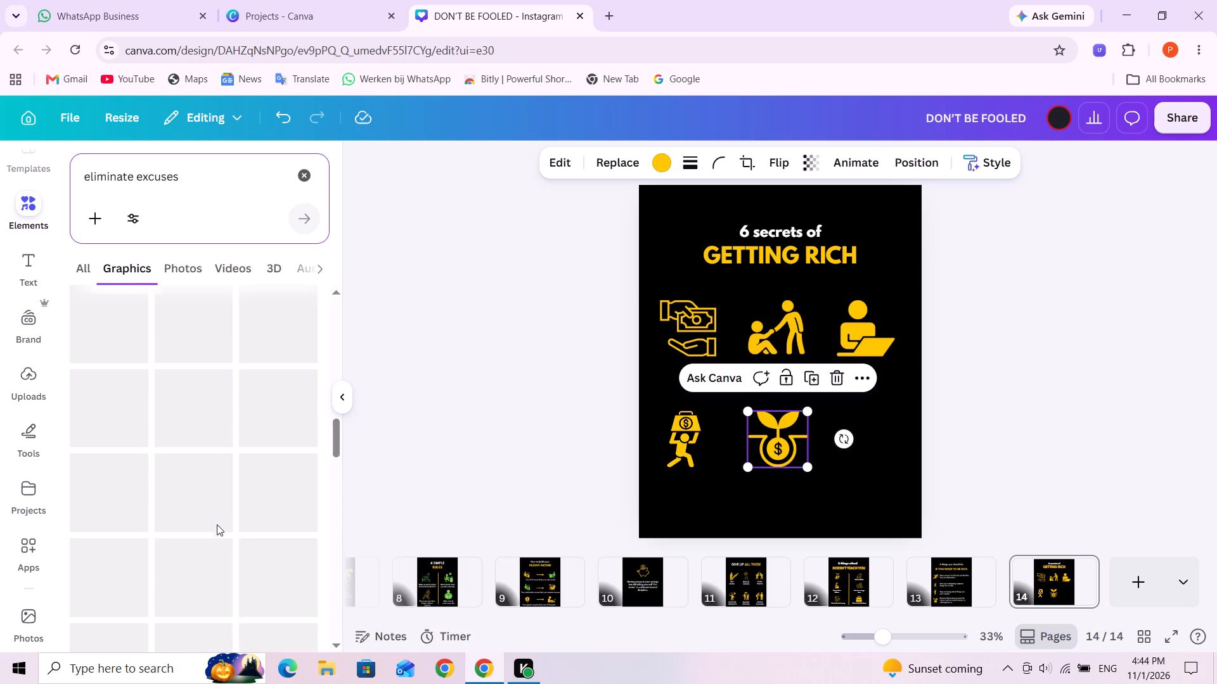
pyautogui.scroll(8, 217, 524)
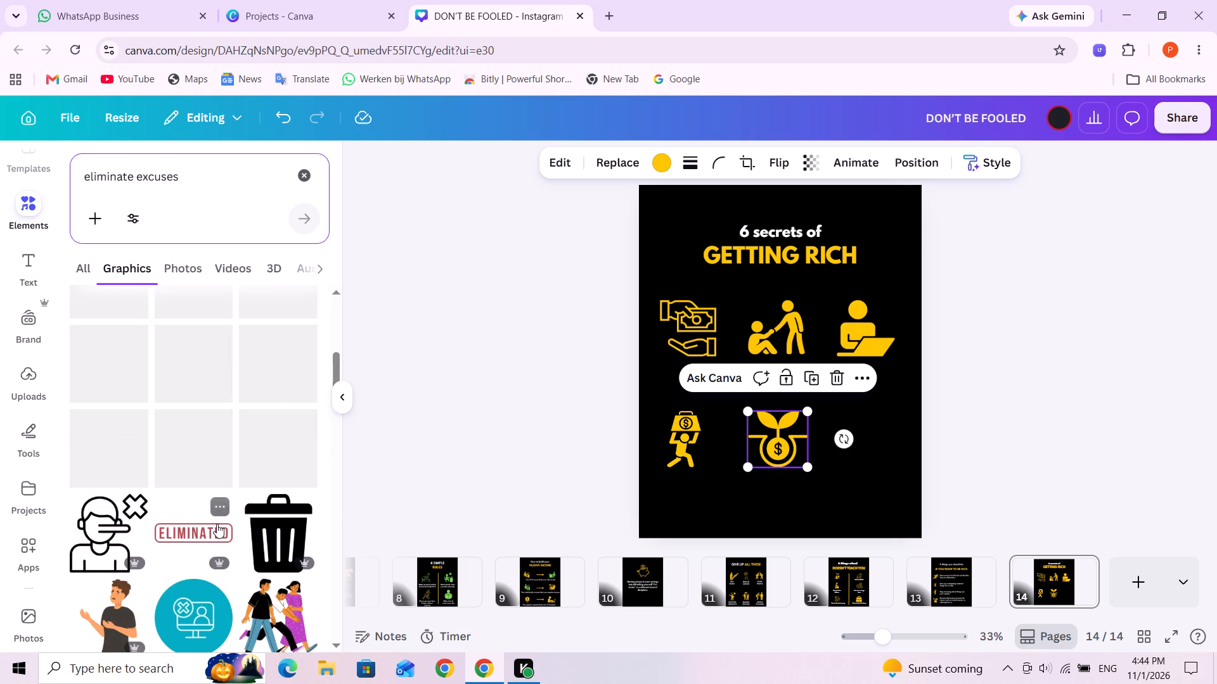
pyautogui.scroll(-4, 217, 524)
pyautogui.scroll(2, 200, 477)
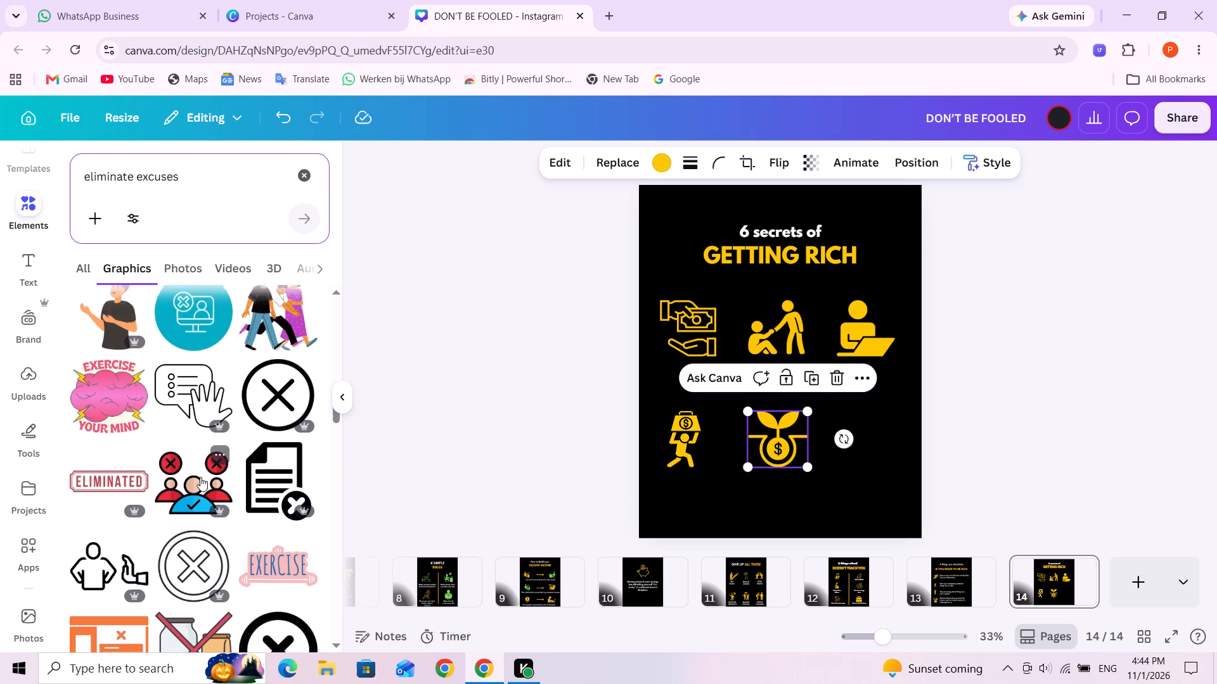
pyautogui.scroll(3, 200, 477)
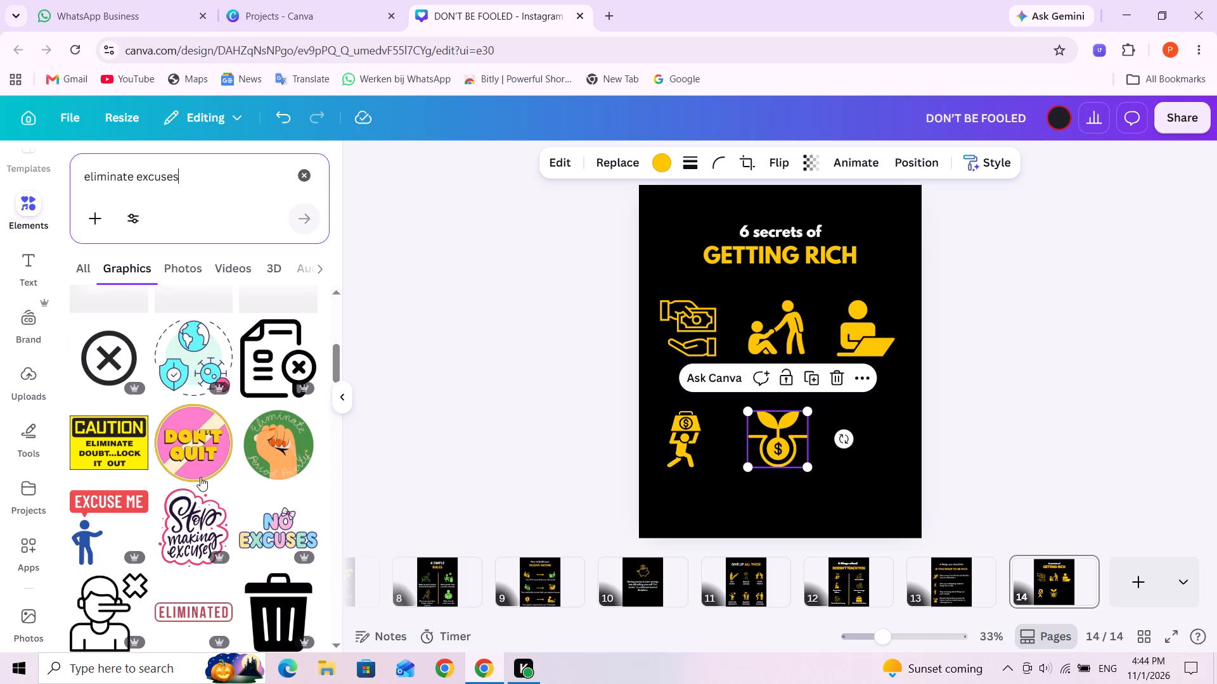
pyautogui.scroll(4, 200, 477)
pyautogui.scroll(-1, 200, 480)
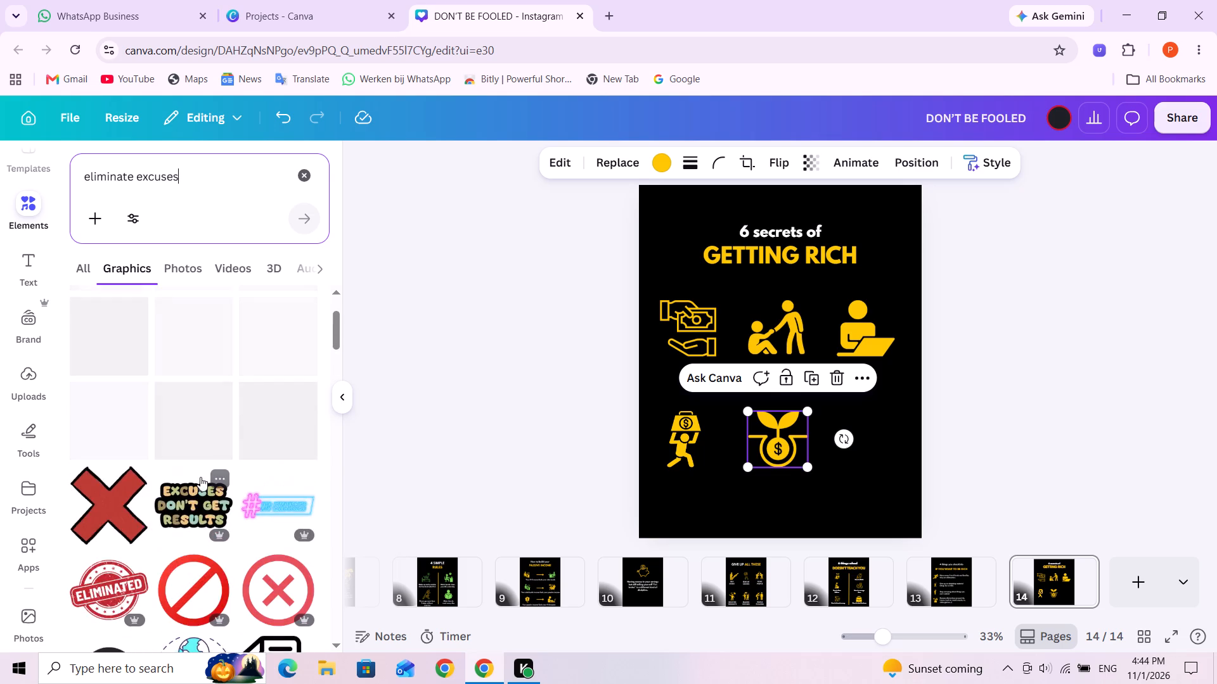
pyautogui.scroll(-1, 200, 477)
pyautogui.scroll(1, 200, 481)
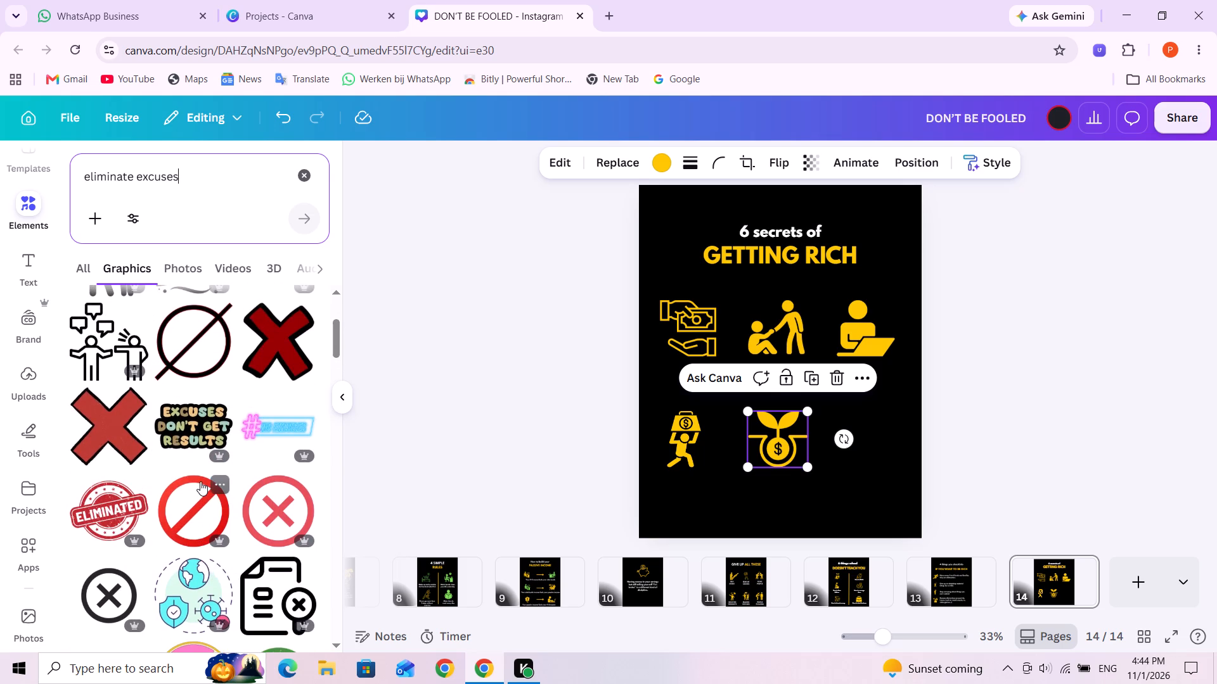
pyautogui.scroll(2, 200, 481)
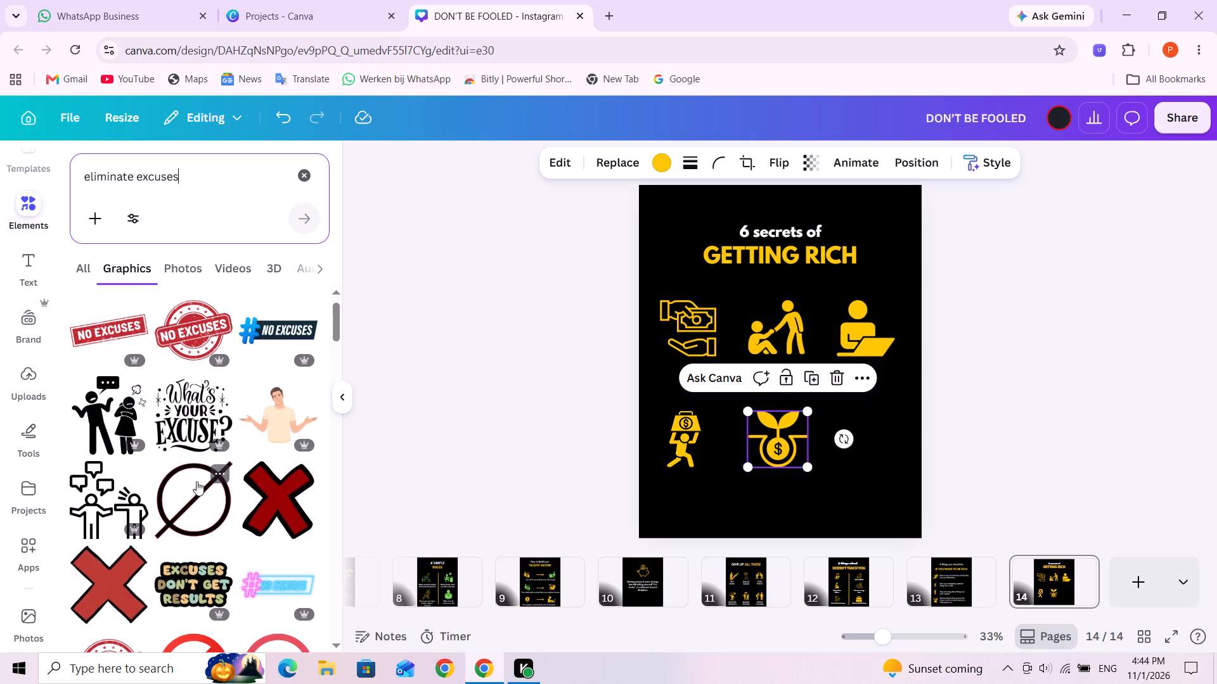
pyautogui.scroll(1, 129, 493)
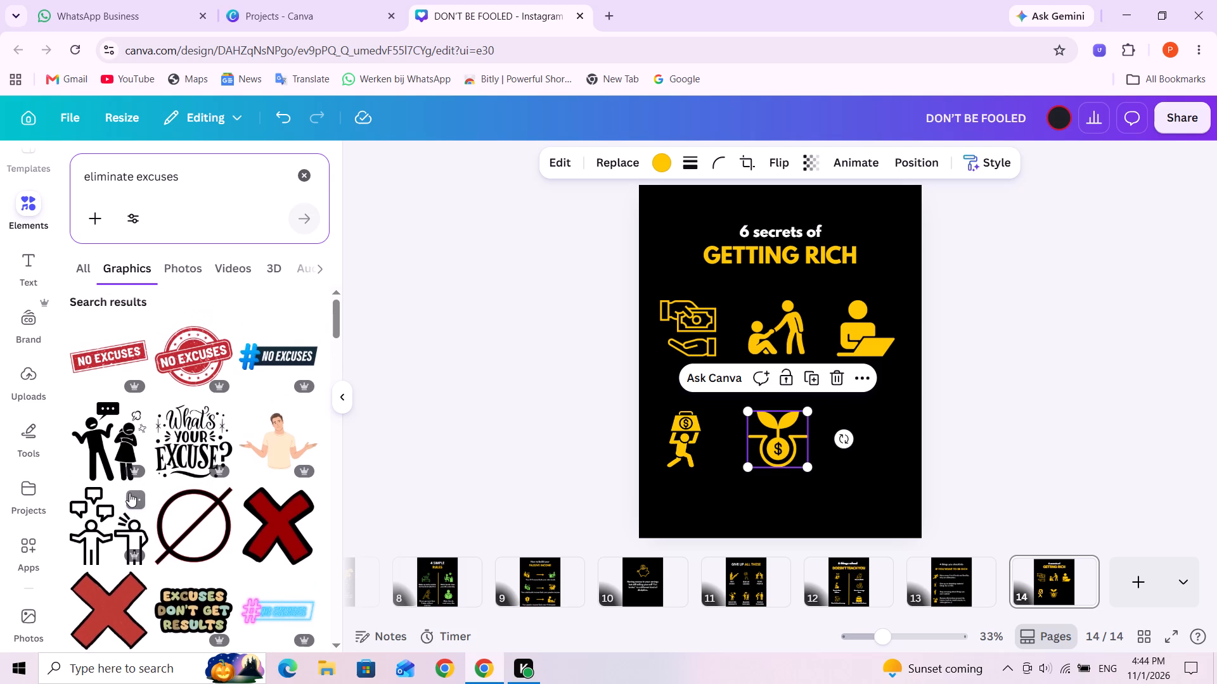
# Insert the black icon of two people with speech bubbles, shrunk to the sprout-and-coin icon's height, beside that icon in the lower row.
pyautogui.click(105, 514)
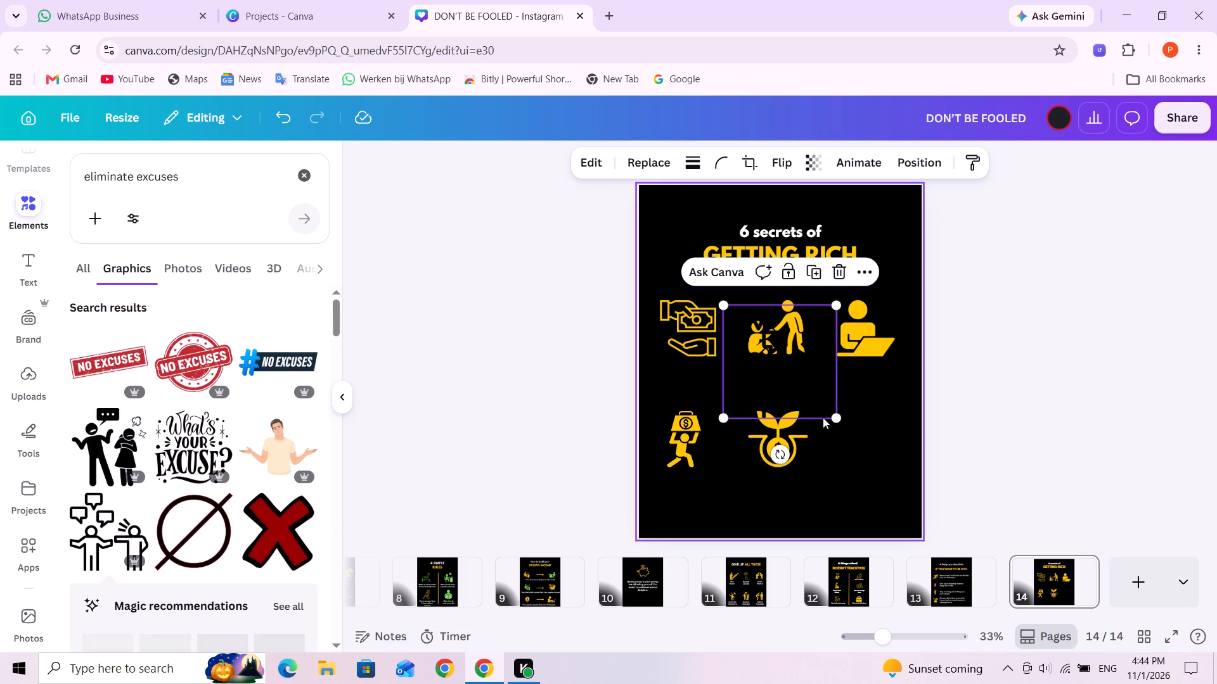
pyautogui.moveTo(814, 386); pyautogui.dragTo(910, 494)
pyautogui.moveTo(936, 524); pyautogui.dragTo(901, 483)
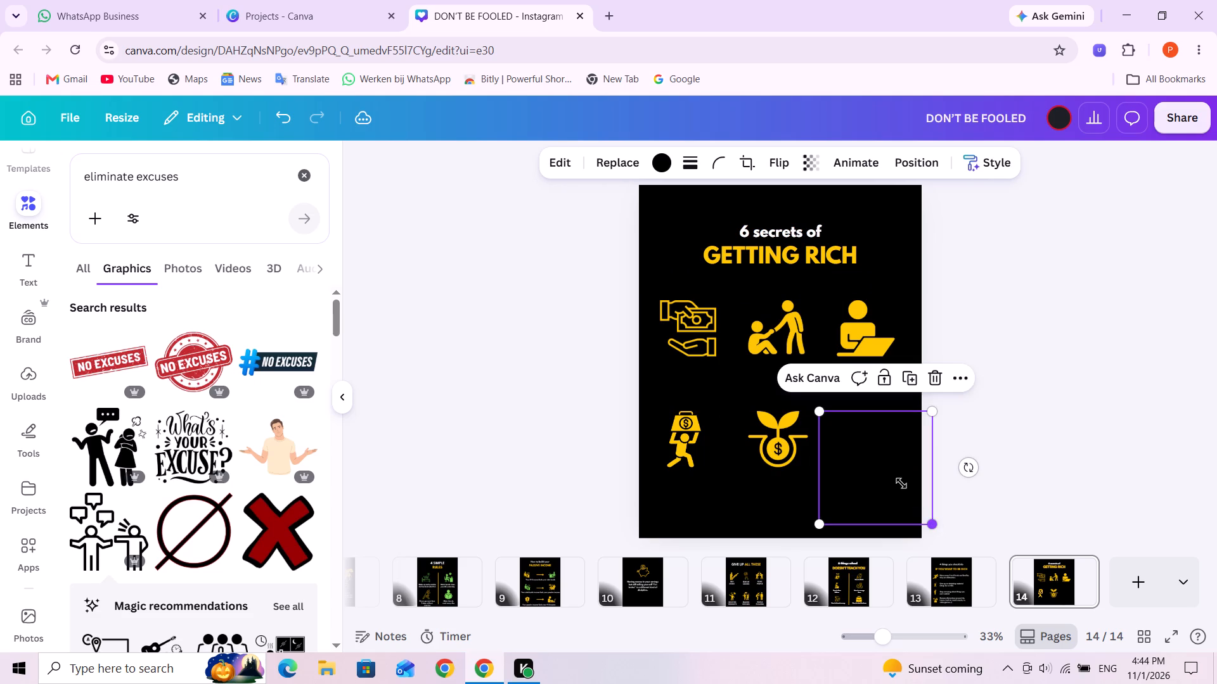
pyautogui.moveTo(901, 483); pyautogui.dragTo(880, 465)
pyautogui.moveTo(847, 446); pyautogui.dragTo(868, 443)
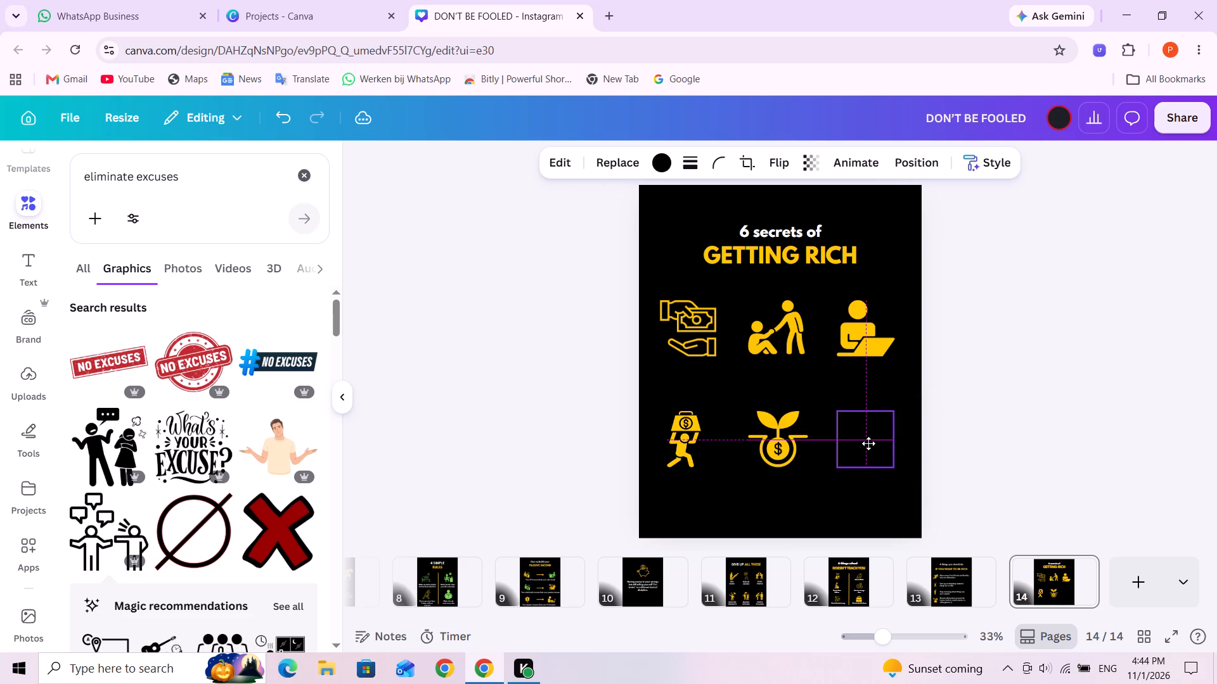
pyautogui.moveTo(868, 443); pyautogui.dragTo(872, 443)
# Shift the laptop figure sideways so it lines up above the speech-bubble people icon.
pyautogui.moveTo(864, 347); pyautogui.dragTo(875, 350)
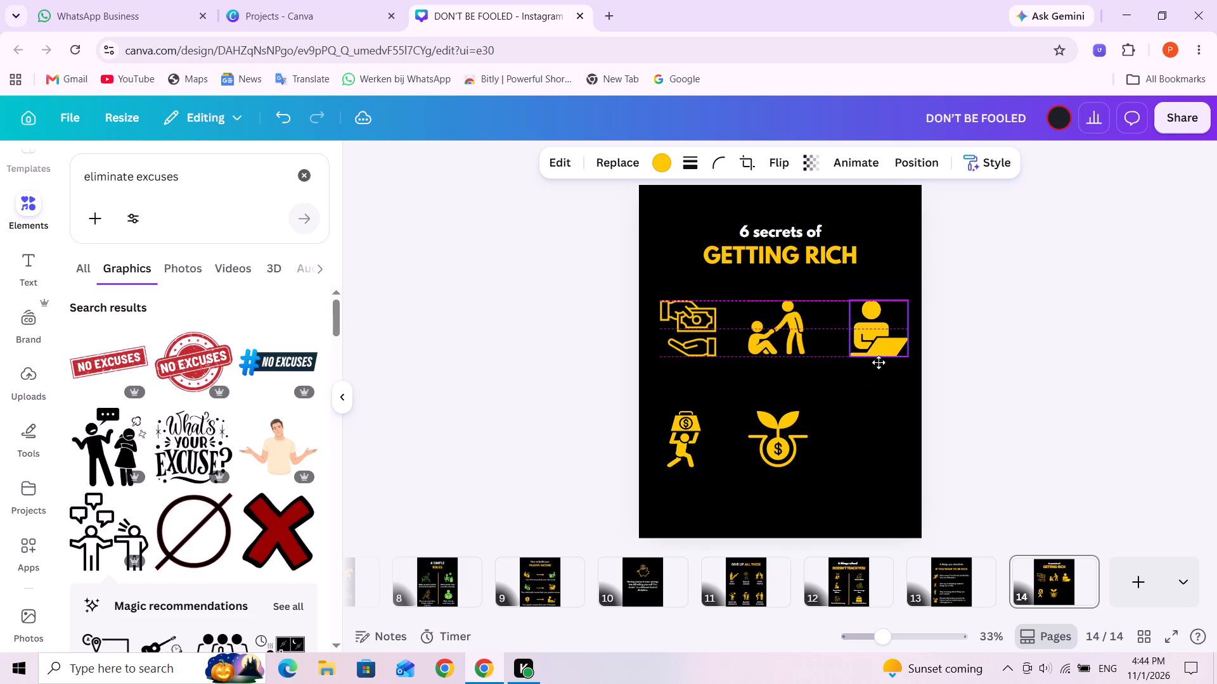
# Color the speech-bubble people icon with the design's existing yellow.
pyautogui.click(881, 441)
pyautogui.click(667, 167)
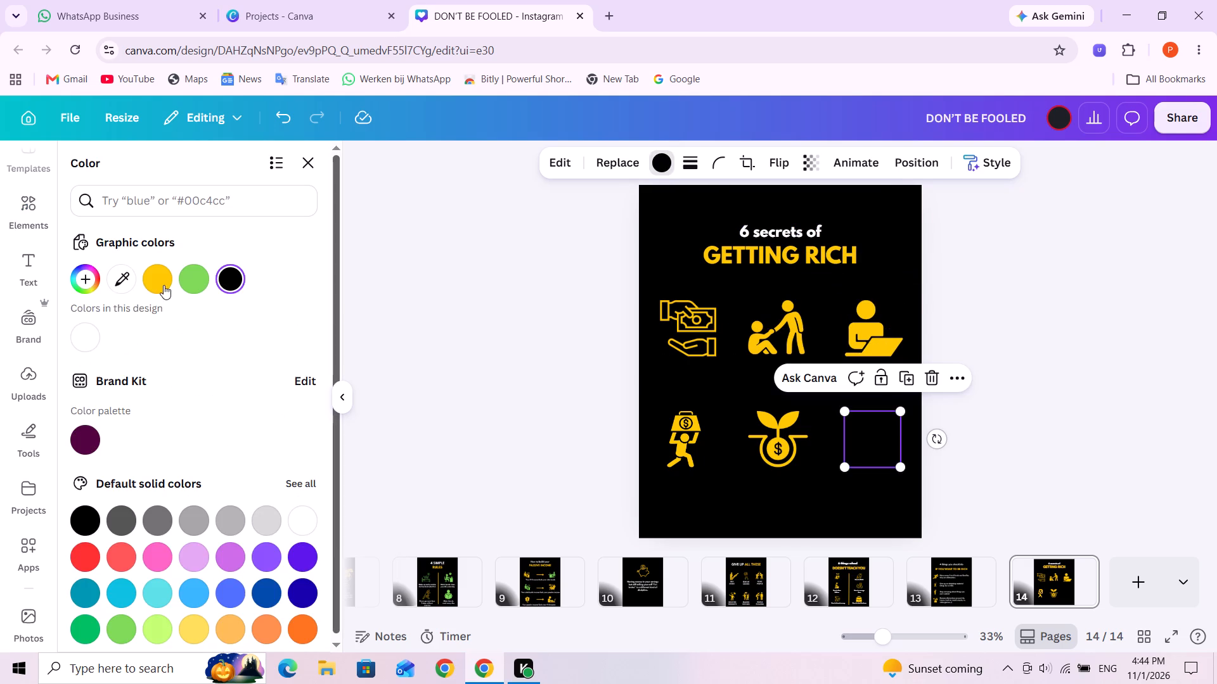
pyautogui.click(163, 284)
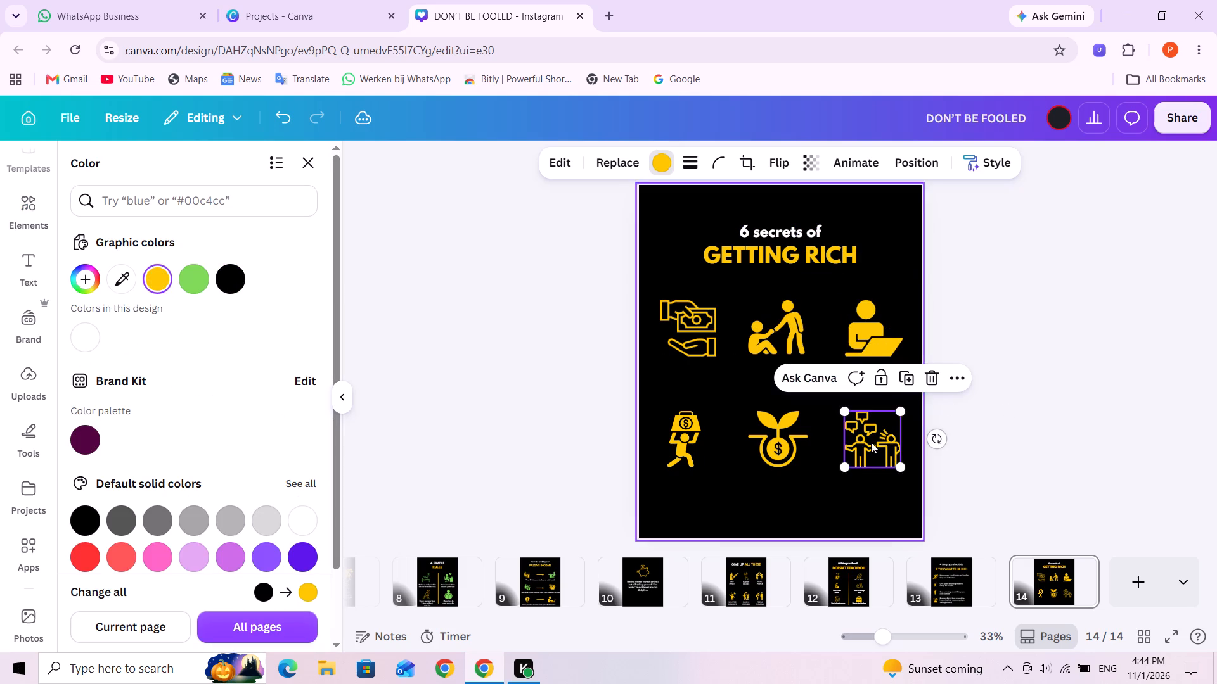
# Add a subheading reading "Pay yourself" below the laptop figure and widen its box so the text fits on two lines.
pyautogui.click(865, 340)
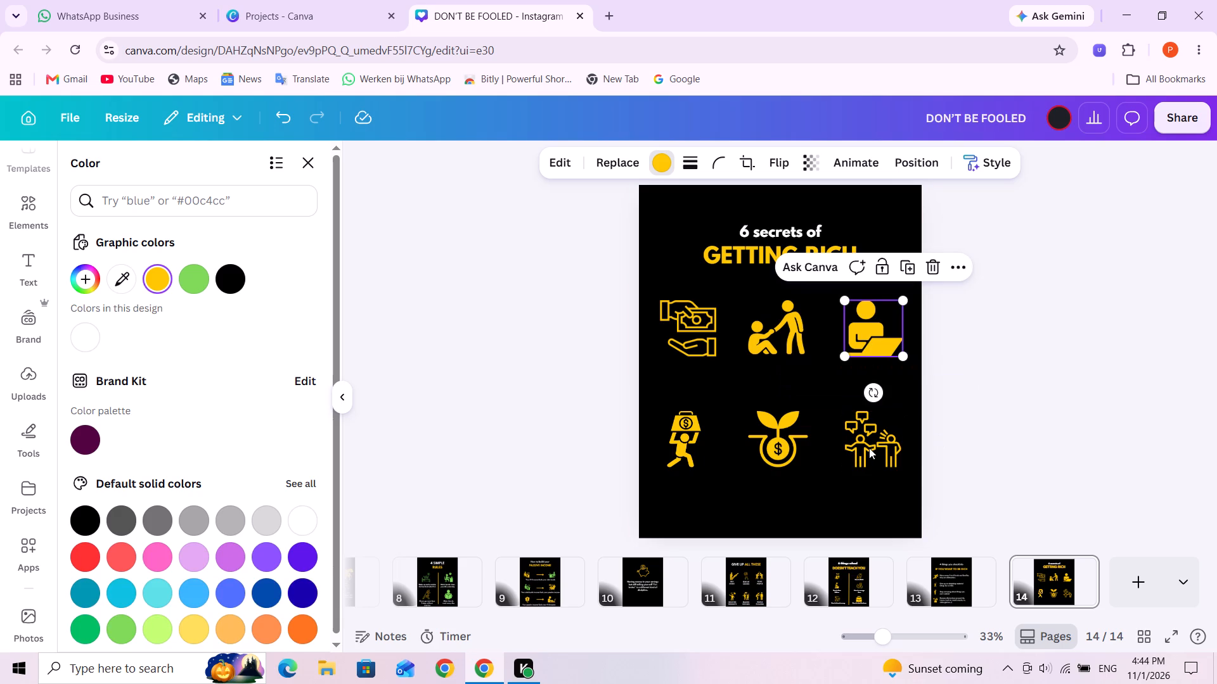
pyautogui.click(23, 268)
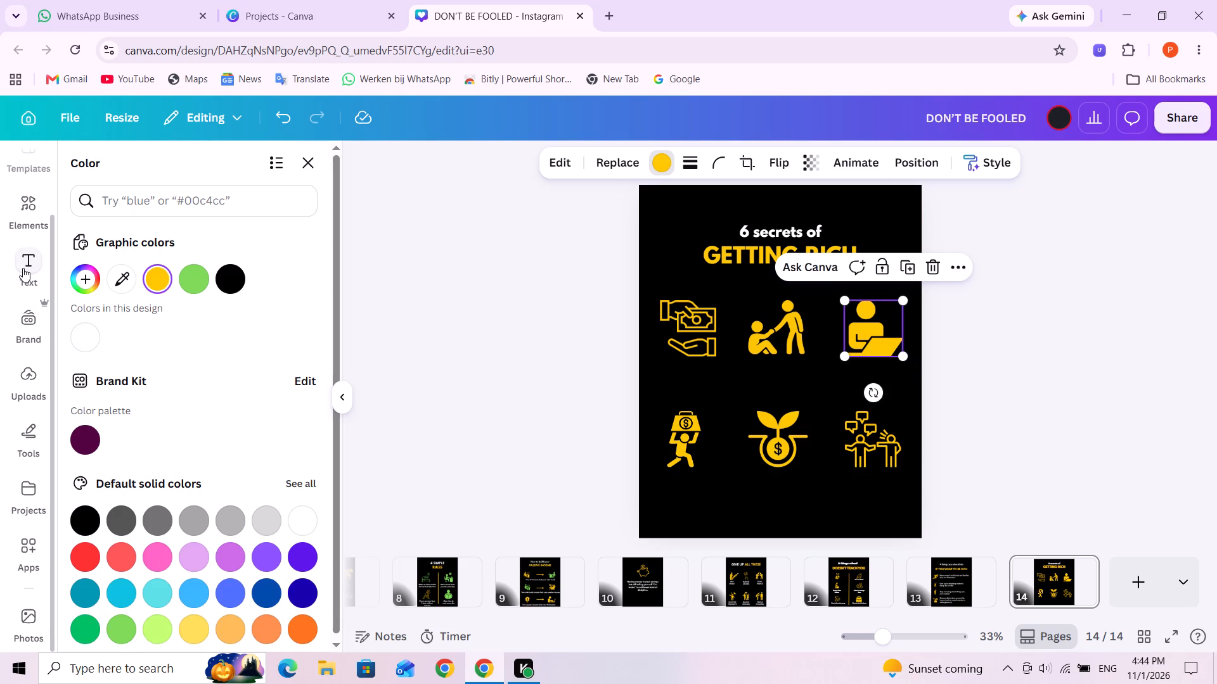
pyautogui.click(183, 470)
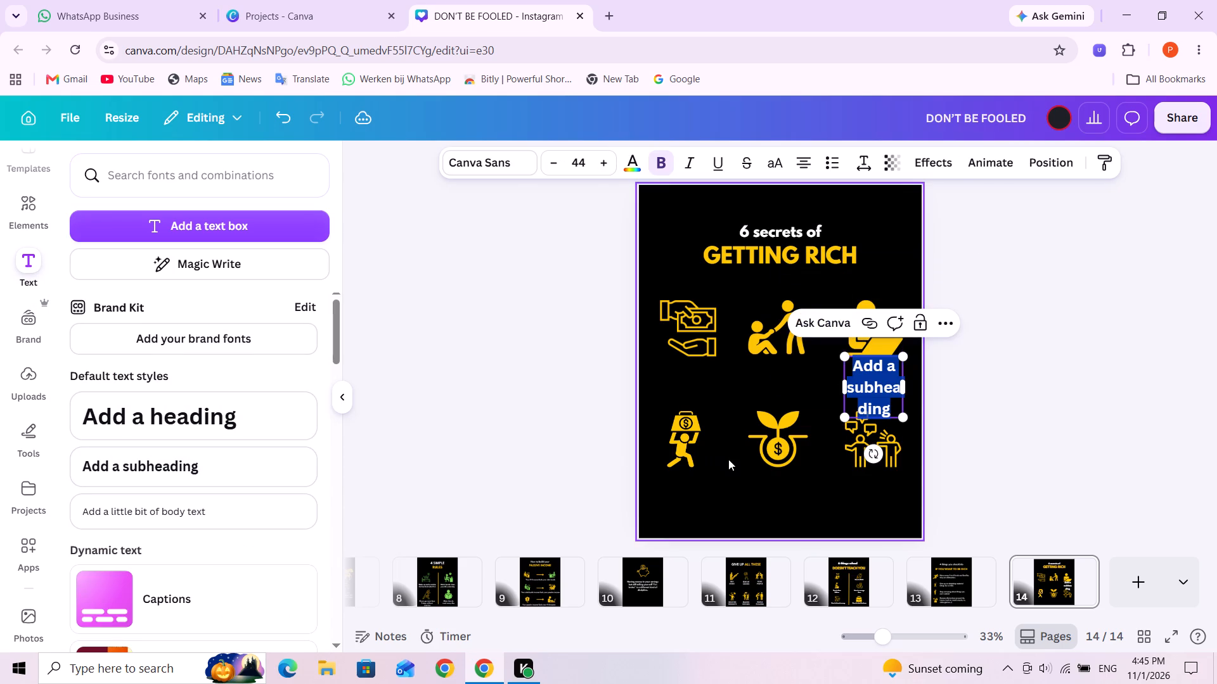
pyautogui.write('PA')
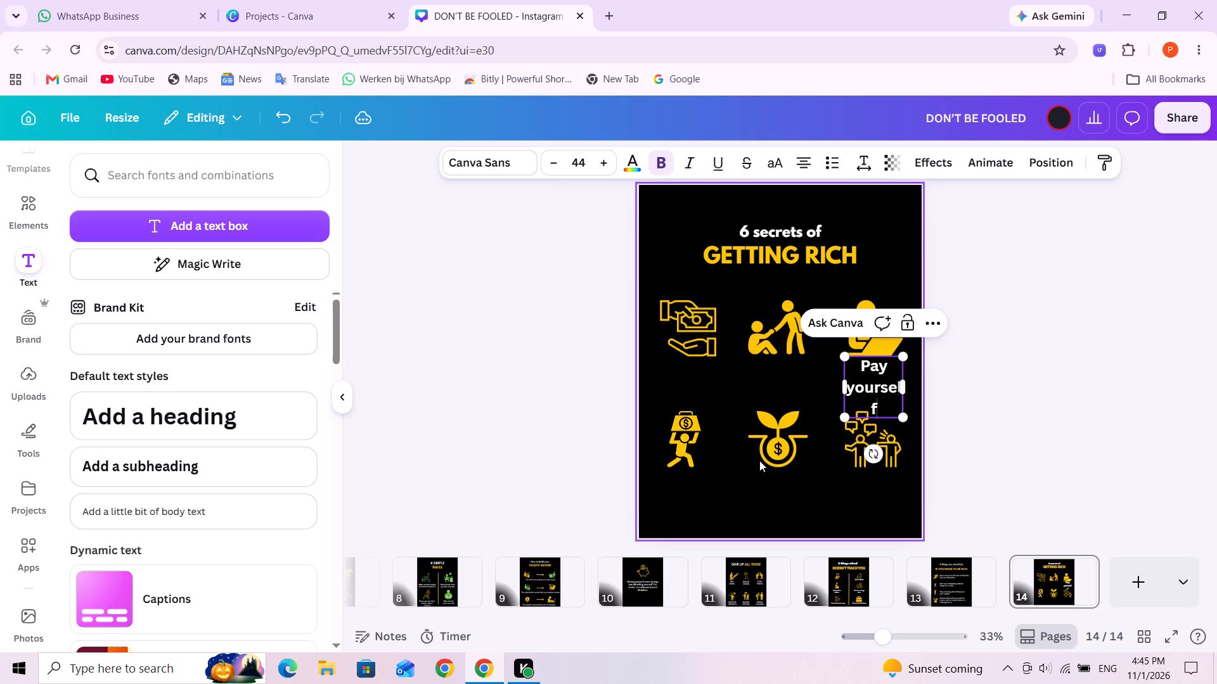
pyautogui.moveTo(905, 389); pyautogui.dragTo(920, 388)
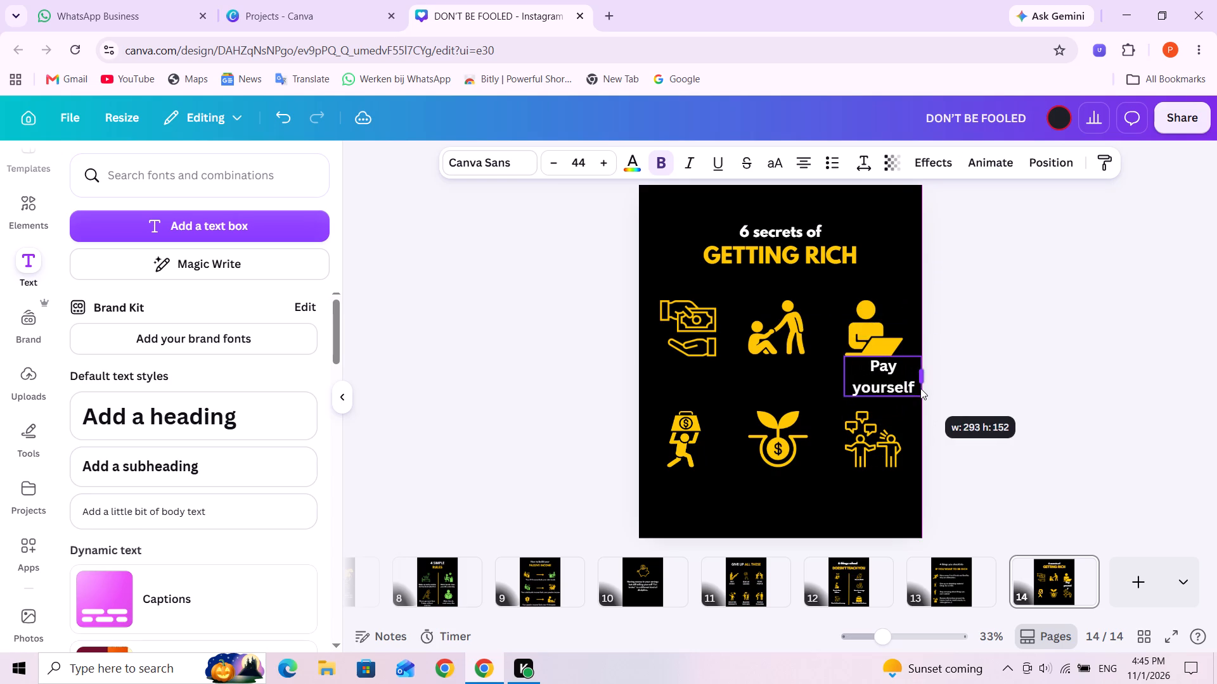
pyautogui.moveTo(920, 388); pyautogui.dragTo(910, 388)
# Change the font of the "Pay yourself" text to League Spartan.
pyautogui.hotkey('ctrl', 'a')
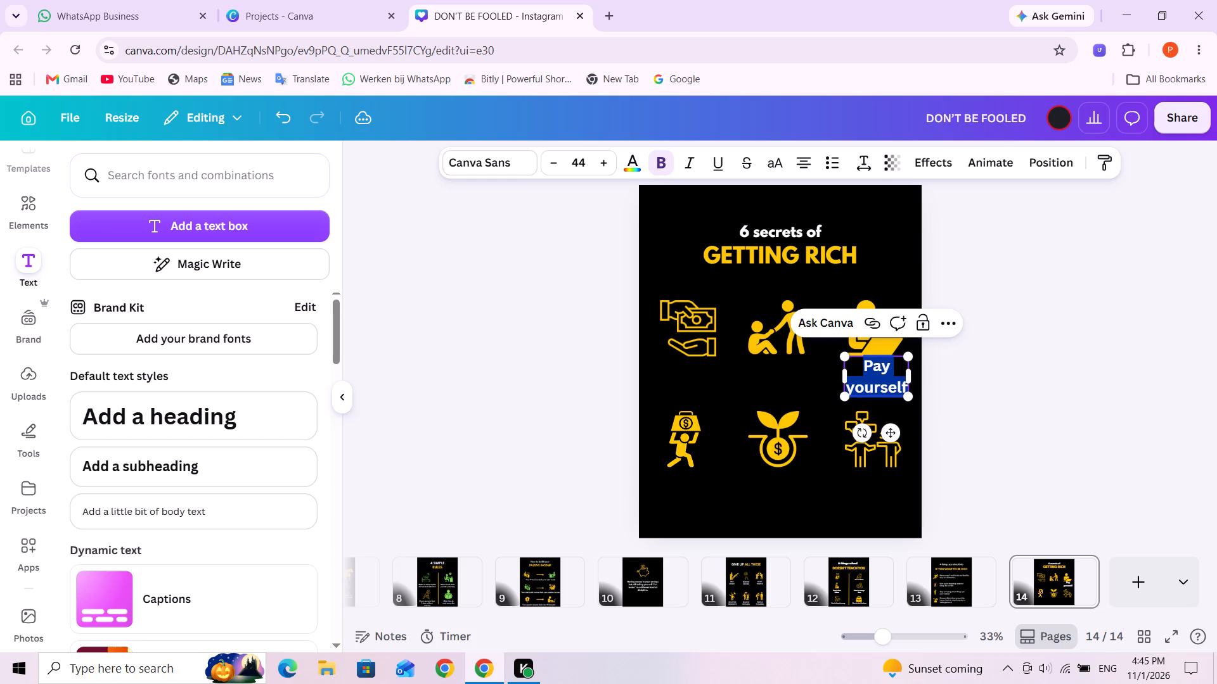
pyautogui.click(503, 159)
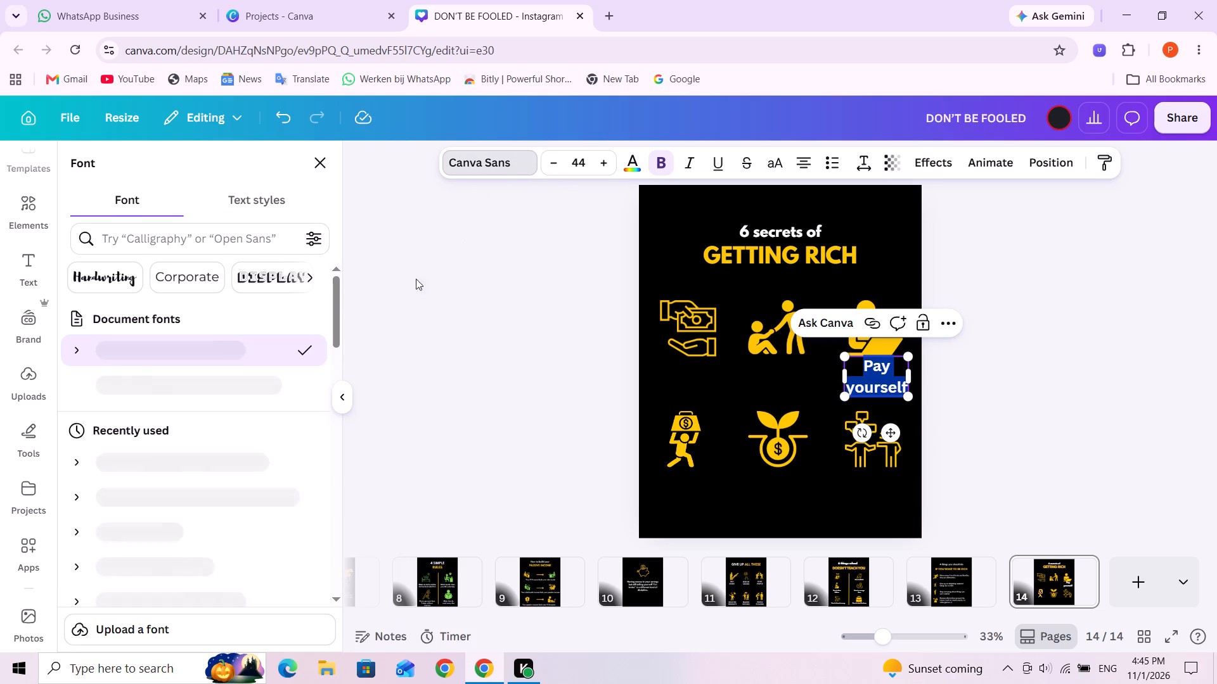
pyautogui.click(233, 394)
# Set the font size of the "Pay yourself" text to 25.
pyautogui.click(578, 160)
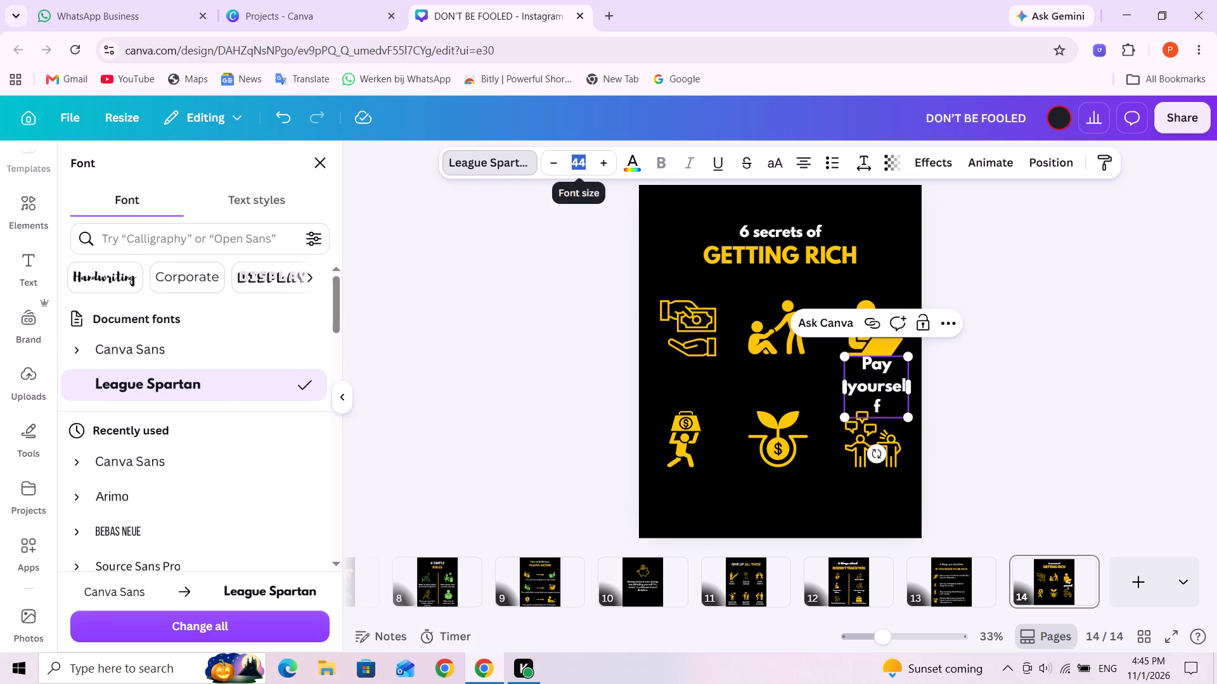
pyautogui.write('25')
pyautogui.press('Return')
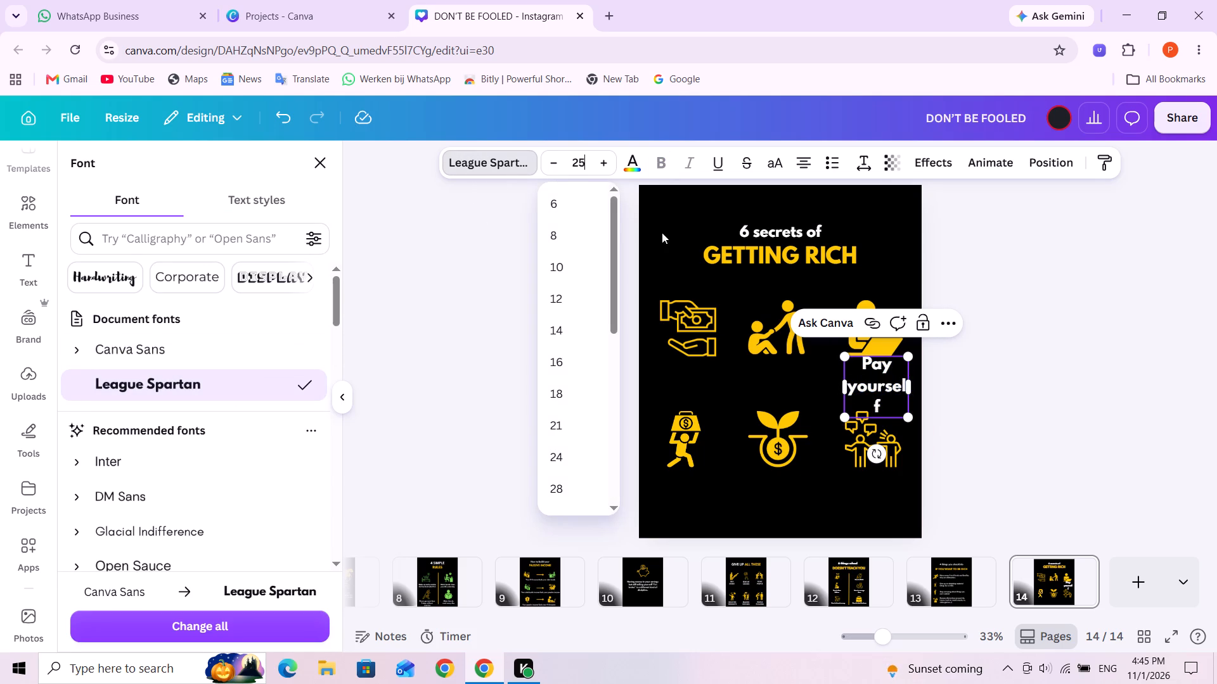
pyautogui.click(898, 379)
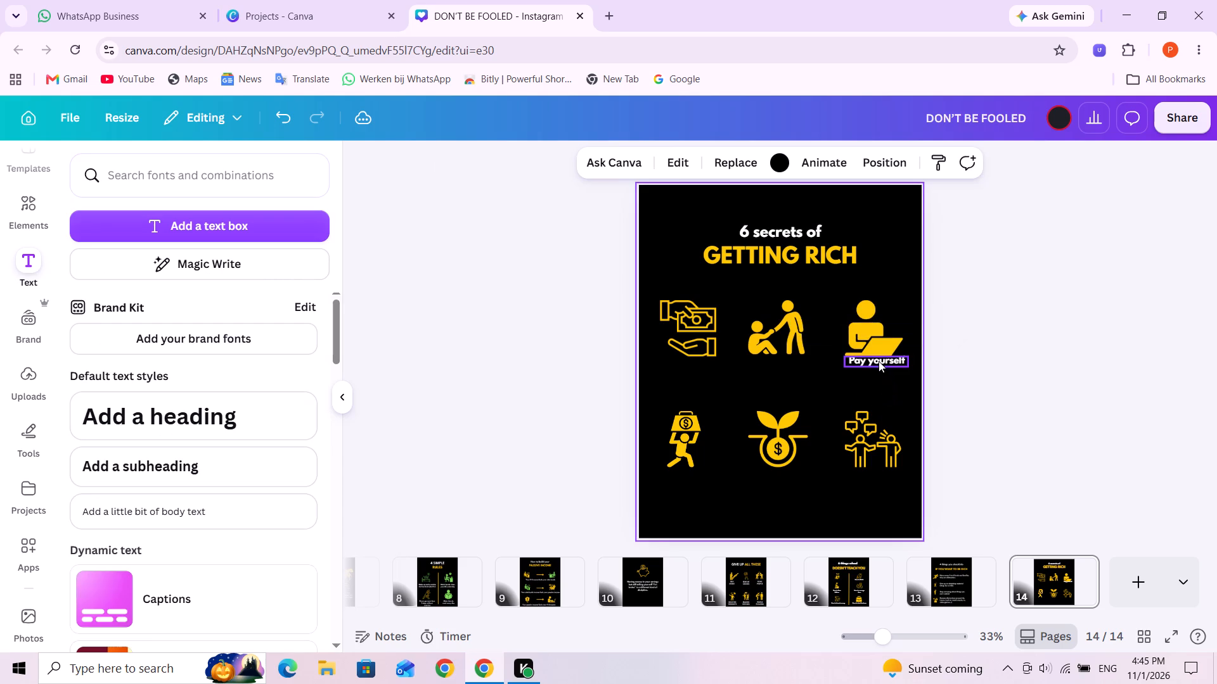
# Move the "Pay yourself" caption directly below the cash-and-hands icon in the upper row.
pyautogui.moveTo(879, 361); pyautogui.dragTo(690, 369)
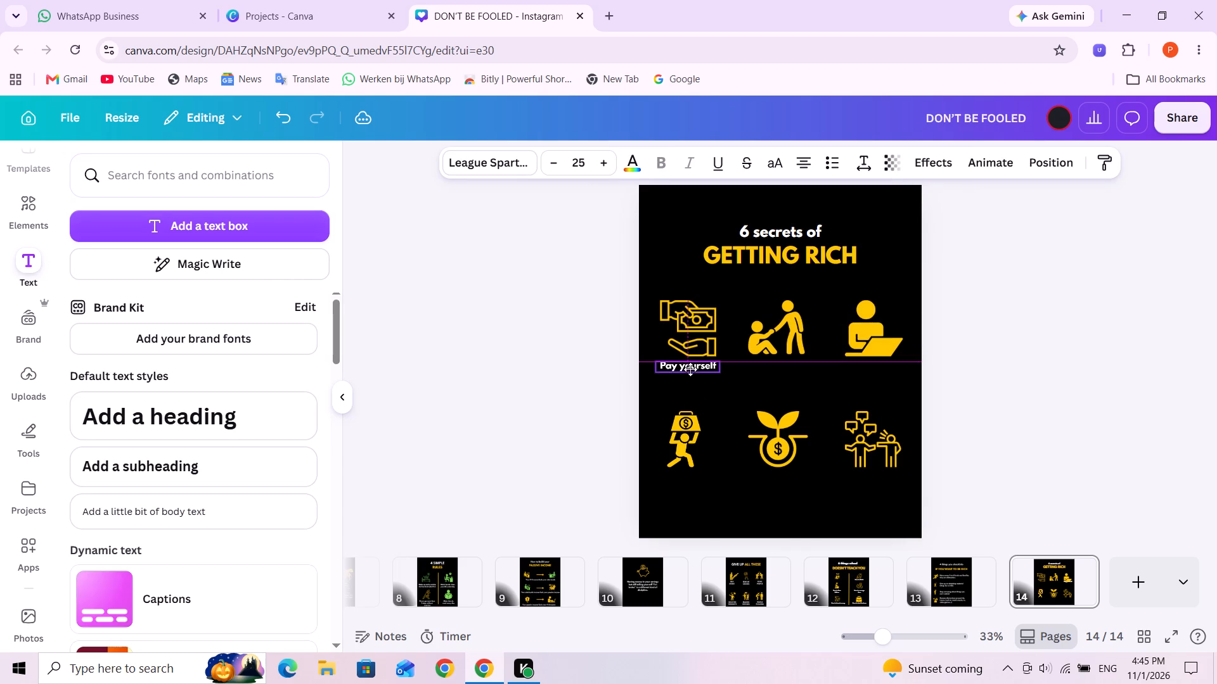
pyautogui.moveTo(690, 369); pyautogui.dragTo(690, 374)
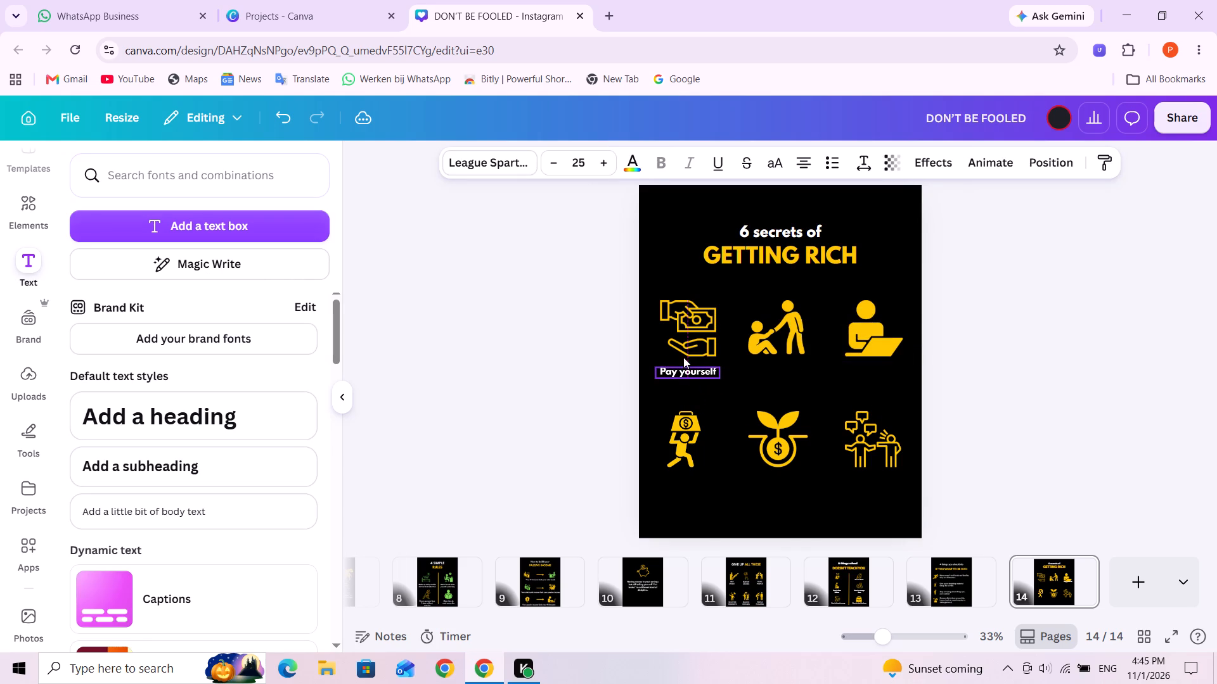
# Set the "Pay yourself" caption's font size to 30 and widen its box so the text fits on one line.
pyautogui.tripleClick(688, 372)
pyautogui.click(584, 158)
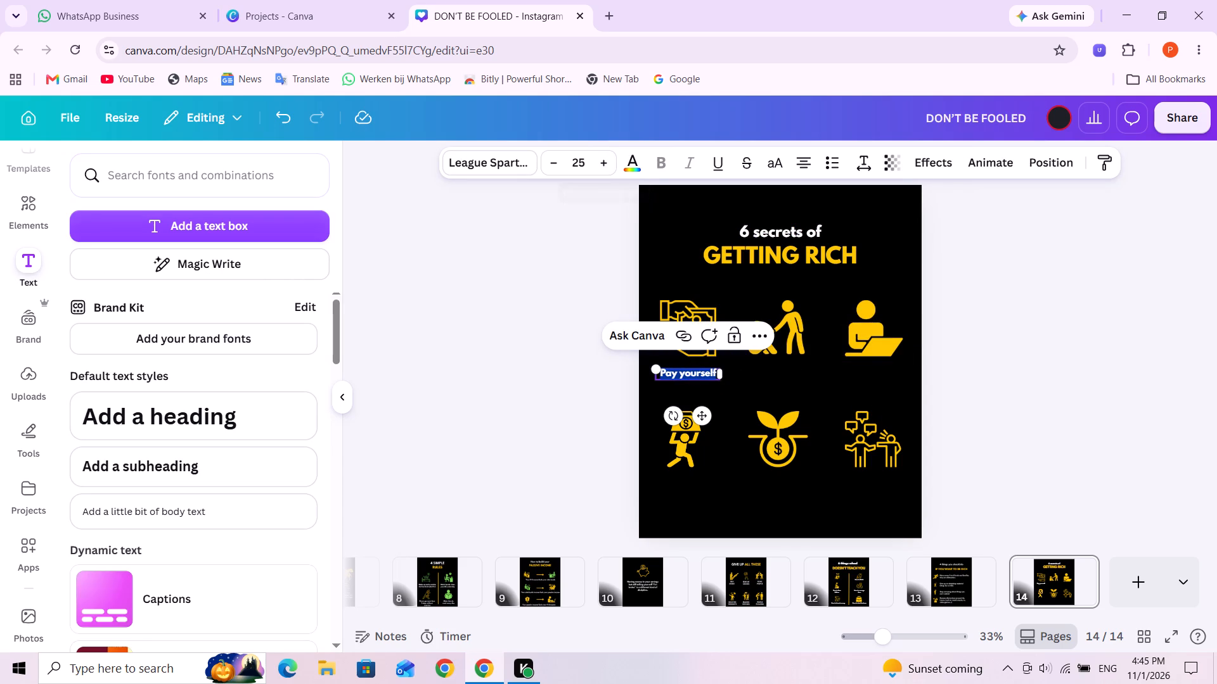
pyautogui.press('3')
pyautogui.press('0')
pyautogui.press('Return')
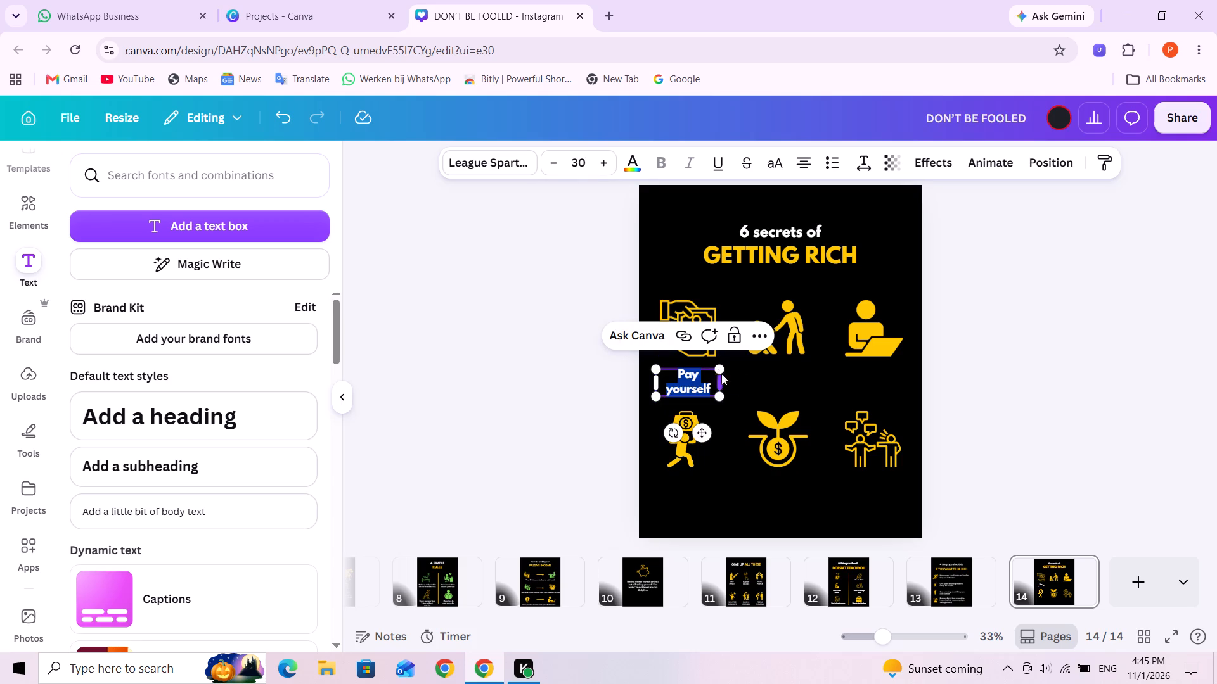
pyautogui.moveTo(722, 380); pyautogui.dragTo(736, 380)
pyautogui.moveTo(736, 380); pyautogui.dragTo(737, 380)
# Add the word "first" on a second line of the "Pay yourself" caption.
pyautogui.click(720, 372)
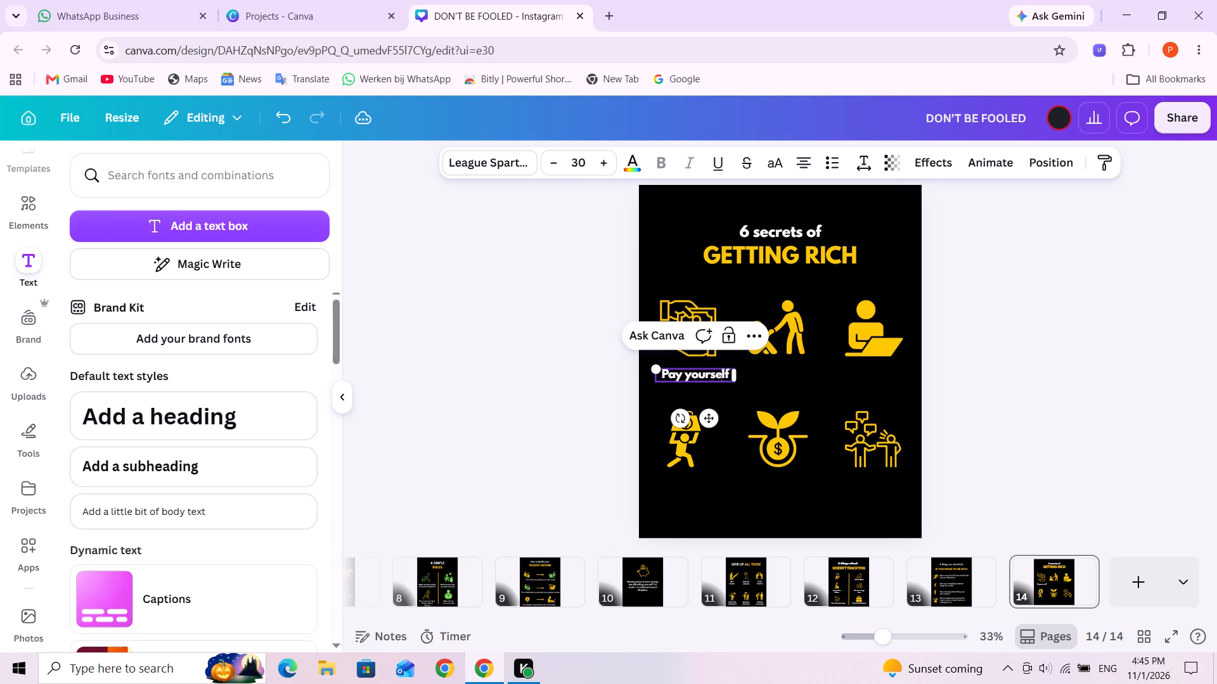
pyautogui.press('Right')
pyautogui.press('Right')
pyautogui.press('Right')
pyautogui.press('Right')
pyautogui.press('Return')
pyautogui.write('first')
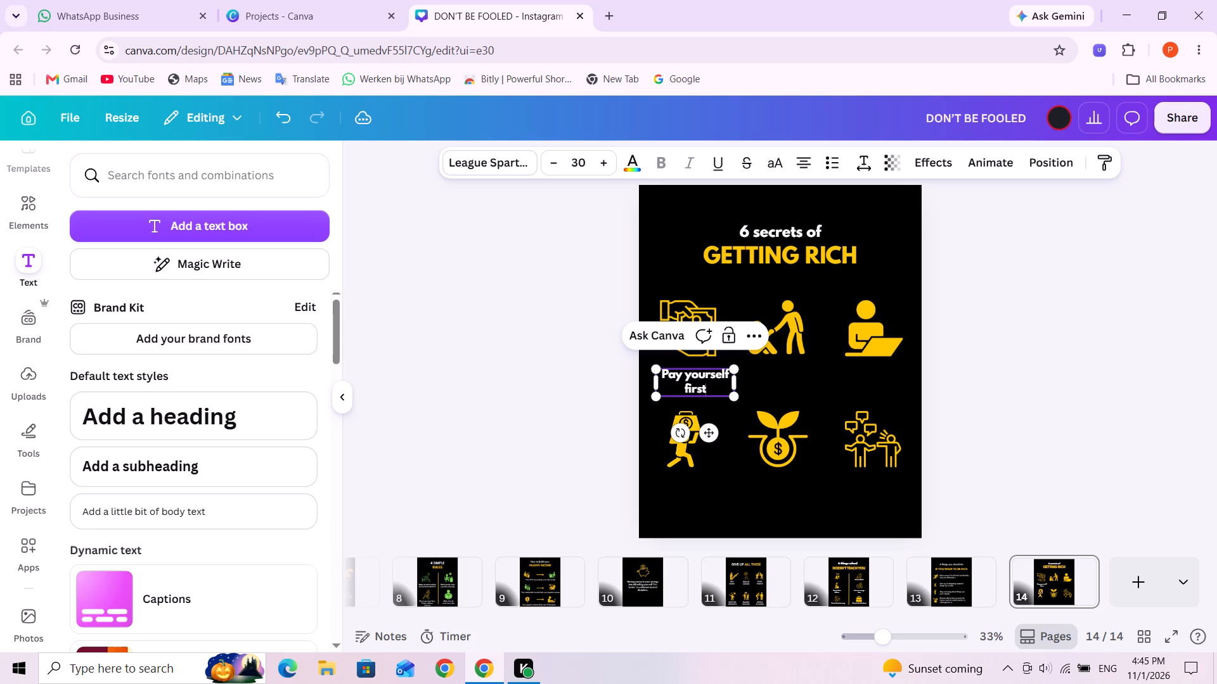
pyautogui.click(768, 396)
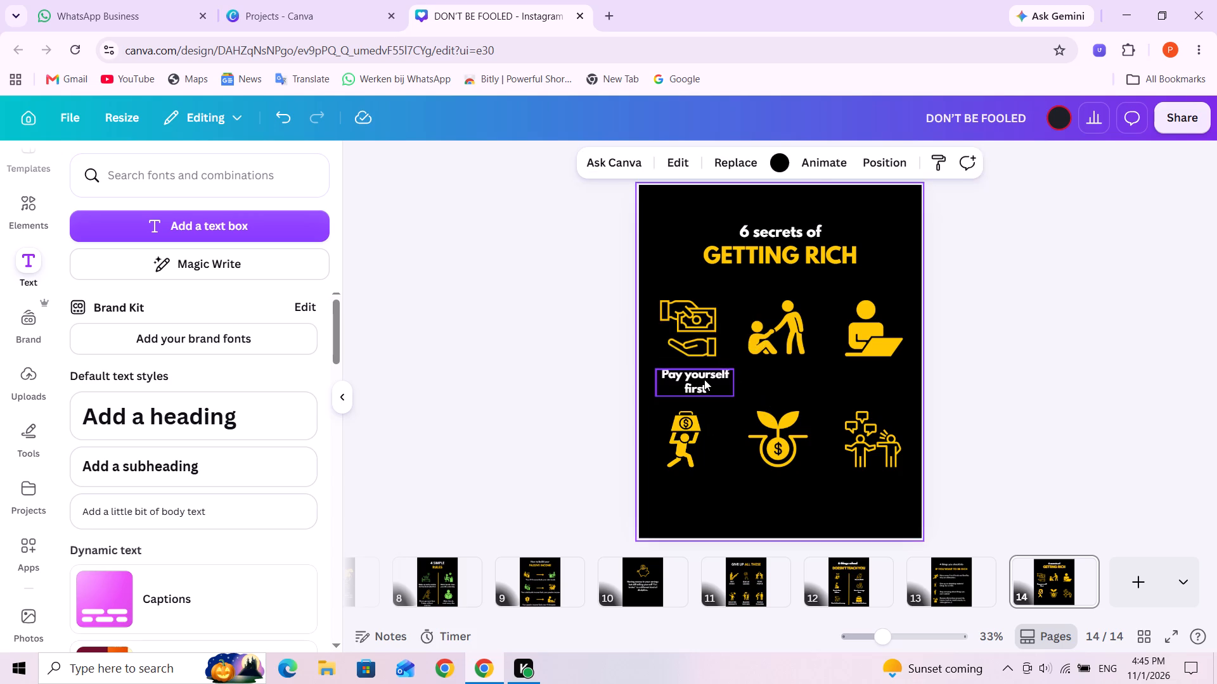
# Duplicate the caption, place the copy below the helping-figures icon and reword it as "Get help from mentor" on two lines.
pyautogui.click(700, 380)
pyautogui.click(726, 337)
pyautogui.moveTo(704, 384); pyautogui.dragTo(761, 381)
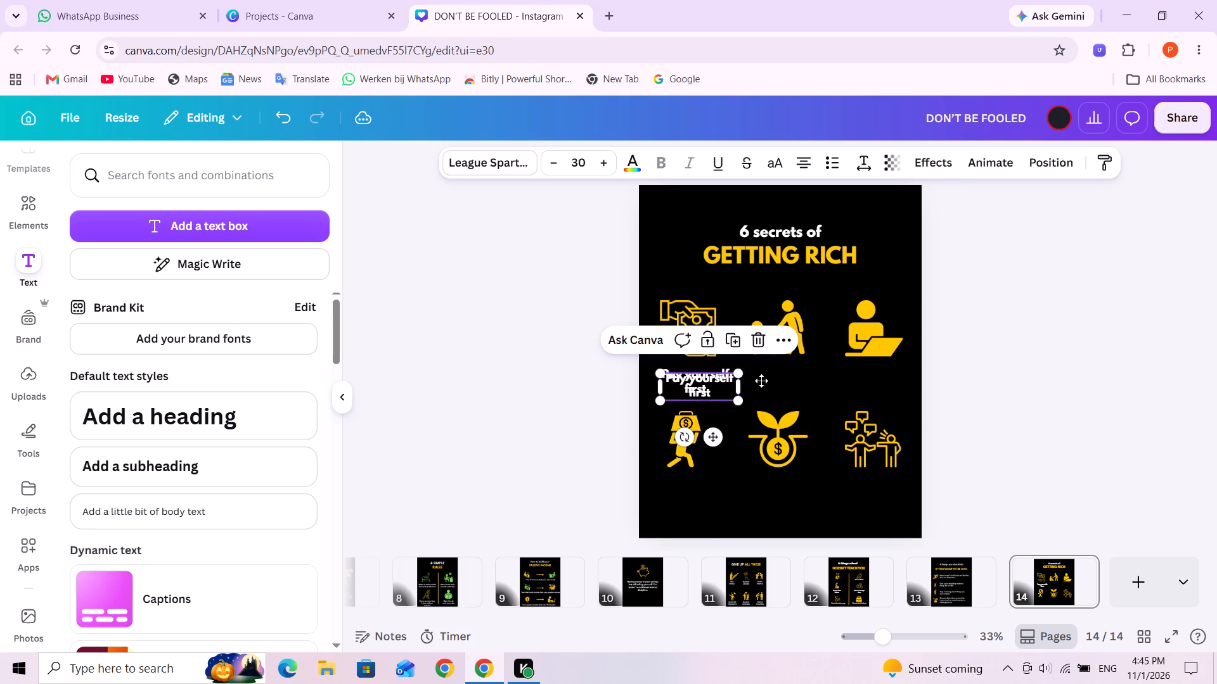
pyautogui.moveTo(761, 381); pyautogui.dragTo(783, 379)
pyautogui.tripleClick(786, 379)
pyautogui.hotkey('ctrl', 'a')
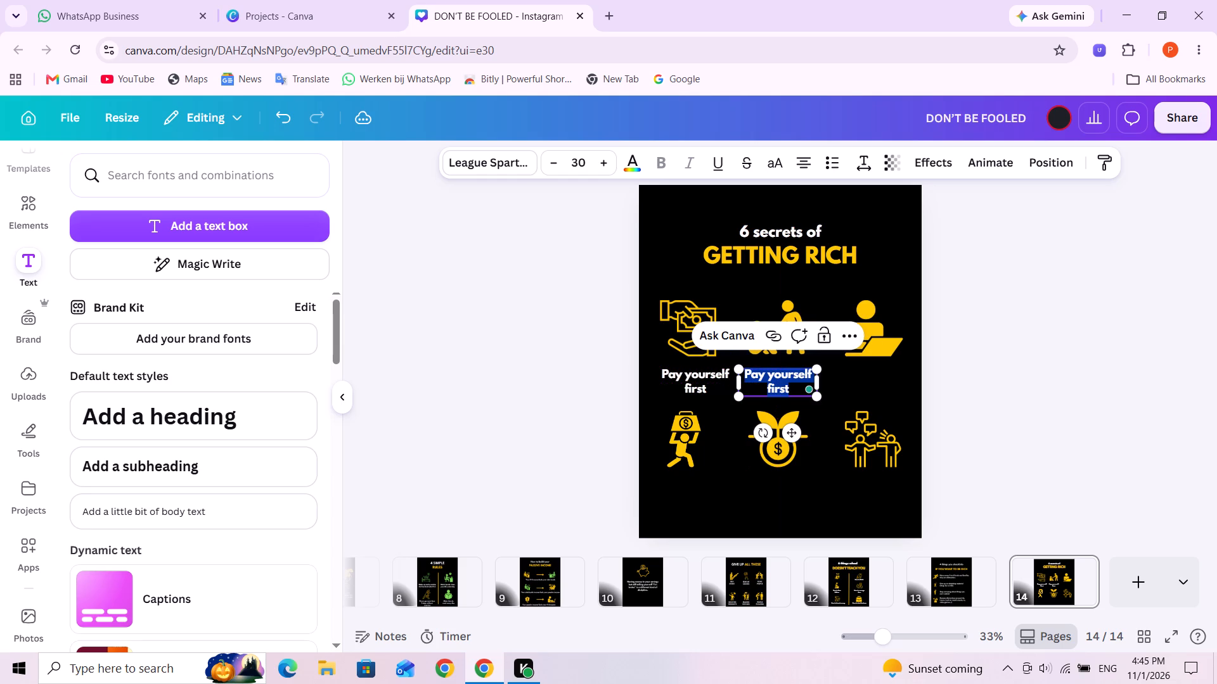
pyautogui.write('et help from')
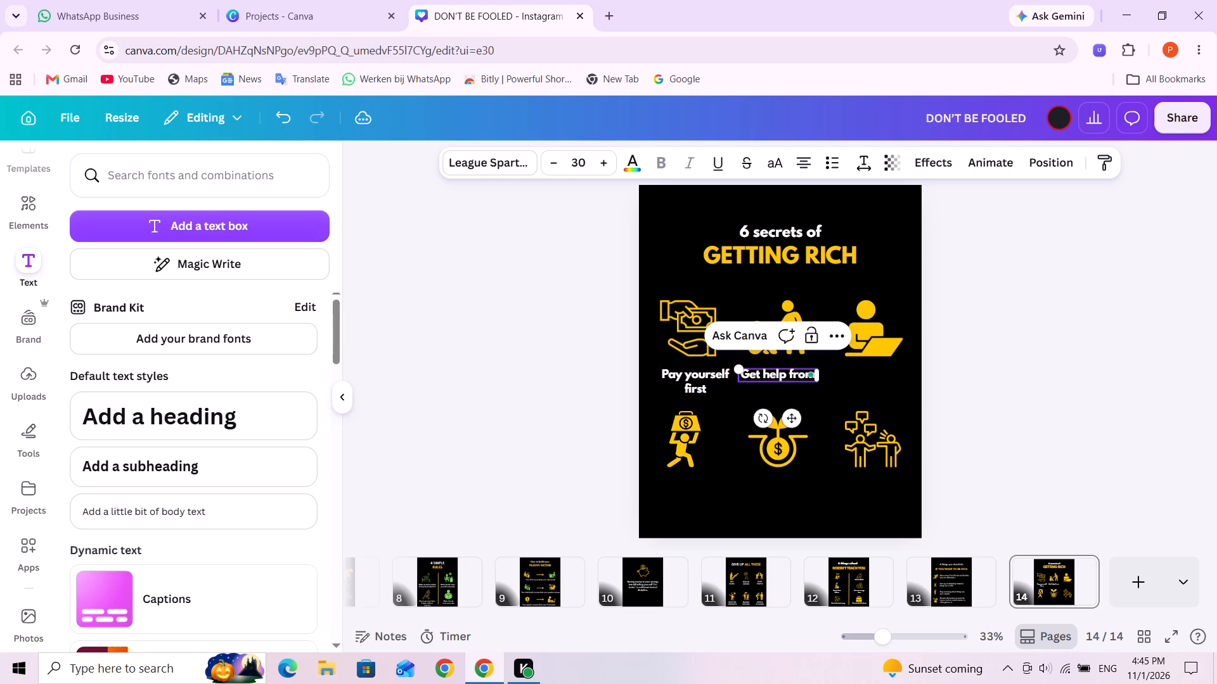
pyautogui.press('Return')
pyautogui.write('mentor')
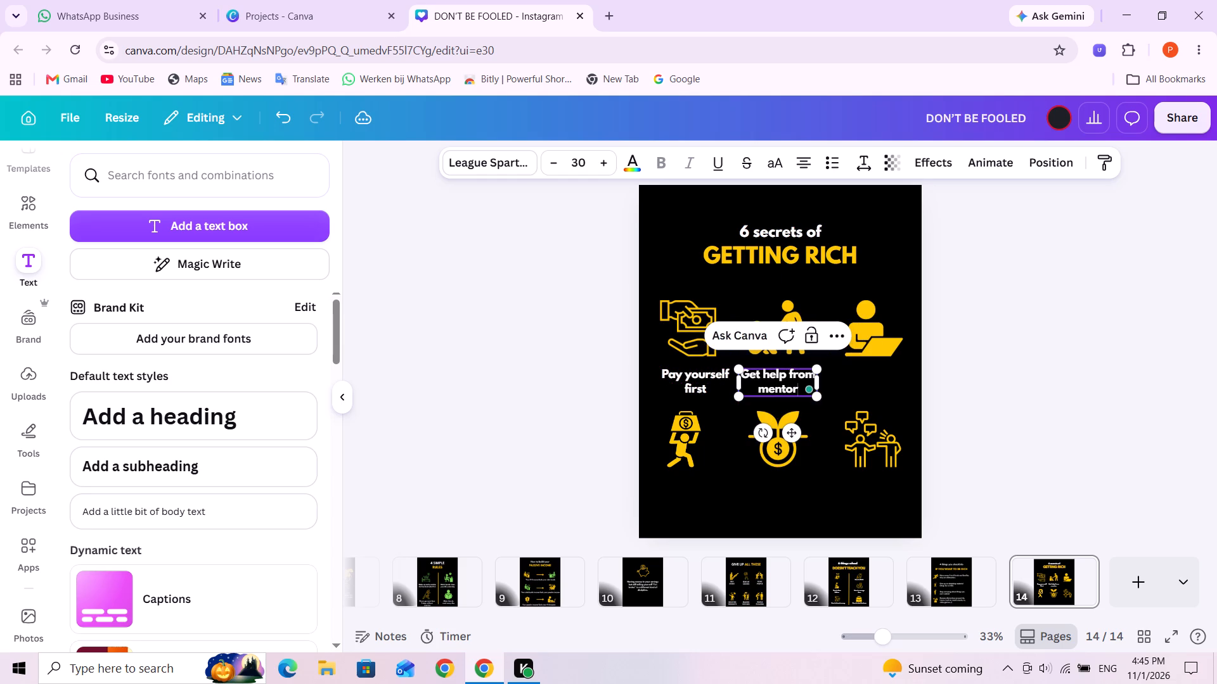
pyautogui.click(873, 388)
# Shift the "Get help from mentor" caption slightly toward the laptop figure's column and center the helping-figures icon above it.
pyautogui.moveTo(789, 384); pyautogui.dragTo(795, 383)
pyautogui.click(787, 332)
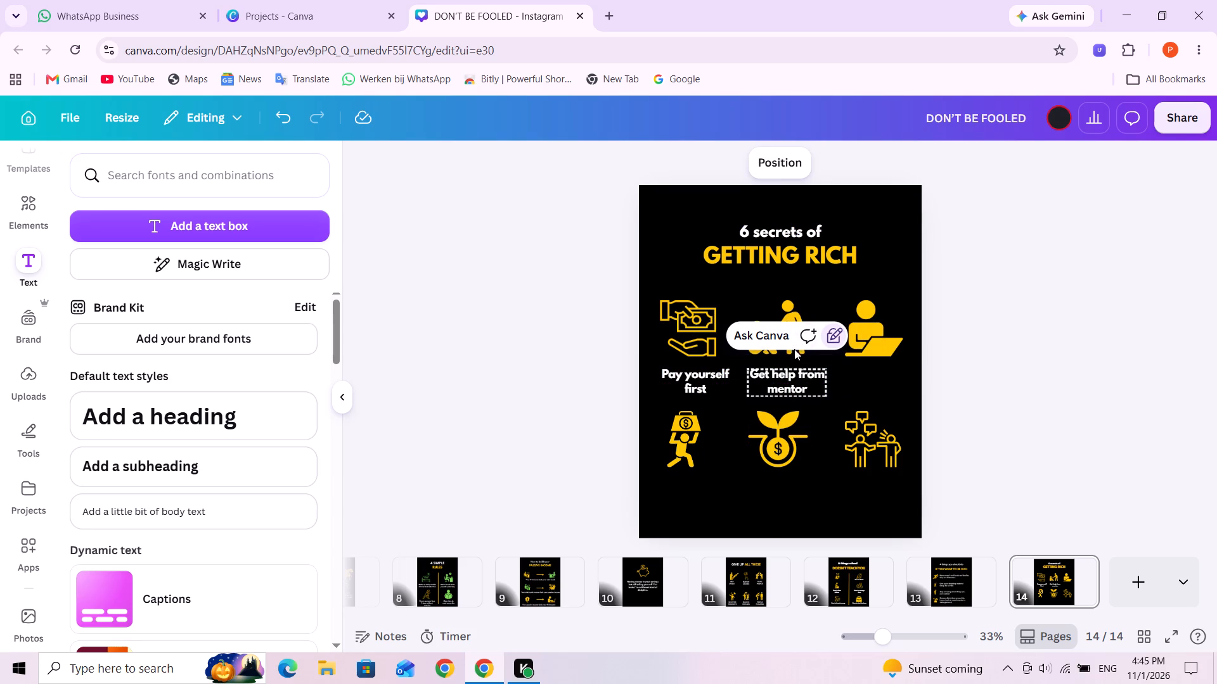
pyautogui.hotkey('ctrl', 'z')
pyautogui.click(849, 367)
pyautogui.moveTo(795, 332); pyautogui.dragTo(800, 332)
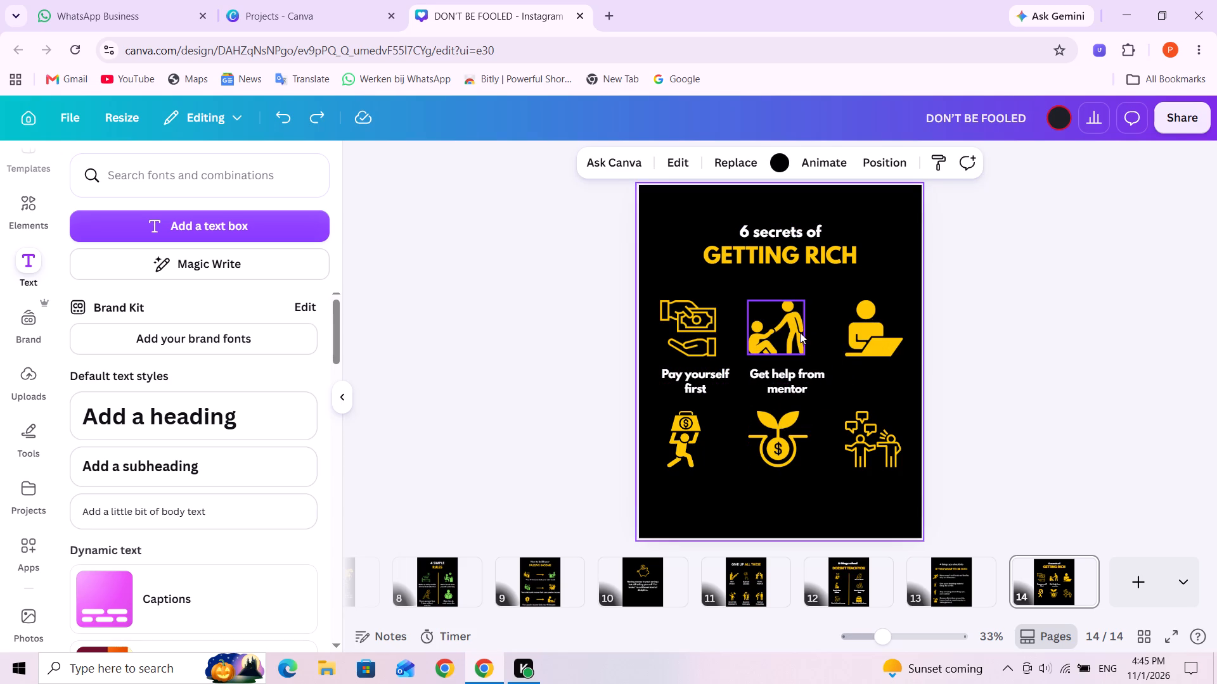
pyautogui.moveTo(800, 332); pyautogui.dragTo(806, 332)
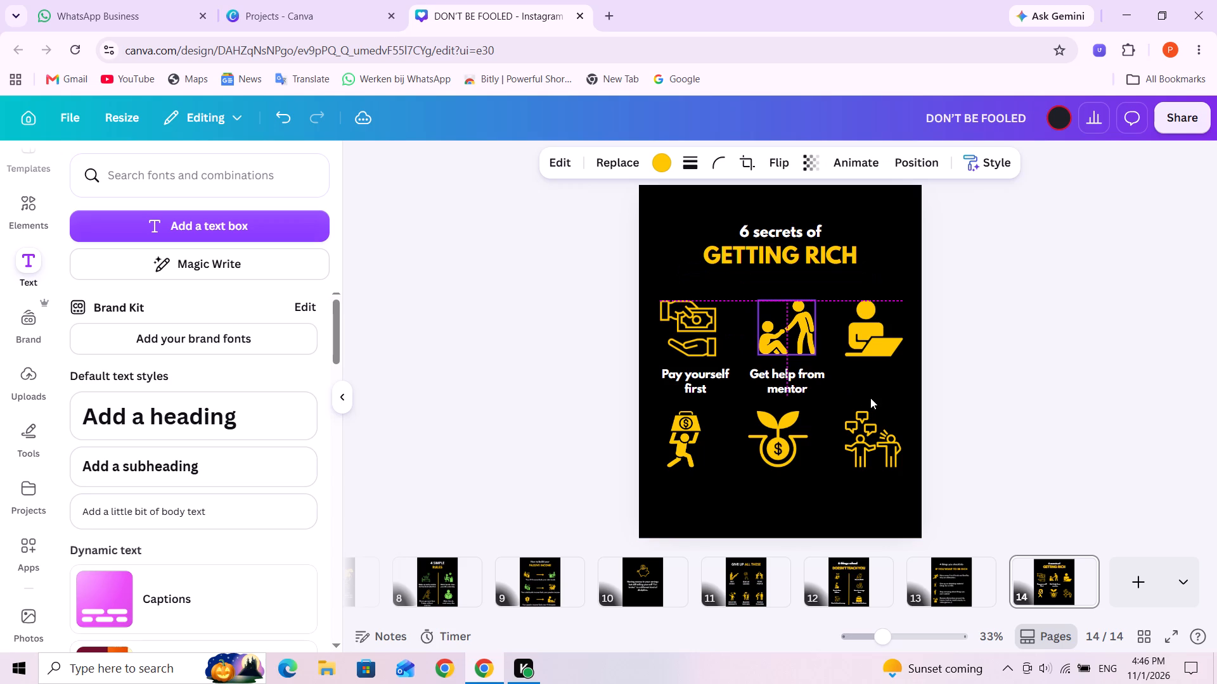
pyautogui.click(878, 383)
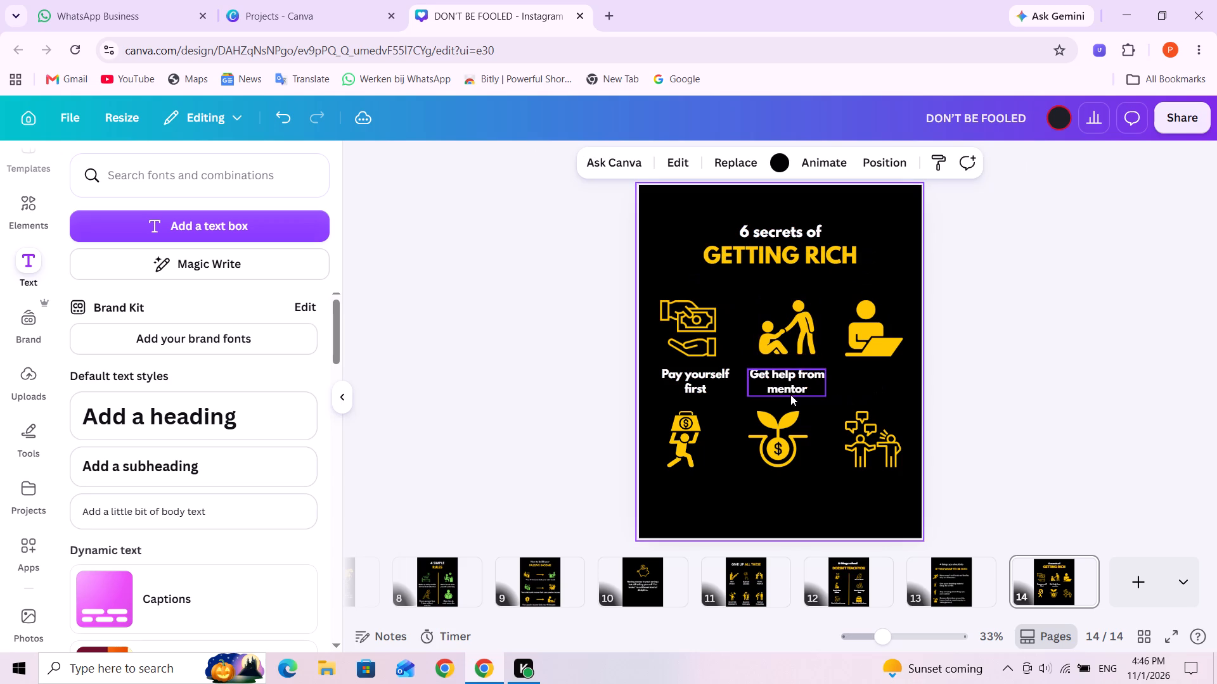
# Duplicate the "Get help from mentor" caption for the laptop figure and reword the copy as "Put your money to work".
pyautogui.click(780, 380)
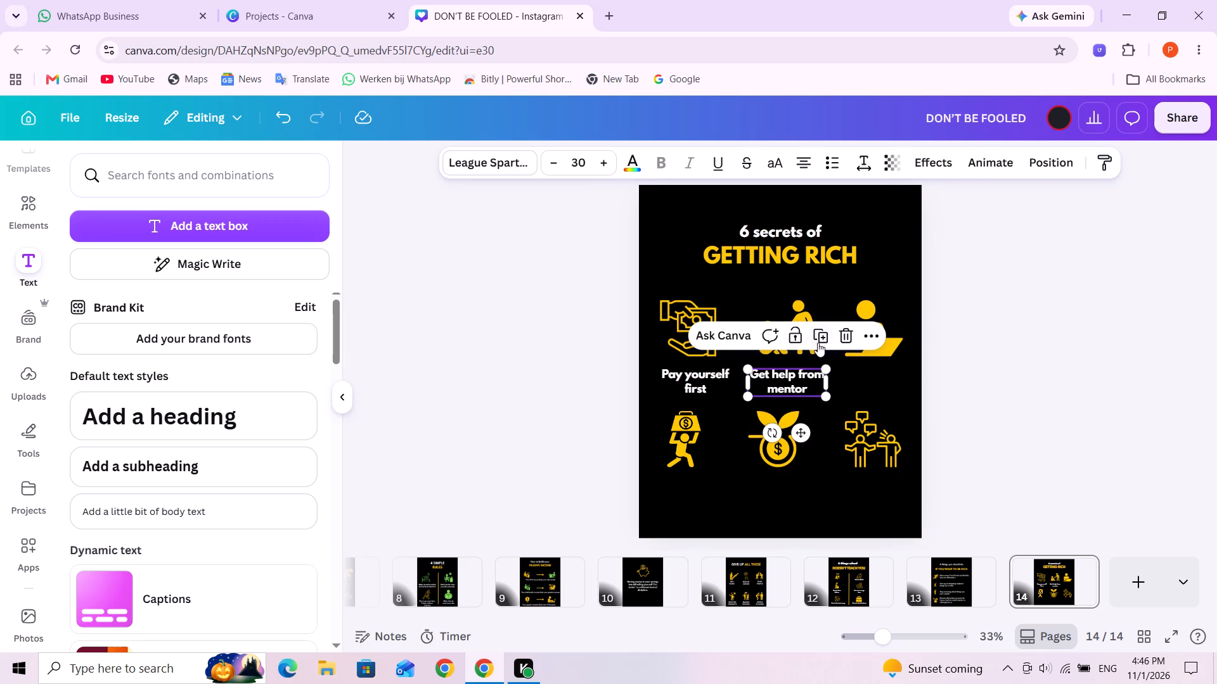
pyautogui.click(818, 343)
pyautogui.tripleClick(890, 381)
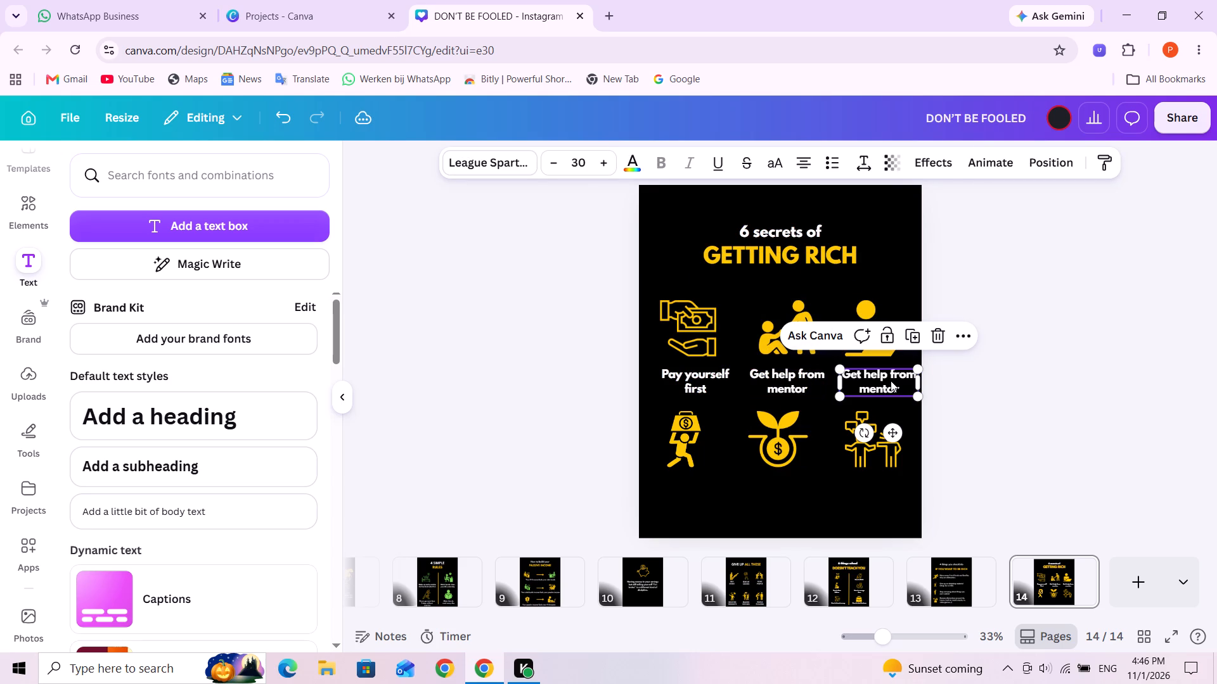
pyautogui.click(891, 381)
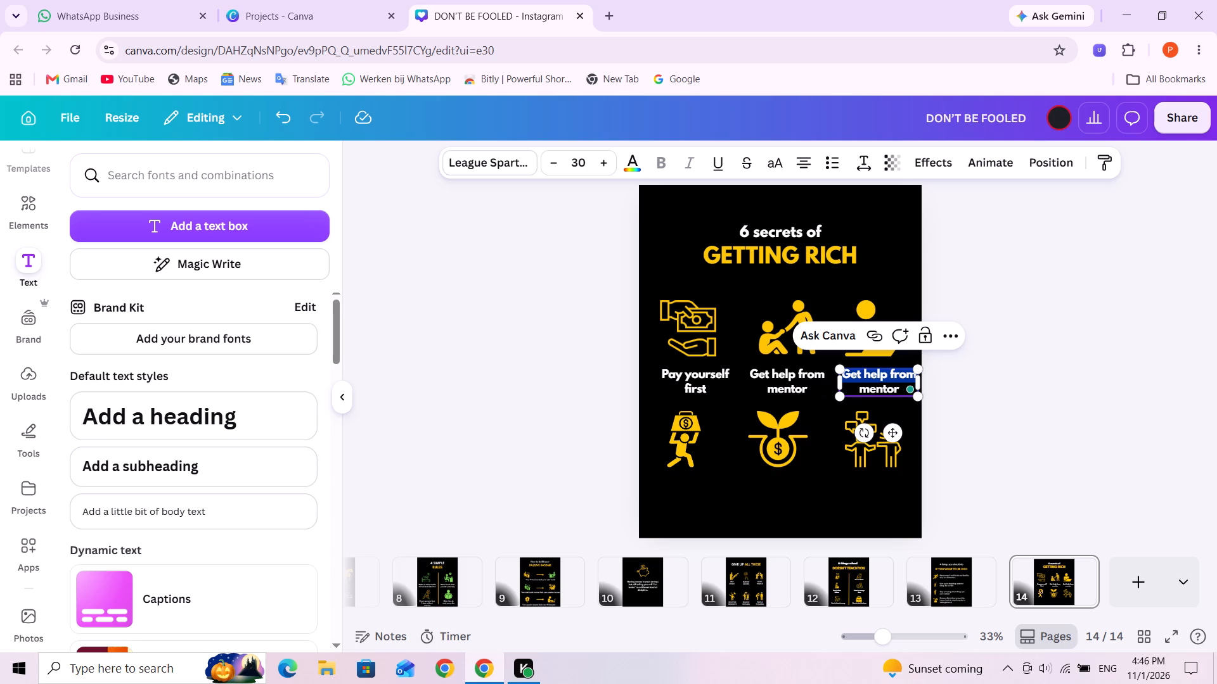
pyautogui.tripleClick(877, 383)
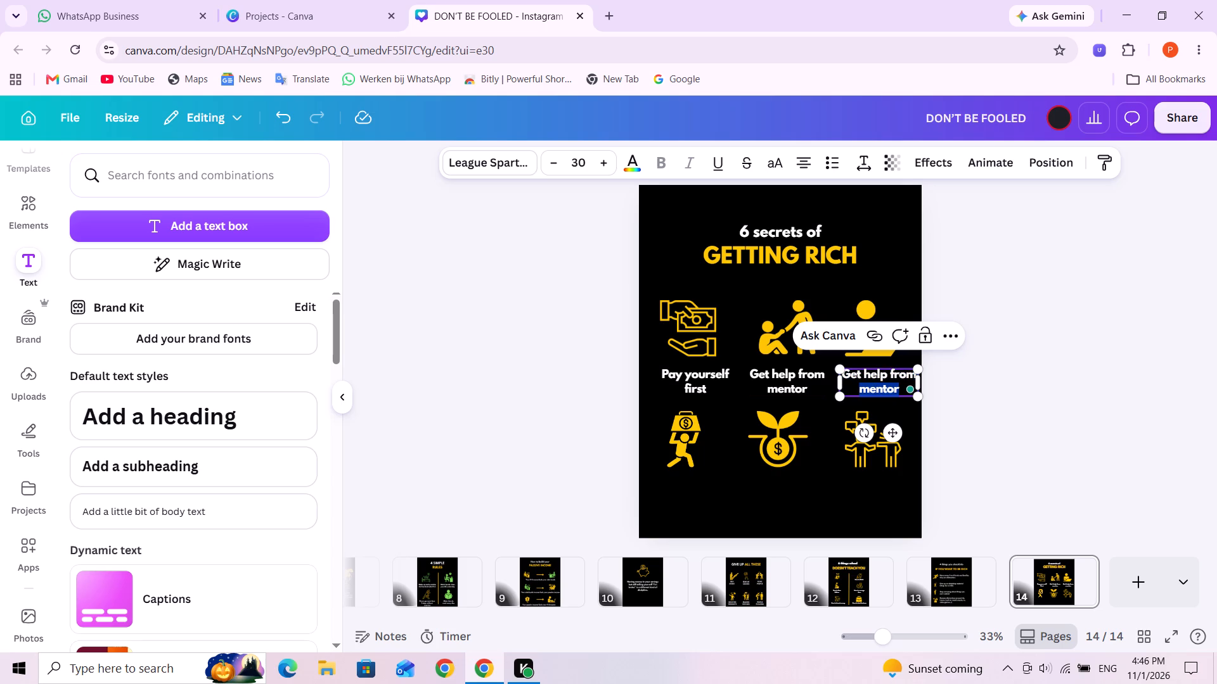
pyautogui.hotkey('ctrl', 'a')
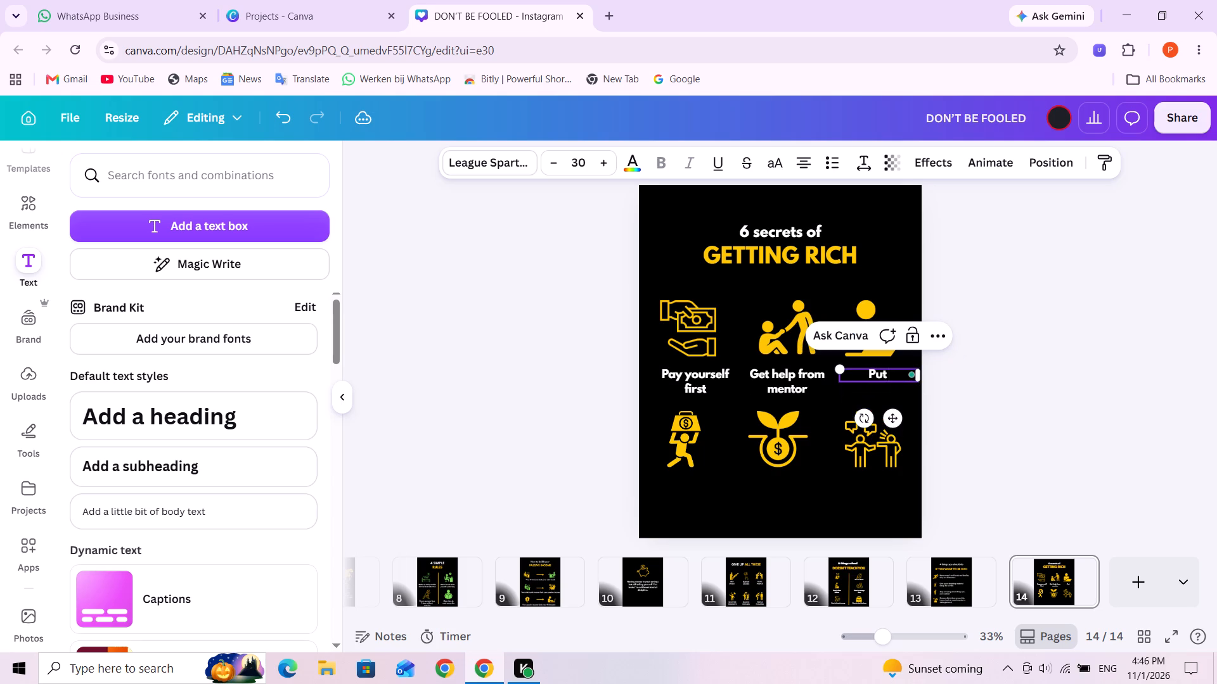
pyautogui.write('your')
pyautogui.press('space')
pyautogui.write('money to wpr')
pyautogui.press('BackSpace')
pyautogui.press('BackSpace')
pyautogui.write('ork')
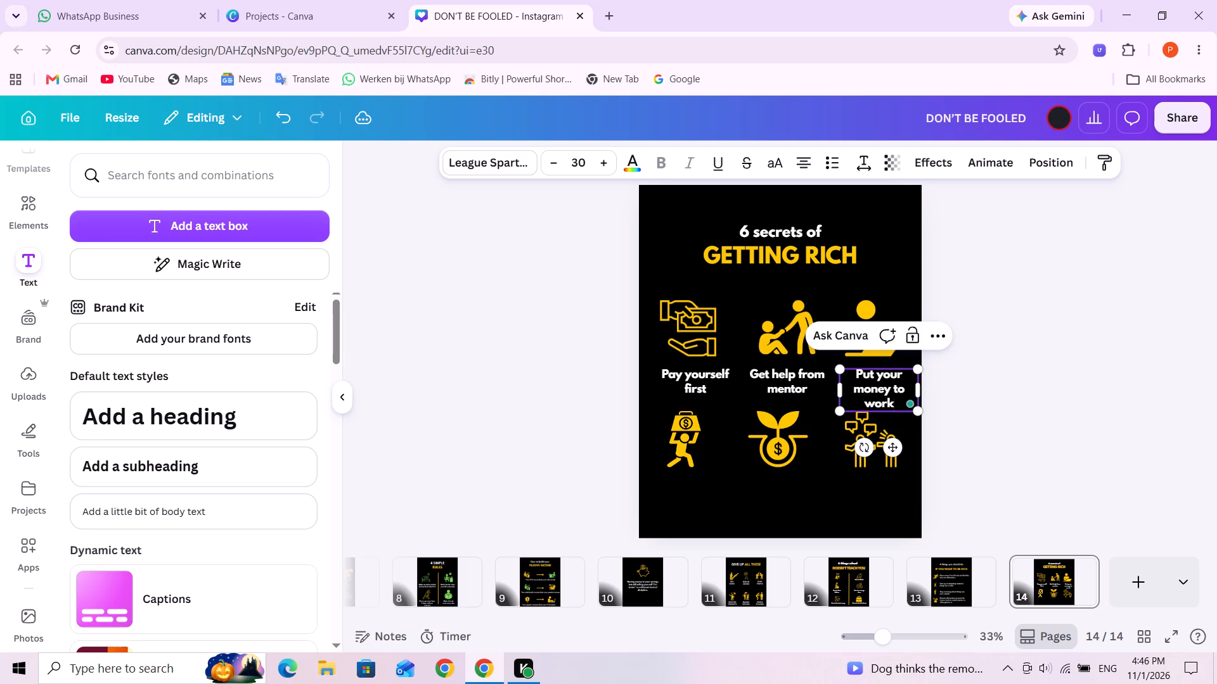
# Widen the "Put your money to work" caption box so its text wraps onto two lines.
pyautogui.click(795, 379)
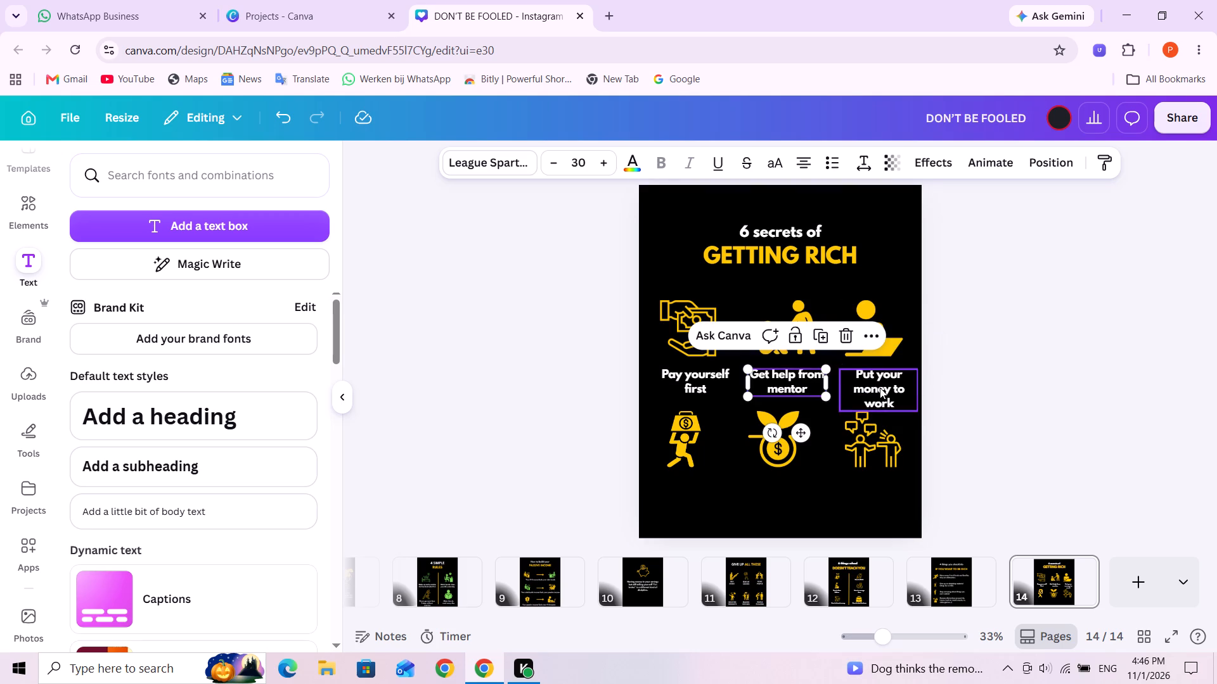
pyautogui.click(880, 388)
pyautogui.moveTo(924, 389); pyautogui.dragTo(945, 388)
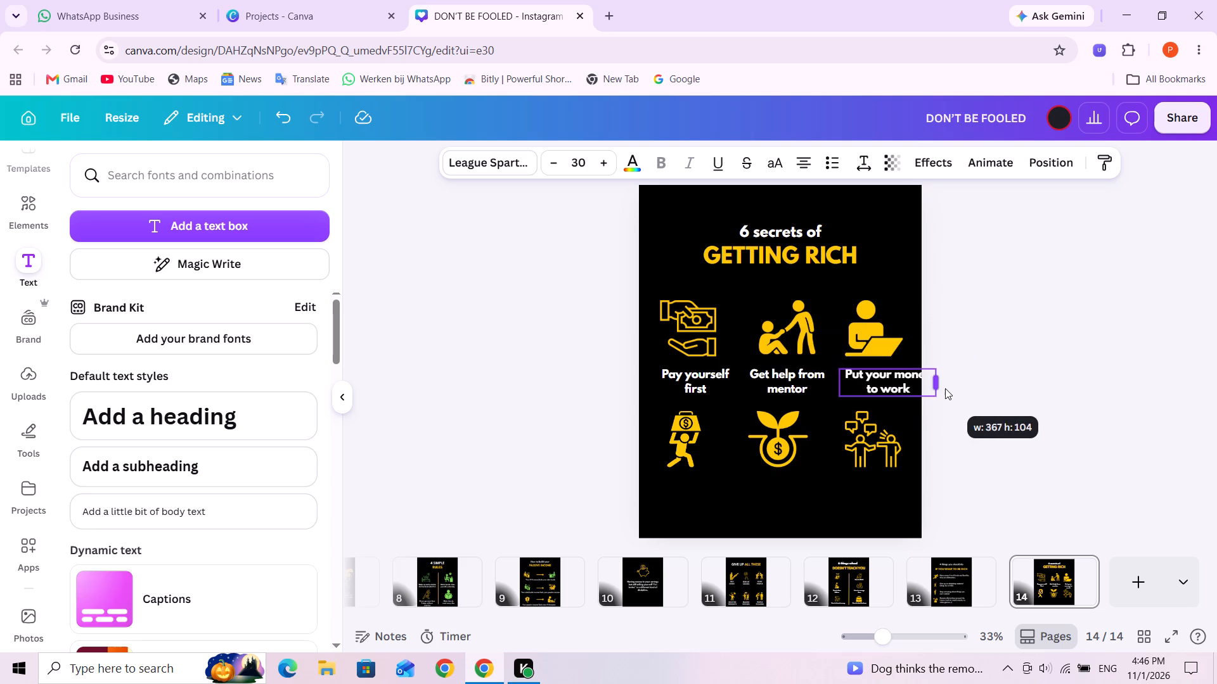
pyautogui.moveTo(945, 388); pyautogui.dragTo(944, 388)
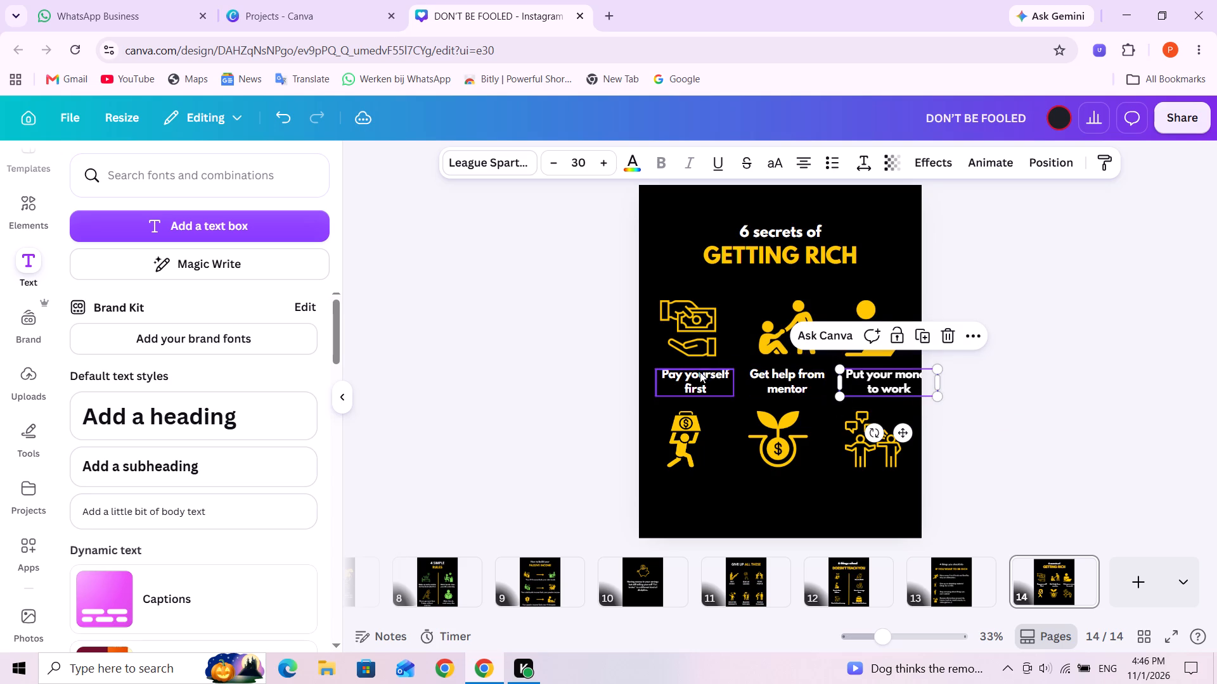
# Reduce the font size of the "Pay yourself first" caption to 25.
pyautogui.click(699, 372)
pyautogui.click(549, 173)
pyautogui.click(550, 168)
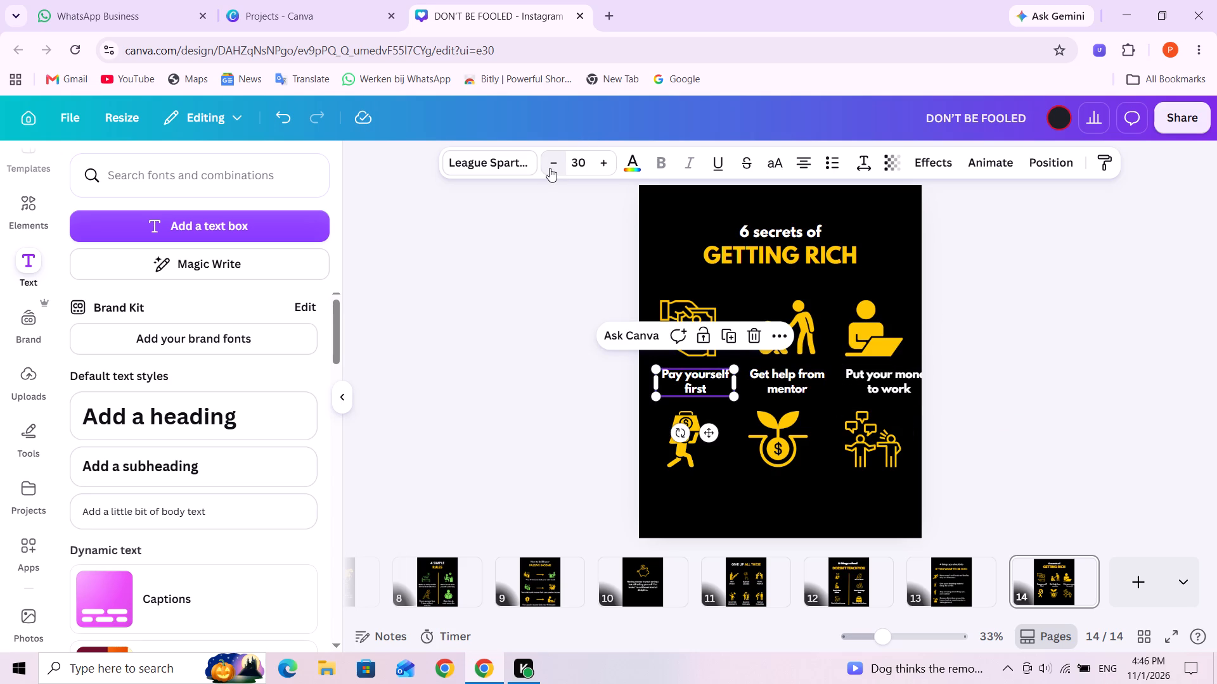
pyautogui.click(550, 168)
pyautogui.click(550, 168)
pyautogui.click(550, 168)
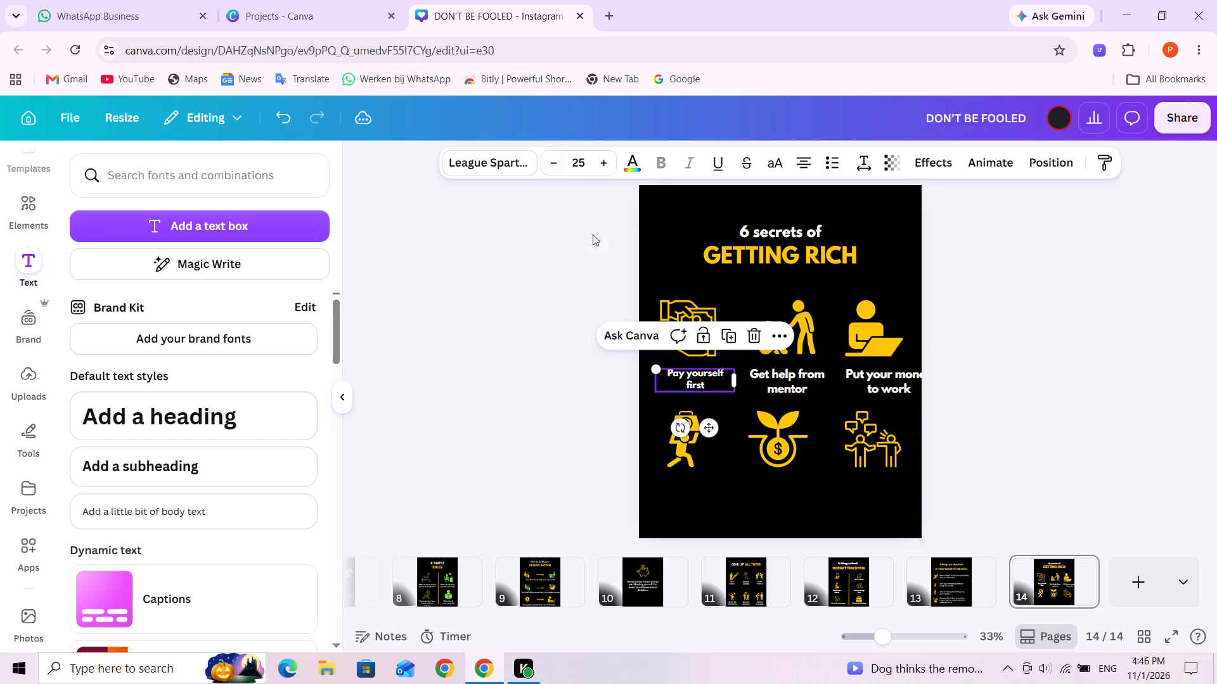
# Reduce the font size of the "Get help from mentor" caption to 25, matching the "Pay yourself first" caption.
pyautogui.click(786, 383)
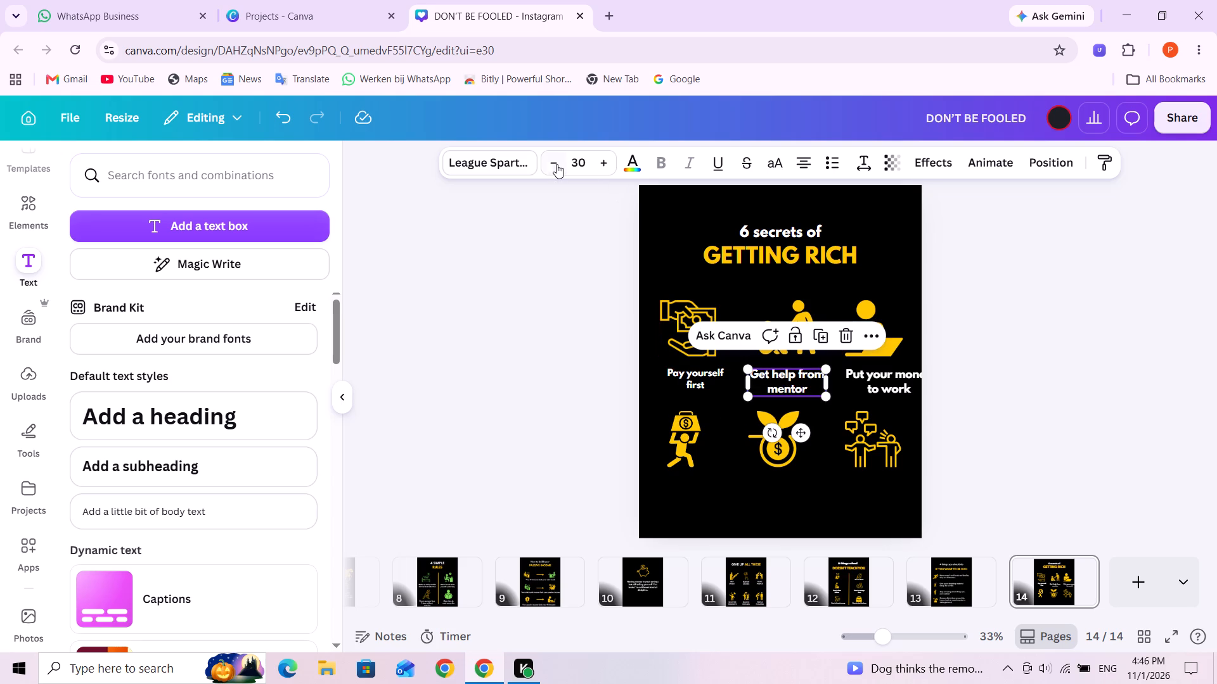
pyautogui.tripleClick(556, 164)
pyautogui.click(555, 164)
pyautogui.click(555, 164)
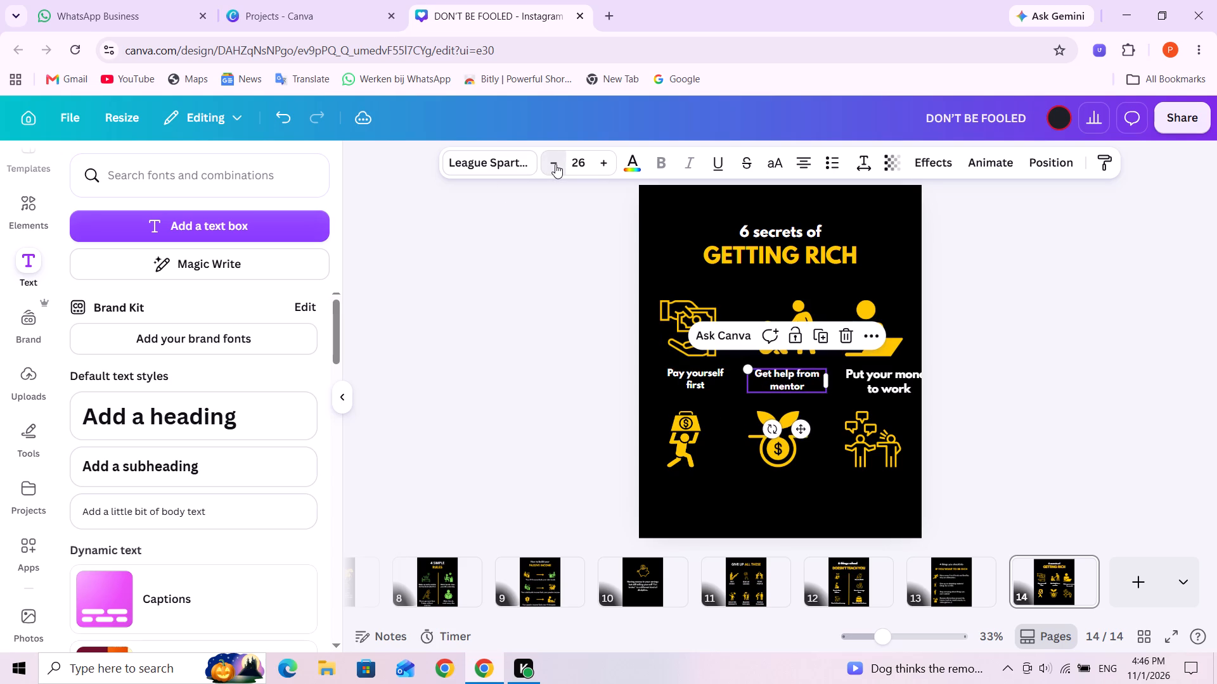
pyautogui.click(555, 164)
pyautogui.click(610, 165)
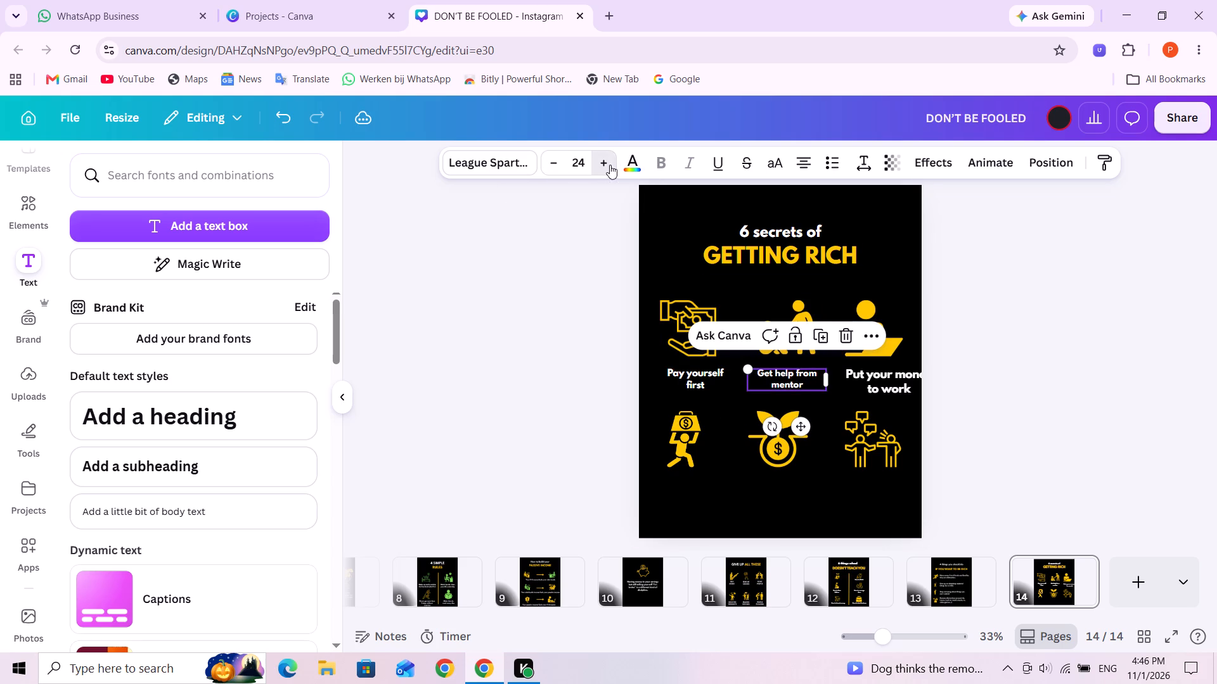
# Reduce the font size of the "Put your money to work" caption to 25, matching the other captions.
pyautogui.click(873, 387)
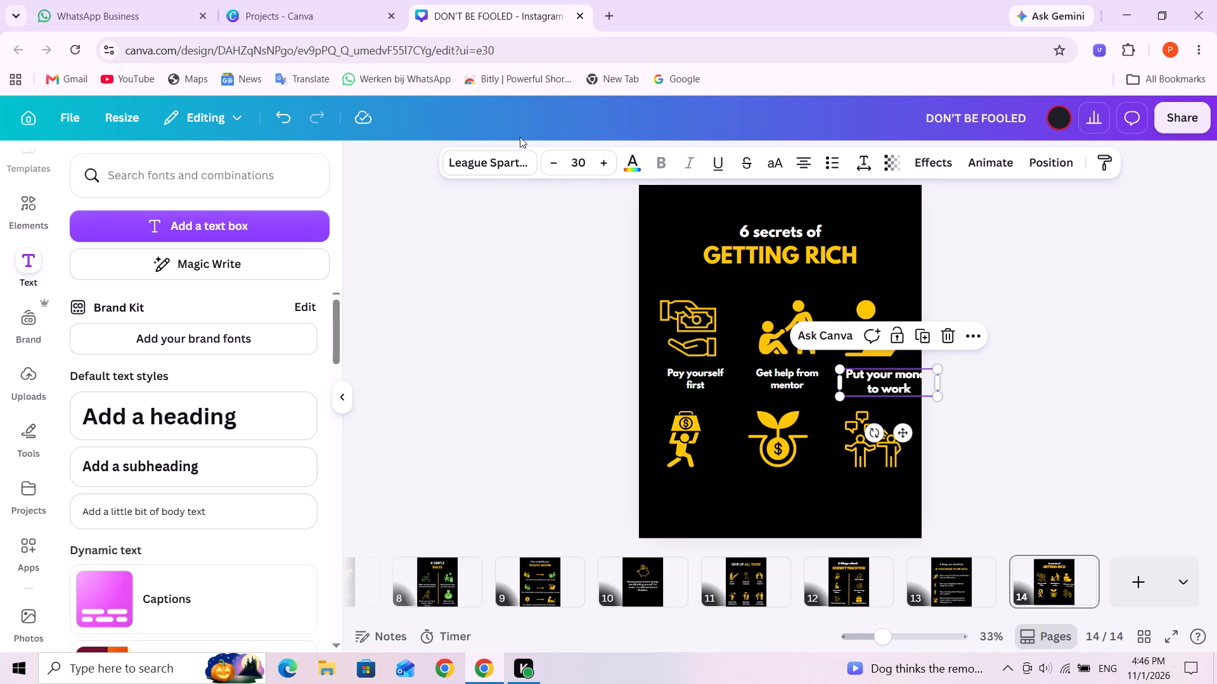
pyautogui.tripleClick(550, 162)
pyautogui.doubleClick(550, 162)
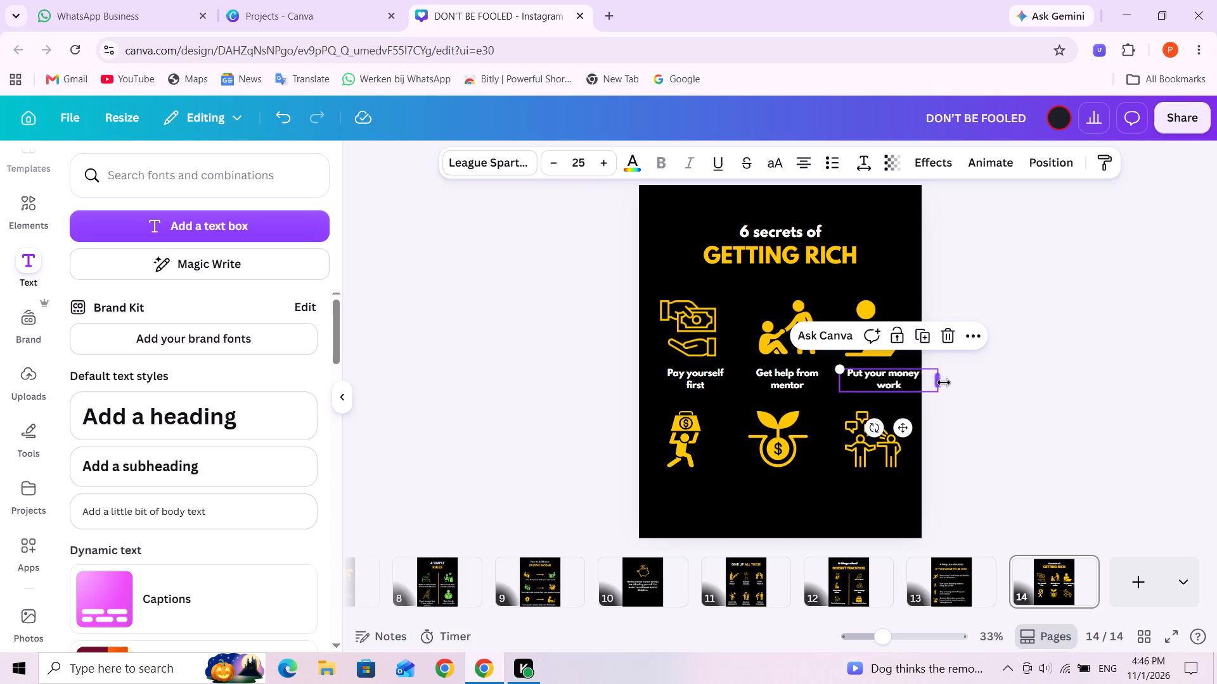
# Narrow the "Put your money to work" caption box so it fits on the page with the text on two lines.
pyautogui.moveTo(939, 383); pyautogui.dragTo(903, 383)
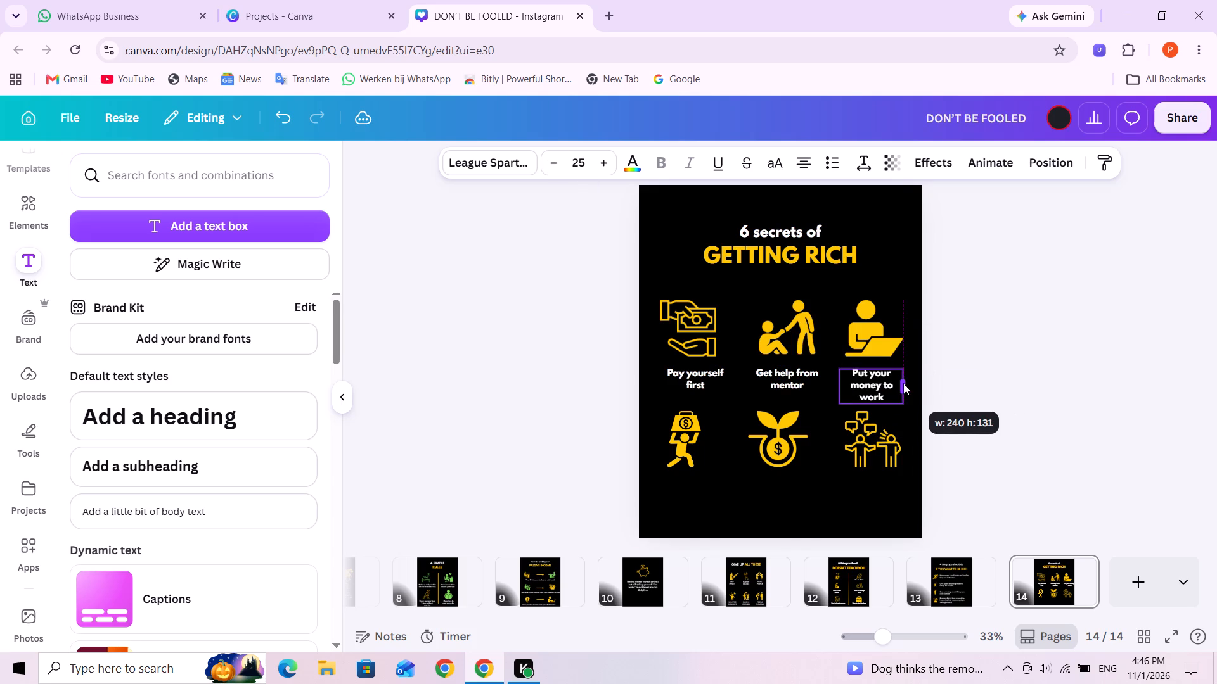
pyautogui.moveTo(903, 383); pyautogui.dragTo(913, 383)
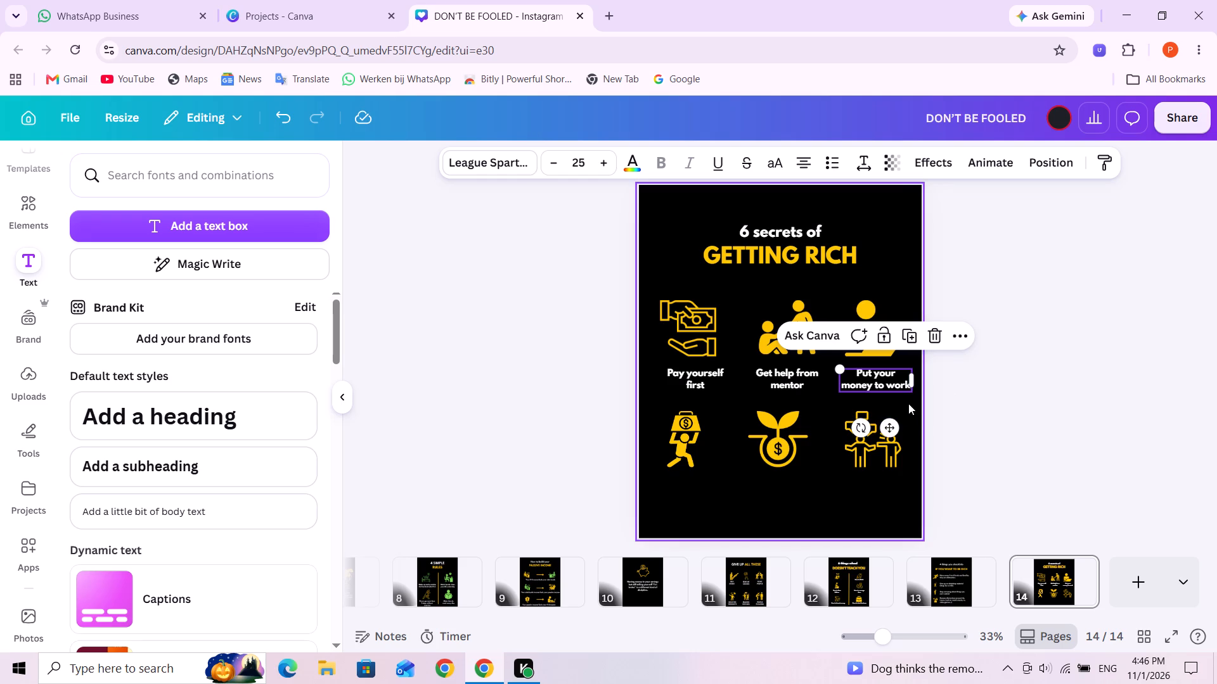
pyautogui.click(818, 408)
# Duplicate the "Pay yourself first" caption and place the copy beneath the icon of the figure carrying money.
pyautogui.click(708, 374)
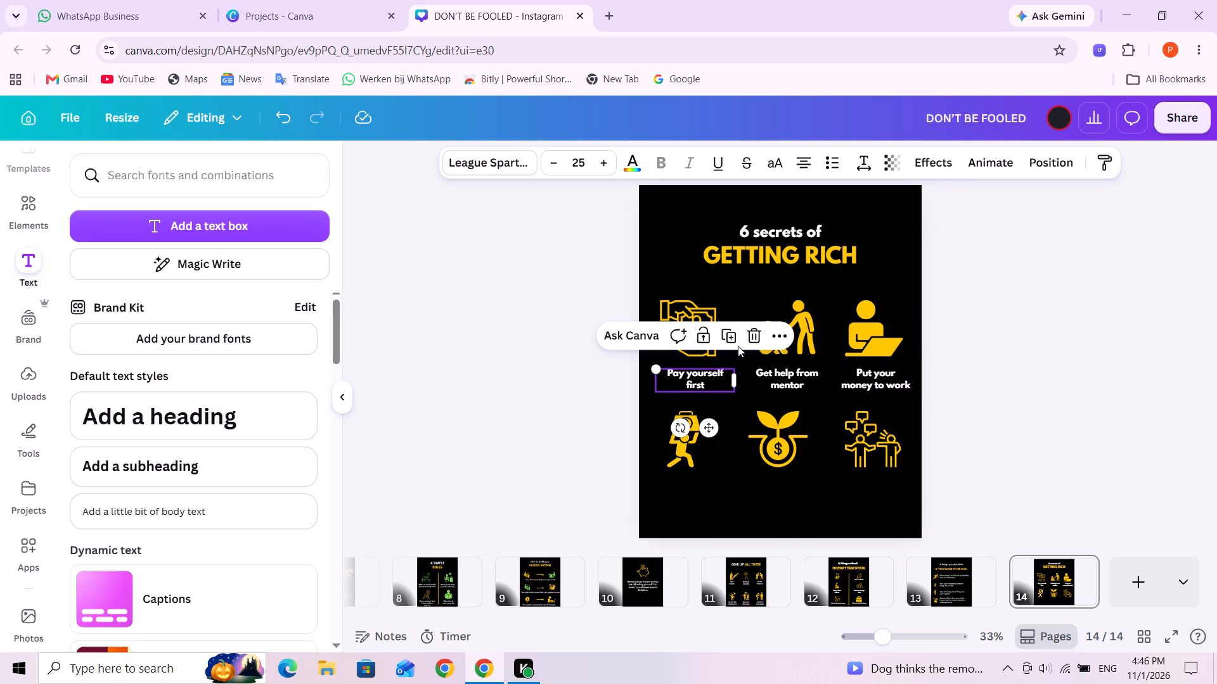
pyautogui.click(728, 338)
pyautogui.moveTo(713, 381); pyautogui.dragTo(715, 403)
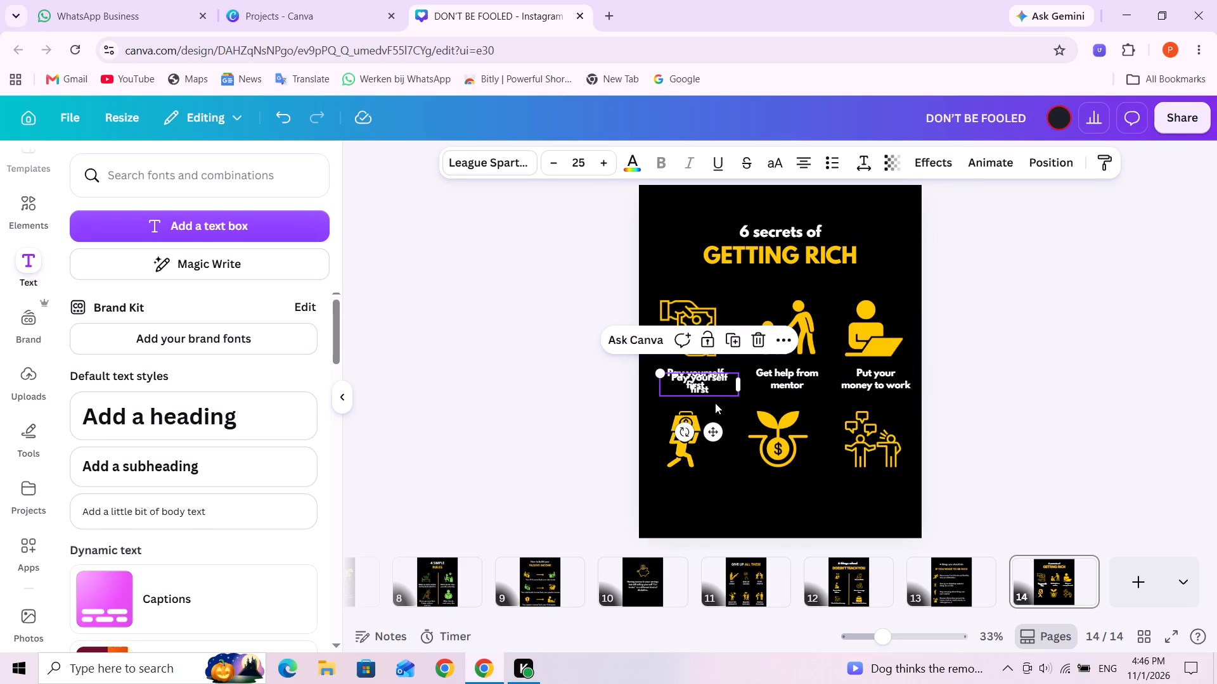
pyautogui.moveTo(715, 403); pyautogui.dragTo(705, 491)
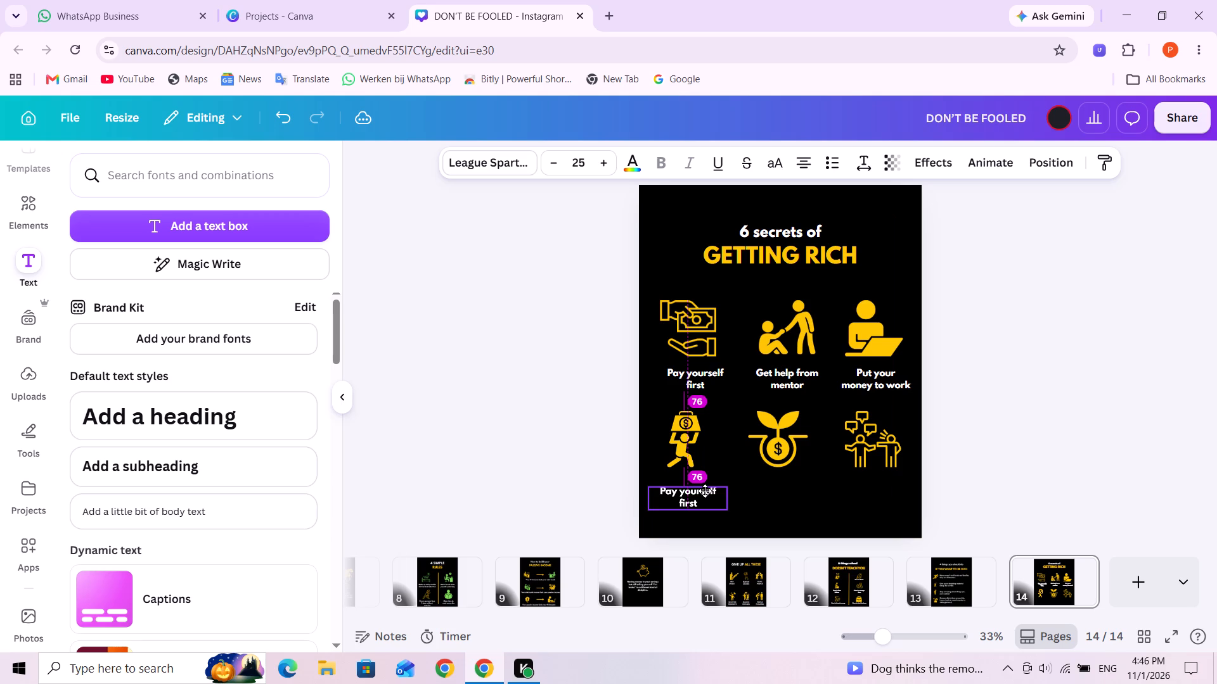
pyautogui.moveTo(705, 491); pyautogui.dragTo(707, 490)
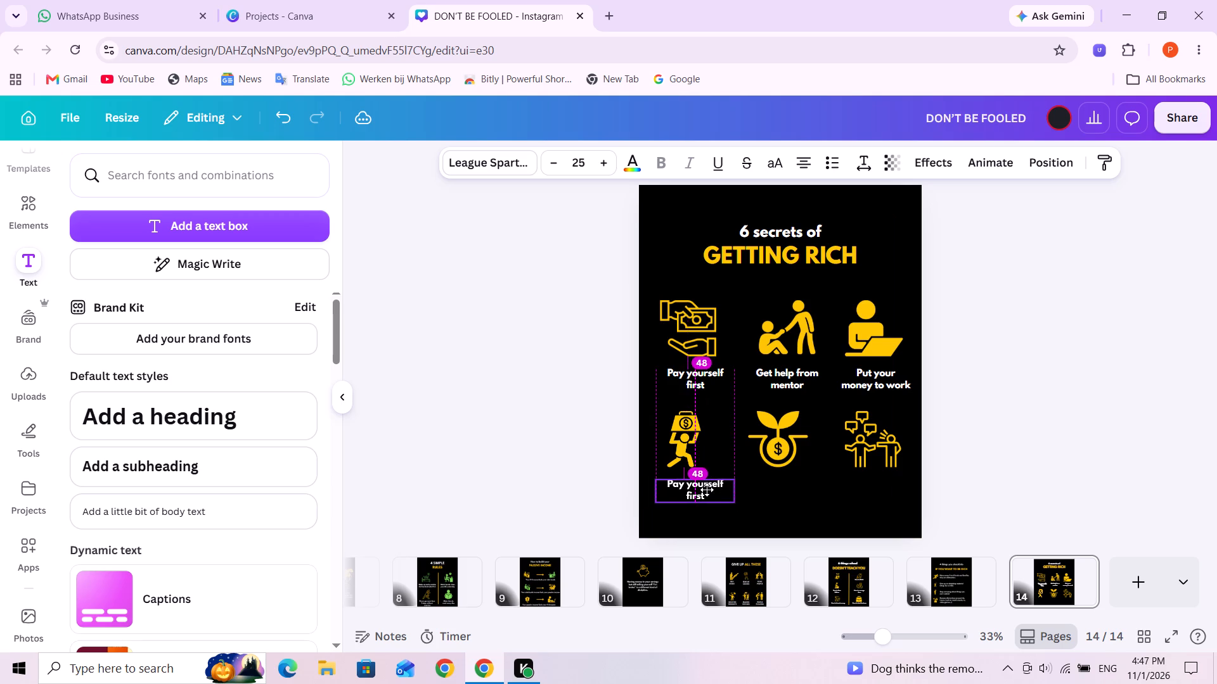
pyautogui.moveTo(707, 490); pyautogui.dragTo(704, 490)
# Reword the caption copy under the money-carrying figure as "Stop buying libilities" on two lines.
pyautogui.tripleClick(701, 490)
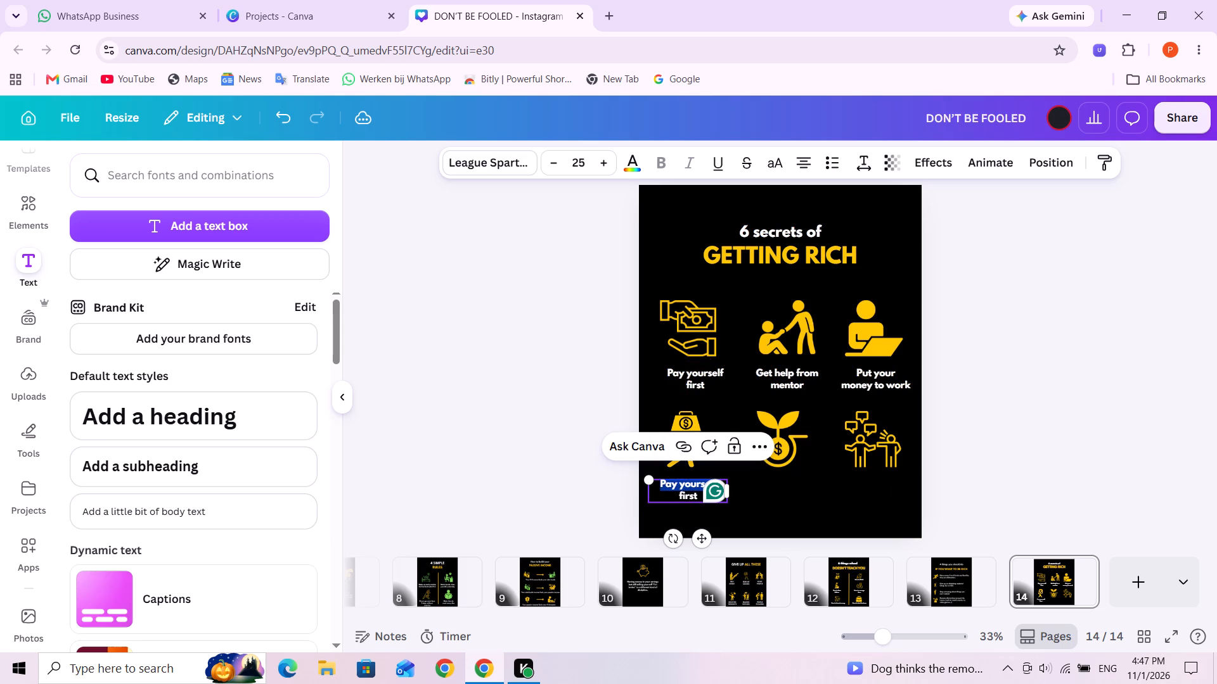
pyautogui.hotkey('ctrl', 'a')
pyautogui.write('top n')
pyautogui.press('BackSpace')
pyautogui.write('buying')
pyautogui.press('Return')
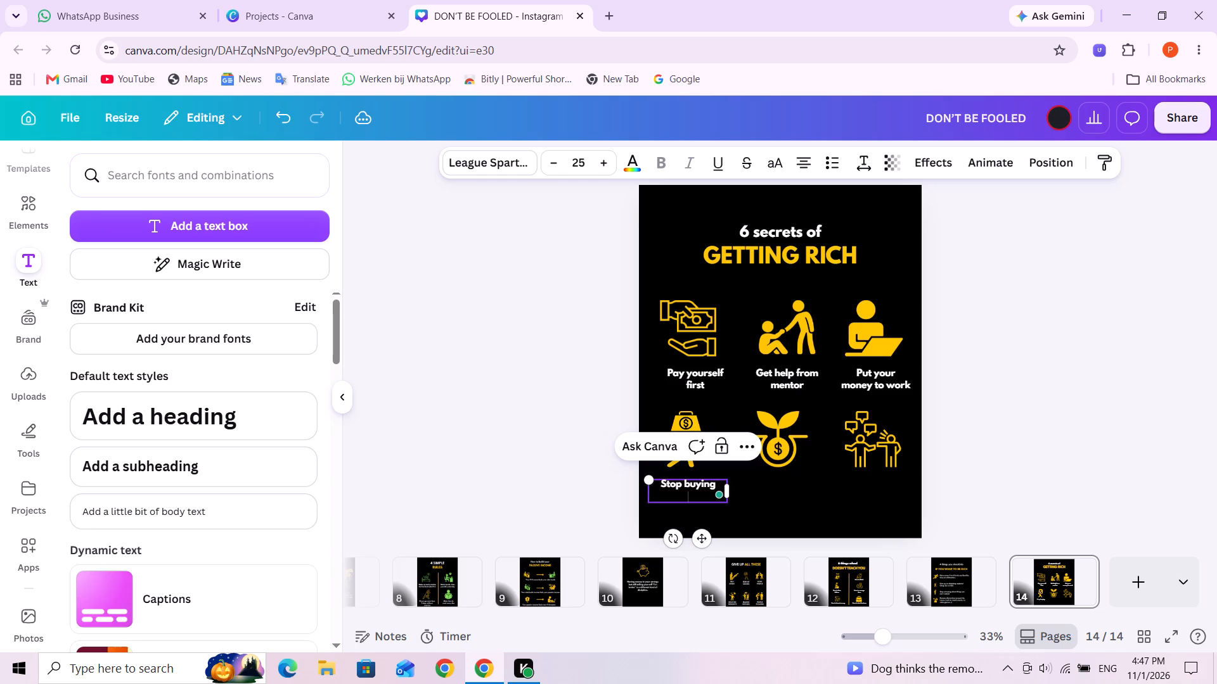
pyautogui.write('li')
pyautogui.write('bilities')
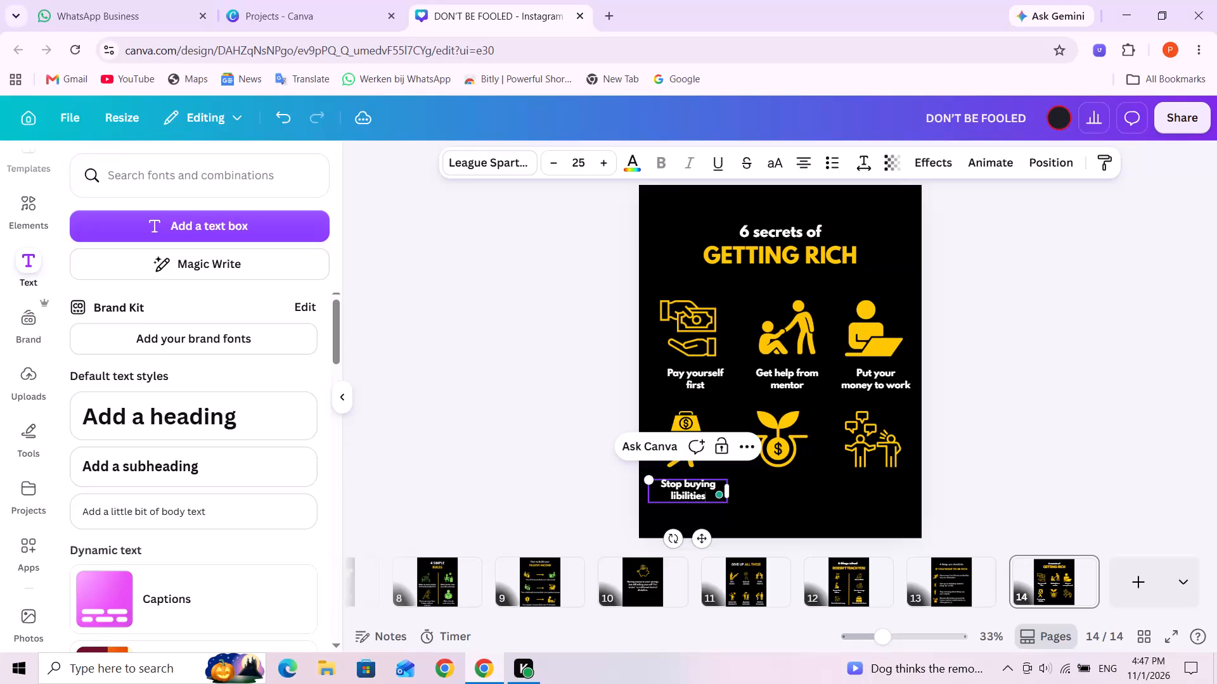
pyautogui.click(749, 500)
# Narrow the "Stop buying libilities" caption box to fit its text, centring it beneath the money-carrying figure.
pyautogui.click(720, 500)
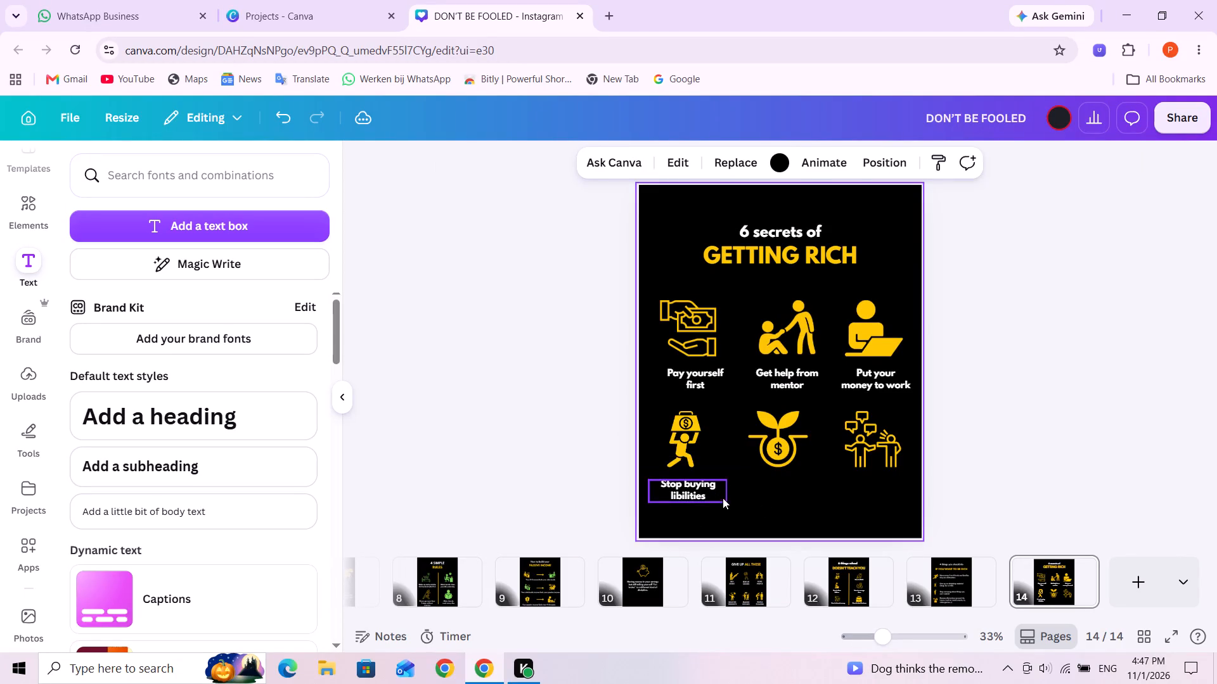
pyautogui.moveTo(730, 493); pyautogui.dragTo(720, 494)
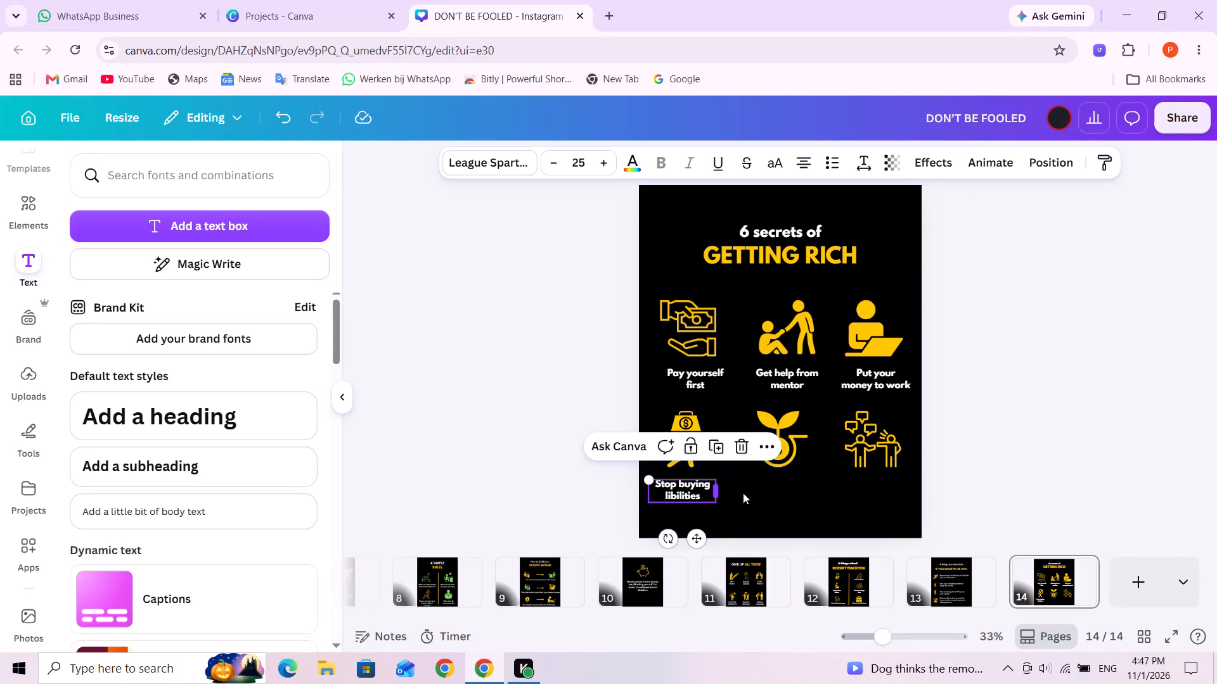
pyautogui.click(743, 493)
# Duplicate the "Stop buying libilities" caption and place the copy level with it beneath the plant-and-coin icon.
pyautogui.click(702, 496)
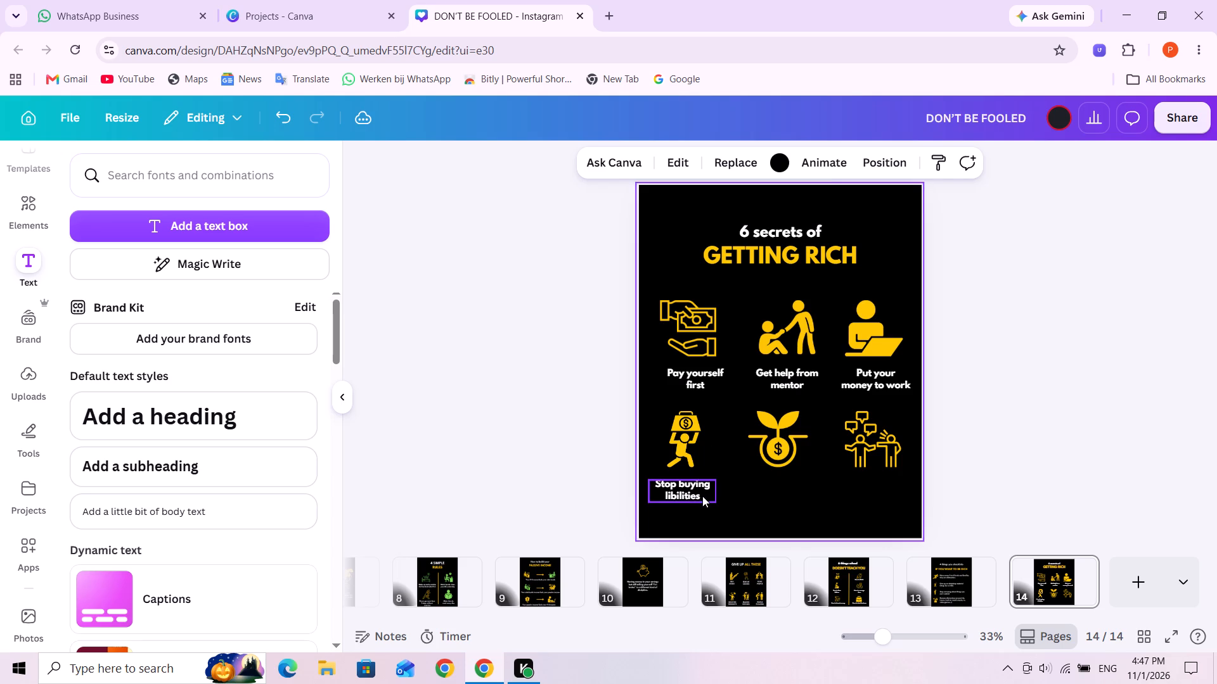
pyautogui.click(712, 451)
pyautogui.moveTo(704, 496); pyautogui.dragTo(705, 496)
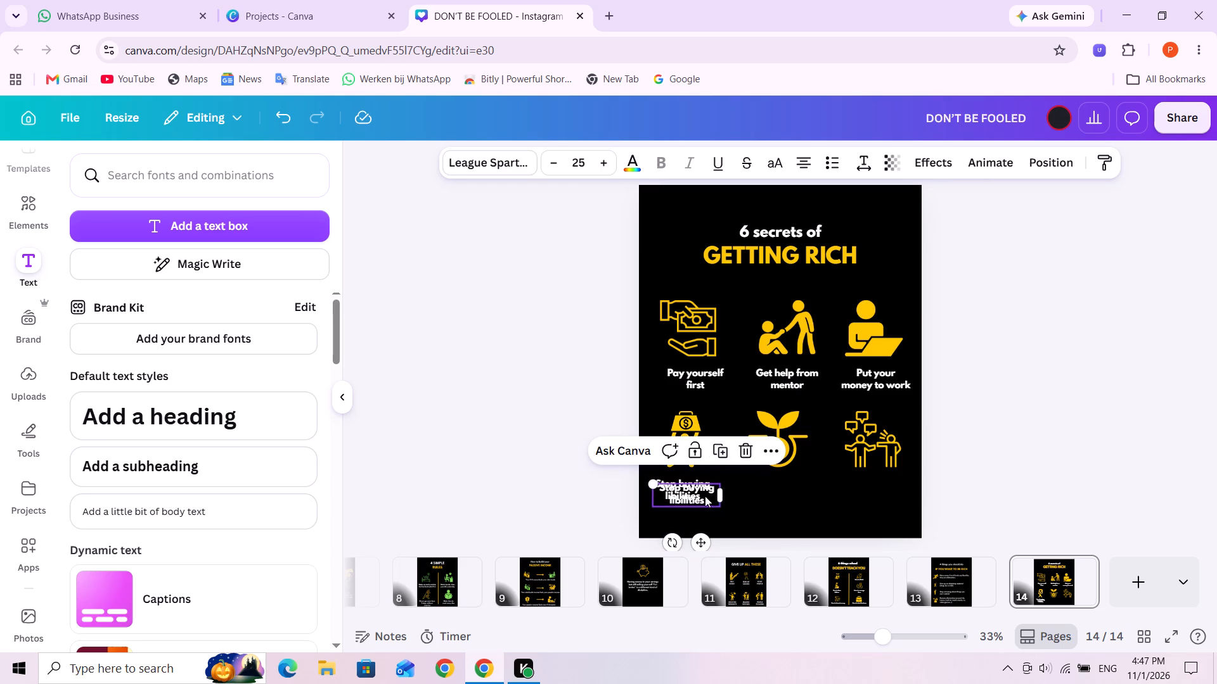
pyautogui.moveTo(705, 496); pyautogui.dragTo(791, 491)
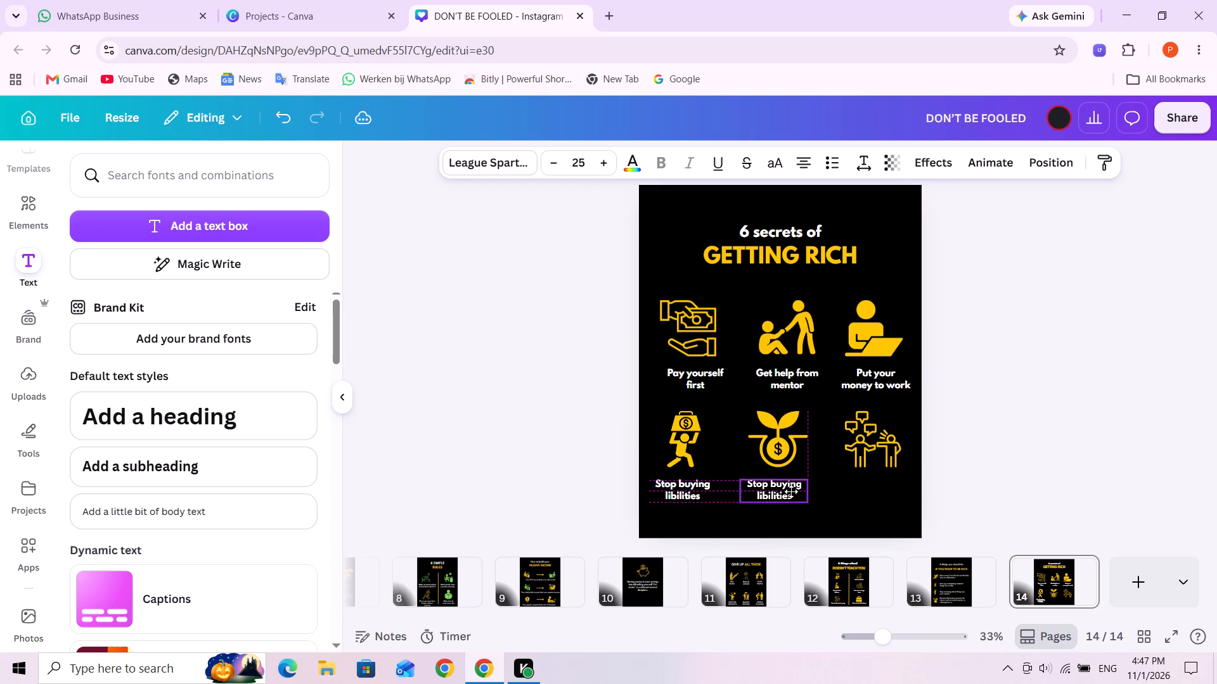
pyautogui.moveTo(791, 491); pyautogui.dragTo(795, 491)
# Reword the caption copy under the plant-and-coin icon as "Invest in the things you understand".
pyautogui.tripleClick(782, 492)
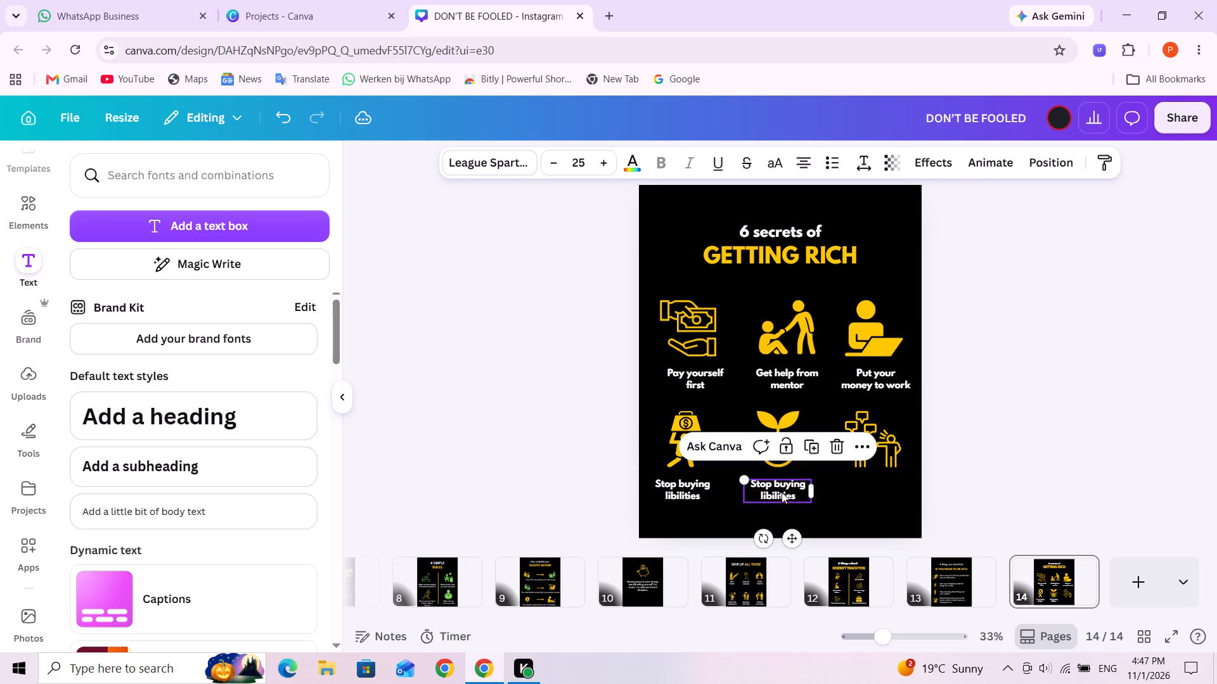
pyautogui.click(782, 492)
pyautogui.hotkey('ctrl', 'a')
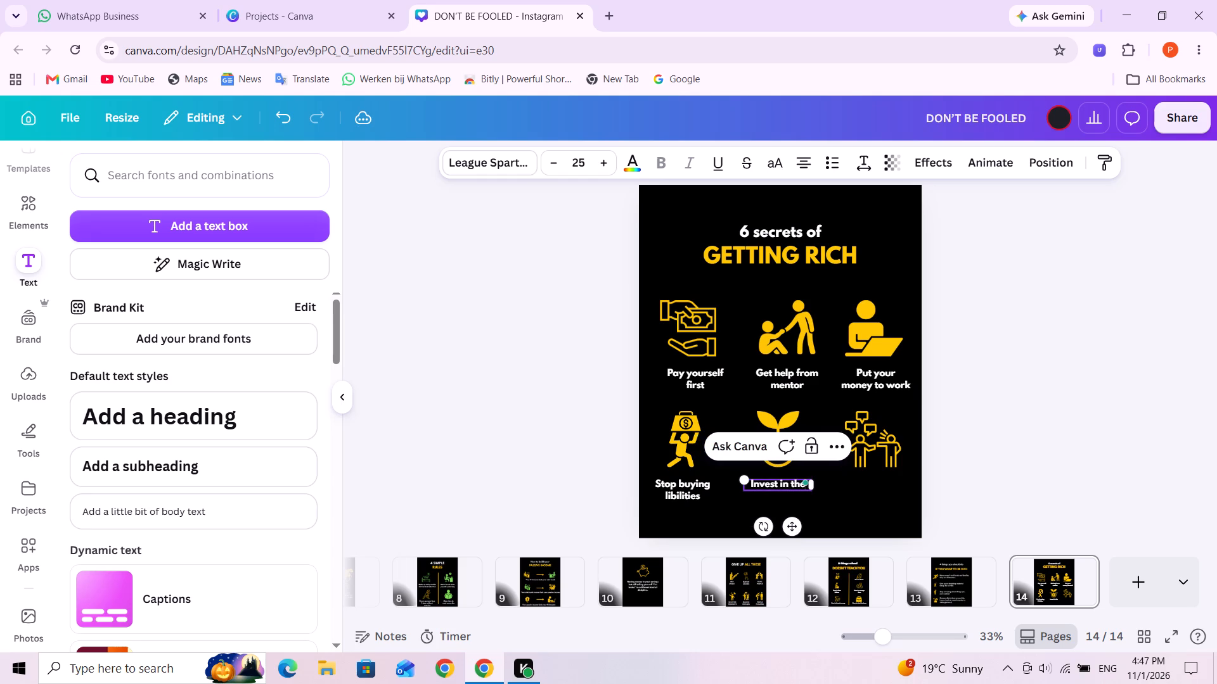
pyautogui.press('space')
pyautogui.write('things')
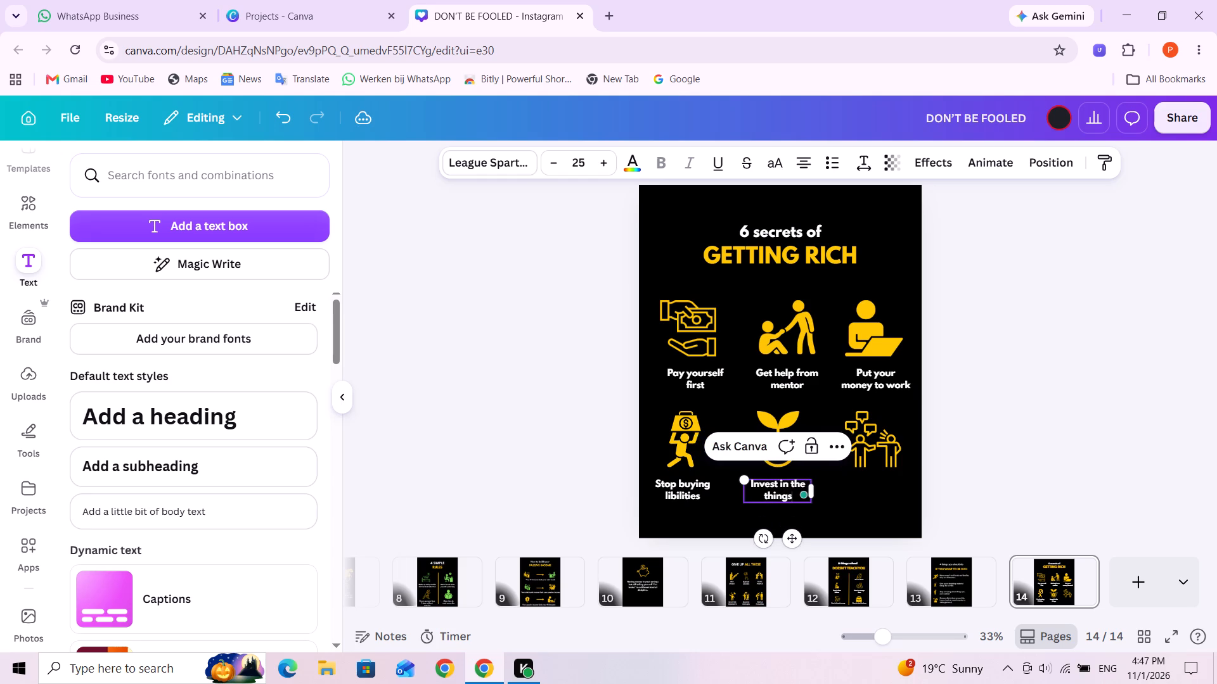
pyautogui.press('Return')
pyautogui.write('you')
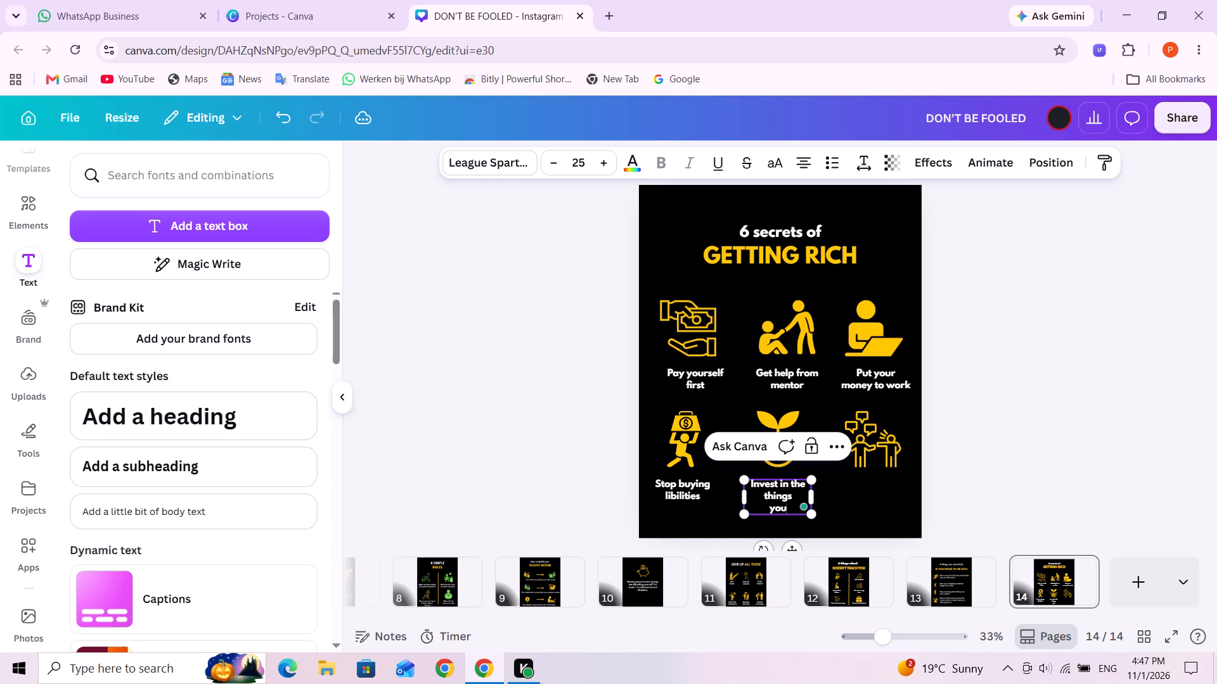
pyautogui.press('space')
pyautogui.write('understa')
pyautogui.write('nd')
# Widen the "Invest in the things you understand" caption box to fit two lines and centre it beneath the plant-and-coin icon.
pyautogui.moveTo(817, 502); pyautogui.dragTo(856, 501)
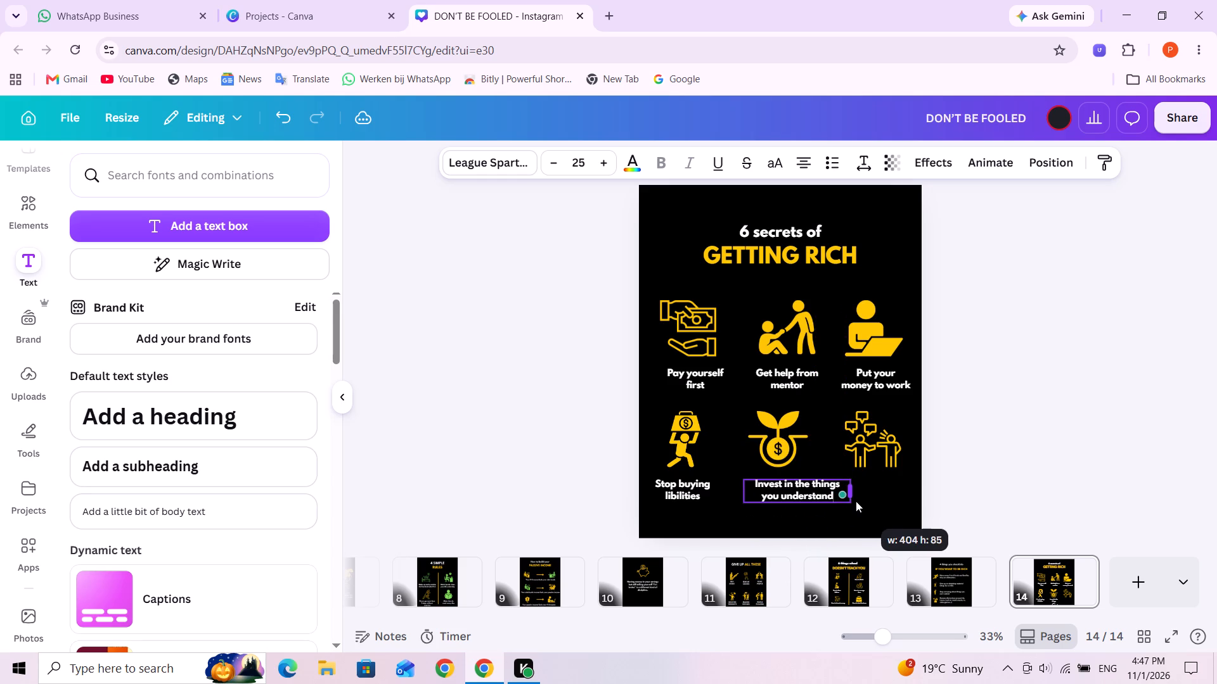
pyautogui.moveTo(856, 501); pyautogui.dragTo(847, 501)
pyautogui.click(873, 509)
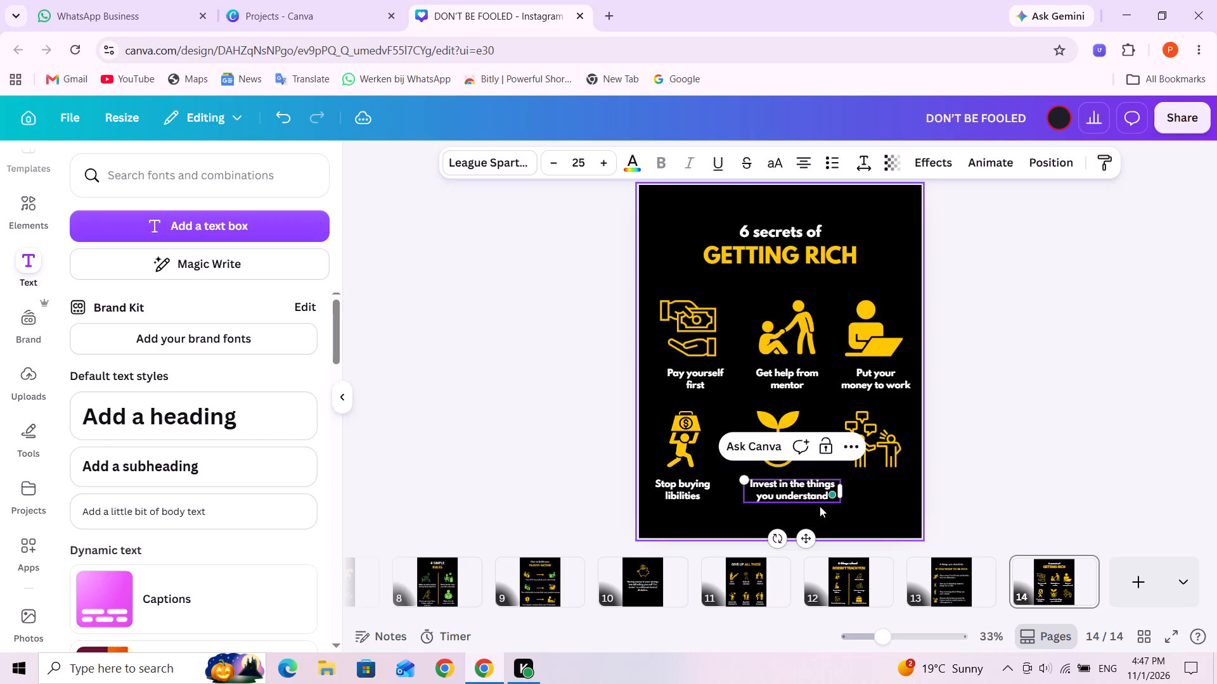
pyautogui.click(809, 517)
pyautogui.moveTo(802, 493); pyautogui.dragTo(785, 495)
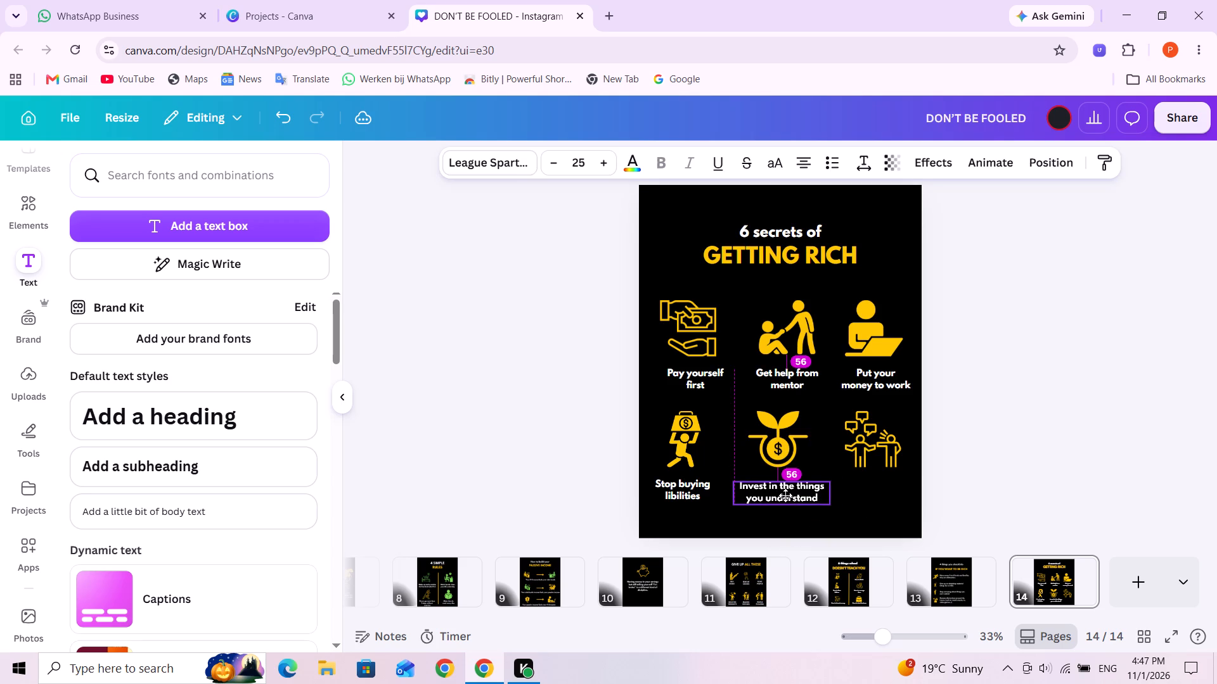
pyautogui.moveTo(785, 495); pyautogui.dragTo(785, 492)
pyautogui.click(851, 490)
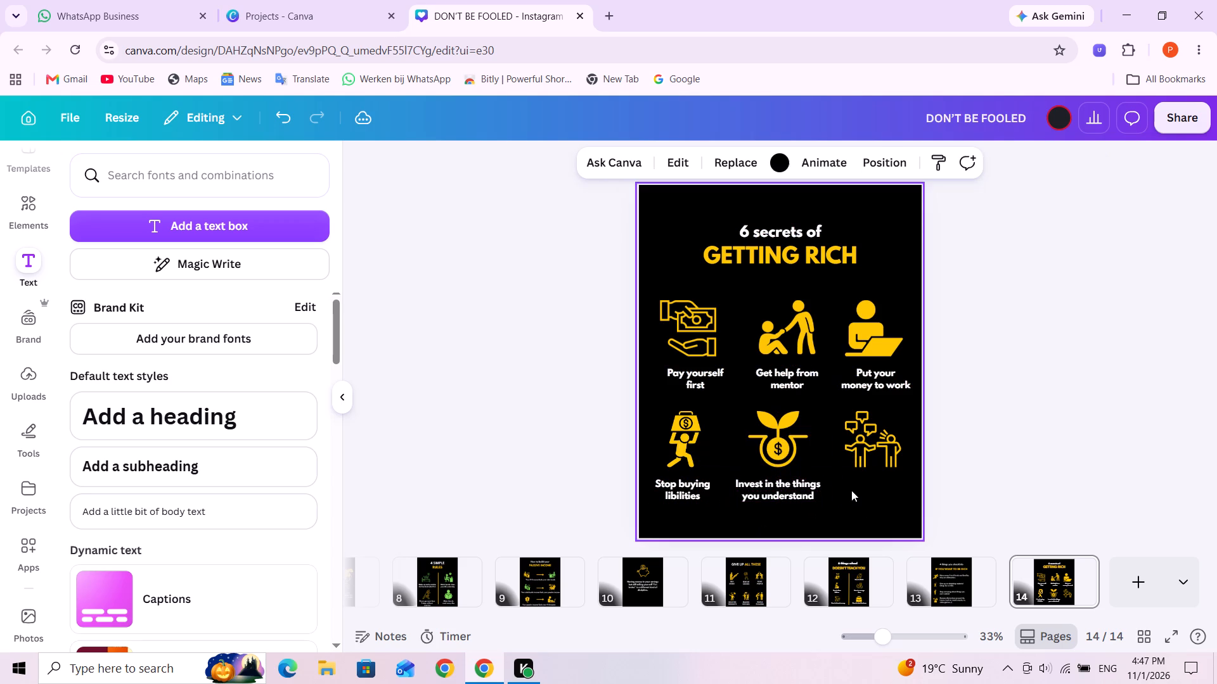
# Duplicate the "Invest in the things you understand" caption for the arguing-figures icon and reword the copy as "Eliminate excuses" on two lines.
pyautogui.click(818, 488)
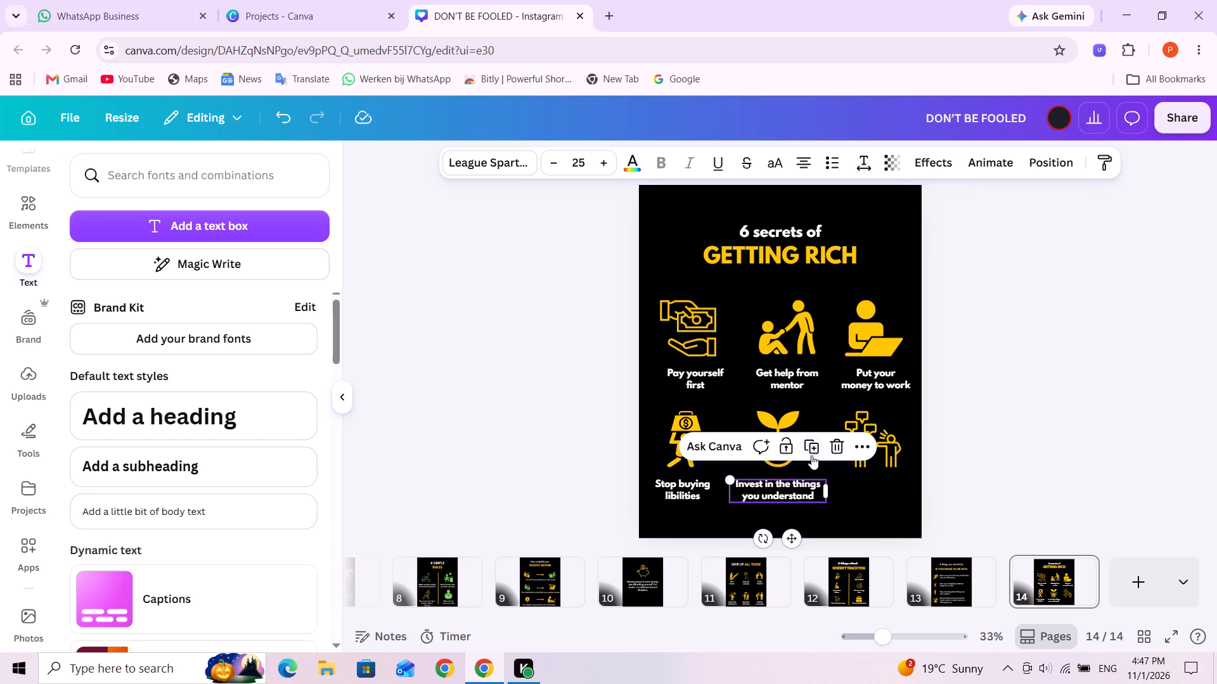
pyautogui.click(811, 443)
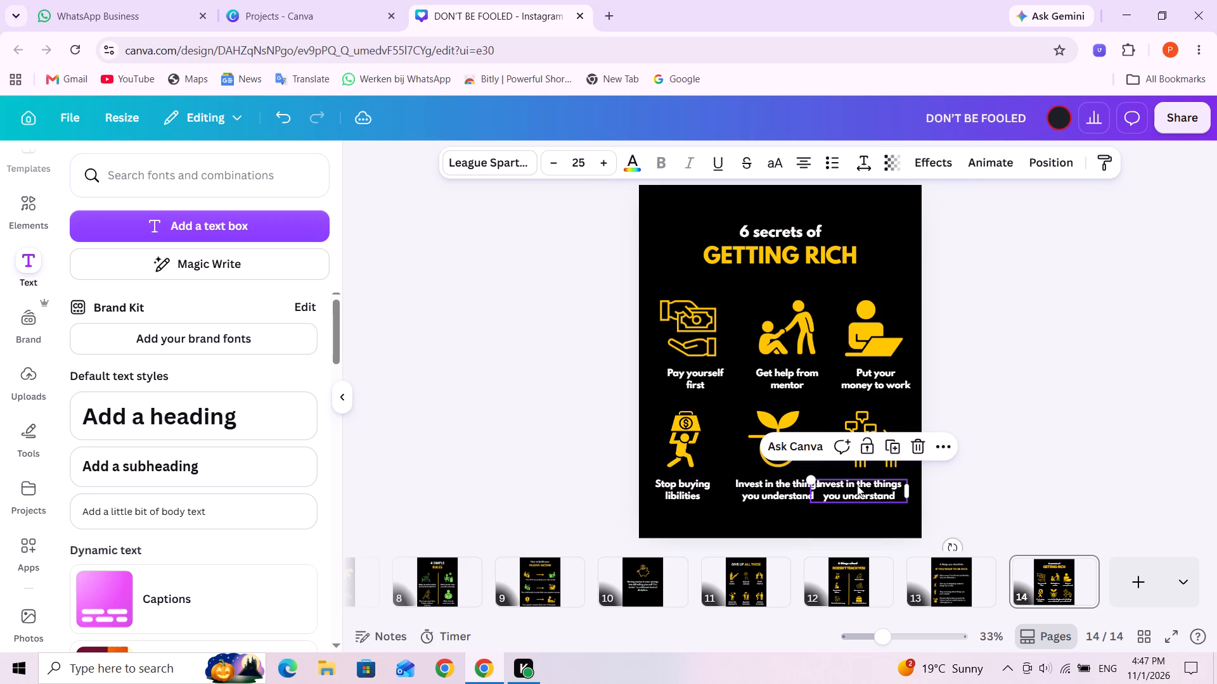
pyautogui.tripleClick(857, 485)
pyautogui.hotkey('ctrl', 'a')
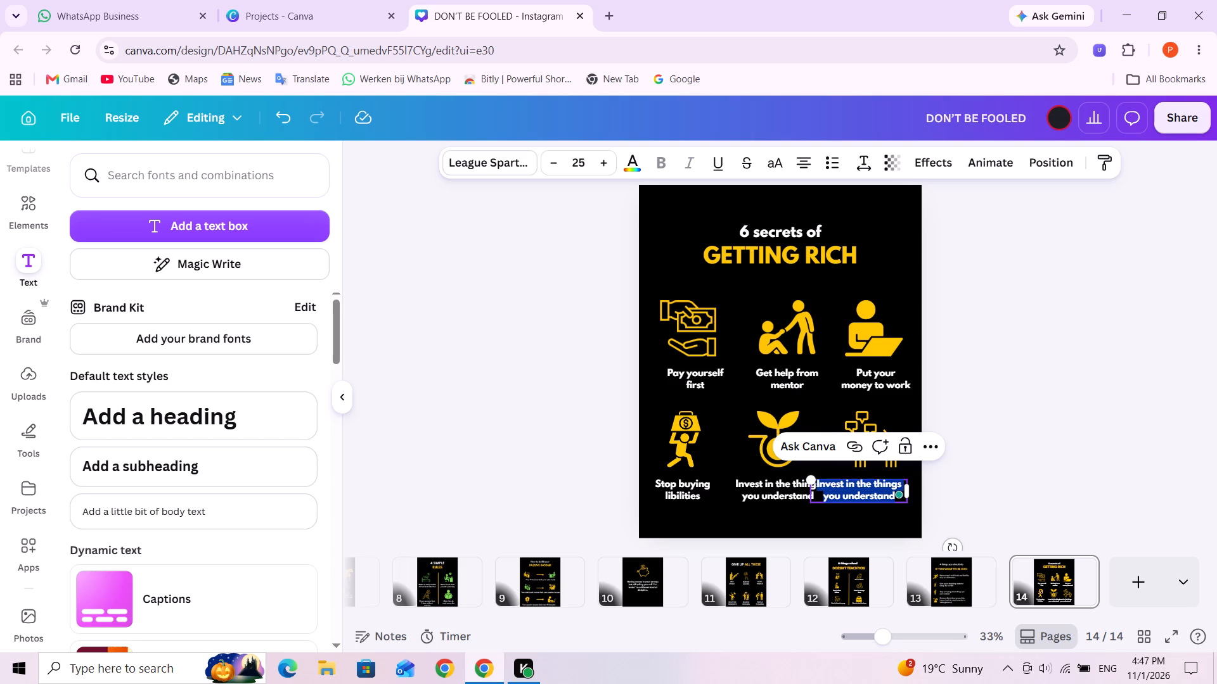
pyautogui.press('e')
pyautogui.write('liminate')
pyautogui.press('Return')
pyautogui.press('e')
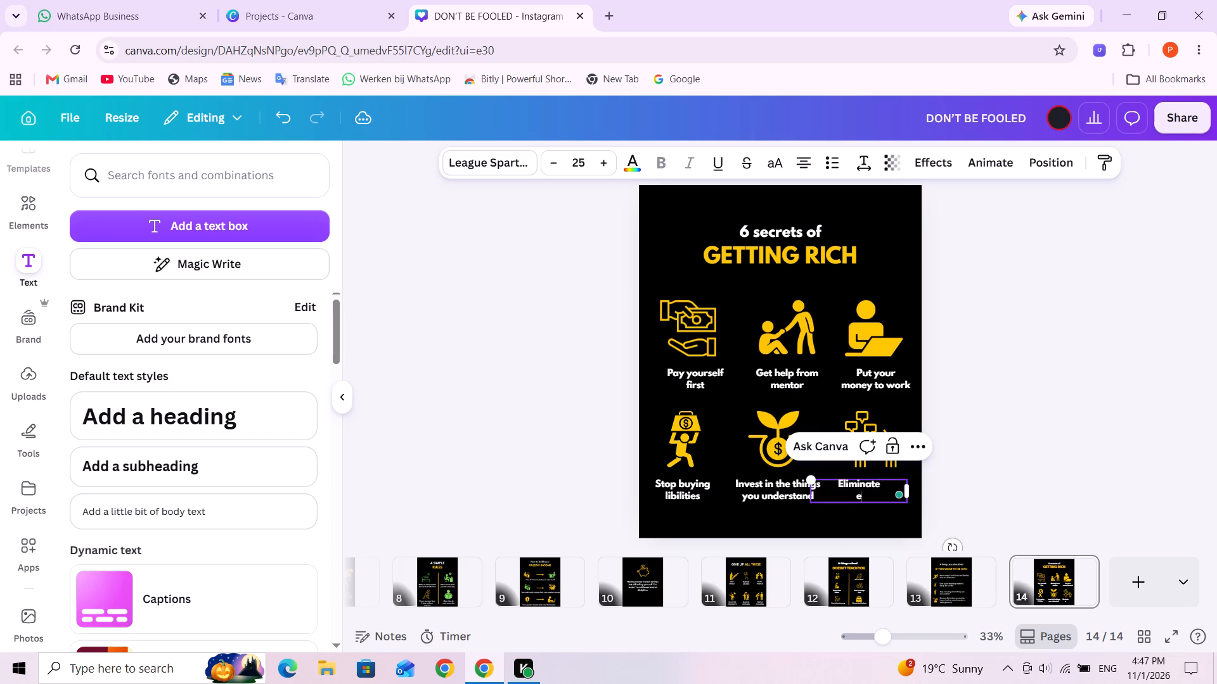
pyautogui.write('xc')
pyautogui.write('uses')
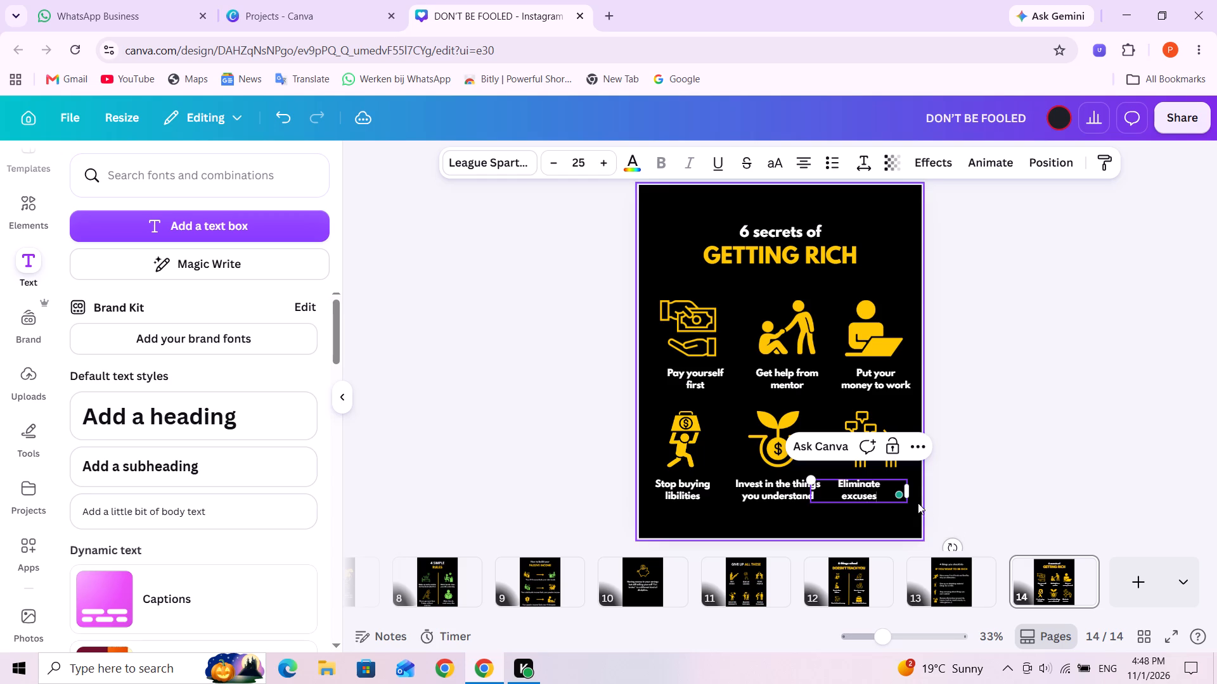
# Narrow the "Eliminate excuses" caption box to fit its text and move it beneath the arguing-figures icon, level with the neighbouring captions.
pyautogui.moveTo(908, 491); pyautogui.dragTo(868, 493)
pyautogui.click(995, 493)
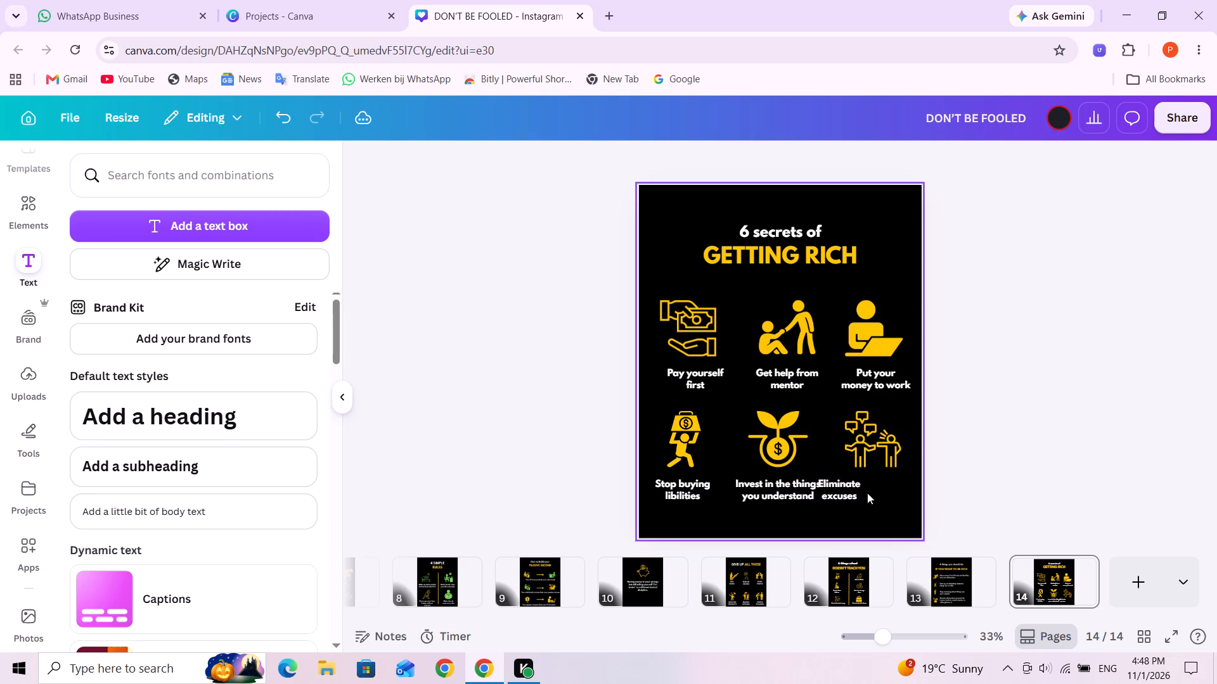
pyautogui.moveTo(848, 491); pyautogui.dragTo(878, 491)
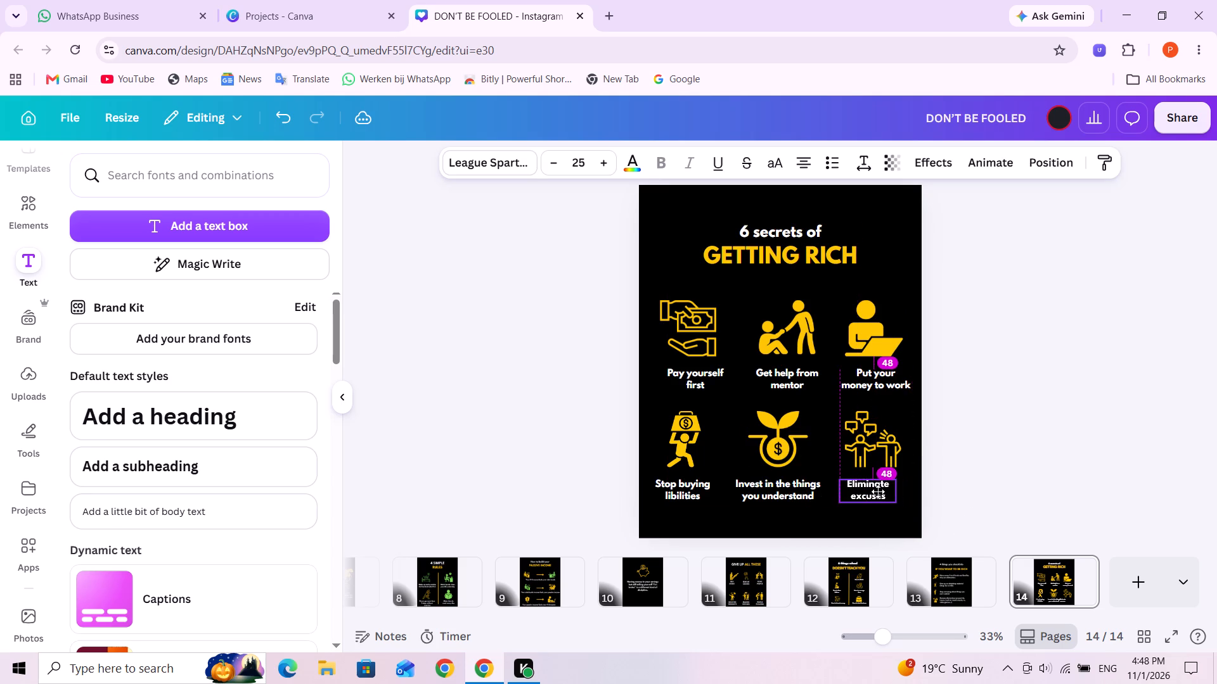
# Align the "Eliminate excuses" caption centrally beneath the arguing-figures icon, level with the neighbouring captions.
pyautogui.moveTo(878, 491); pyautogui.dragTo(885, 491)
pyautogui.click(973, 486)
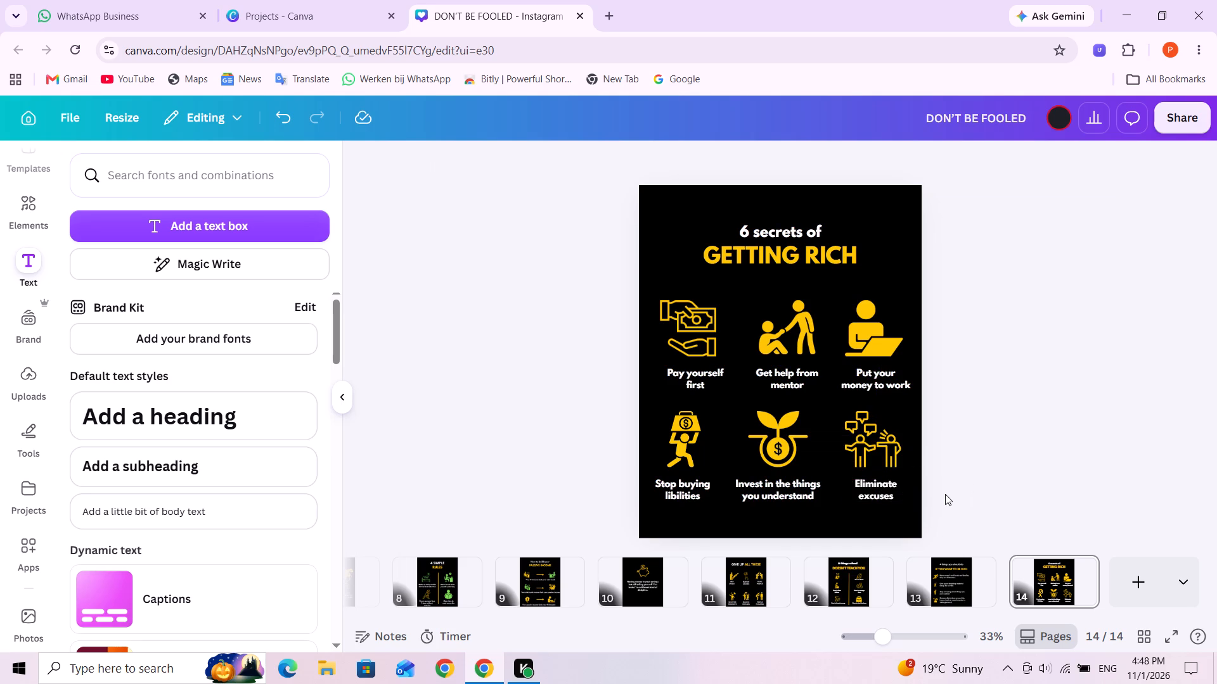
# Add page 15 after the "GETTING RICH" page and place a subheading on it reading "What it takes to".
pyautogui.click(1139, 586)
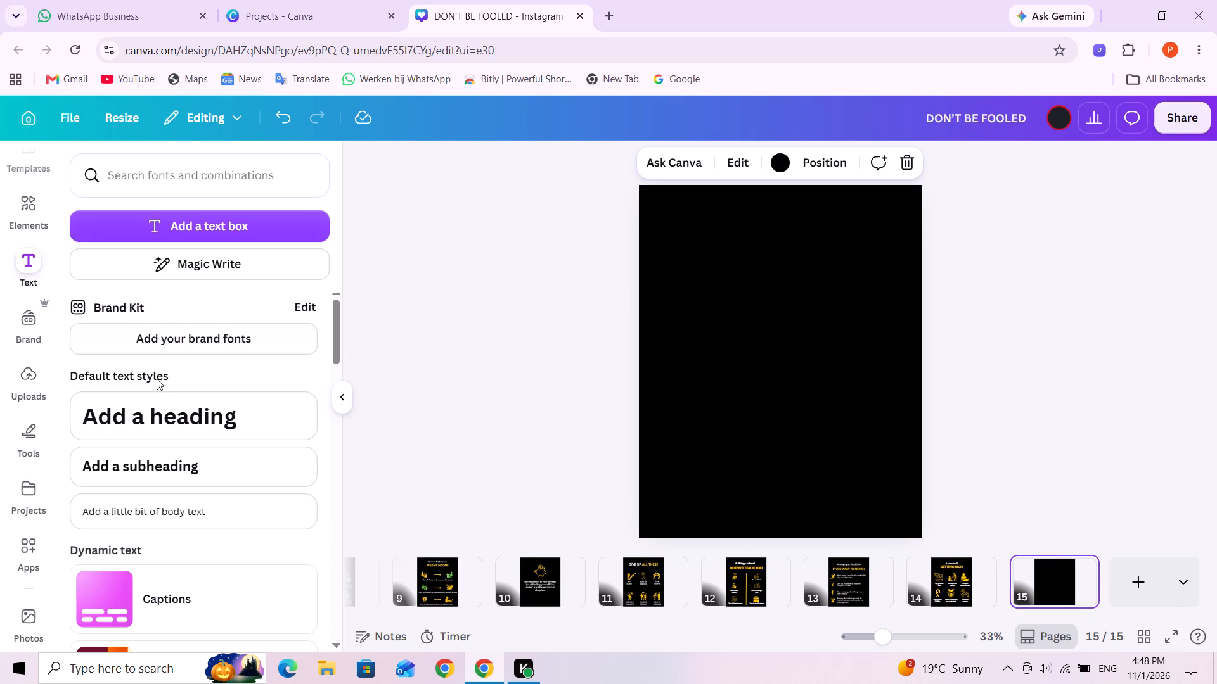
pyautogui.click(158, 458)
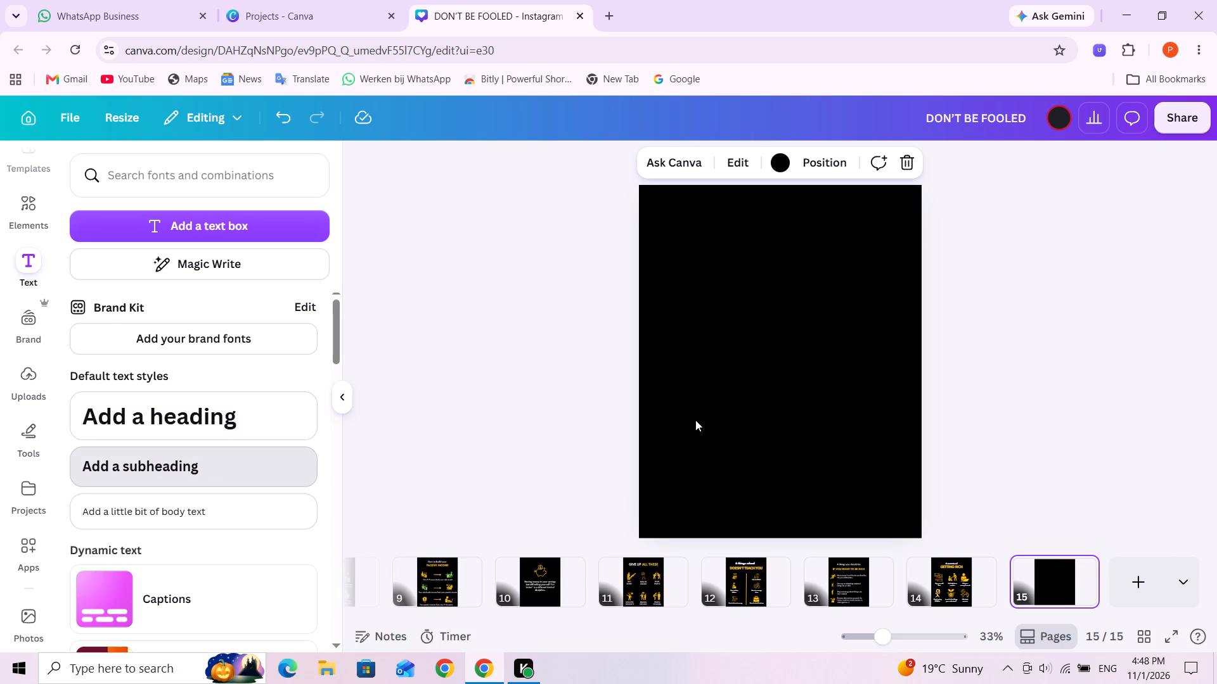
pyautogui.press('w')
pyautogui.write('hat')
pyautogui.press('space')
pyautogui.write('it takes to')
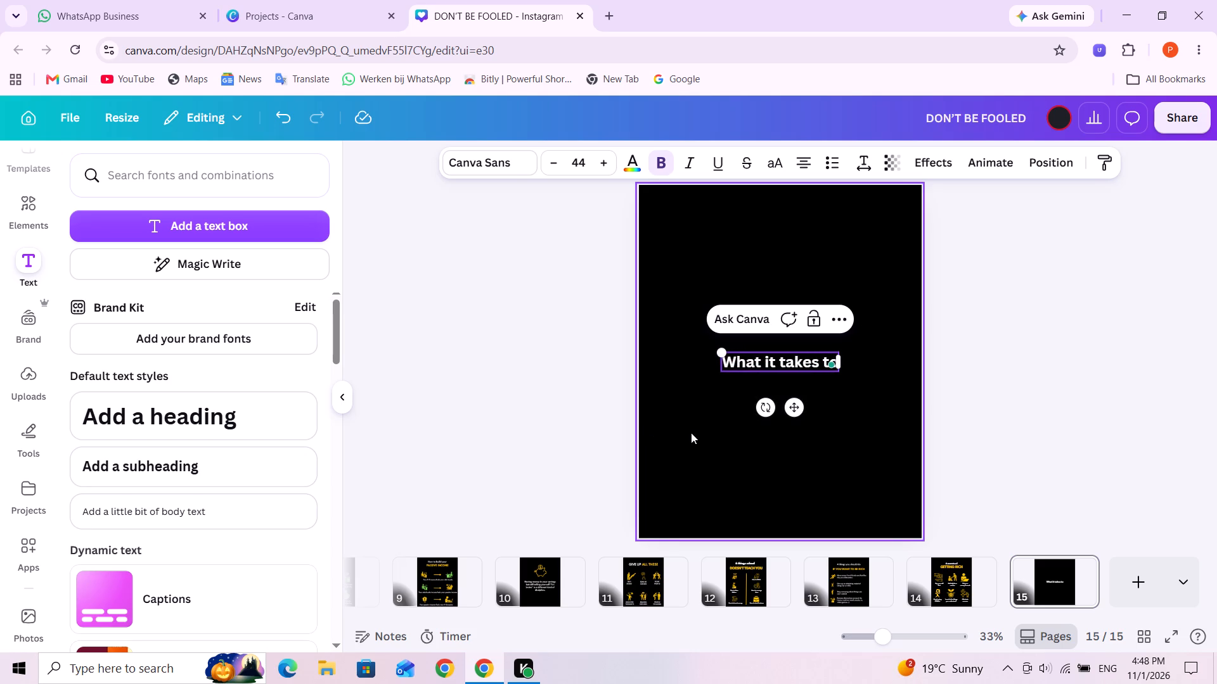
# Set the "What it takes to" text in League Spartan at size 40.
pyautogui.tripleClick(780, 363)
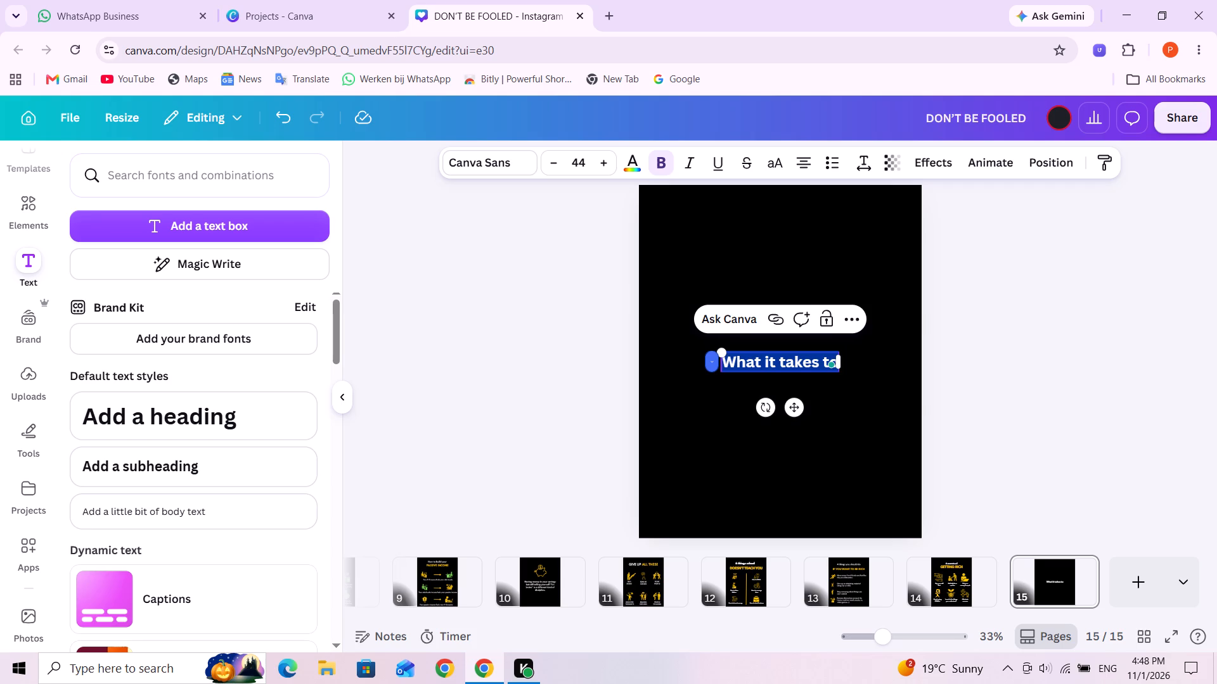
pyautogui.click(511, 164)
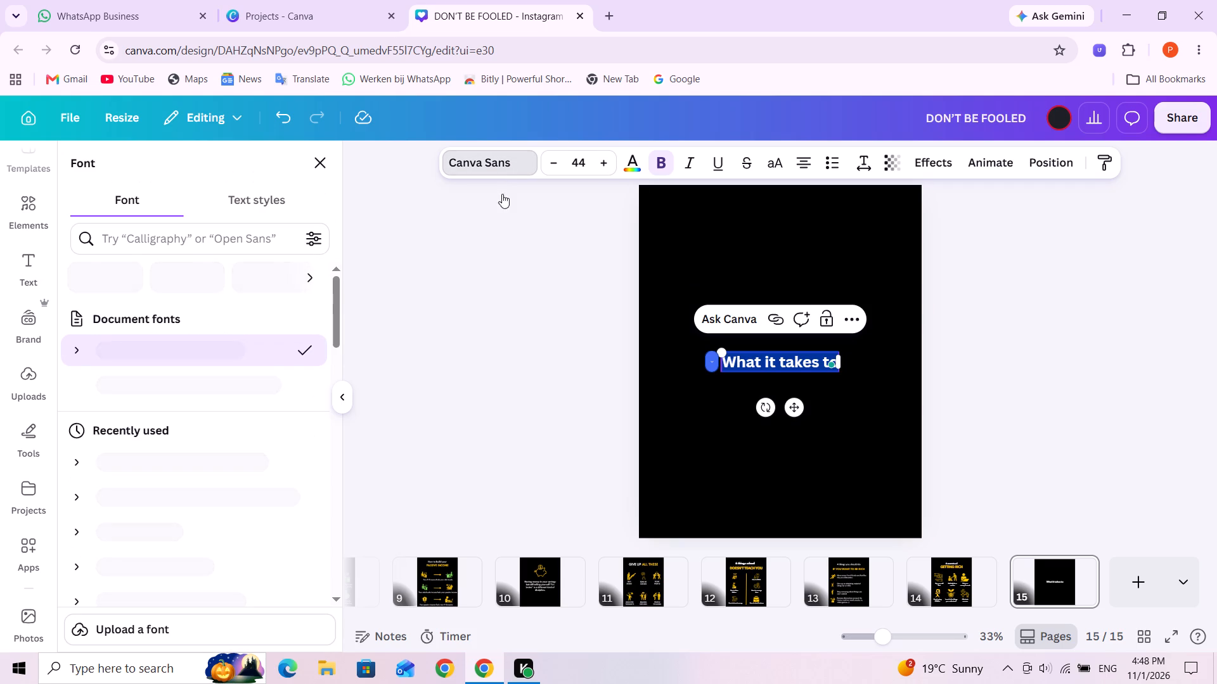
pyautogui.click(142, 396)
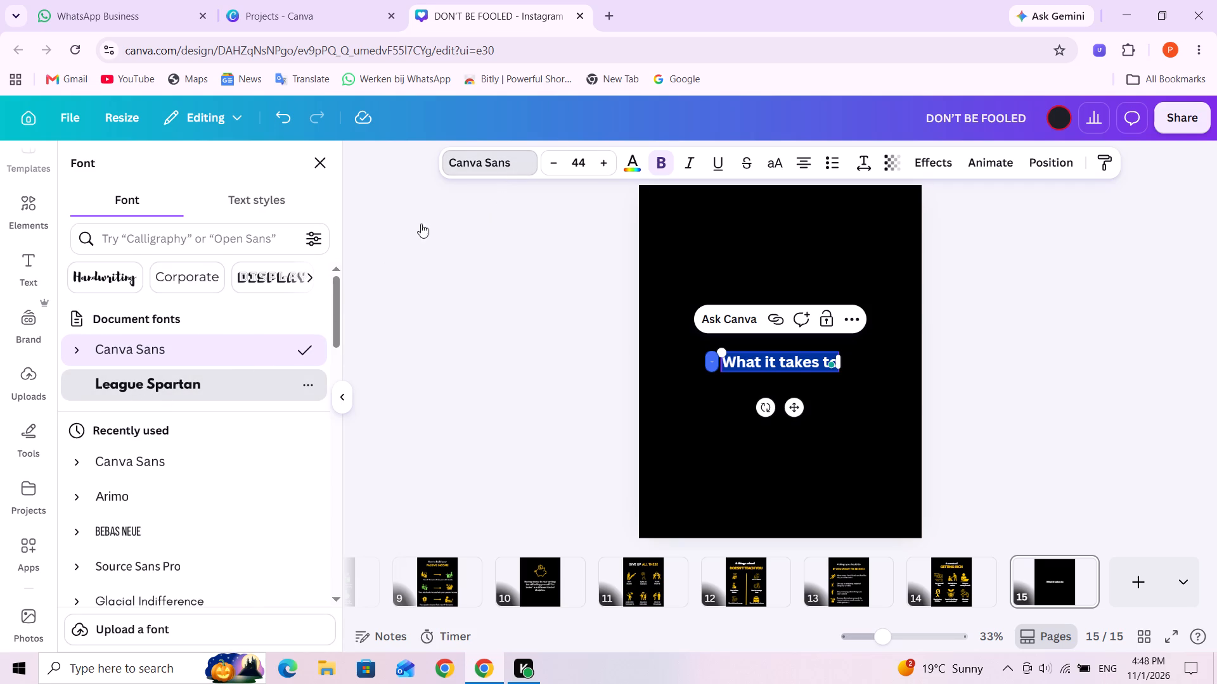
pyautogui.click(608, 167)
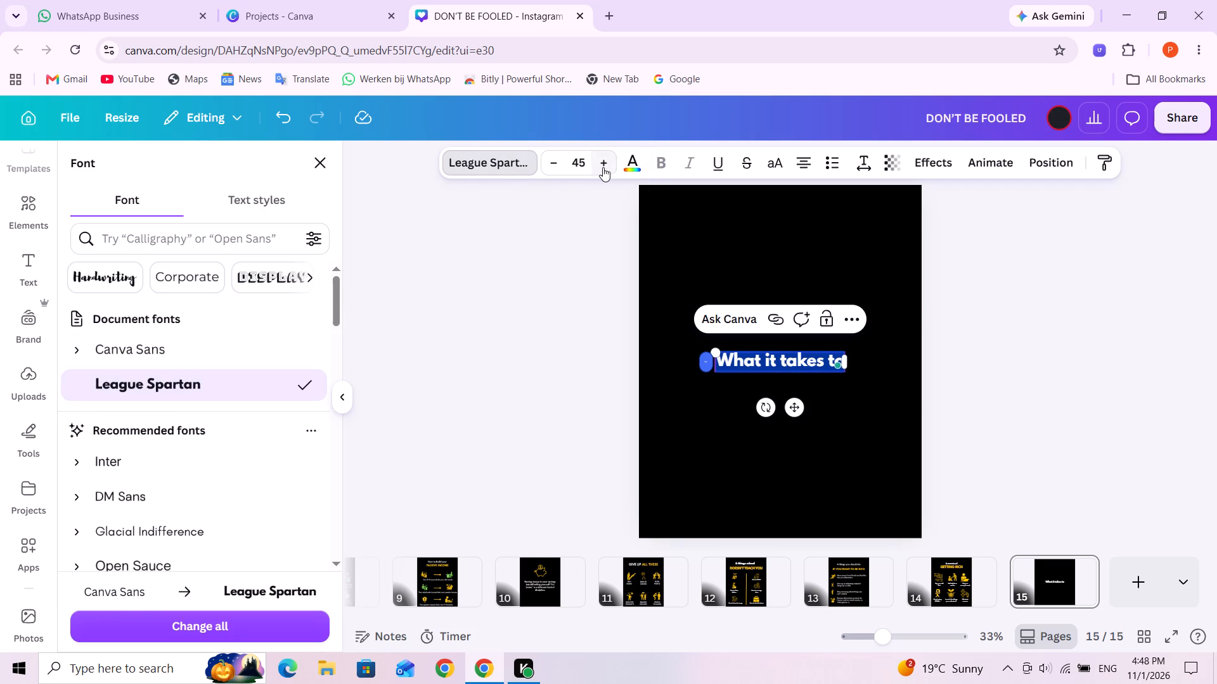
pyautogui.click(586, 165)
pyautogui.press('4')
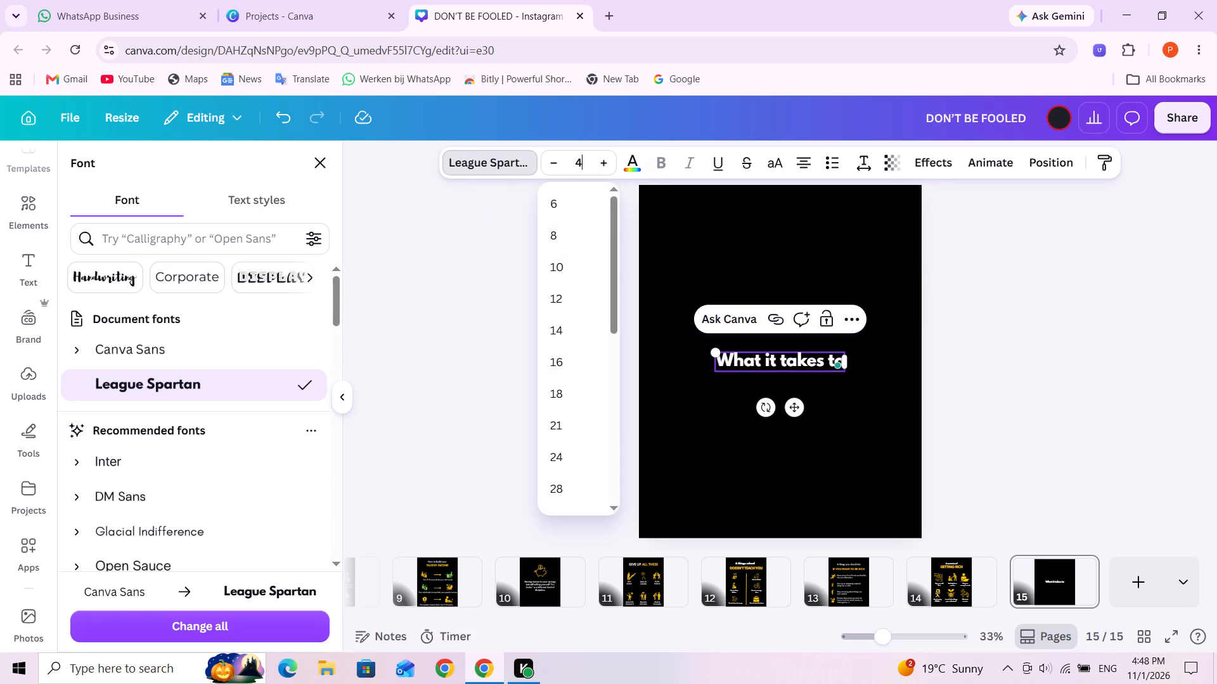
pyautogui.press('0')
pyautogui.press('Return')
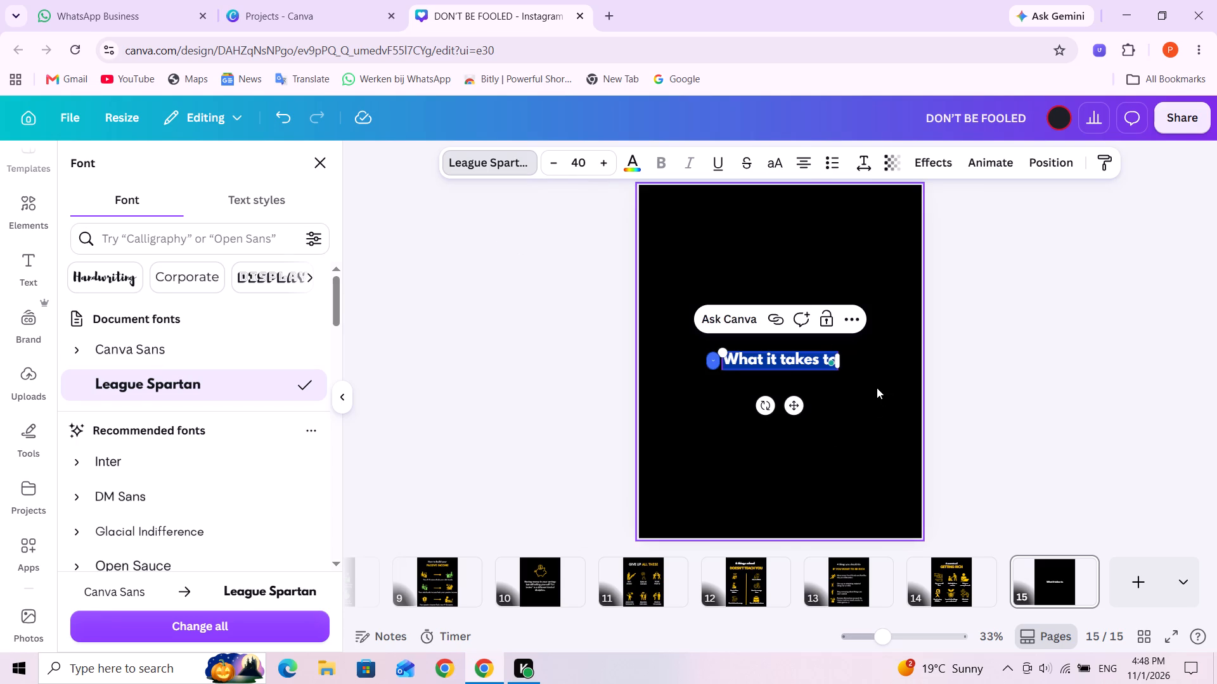
pyautogui.click(877, 388)
# Add a second subheading on page 15 and set it in League Spartan at size 50.
pyautogui.click(151, 452)
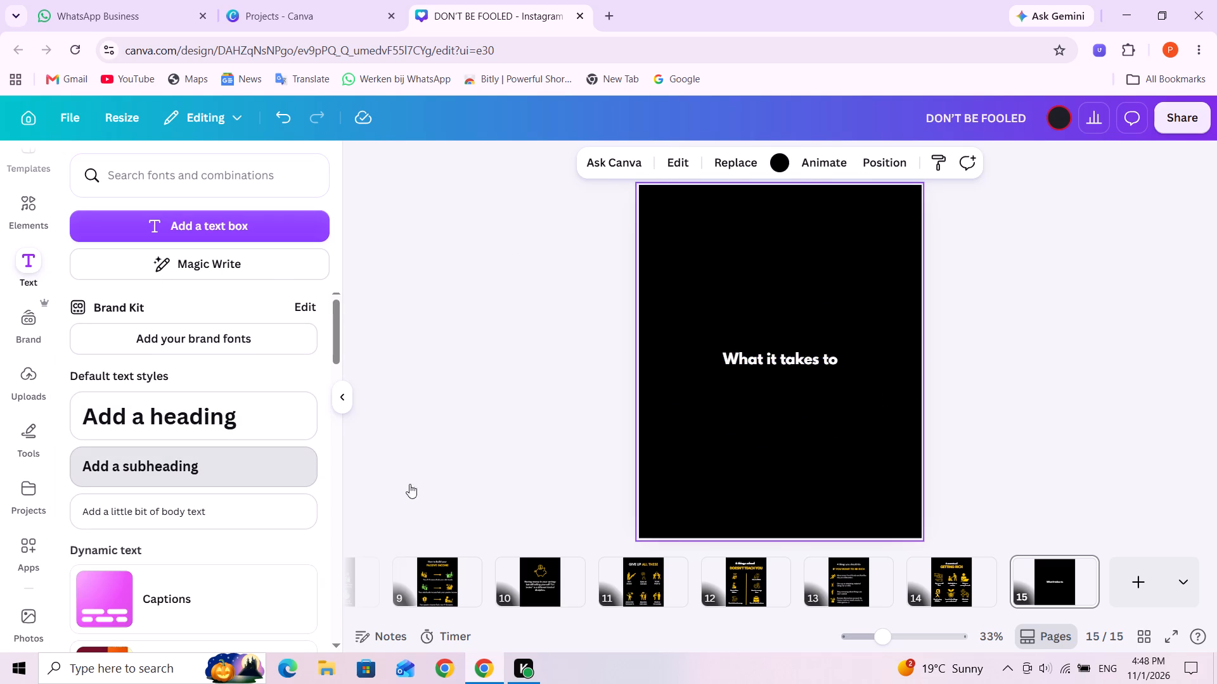
pyautogui.click(579, 163)
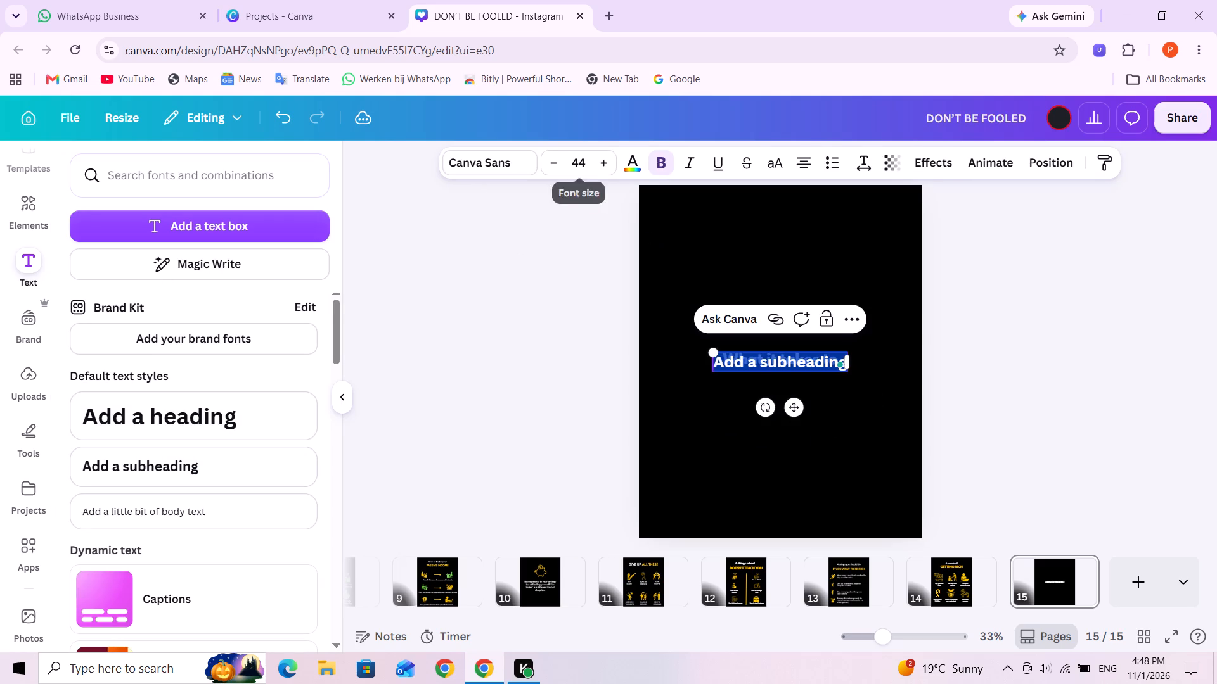
pyautogui.press('6')
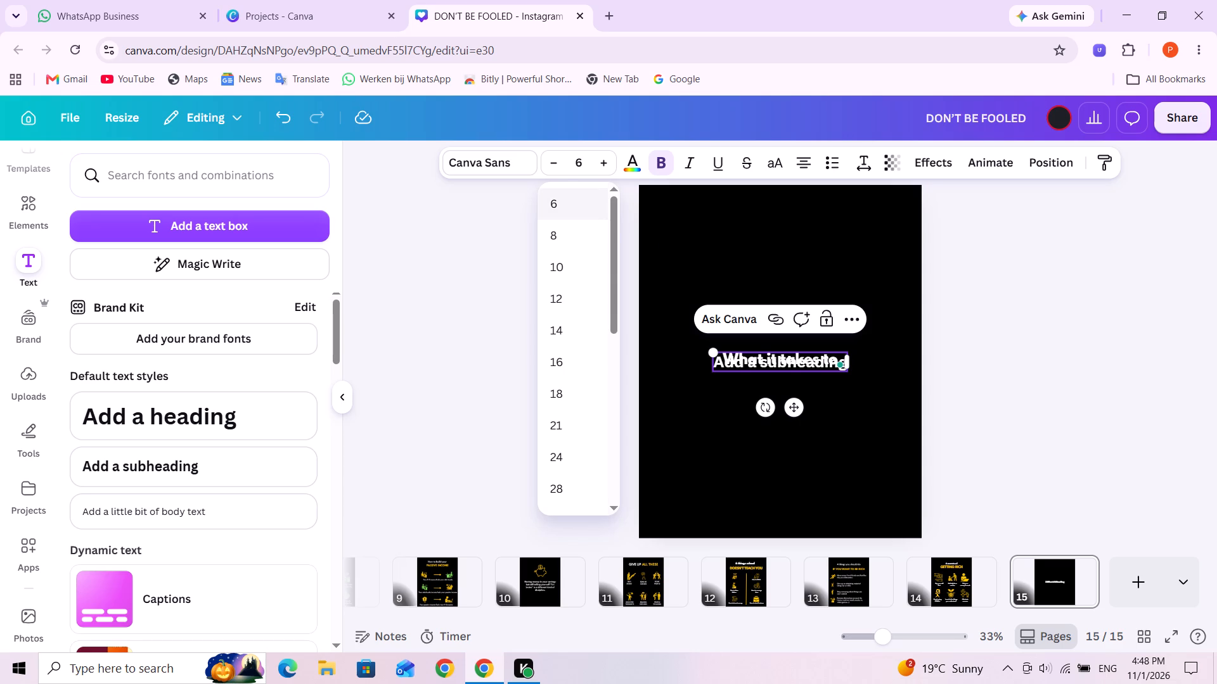
pyautogui.write('50')
pyautogui.press('BackSpace')
pyautogui.press('BackSpace')
pyautogui.press('BackSpace')
pyautogui.write('50')
pyautogui.press('Return')
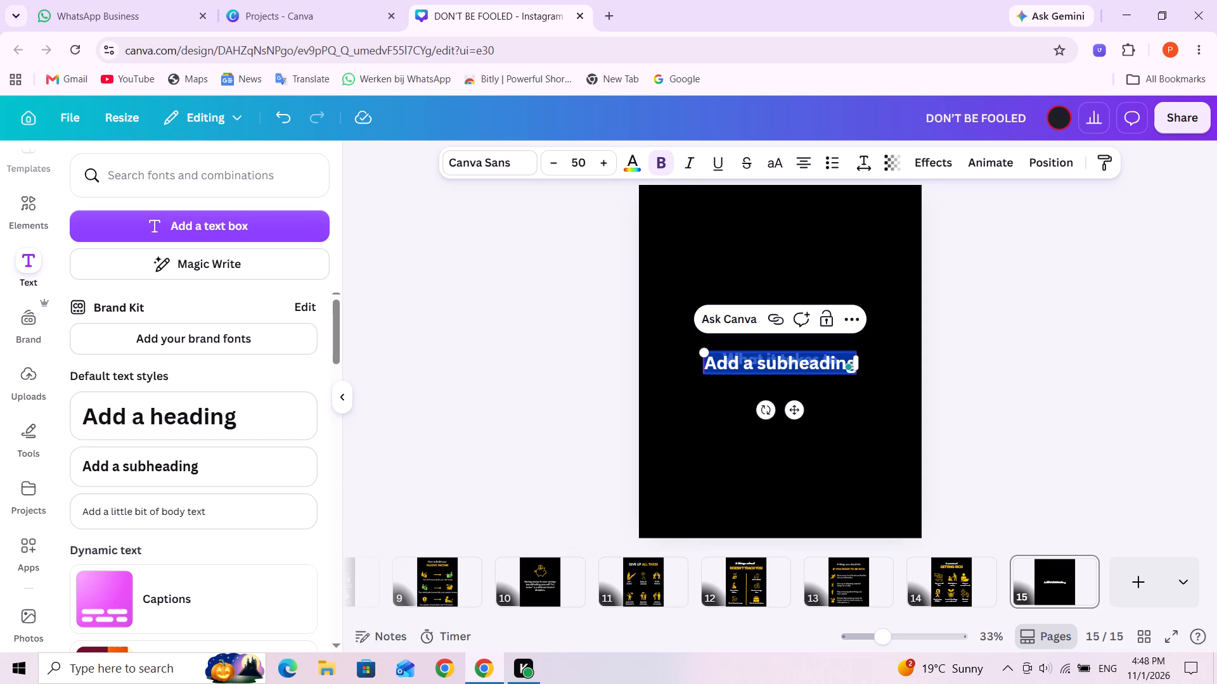
pyautogui.click(497, 160)
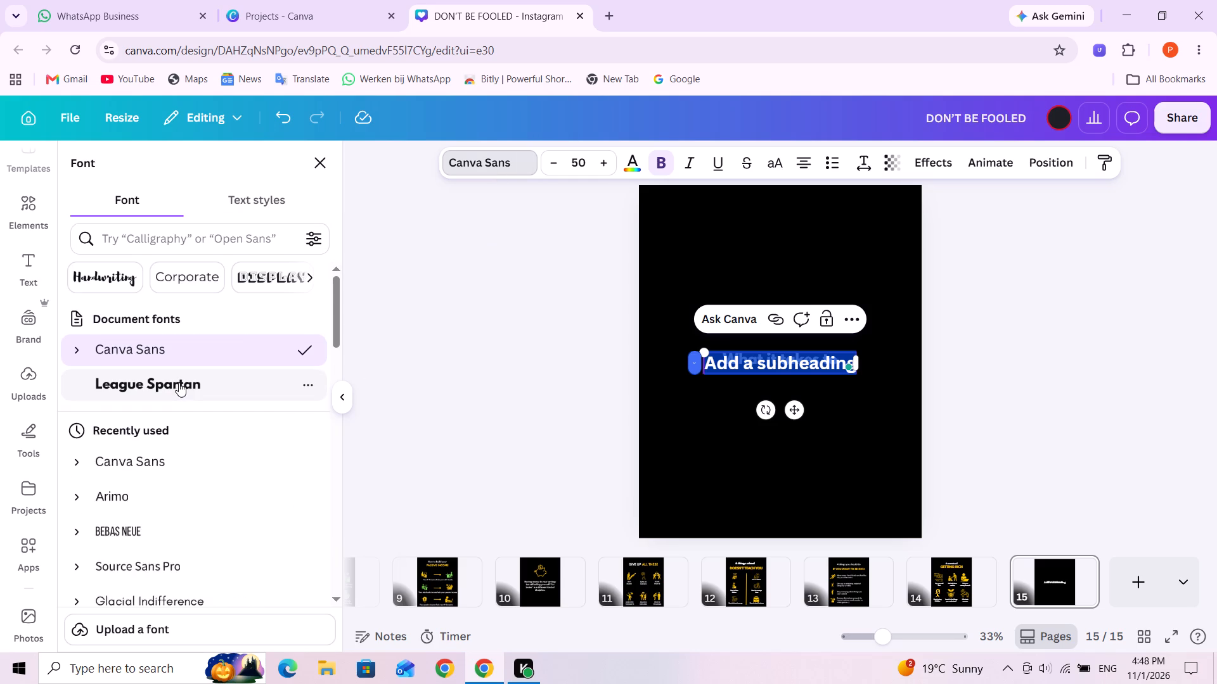
pyautogui.click(177, 391)
pyautogui.click(847, 405)
# Move the second subheading beneath "What it takes to" and reword it as "BE IN THE 1%".
pyautogui.moveTo(811, 364); pyautogui.dragTo(810, 395)
pyautogui.tripleClick(810, 395)
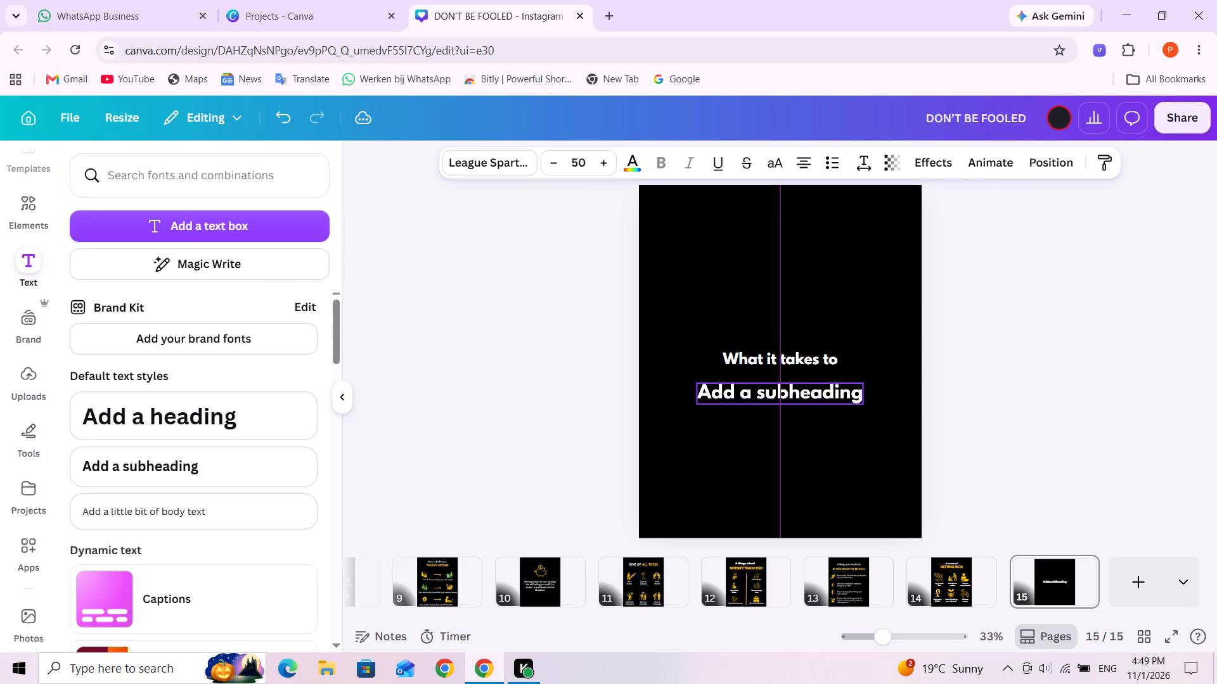
pyautogui.press('e')
pyautogui.press('space')
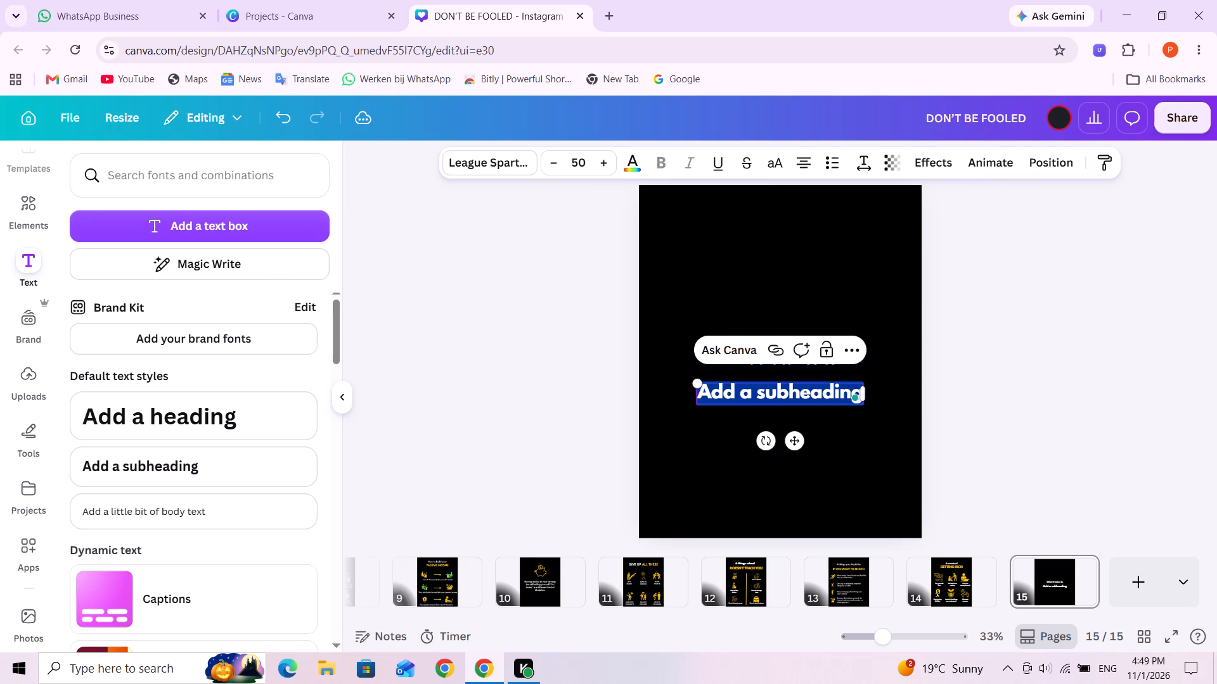
pyautogui.write('IN')
pyautogui.press('space')
pyautogui.write('THE 1%')
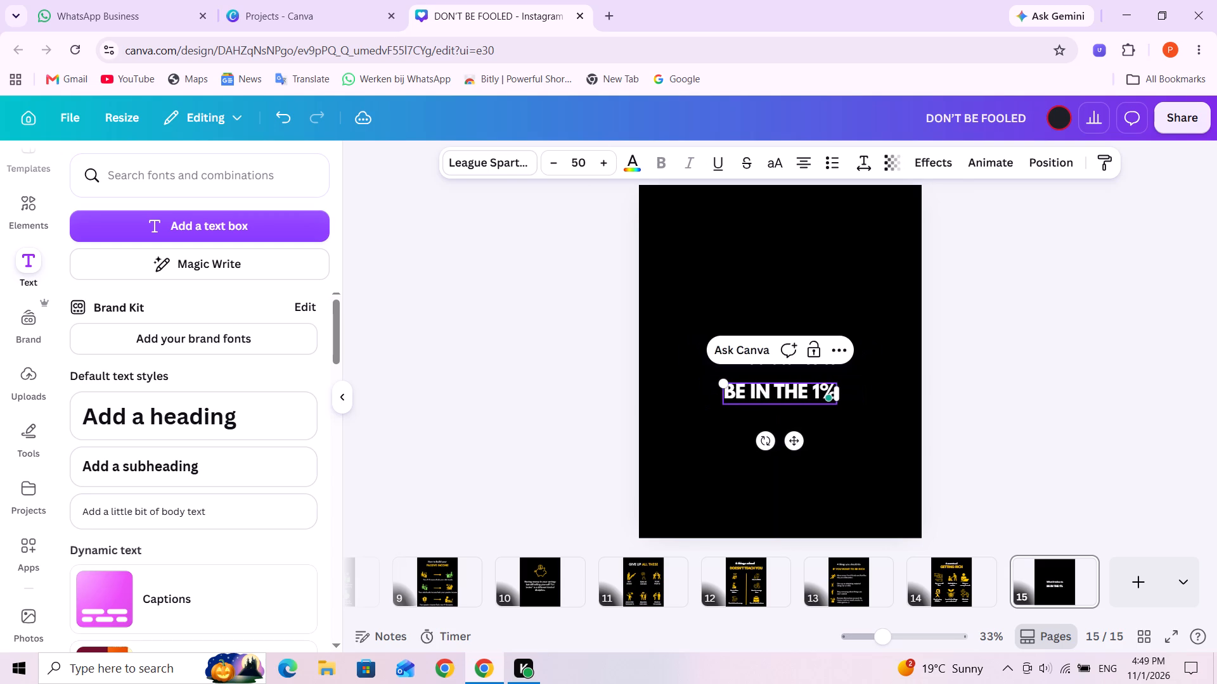
pyautogui.click(858, 448)
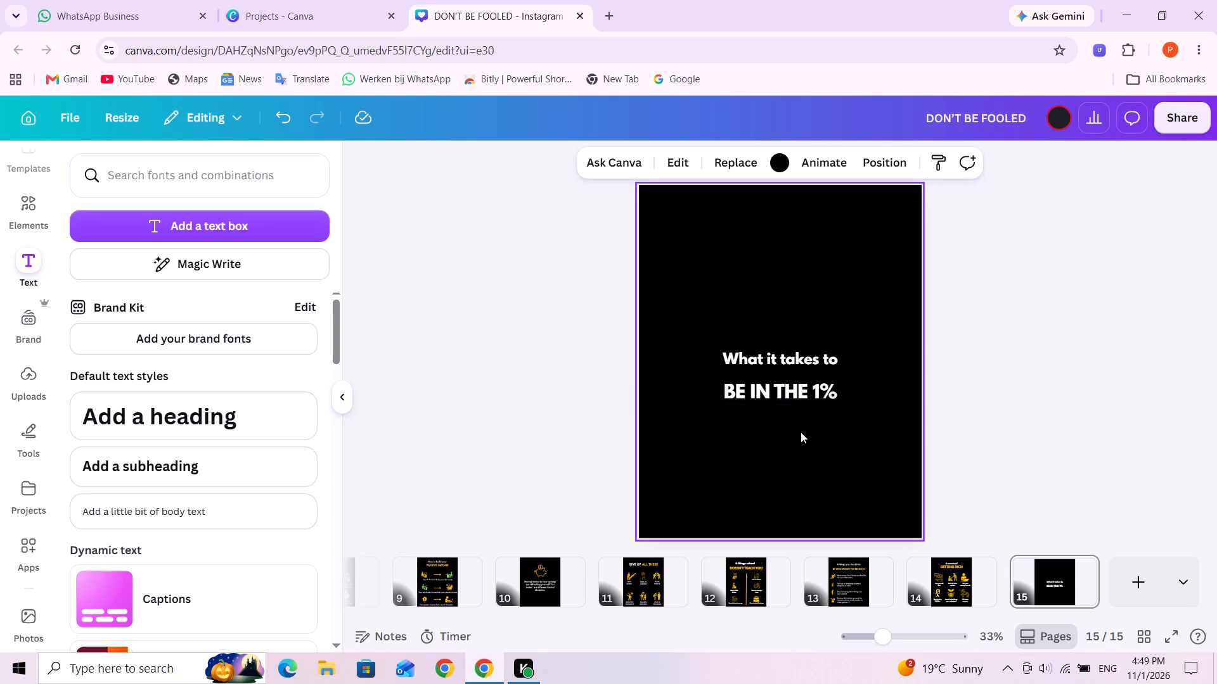
# Bring "BE IN THE 1%" closer beneath "What it takes to" and colour it the design's yellow.
pyautogui.click(782, 395)
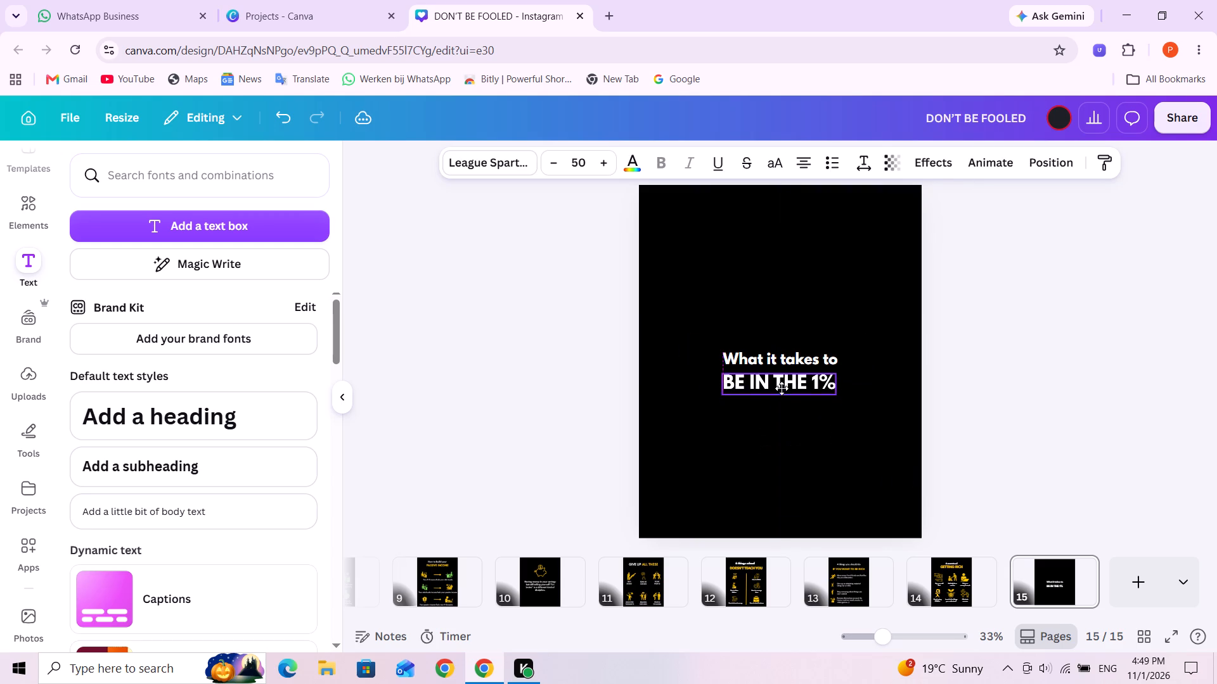
pyautogui.tripleClick(782, 388)
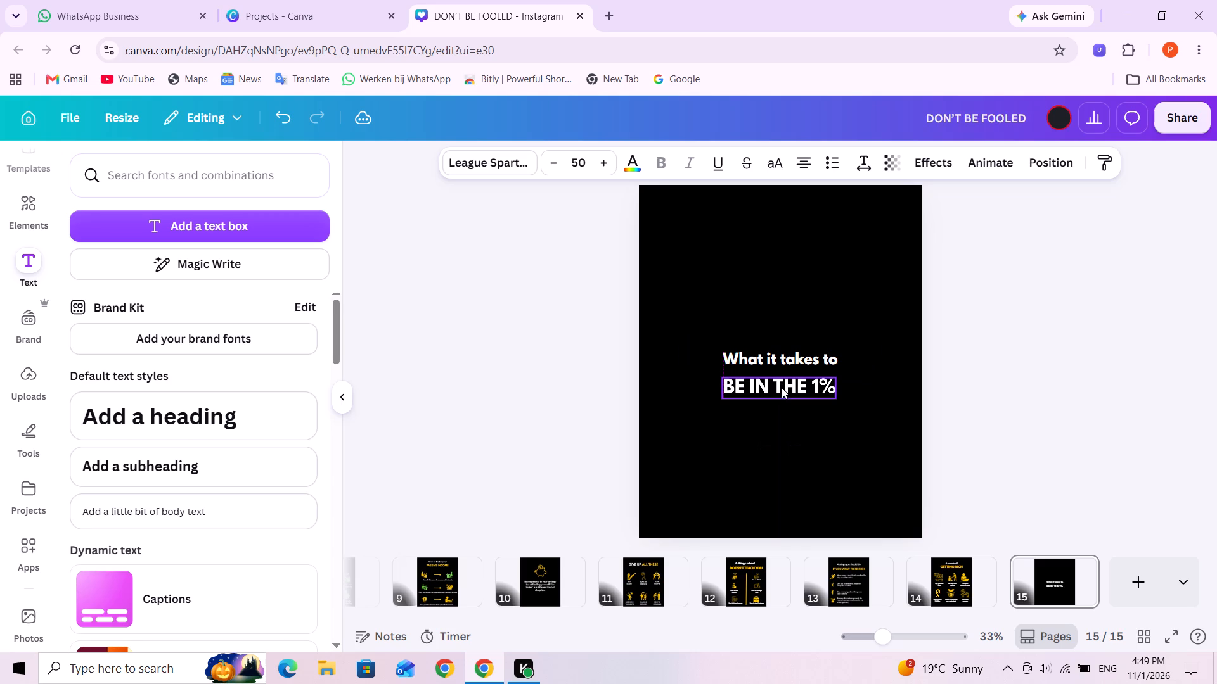
pyautogui.tripleClick(759, 383)
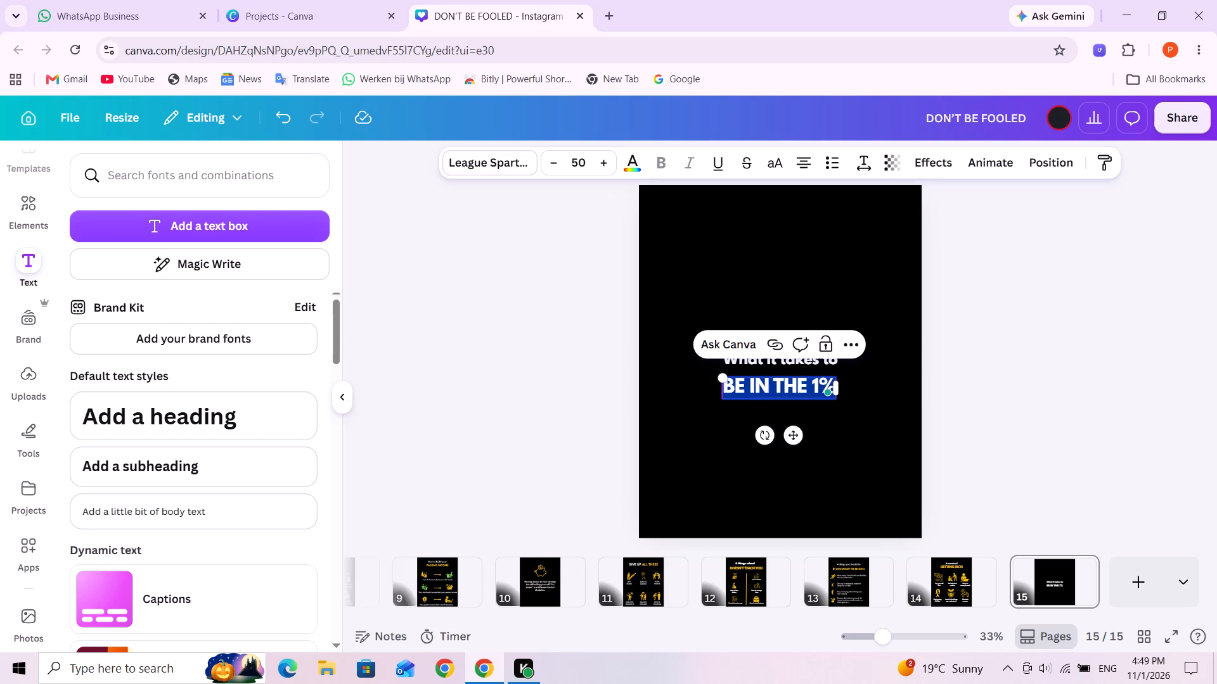
pyautogui.click(624, 160)
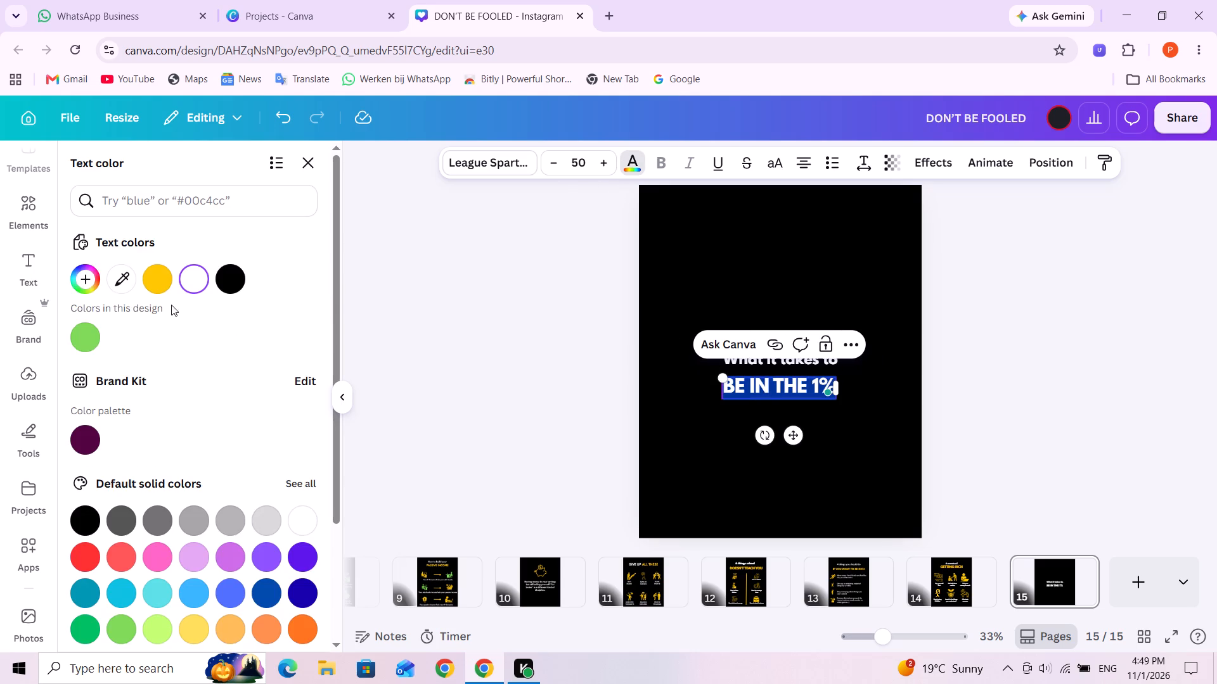
pyautogui.click(156, 278)
pyautogui.click(865, 401)
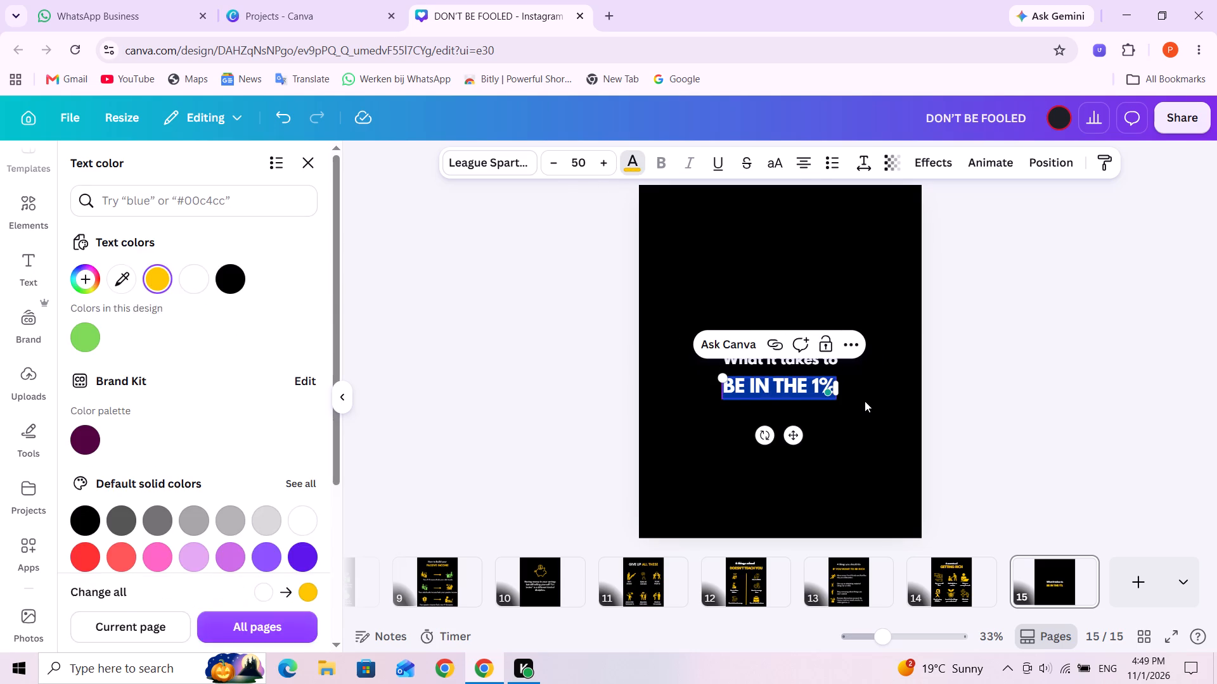
pyautogui.click(865, 401)
# Move "What it takes to" to the top centre of the page and place "BE IN THE 1%" directly beneath it.
pyautogui.moveTo(795, 357); pyautogui.dragTo(797, 346)
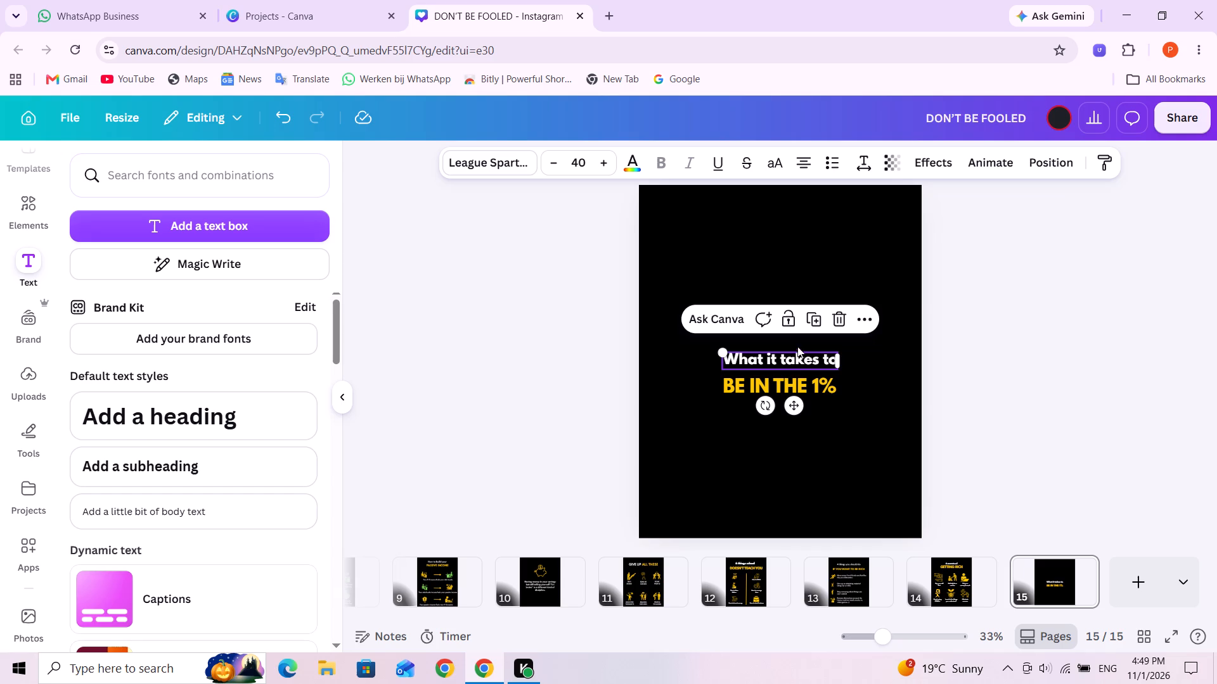
pyautogui.moveTo(797, 346); pyautogui.dragTo(788, 217)
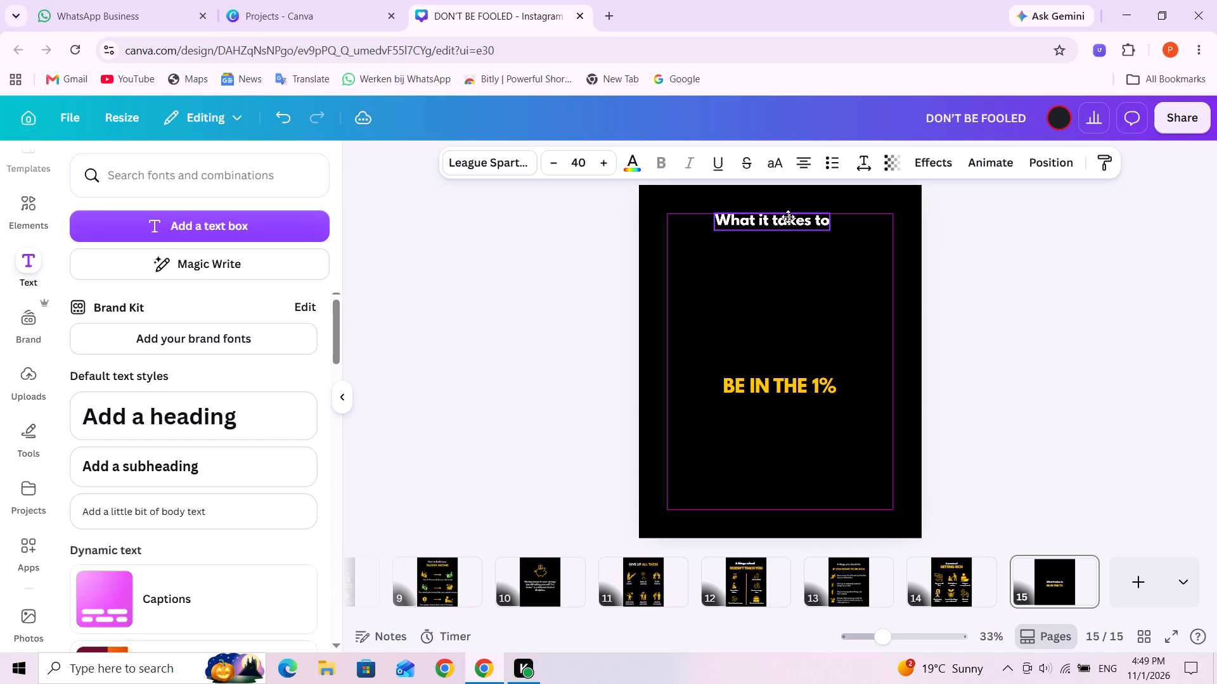
pyautogui.moveTo(788, 217); pyautogui.dragTo(794, 217)
pyautogui.click(806, 390)
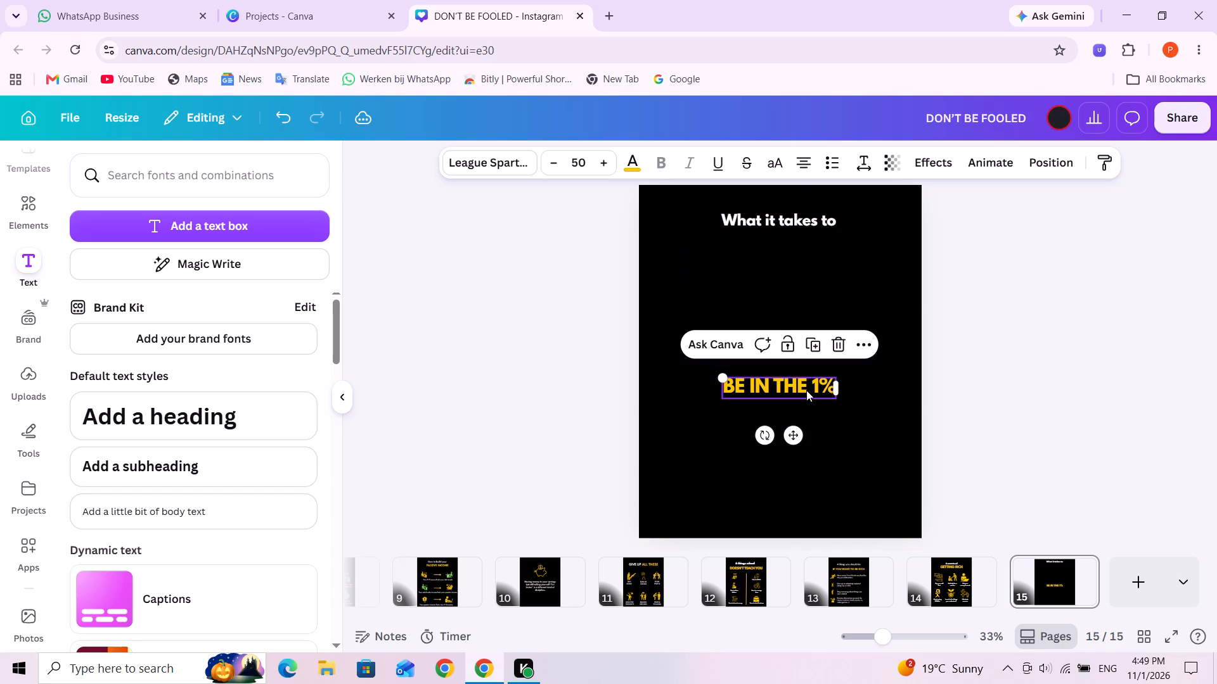
pyautogui.moveTo(806, 390); pyautogui.dragTo(804, 251)
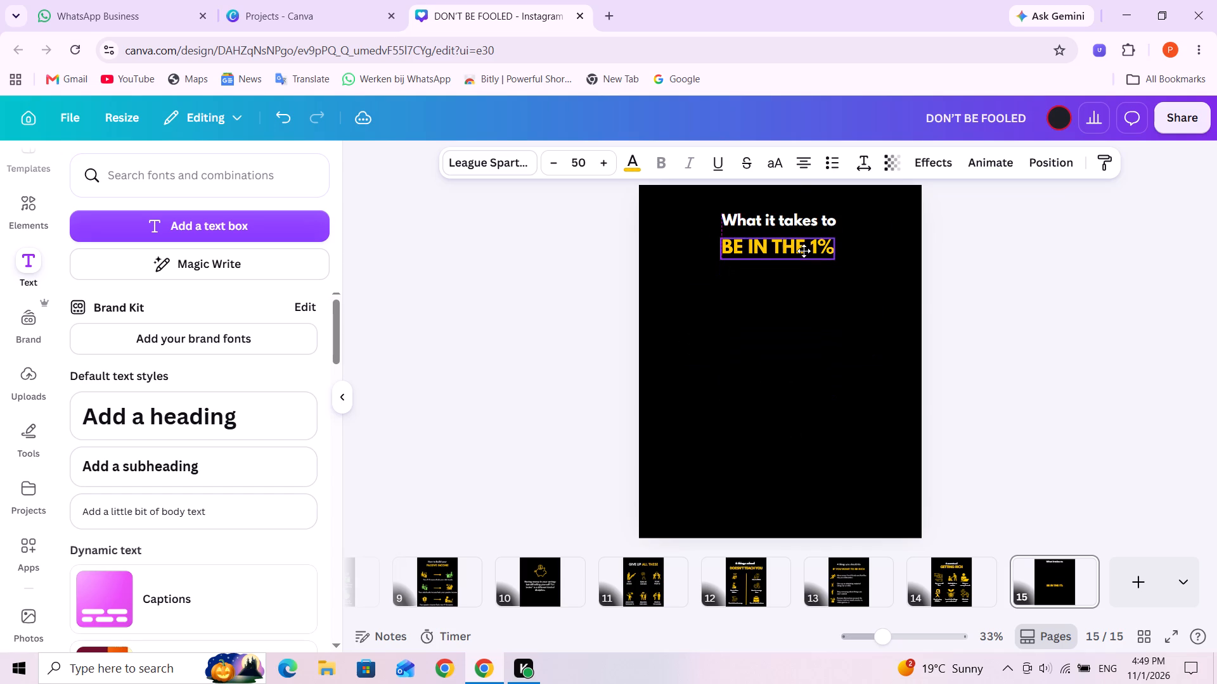
pyautogui.moveTo(804, 251); pyautogui.dragTo(804, 250)
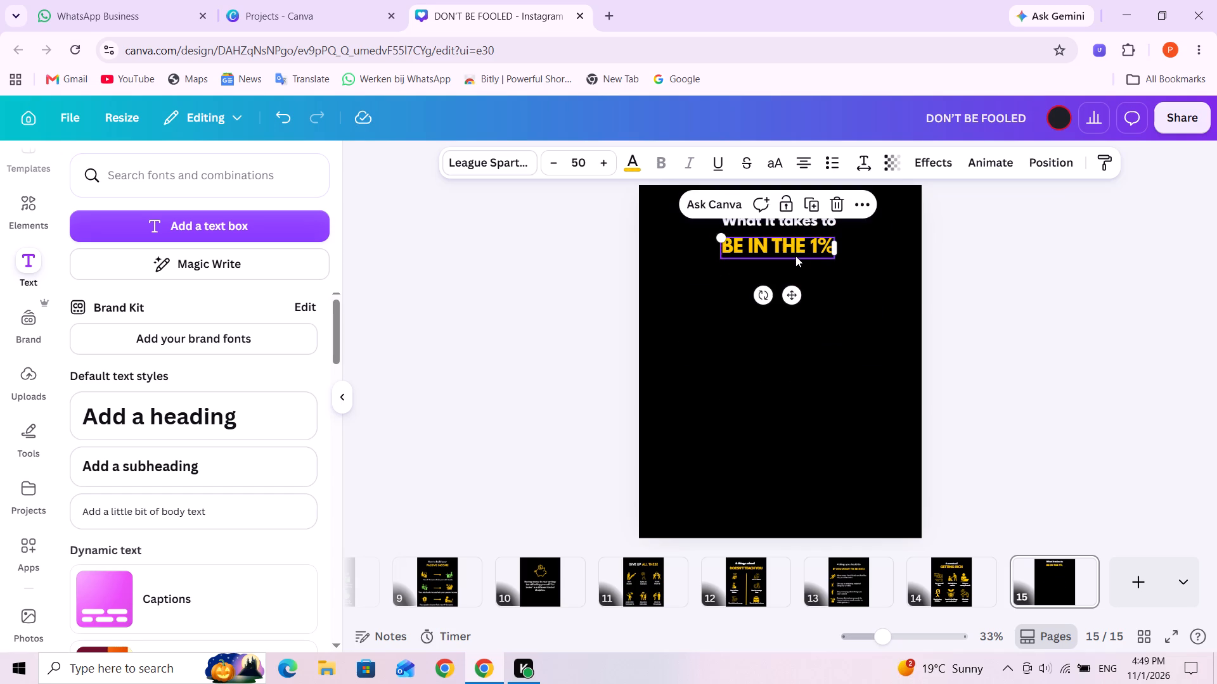
# Enlarge the yellow "BE IN THE 1%" heading to size 60.
pyautogui.tripleClick(794, 244)
pyautogui.tripleClick(794, 244)
pyautogui.click(794, 244)
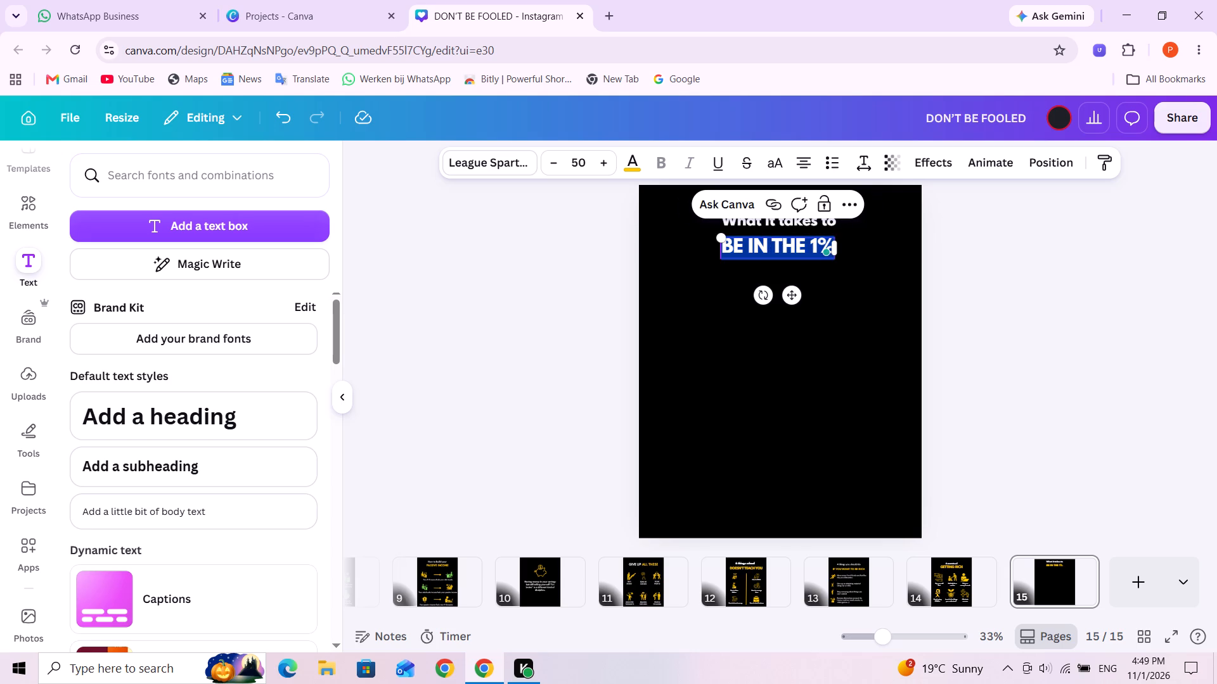
pyautogui.tripleClick(598, 158)
pyautogui.tripleClick(600, 159)
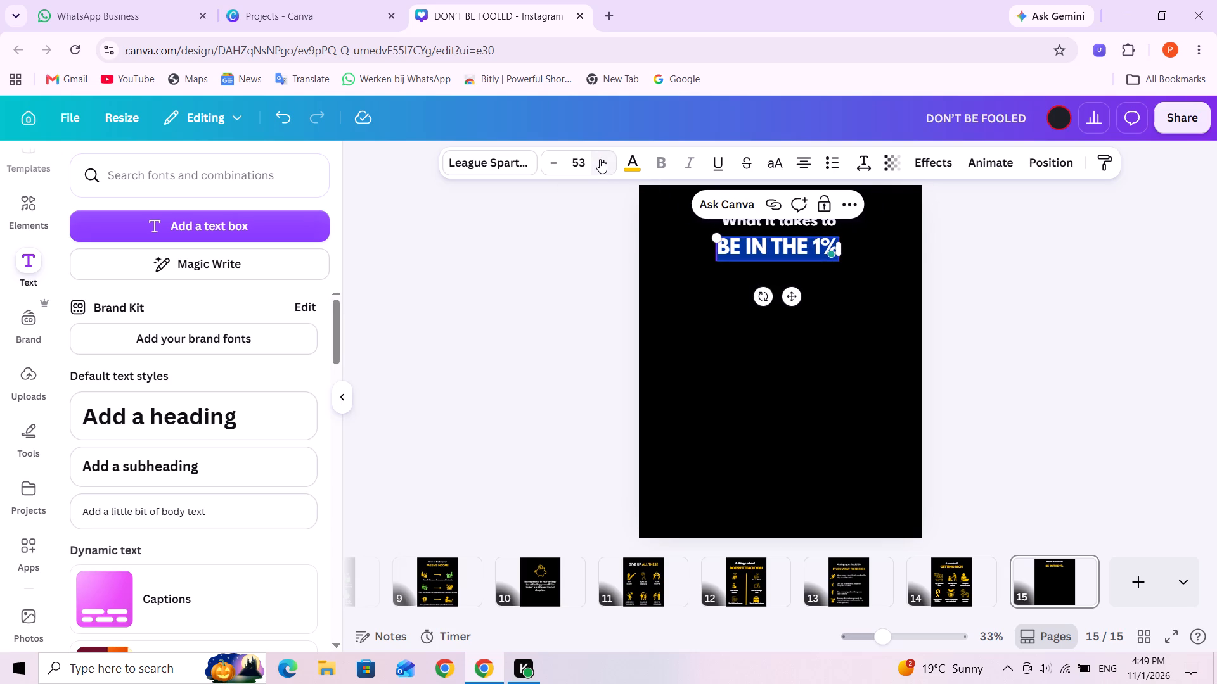
pyautogui.tripleClick(600, 159)
pyautogui.click(600, 160)
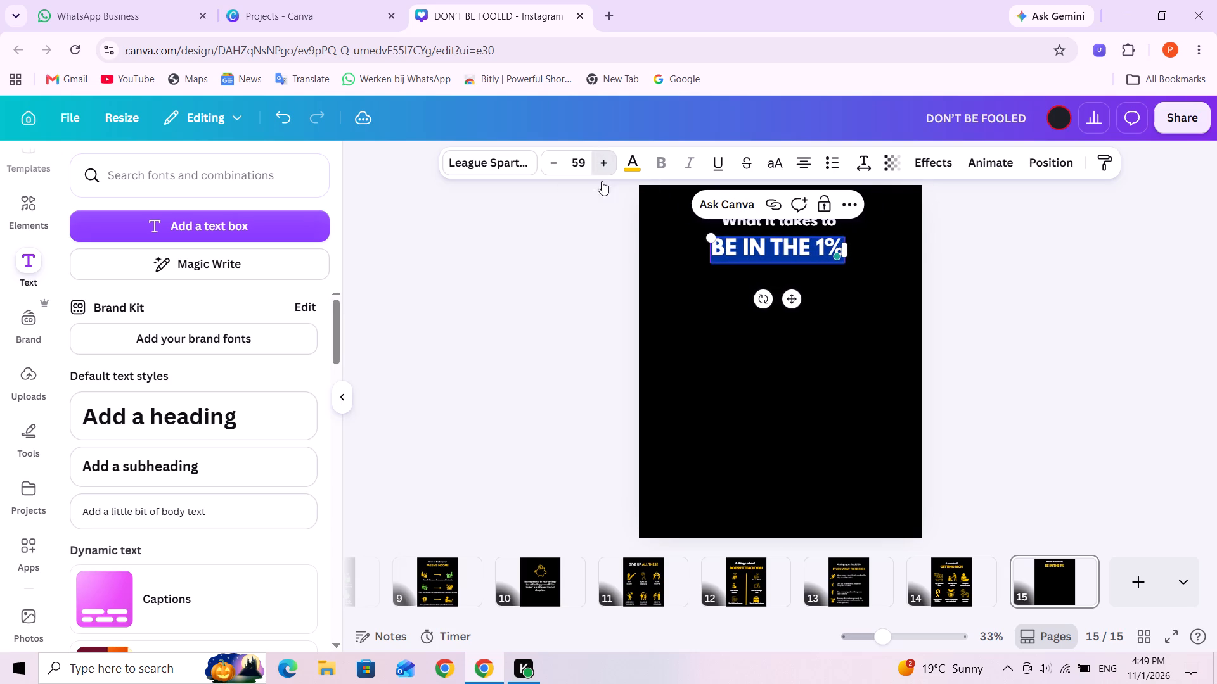
pyautogui.click(847, 312)
pyautogui.click(816, 248)
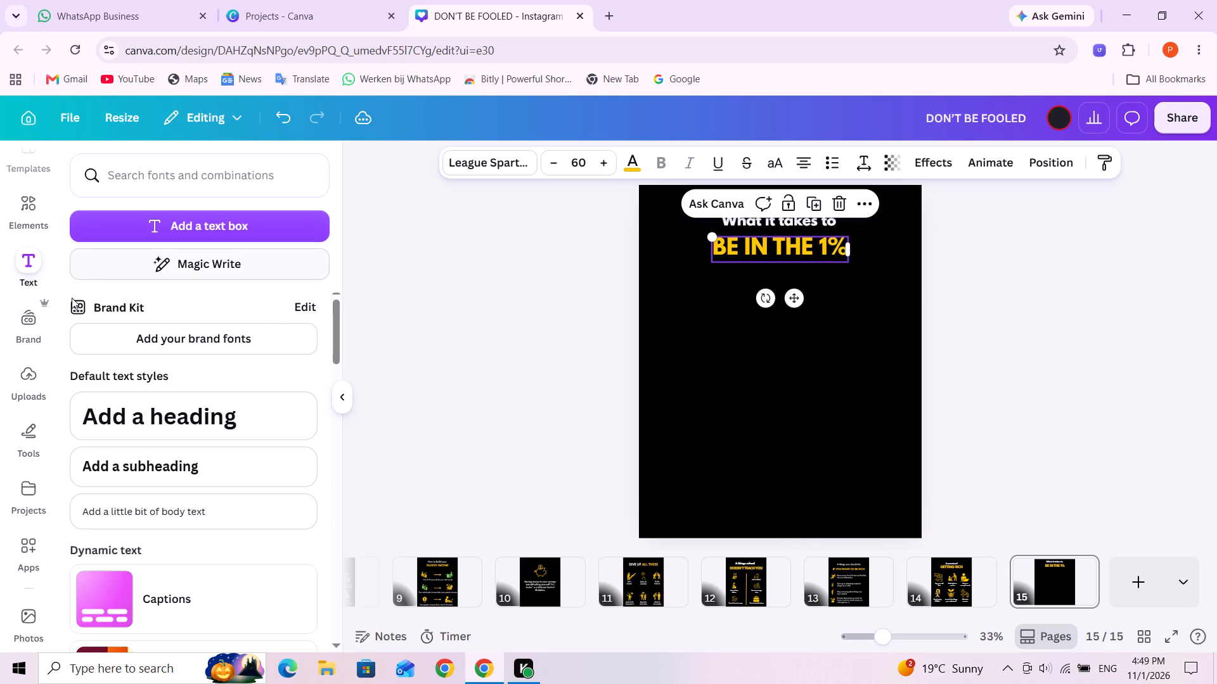
# Search the graphics for "india flag" and add the plain rectangular Indian flag to page 15.
pyautogui.click(34, 229)
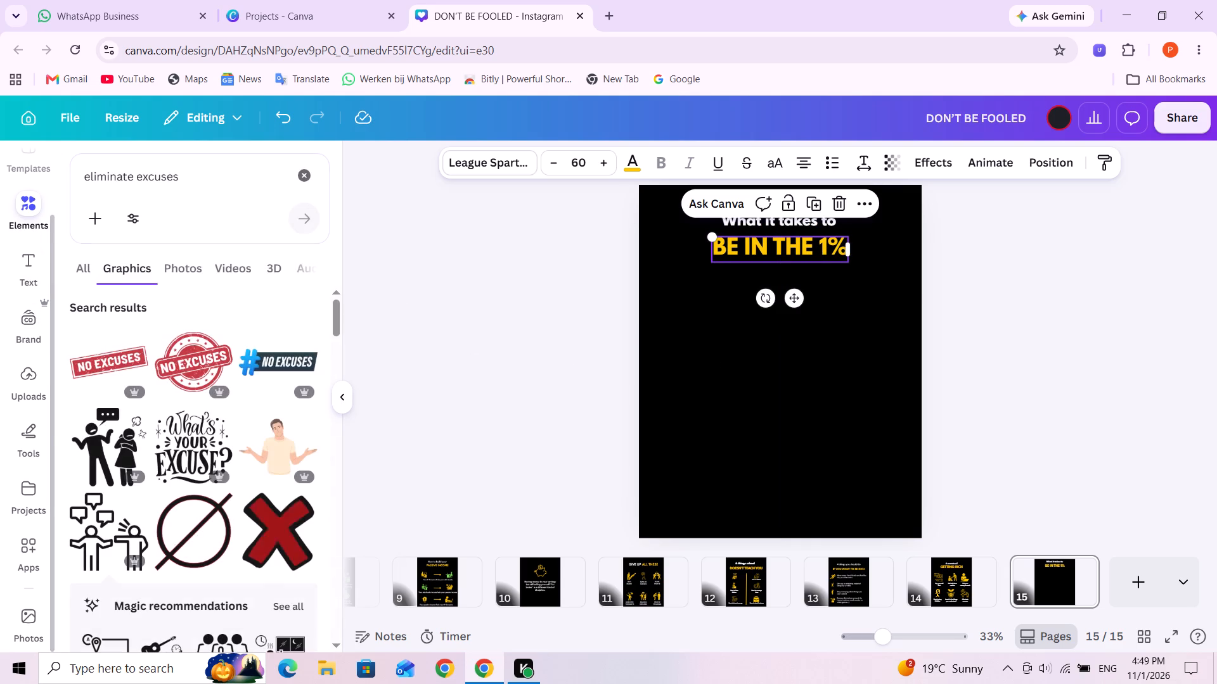
pyautogui.tripleClick(134, 186)
pyautogui.write('india flag')
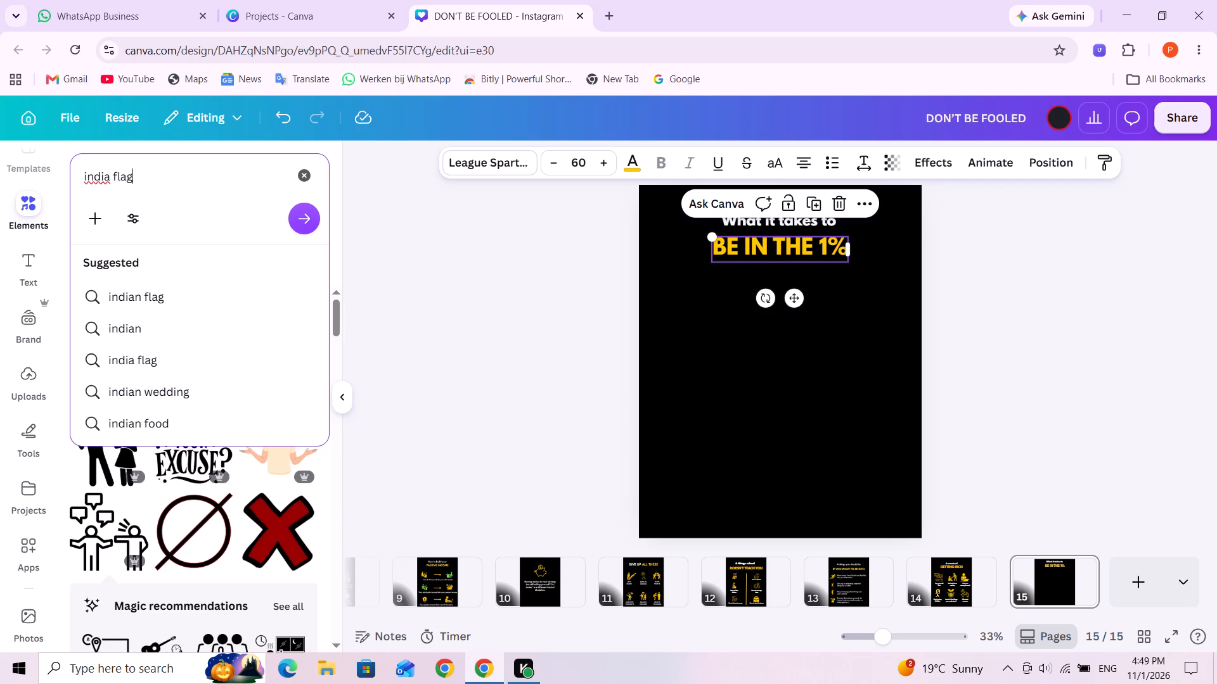
pyautogui.press('Return')
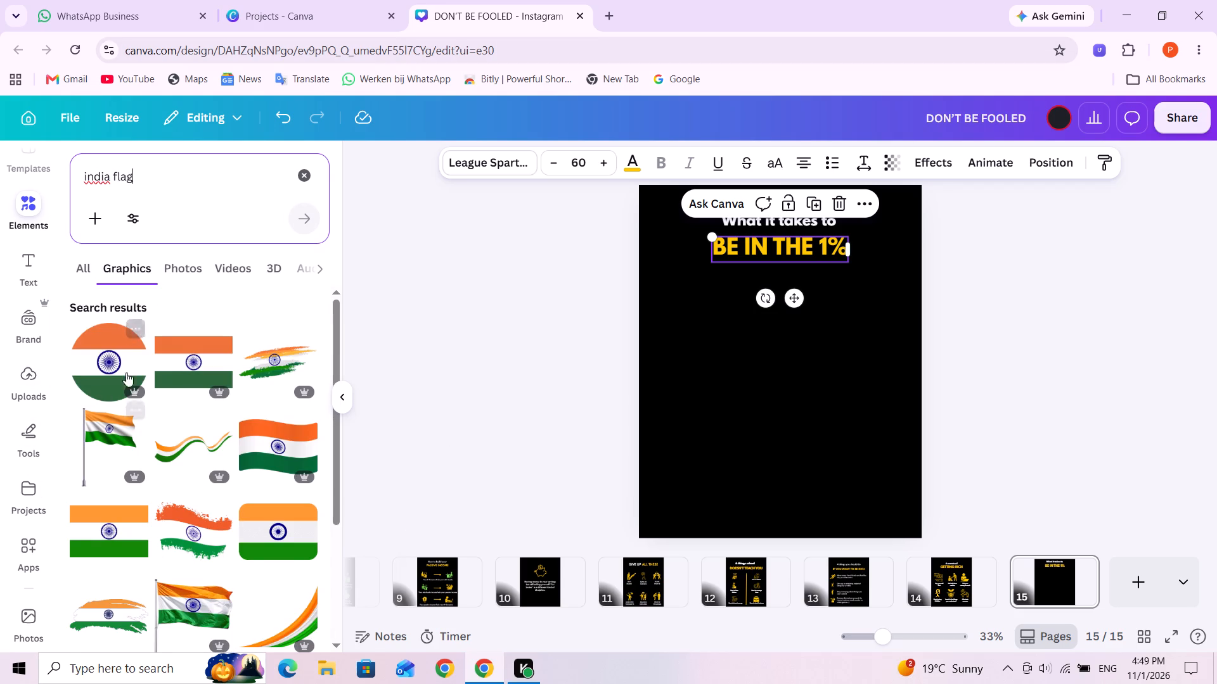
pyautogui.click(181, 362)
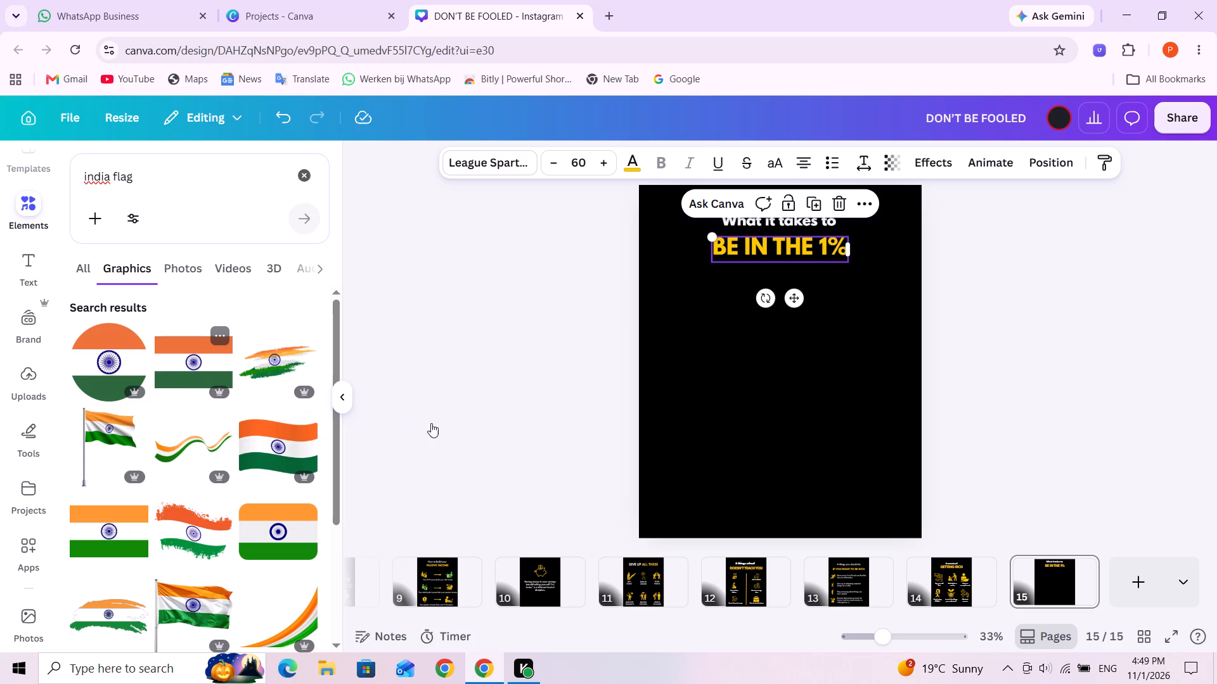
# Shrink the Indian flag to about 75 × 50 and place it at the page's left margin below the heading.
pyautogui.moveTo(896, 440); pyautogui.dragTo(896, 440)
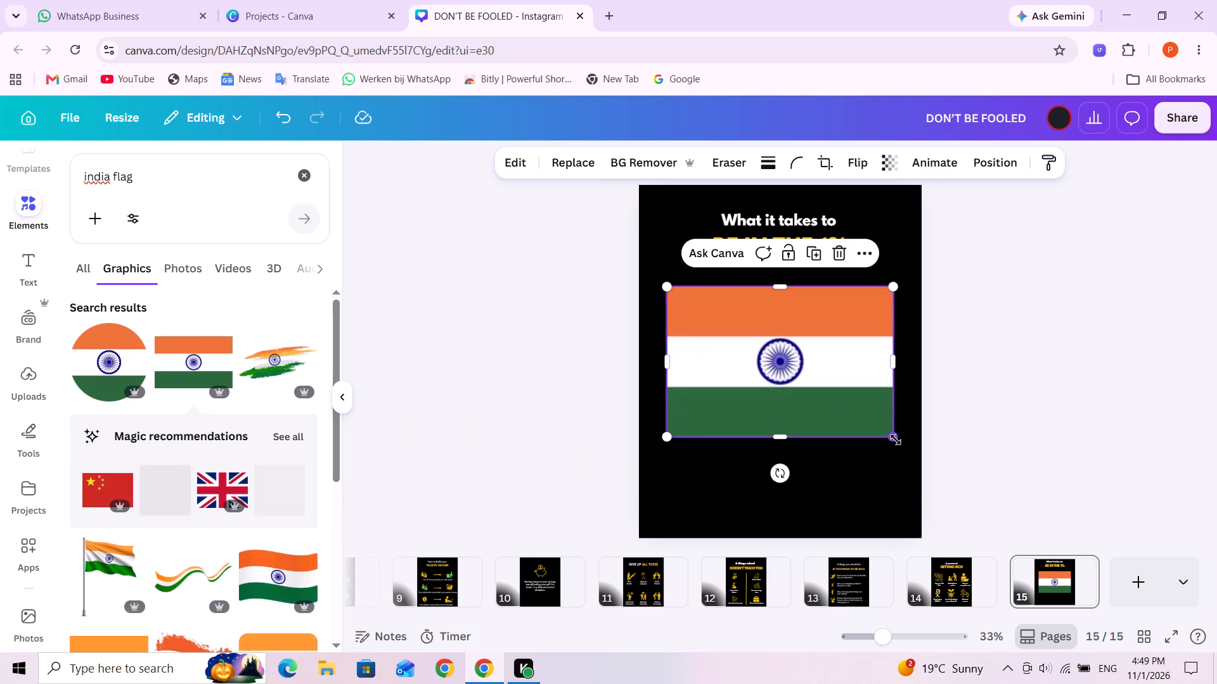
pyautogui.moveTo(896, 440); pyautogui.dragTo(684, 315)
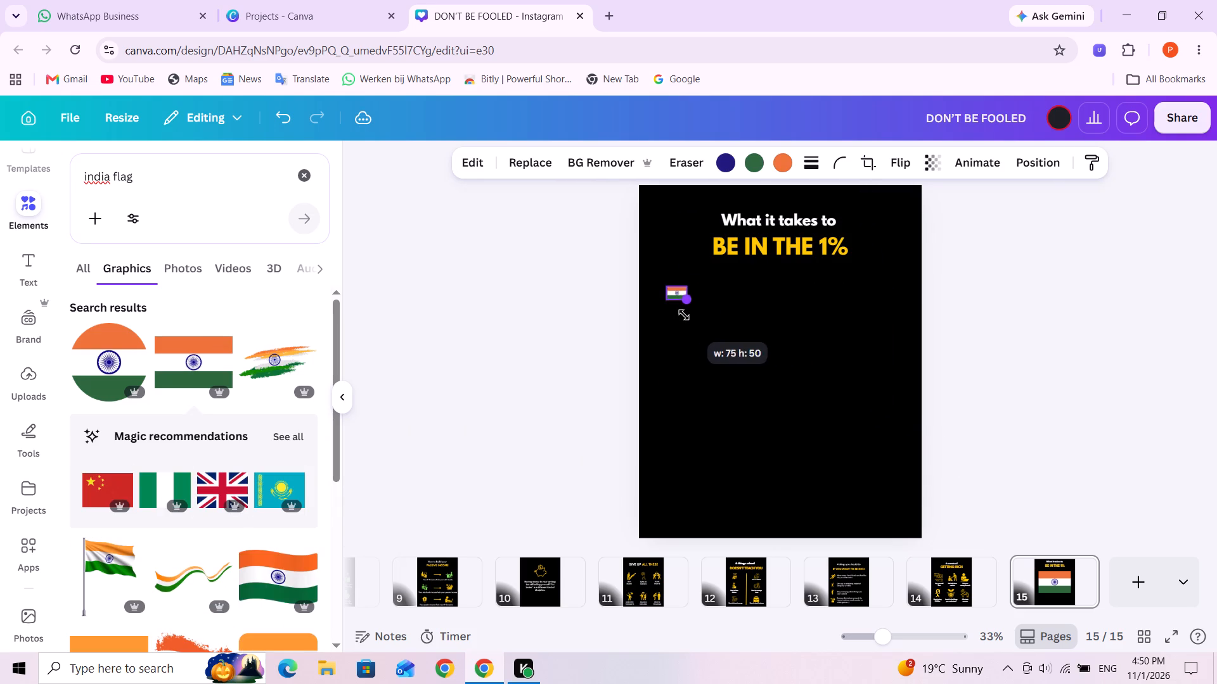
pyautogui.moveTo(684, 315); pyautogui.dragTo(685, 315)
pyautogui.click(731, 322)
pyautogui.click(680, 294)
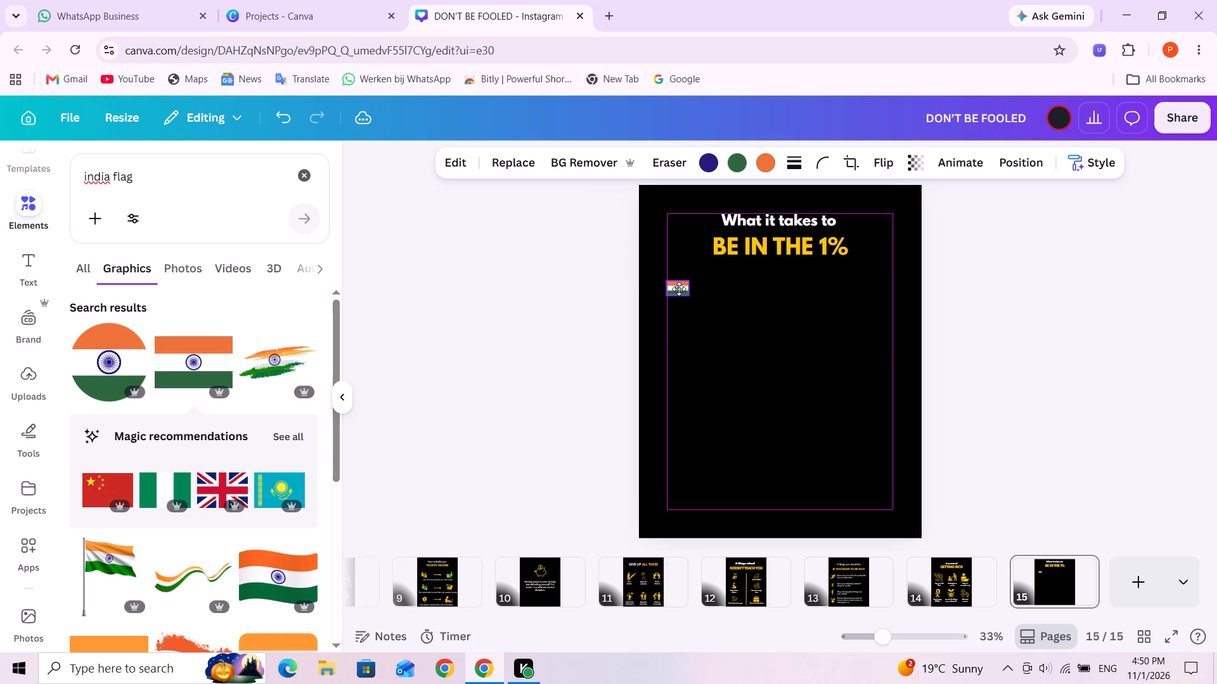
# Add a subheading reading "INDIA" in League Spartan, size 30, with its box widened to fit on one line.
pyautogui.click(33, 270)
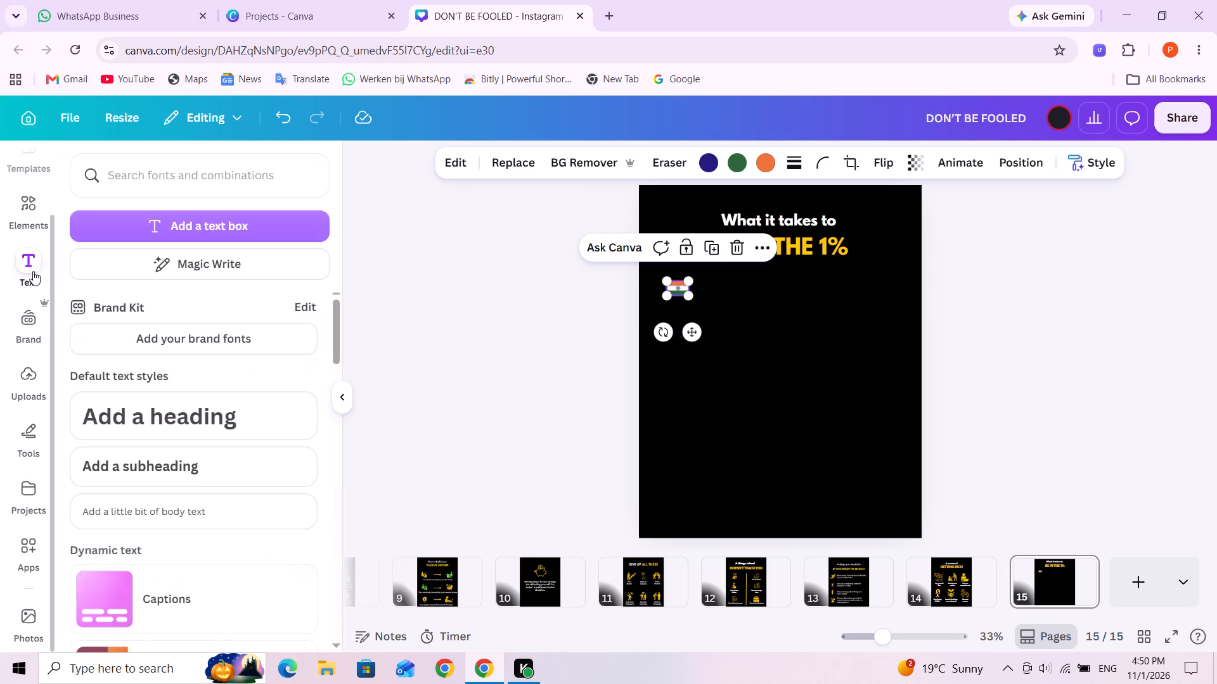
pyautogui.click(176, 479)
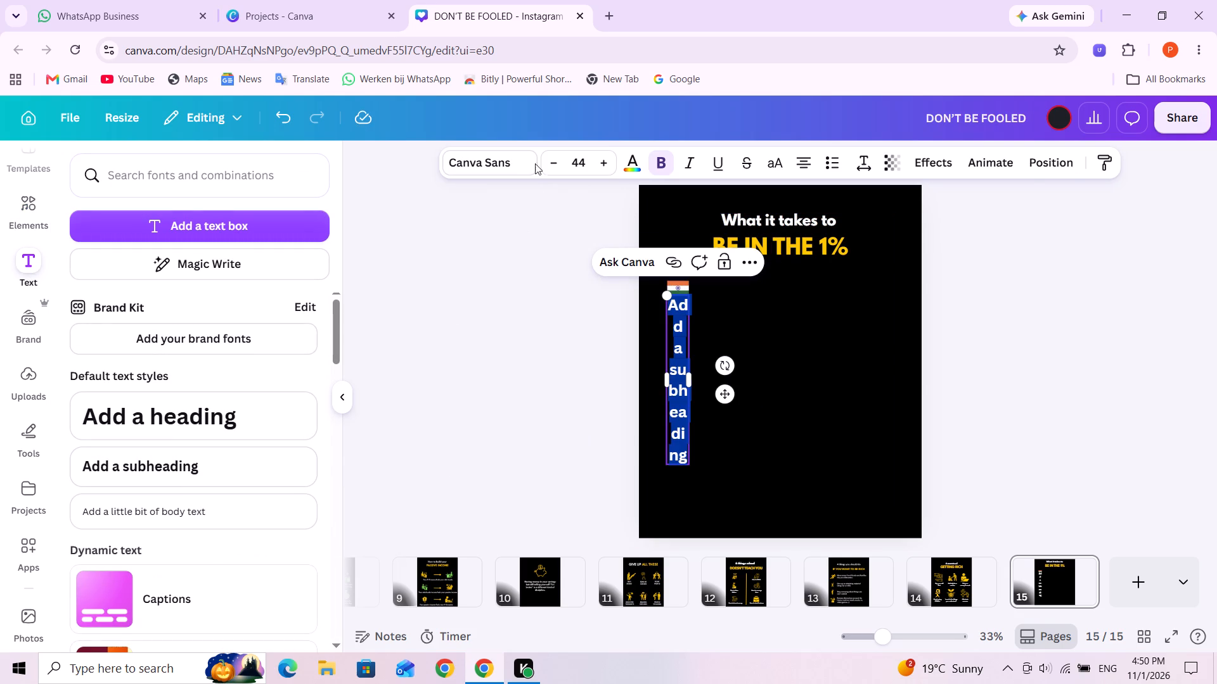
pyautogui.click(508, 159)
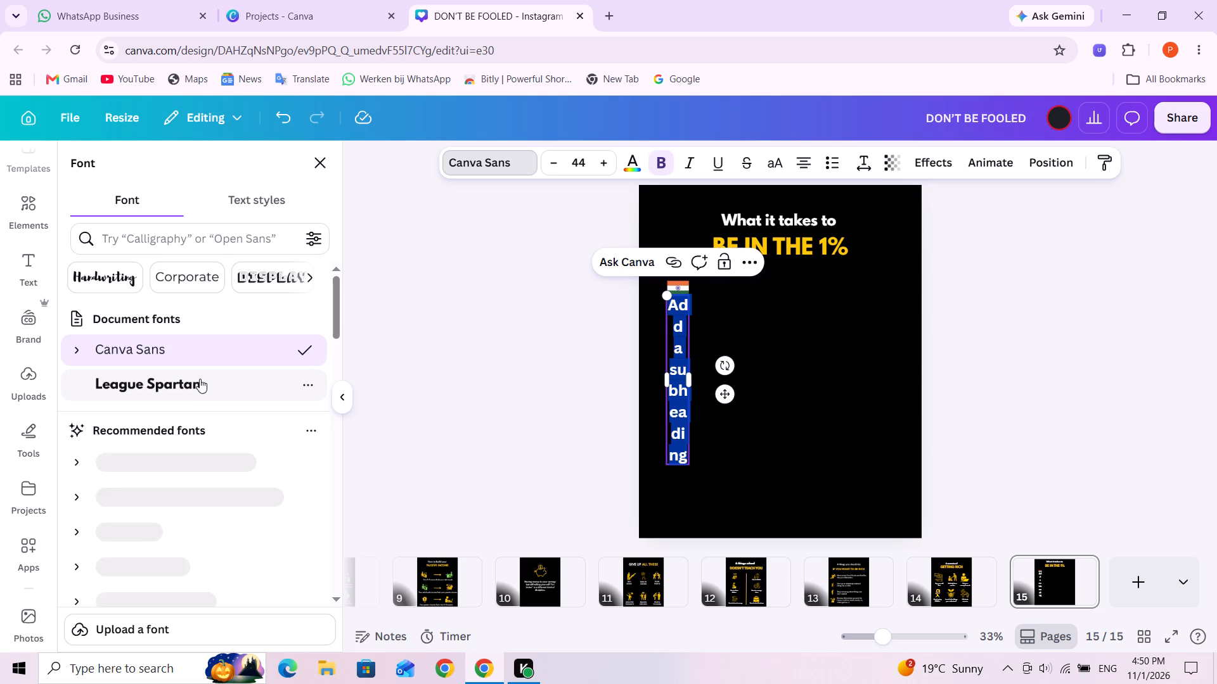
pyautogui.click(200, 379)
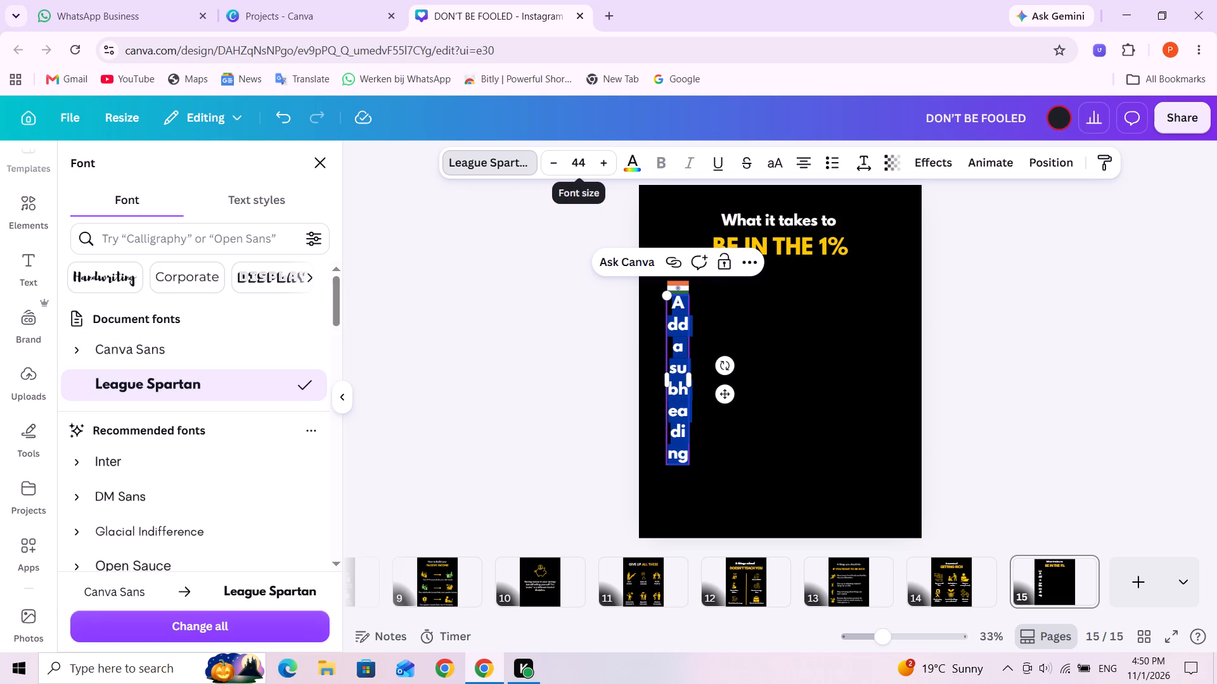
pyautogui.click(585, 166)
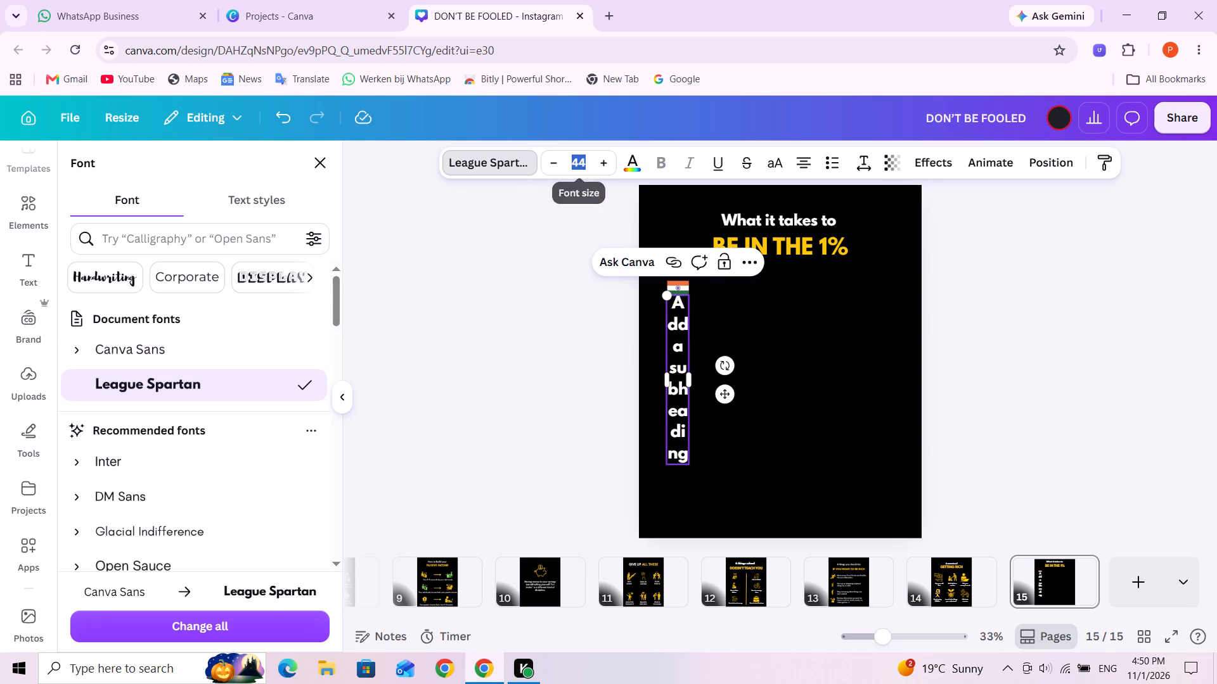
pyautogui.press('3')
pyautogui.press('0')
pyautogui.press('Return')
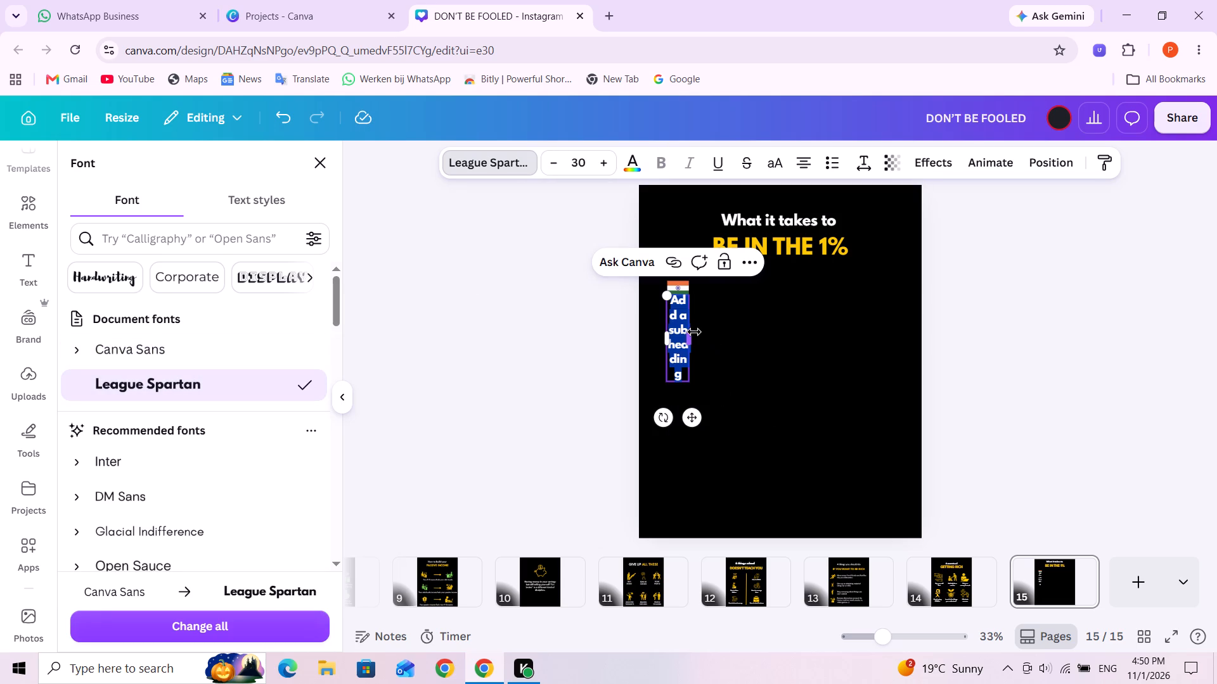
pyautogui.moveTo(695, 332); pyautogui.dragTo(767, 309)
pyautogui.write('INDIA')
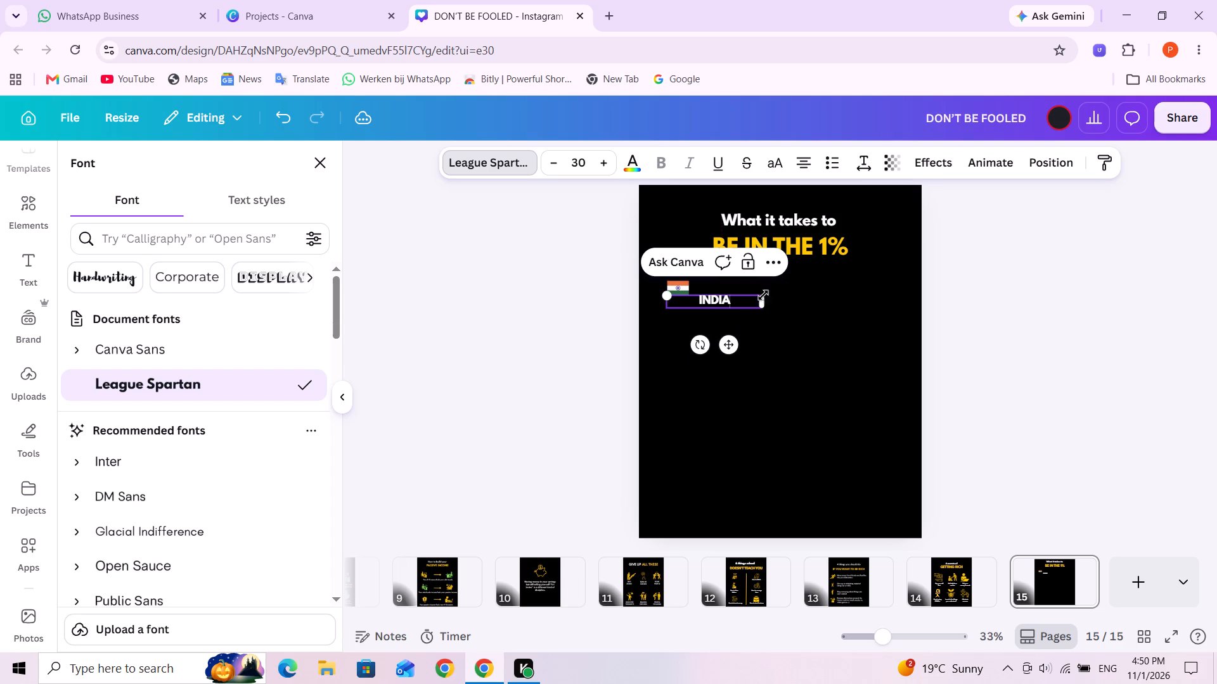
# Narrow the "INDIA" text box to about 152 wide and move it beside the flag, on the same row.
pyautogui.moveTo(763, 303); pyautogui.dragTo(711, 302)
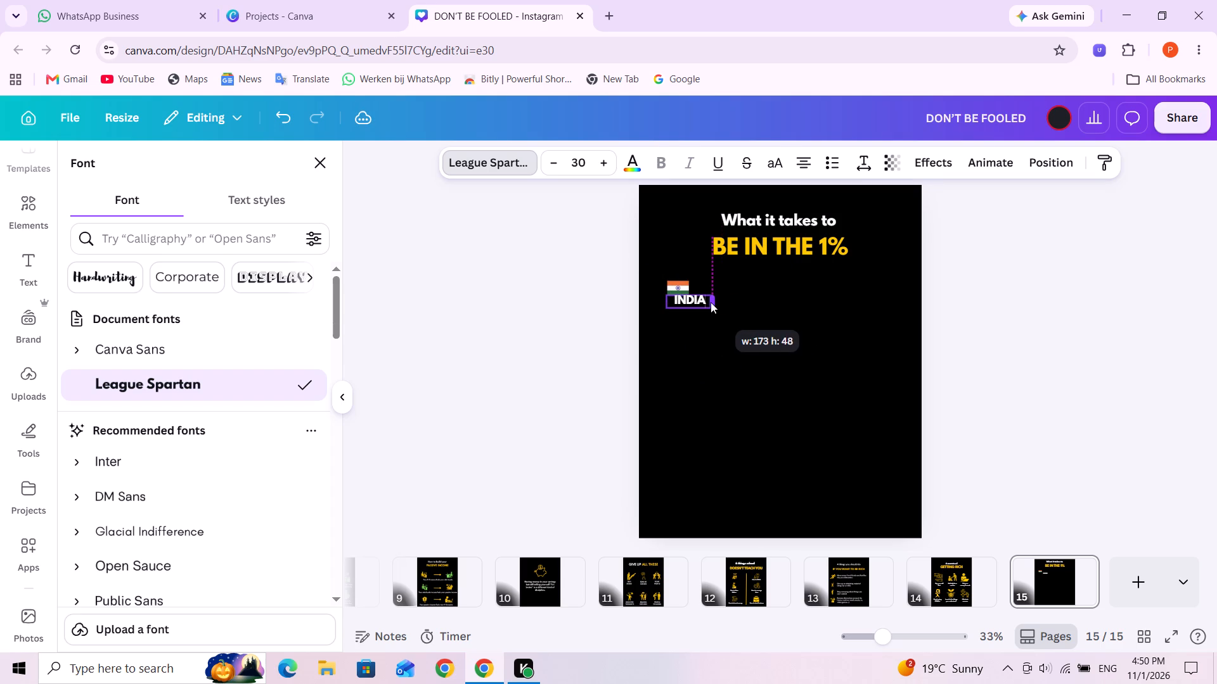
pyautogui.moveTo(711, 302); pyautogui.dragTo(709, 302)
pyautogui.click(783, 341)
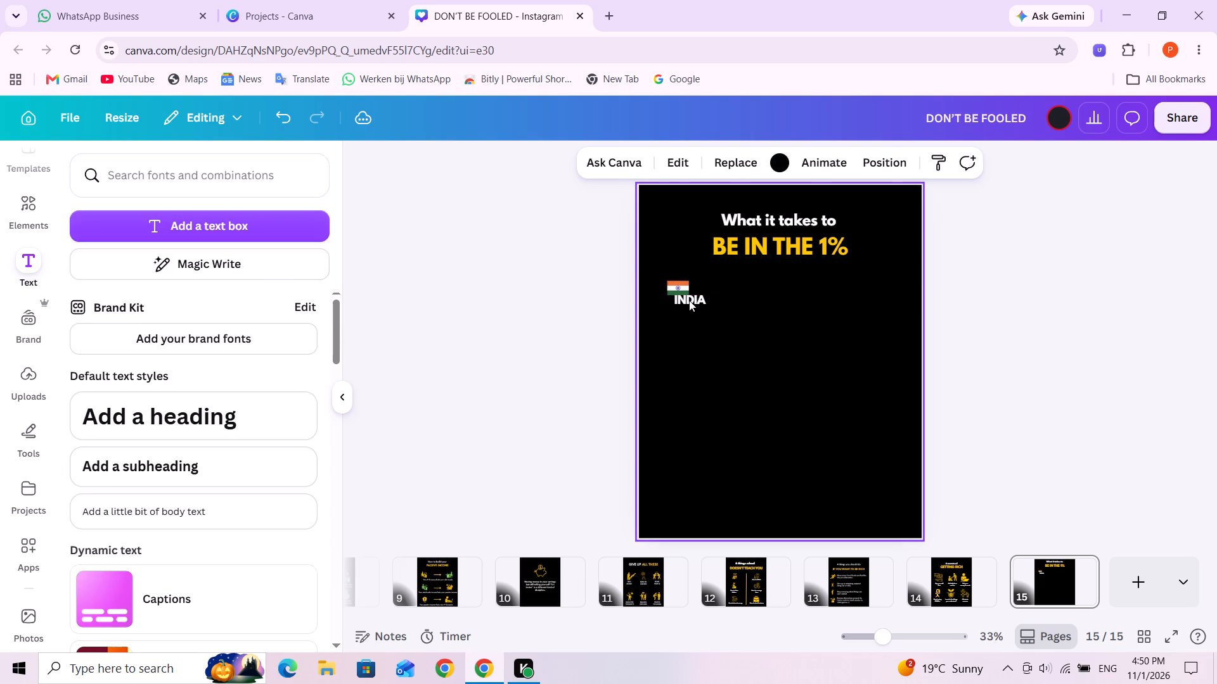
pyautogui.click(703, 300)
pyautogui.moveTo(714, 301); pyautogui.dragTo(708, 302)
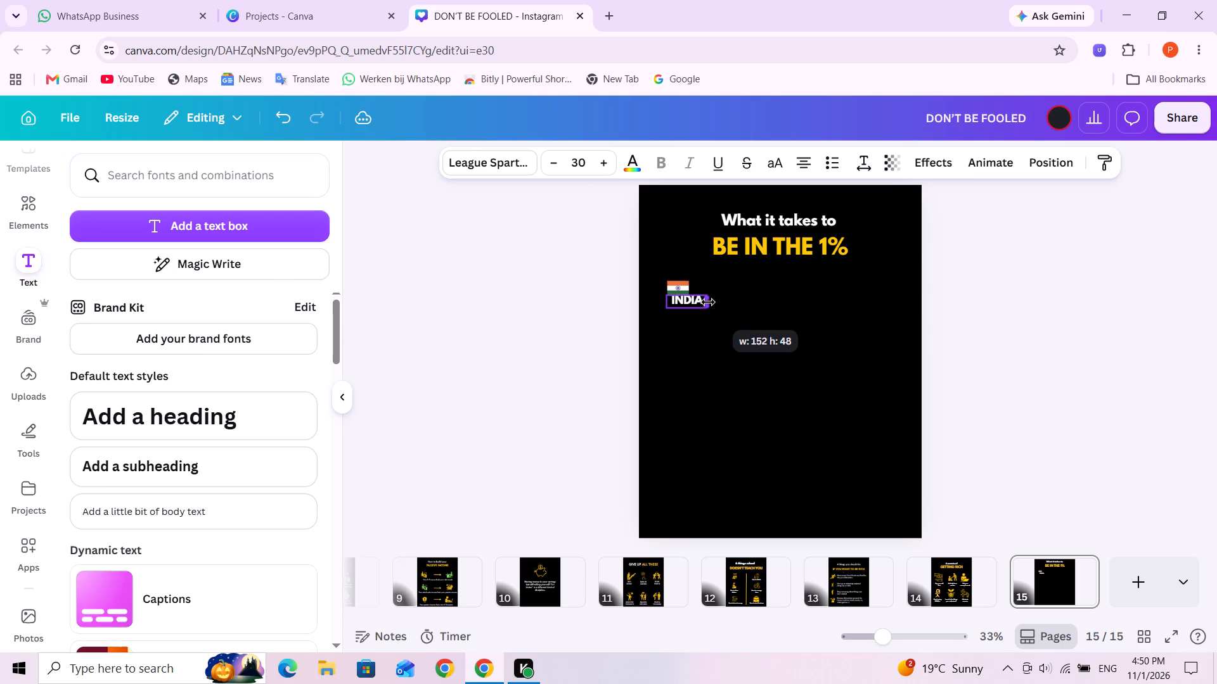
pyautogui.click(789, 357)
pyautogui.moveTo(695, 303); pyautogui.dragTo(727, 293)
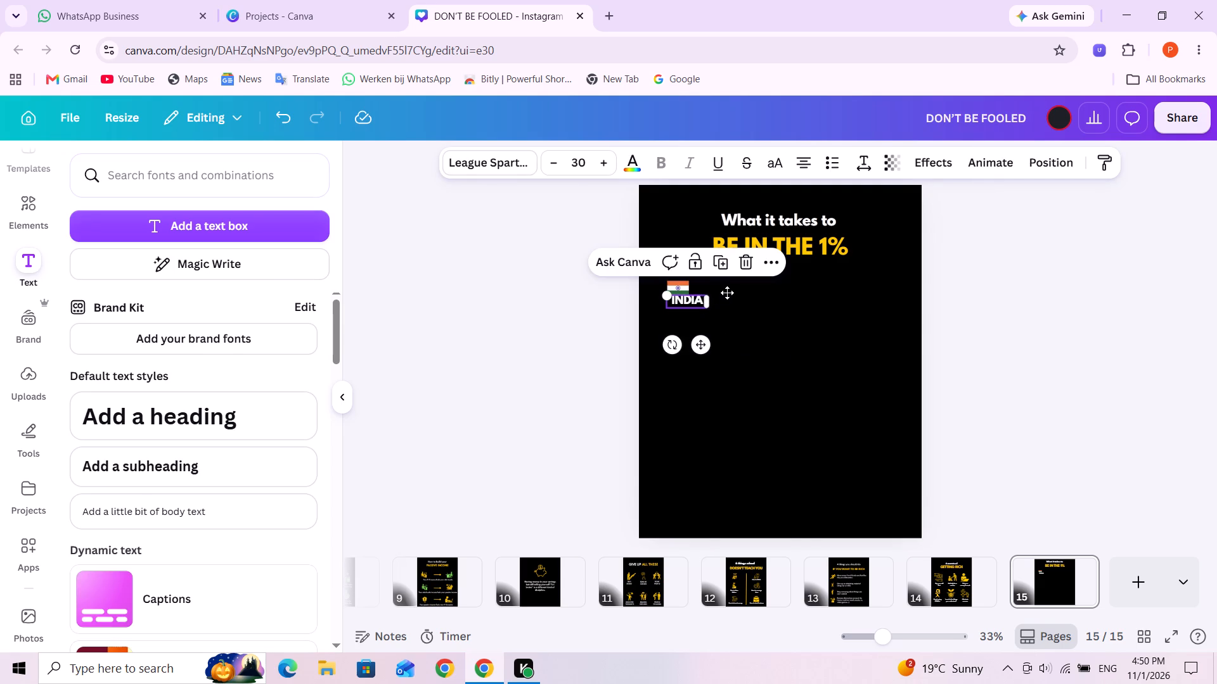
pyautogui.moveTo(727, 293); pyautogui.dragTo(771, 294)
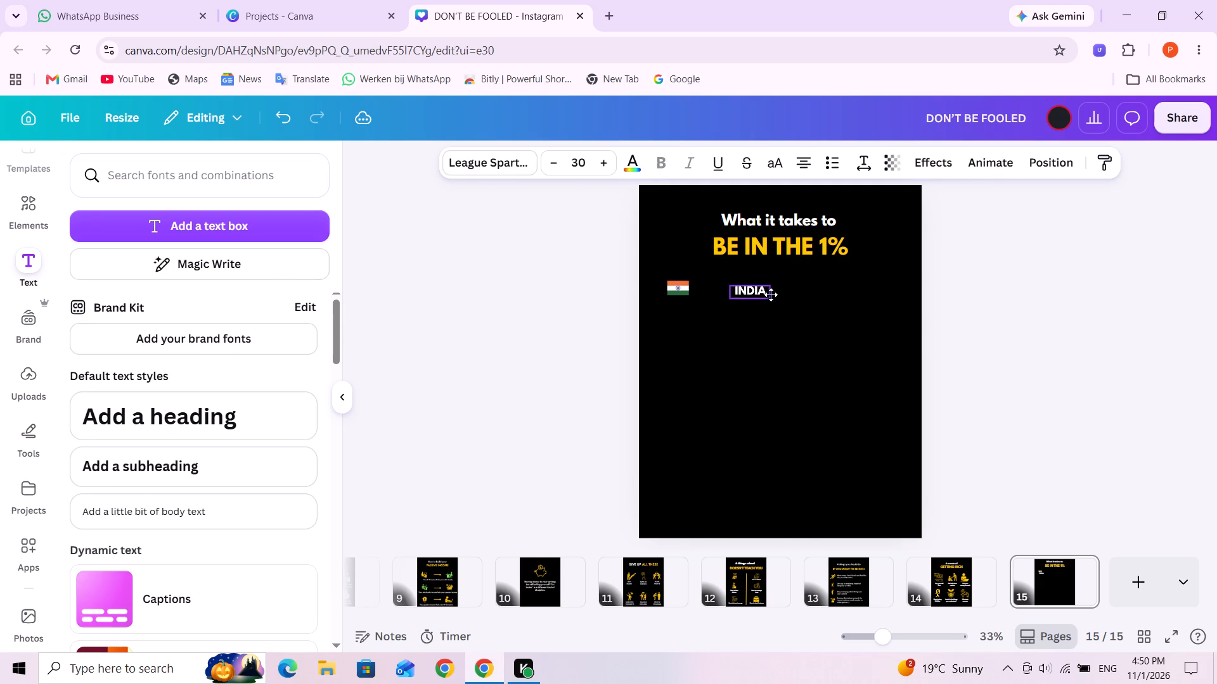
pyautogui.moveTo(771, 294); pyautogui.dragTo(742, 288)
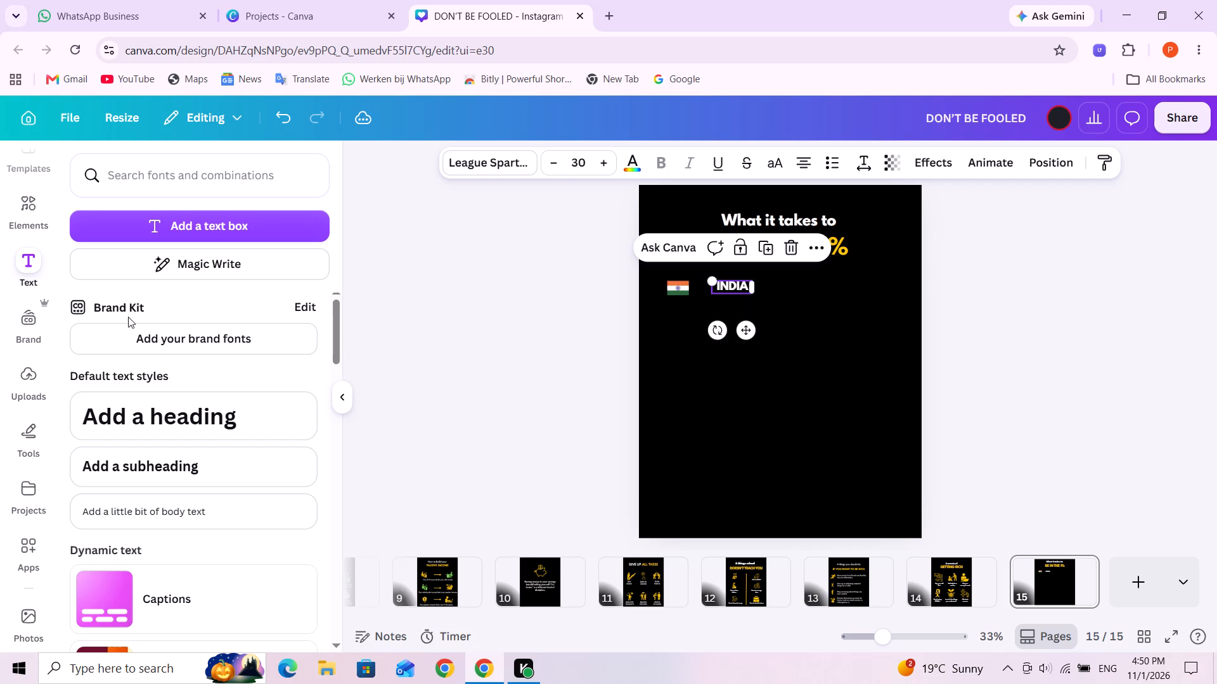
# Add another subheading reading "$77K" in League Spartan, size 30.
pyautogui.click(182, 472)
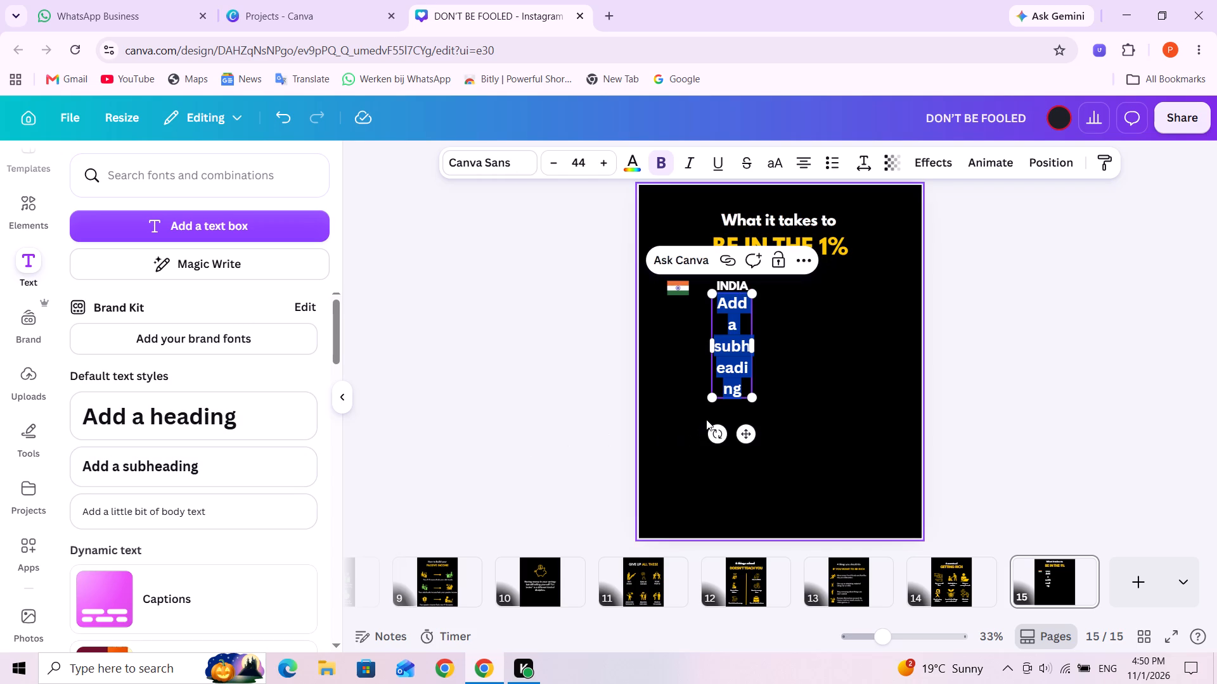
pyautogui.click(585, 158)
pyautogui.press('2')
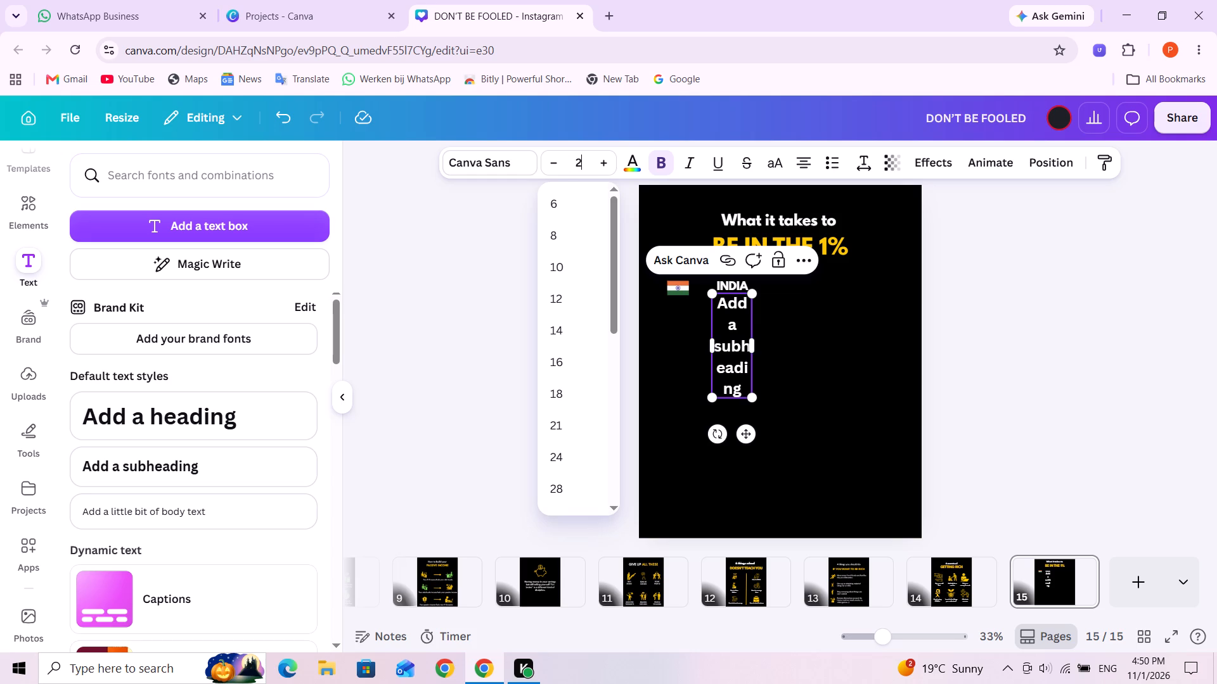
pyautogui.press('5')
pyautogui.press('Return')
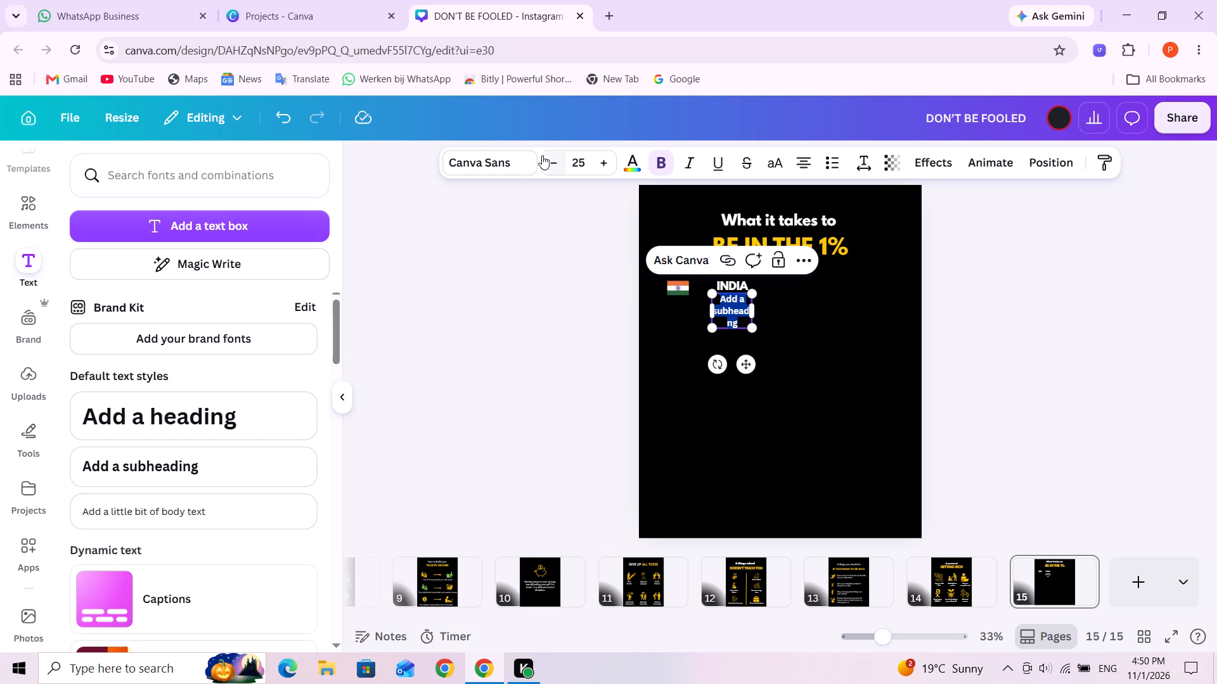
pyautogui.click(532, 155)
pyautogui.click(174, 380)
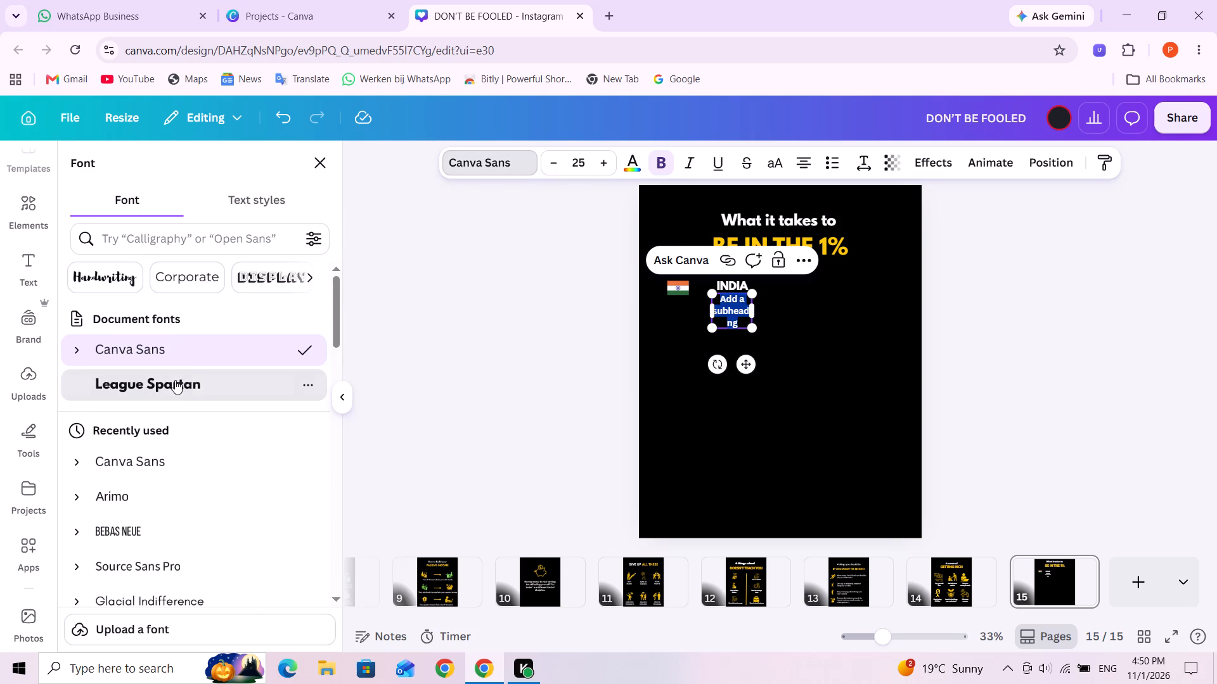
pyautogui.tripleClick(603, 162)
pyautogui.doubleClick(603, 162)
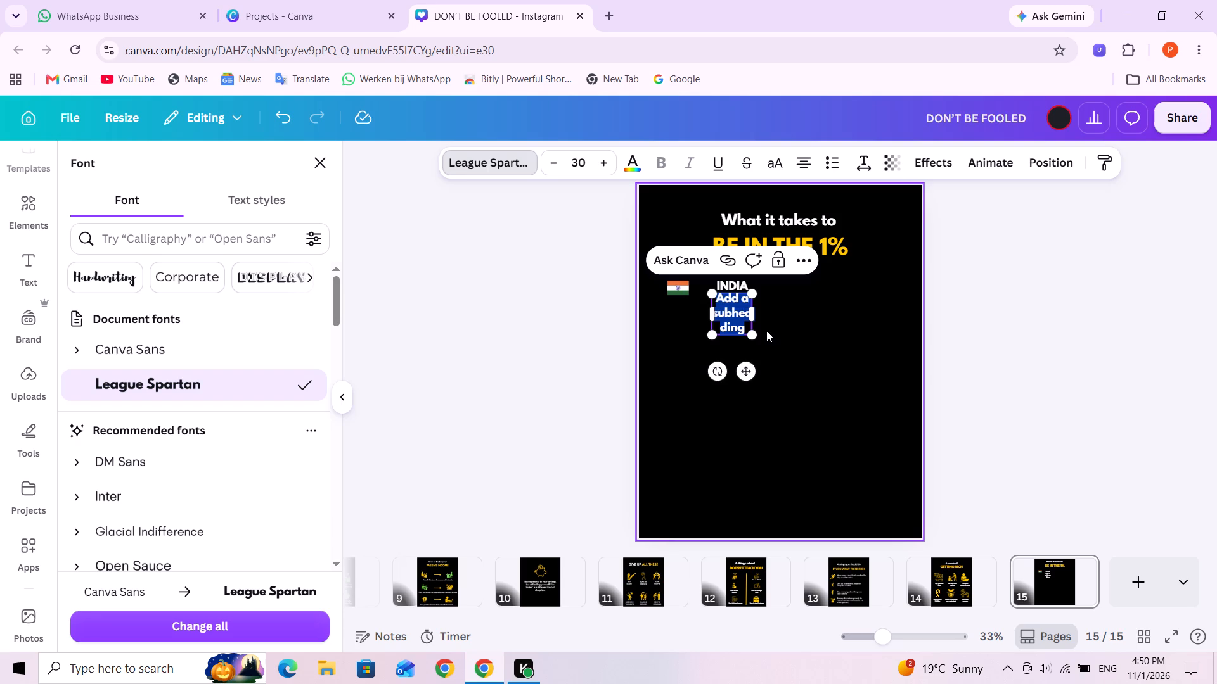
pyautogui.hotkey('shift', '$')
pyautogui.write('77')
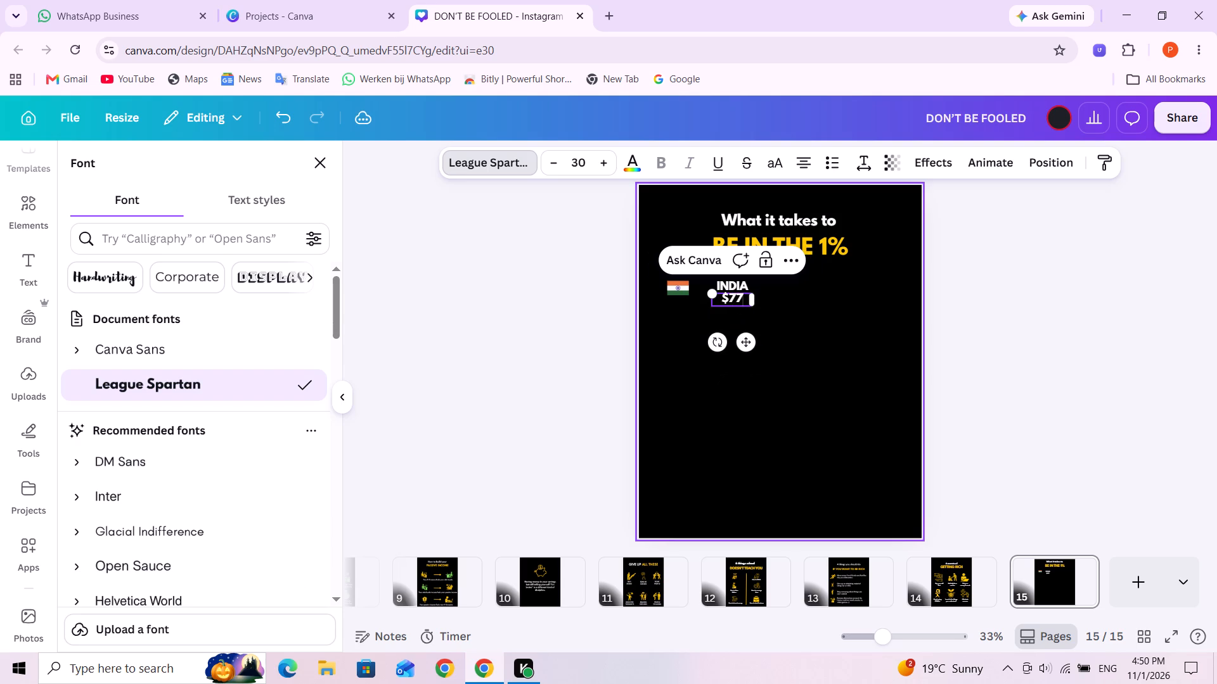
pyautogui.press('k')
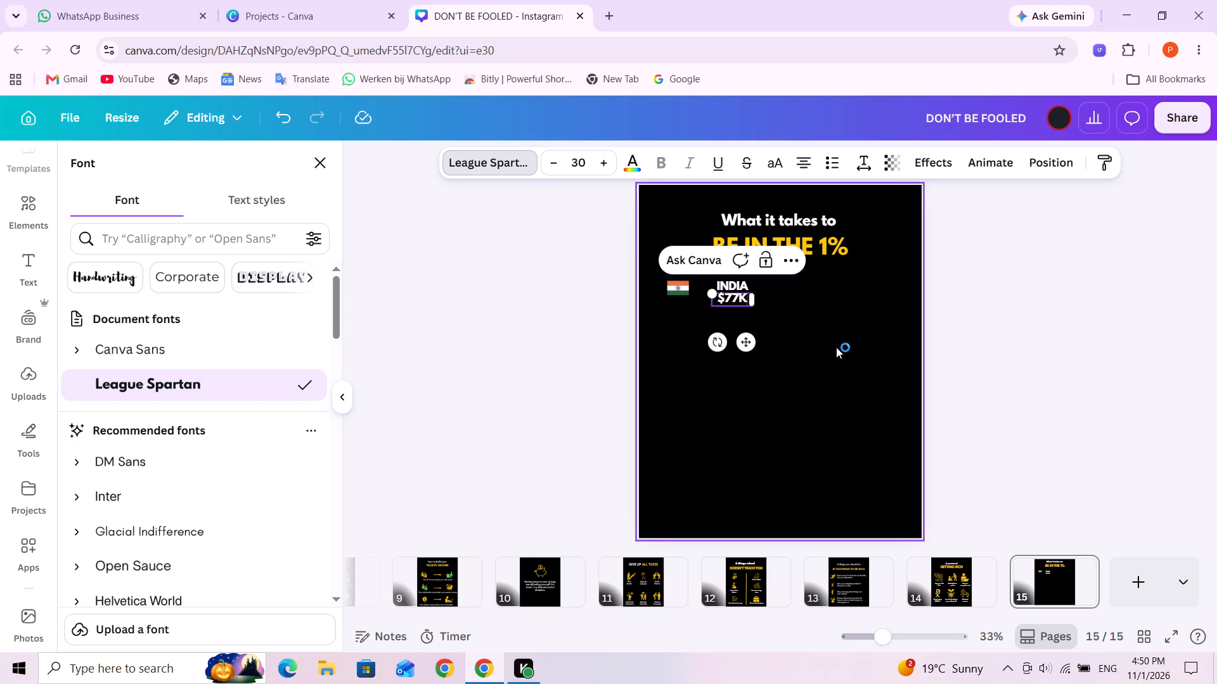
pyautogui.click(836, 347)
pyautogui.click(780, 316)
# Move "$77K" to the right side of the page, level with "INDIA".
pyautogui.moveTo(731, 302); pyautogui.dragTo(861, 288)
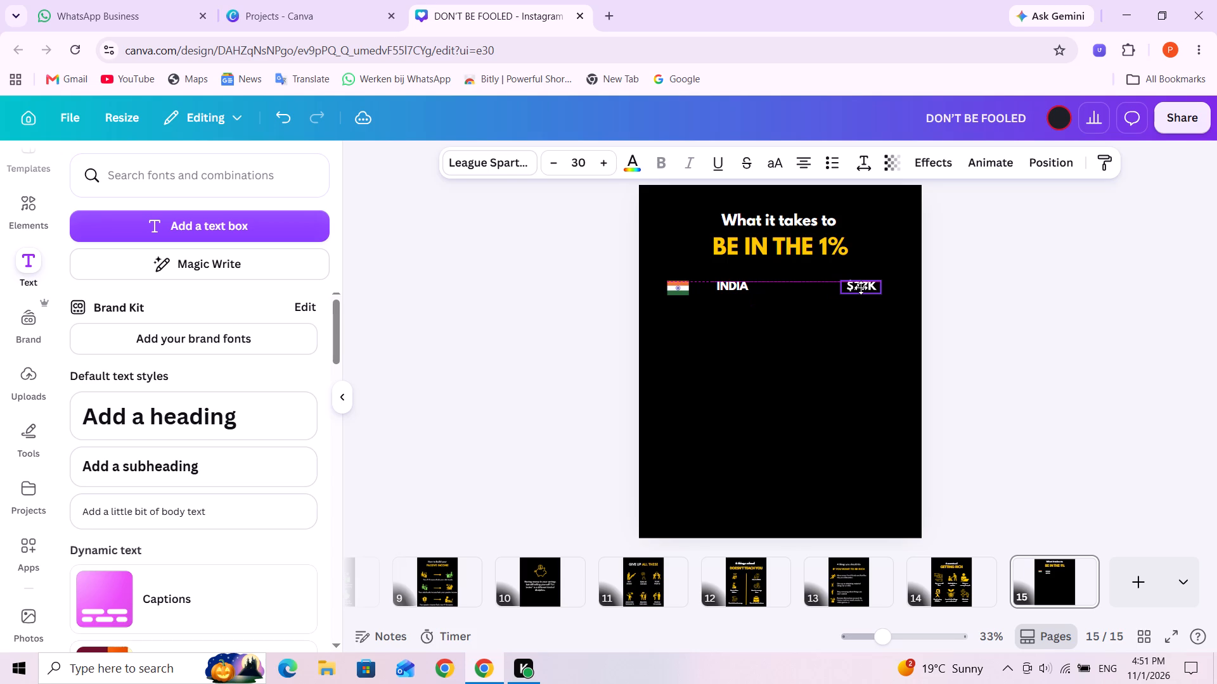
pyautogui.moveTo(861, 288); pyautogui.dragTo(860, 288)
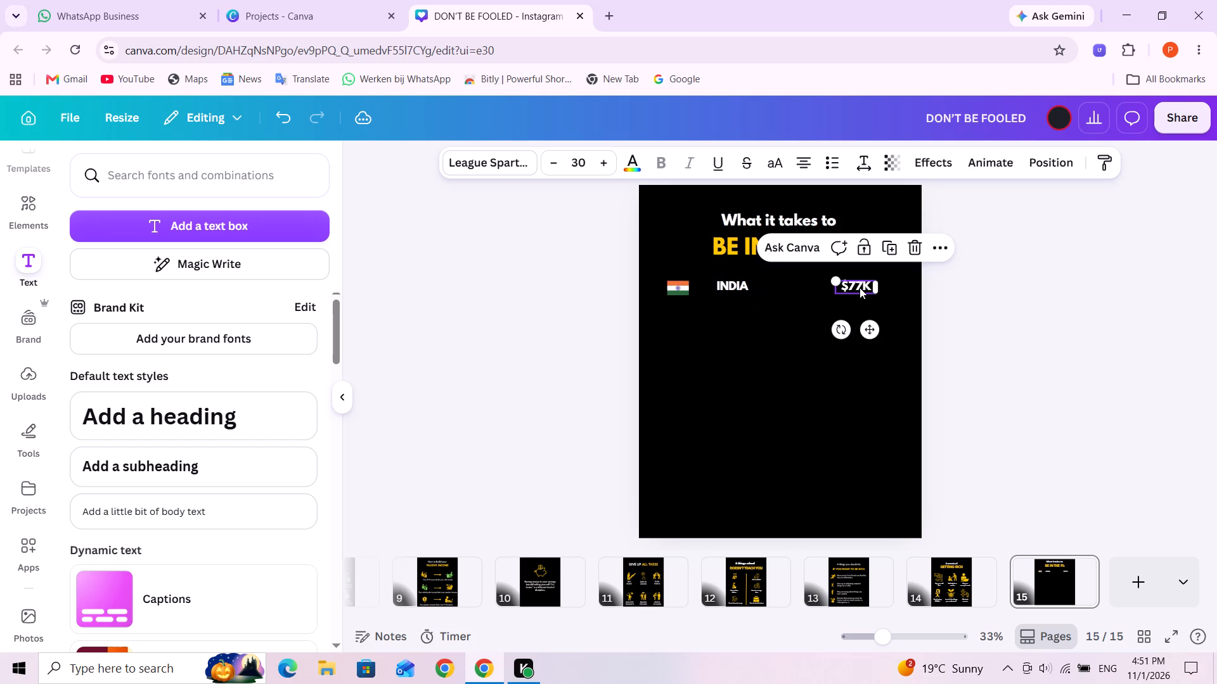
# Colour the "$77K" text the design's yellow.
pyautogui.tripleClick(858, 283)
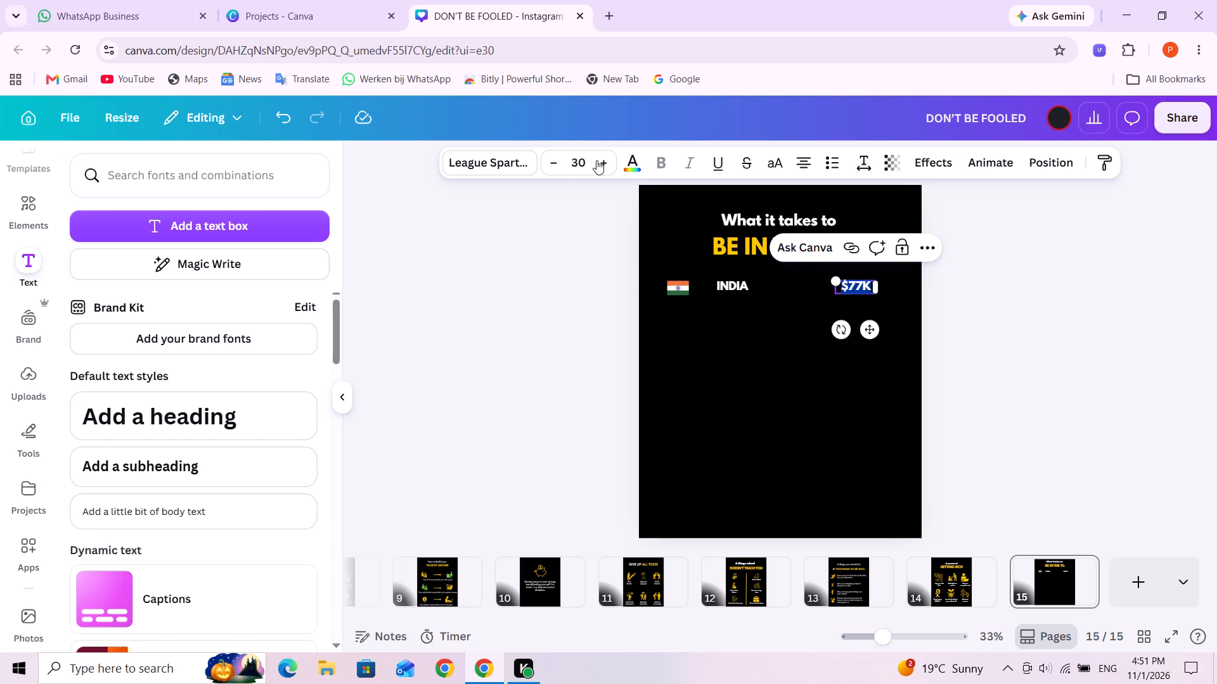
pyautogui.click(635, 165)
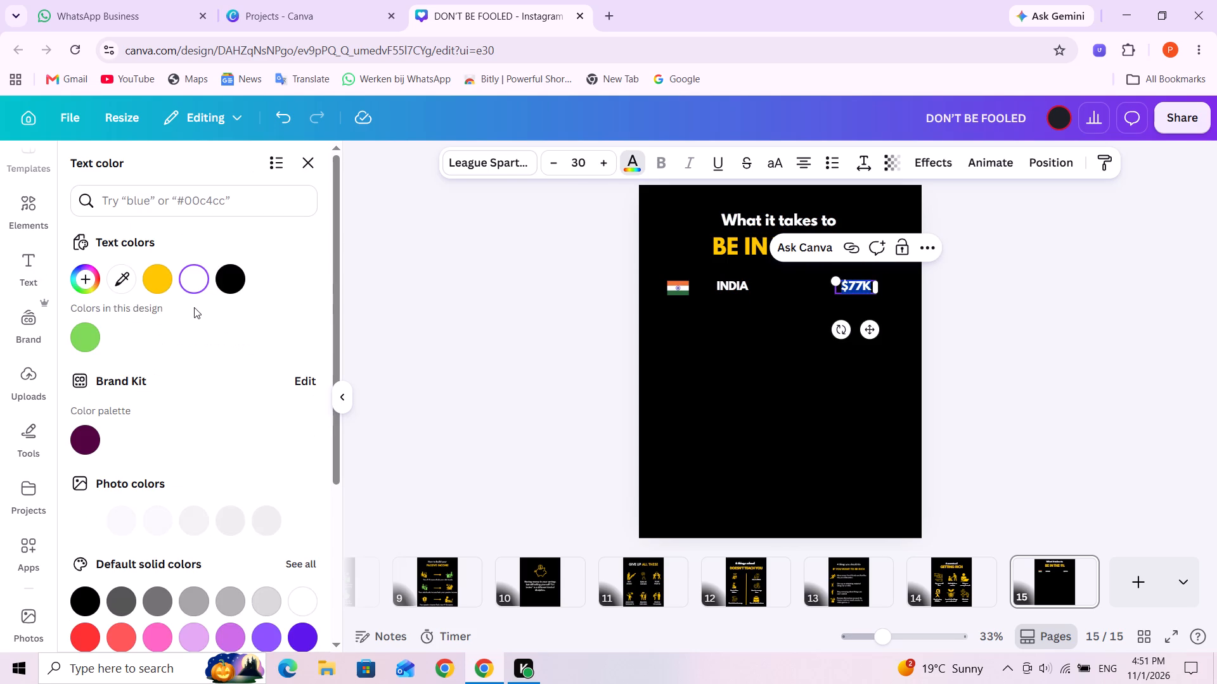
pyautogui.click(158, 279)
pyautogui.click(842, 401)
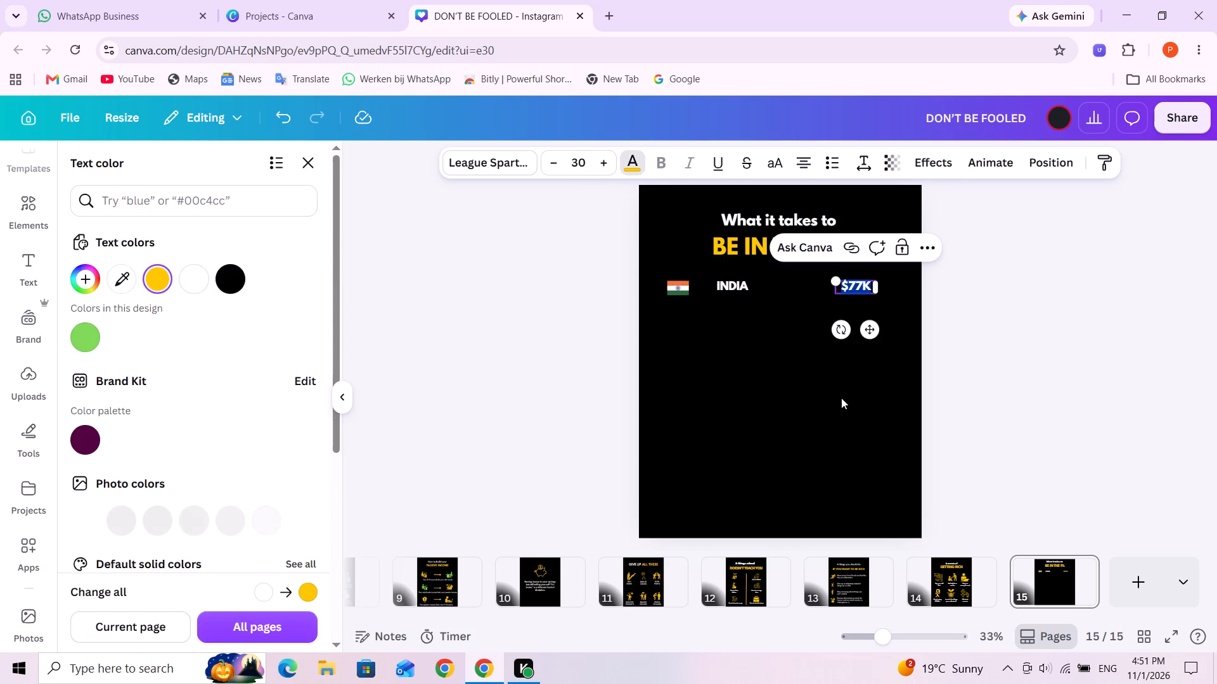
pyautogui.click(841, 398)
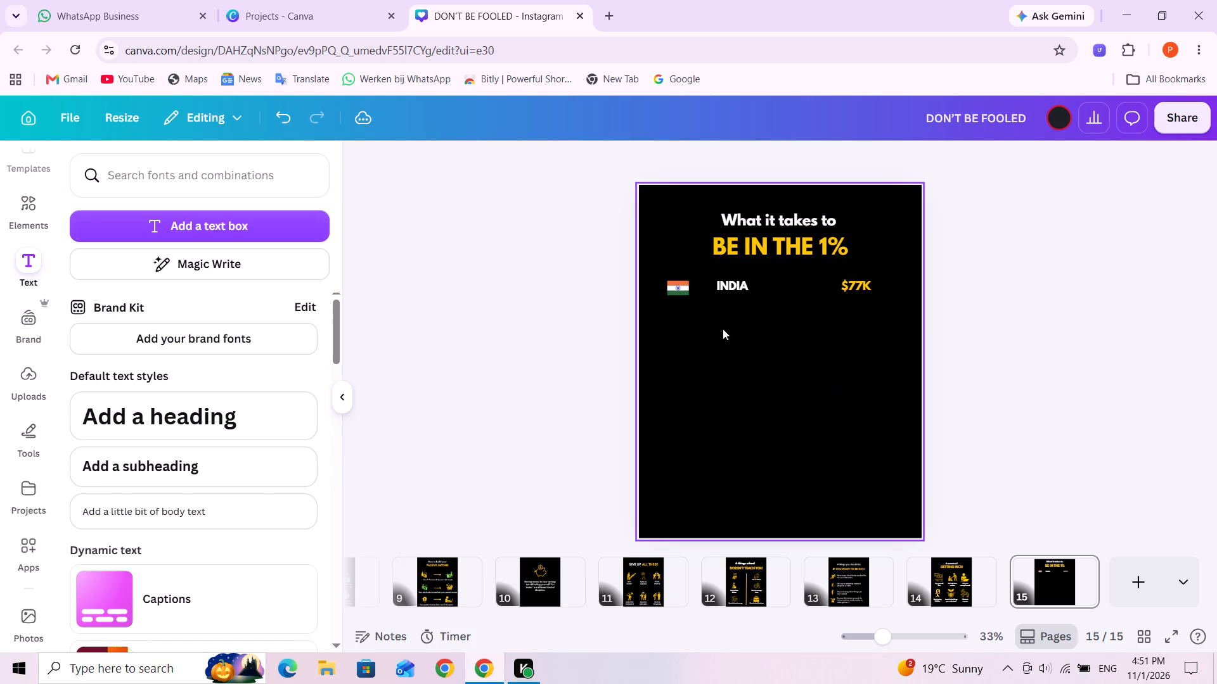
# Shrink the Indian flag slightly to match the height of the "INDIA" row.
pyautogui.click(669, 289)
pyautogui.moveTo(690, 297); pyautogui.dragTo(686, 294)
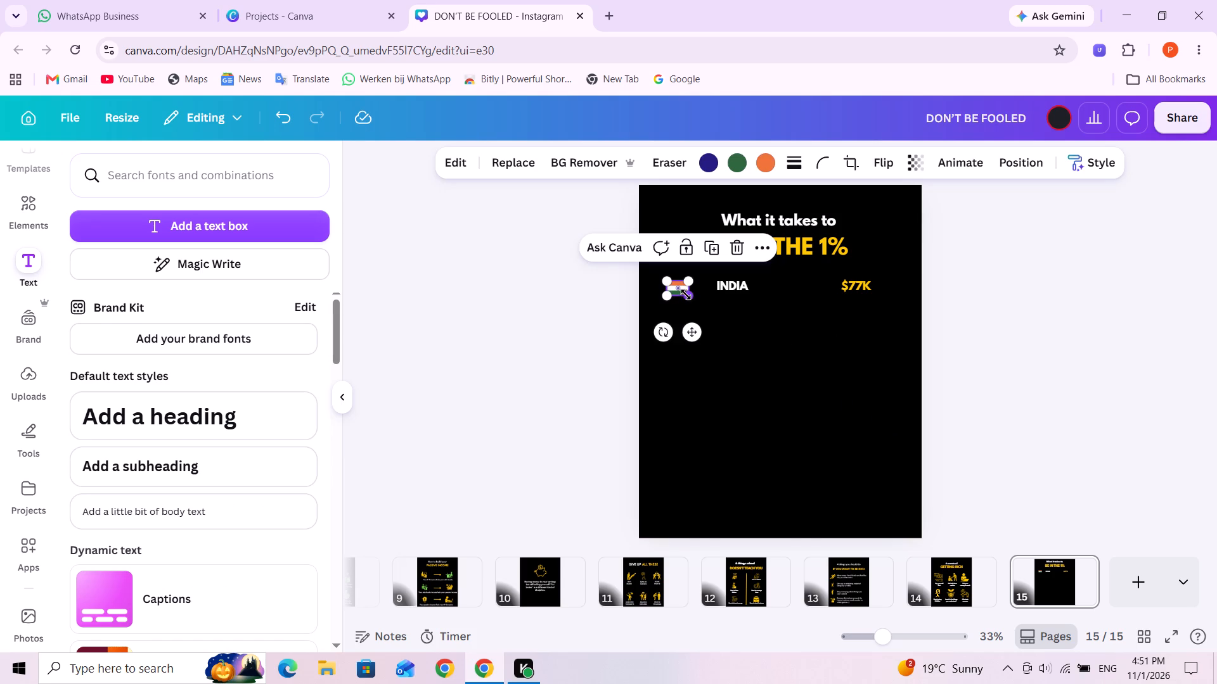
pyautogui.moveTo(686, 294); pyautogui.dragTo(685, 291)
pyautogui.click(818, 372)
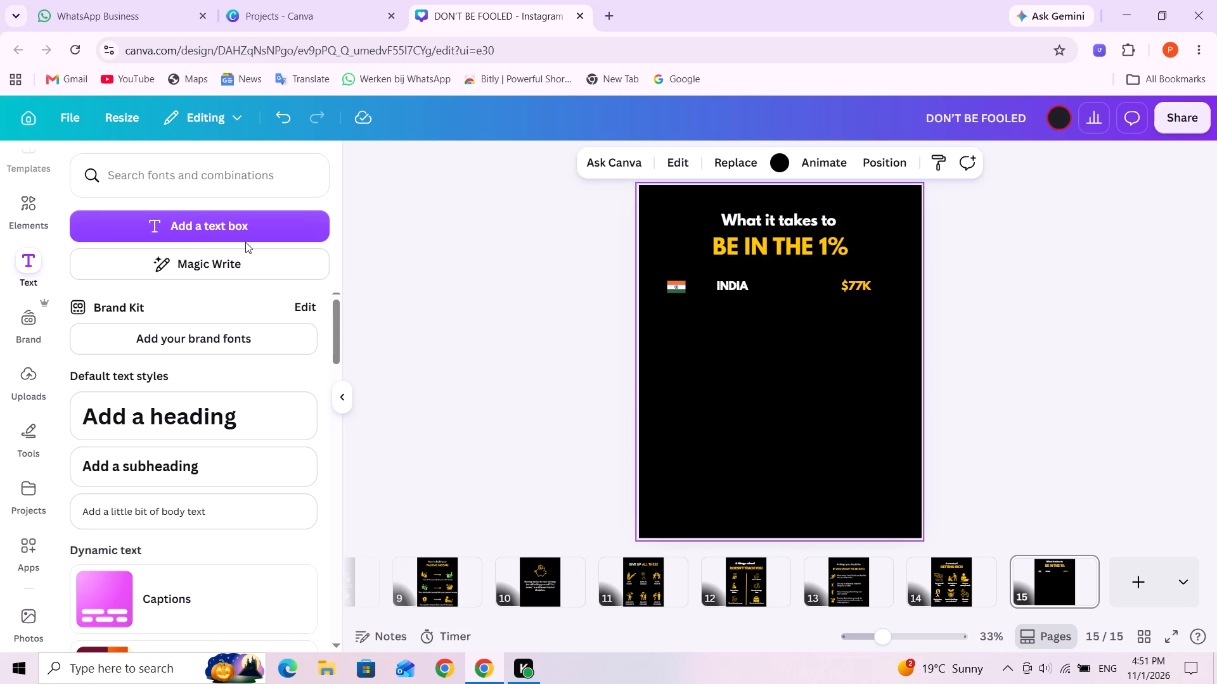
# Search the graphics for "China flag" and add the waving rectangular Chinese flag to the page.
pyautogui.click(16, 216)
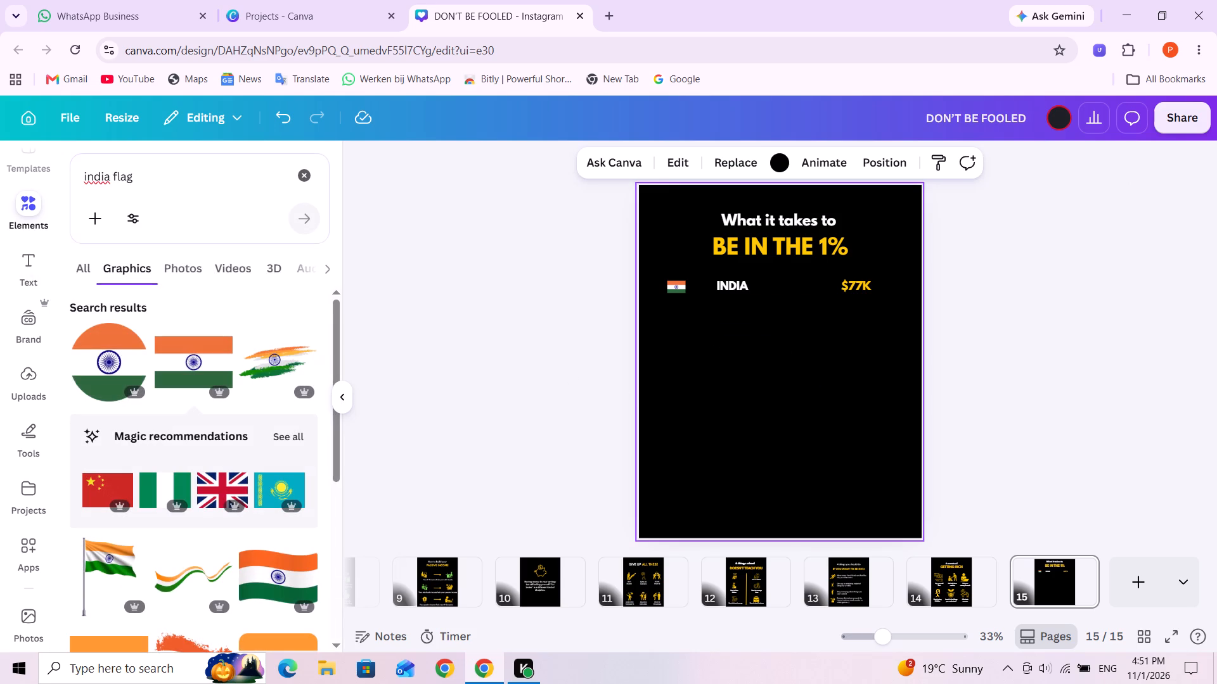
pyautogui.tripleClick(165, 179)
pyautogui.press('c')
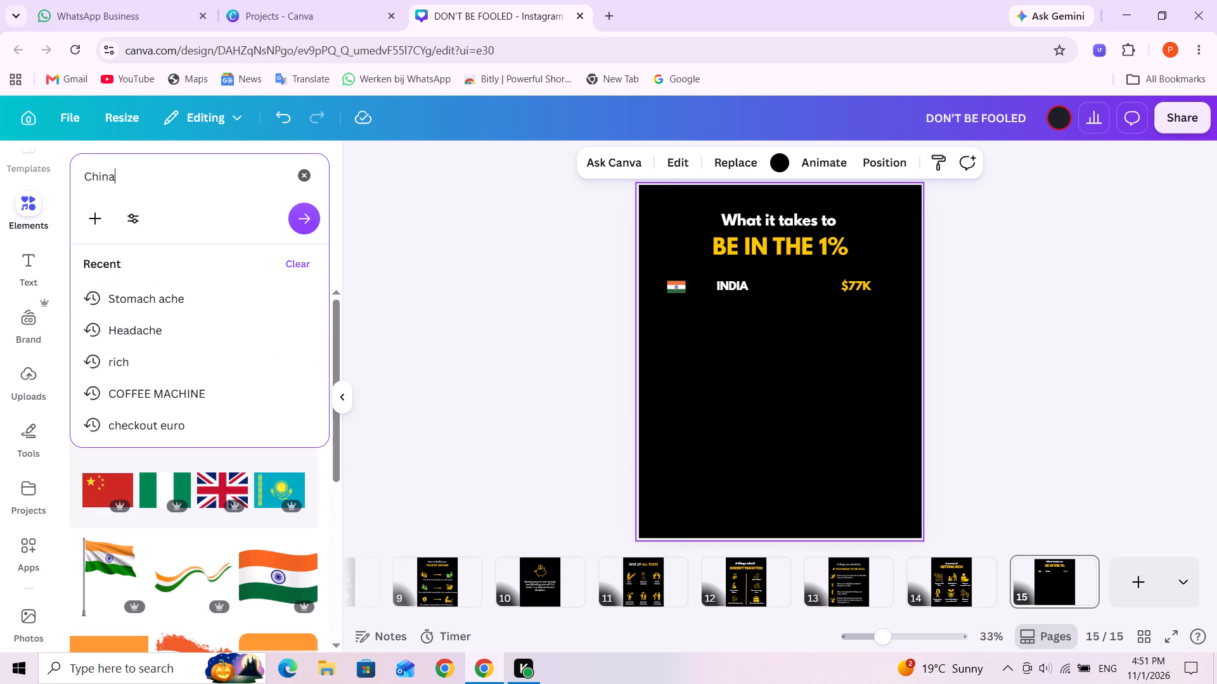
pyautogui.press('Return')
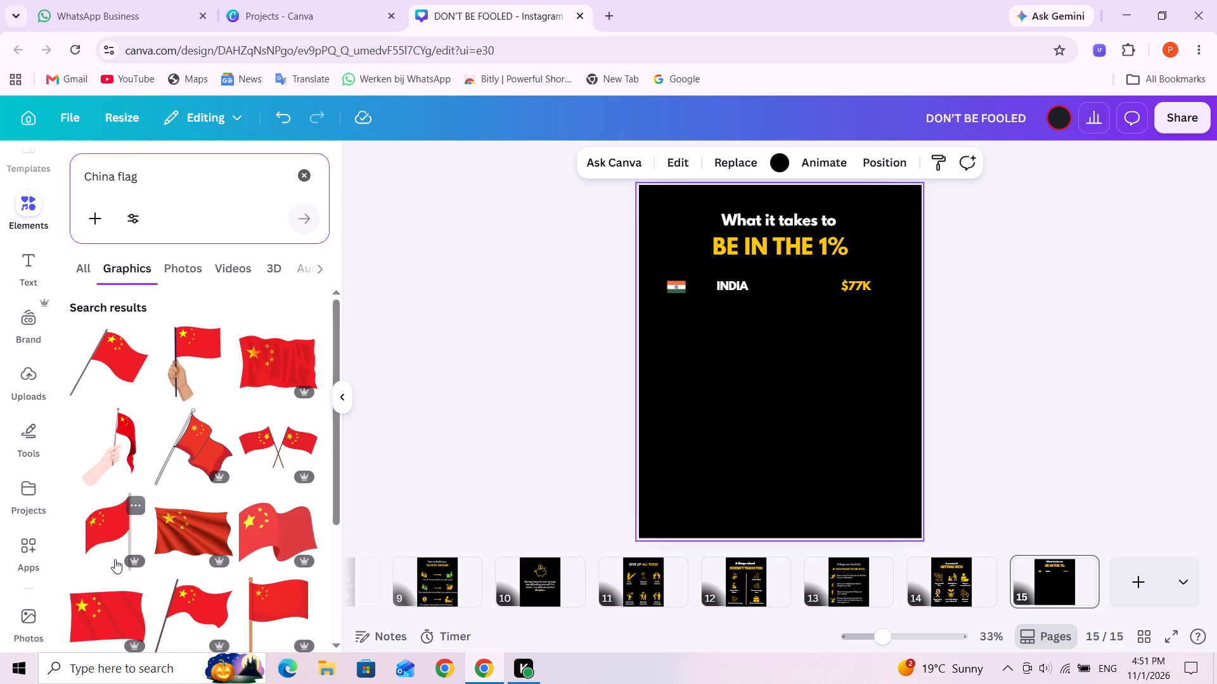
pyautogui.click(275, 370)
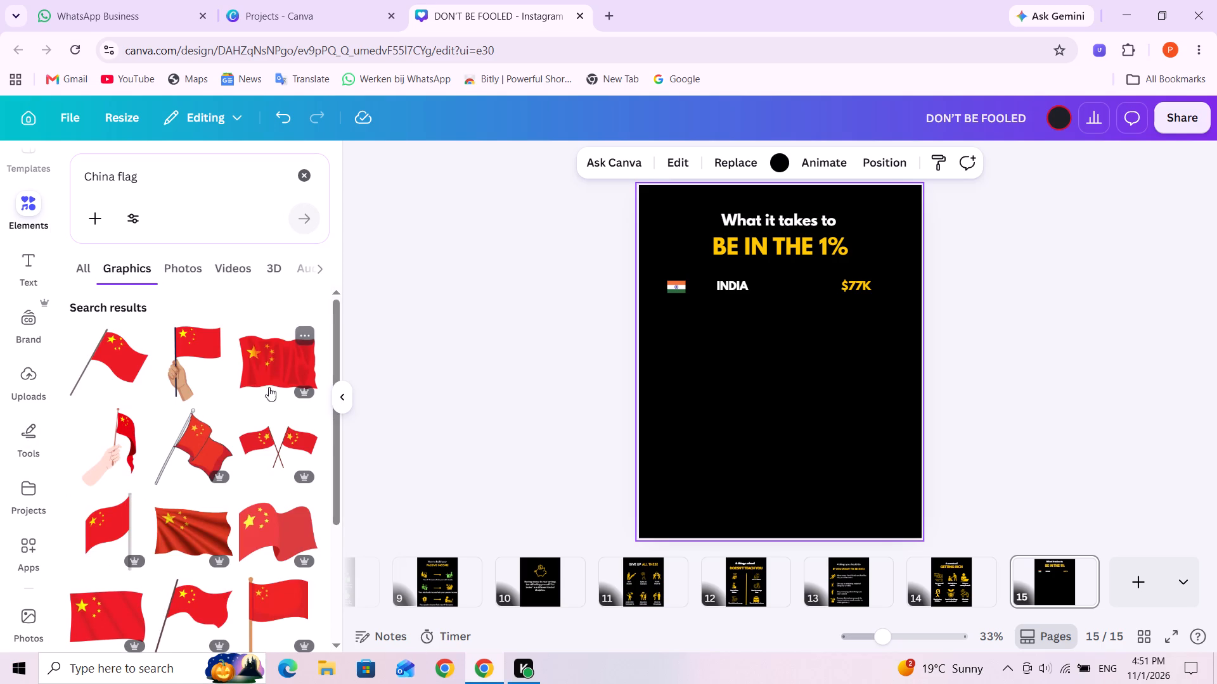
# Shrink the Chinese flag to about 64 by 44 and place it directly below the Indian flag.
pyautogui.moveTo(792, 365); pyautogui.dragTo(762, 322)
pyautogui.moveTo(809, 359); pyautogui.dragTo(773, 322)
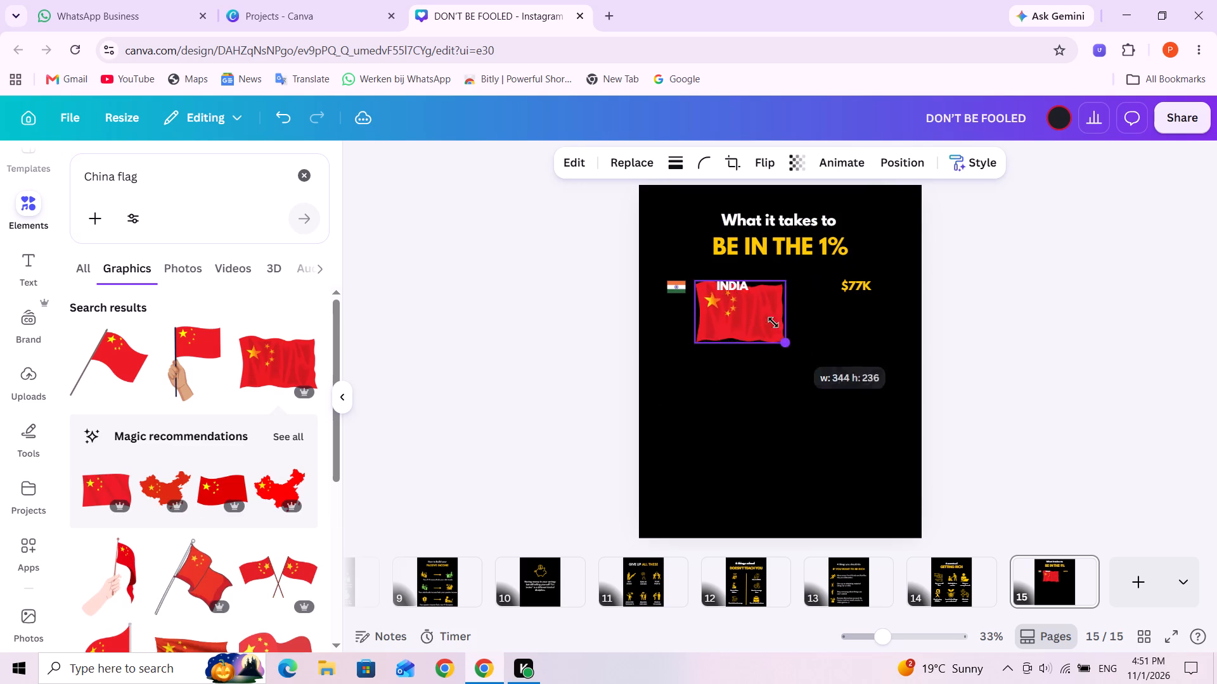
pyautogui.moveTo(773, 322); pyautogui.dragTo(720, 275)
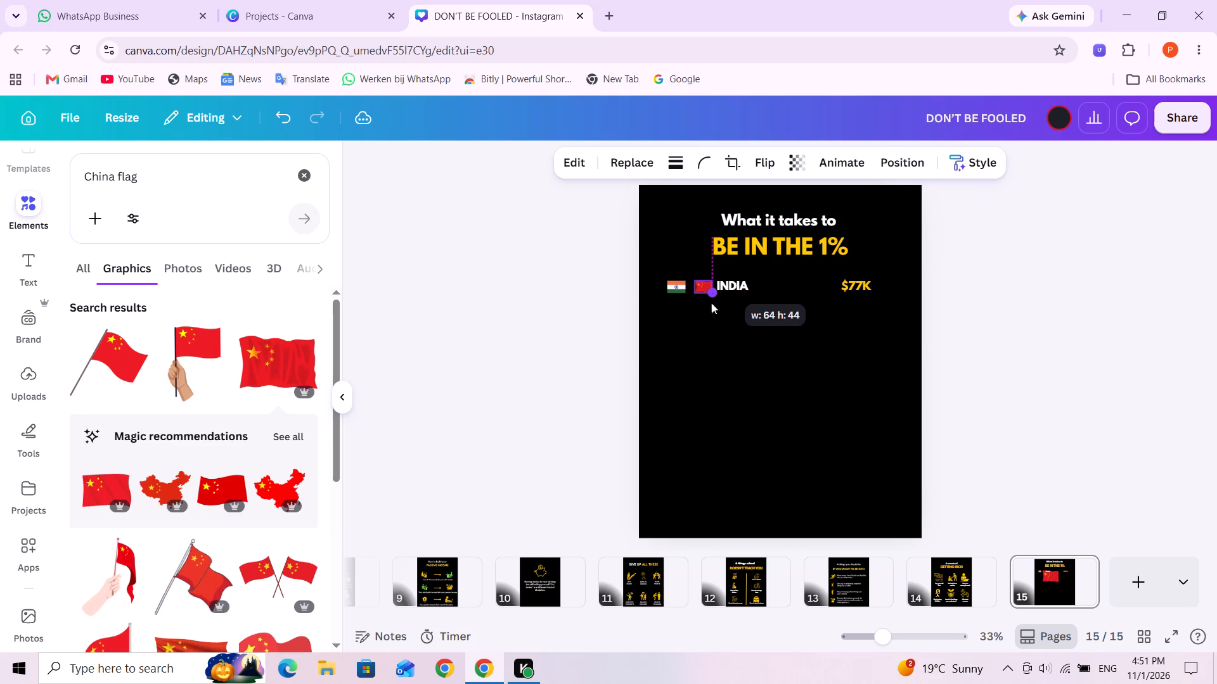
pyautogui.click(726, 346)
pyautogui.moveTo(705, 288); pyautogui.dragTo(685, 301)
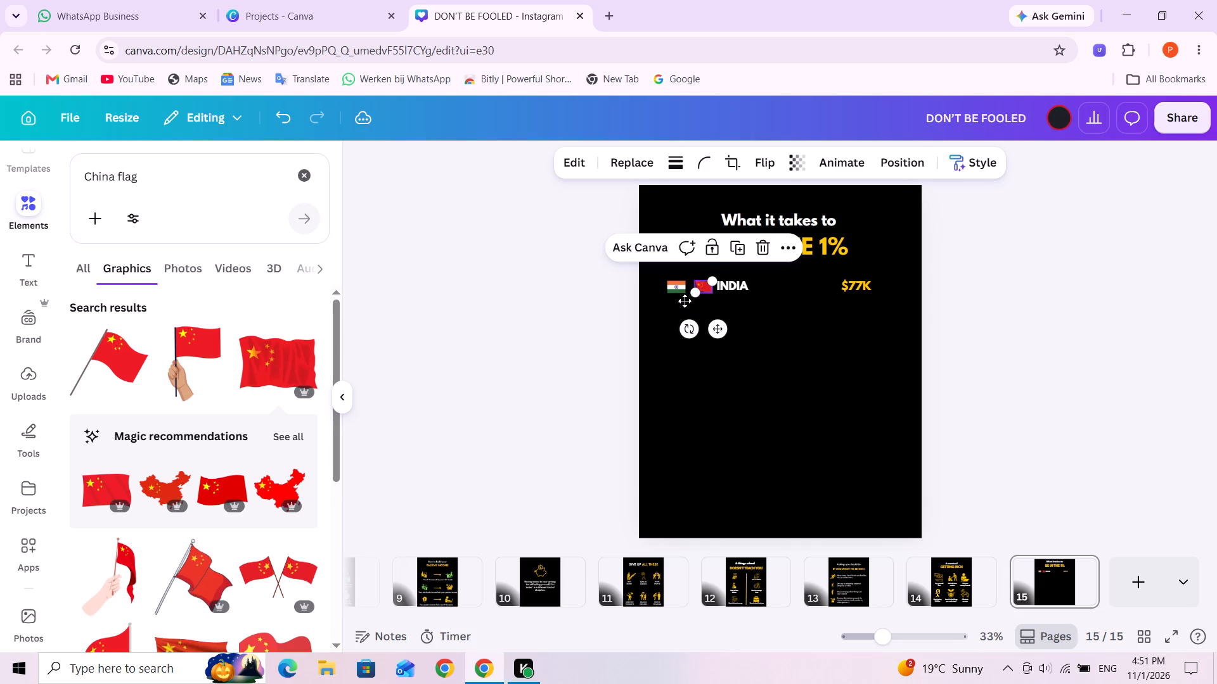
pyautogui.moveTo(685, 301); pyautogui.dragTo(677, 307)
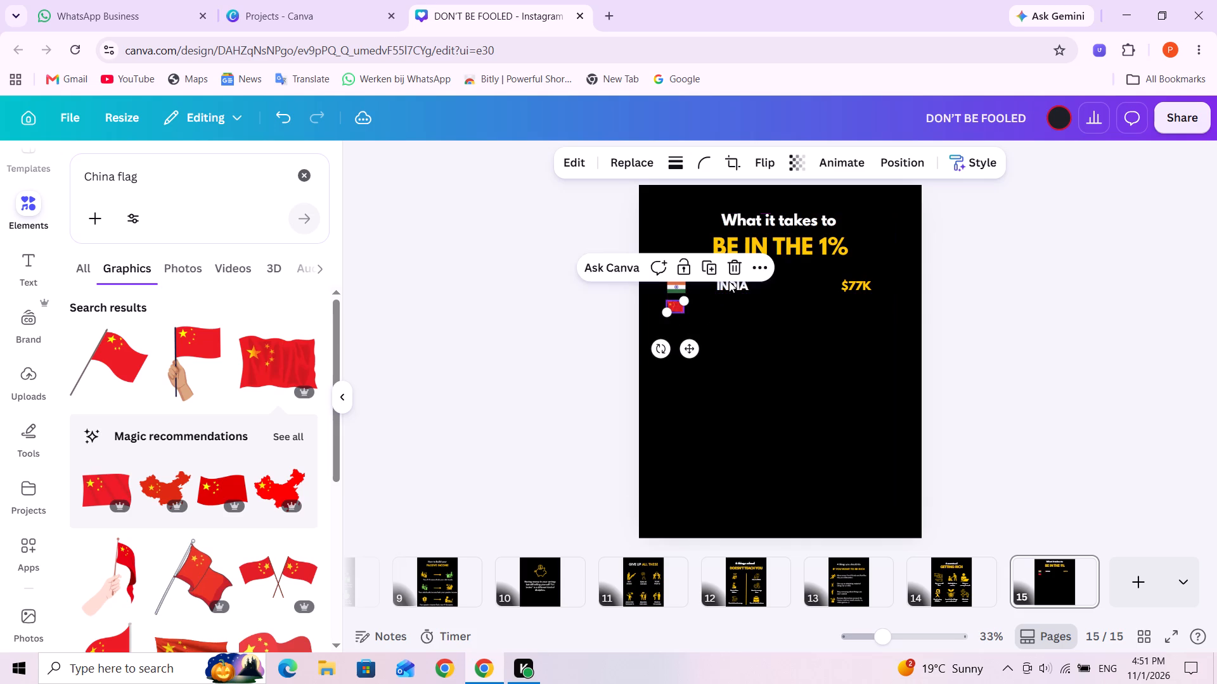
# Duplicate the "INDIA" text, place the copy below it beside the Chinese flag, and change it to "CHINA".
pyautogui.click(734, 286)
pyautogui.click(763, 249)
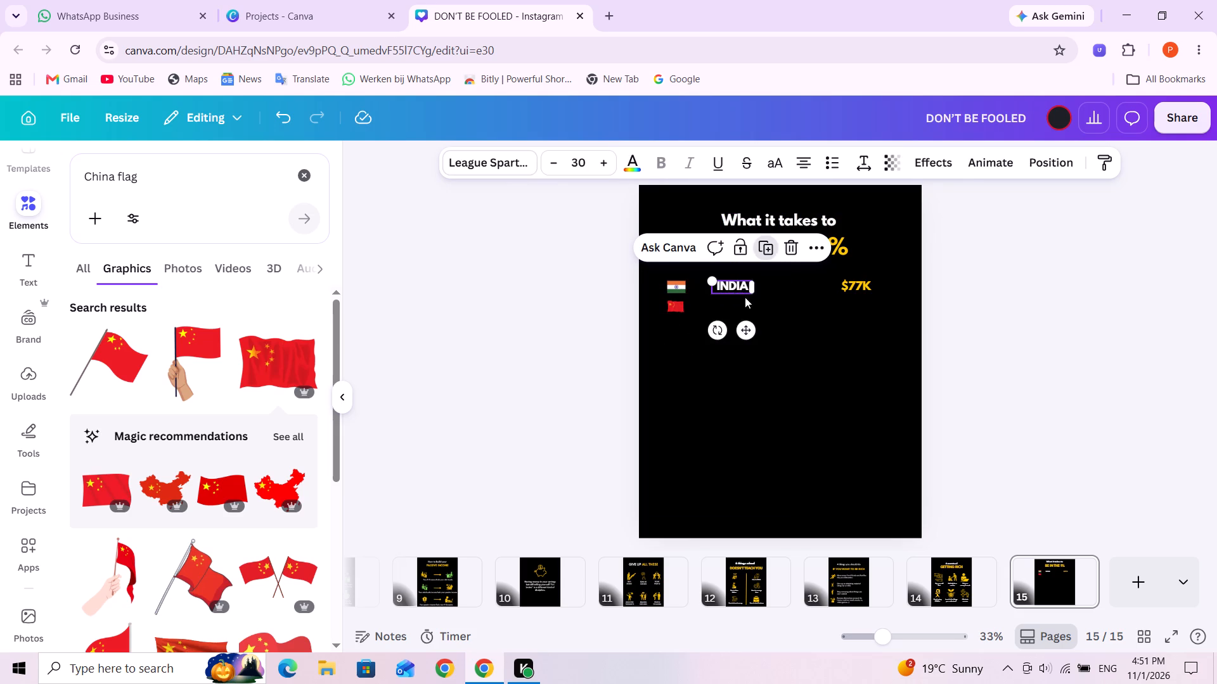
pyautogui.moveTo(730, 290); pyautogui.dragTo(726, 308)
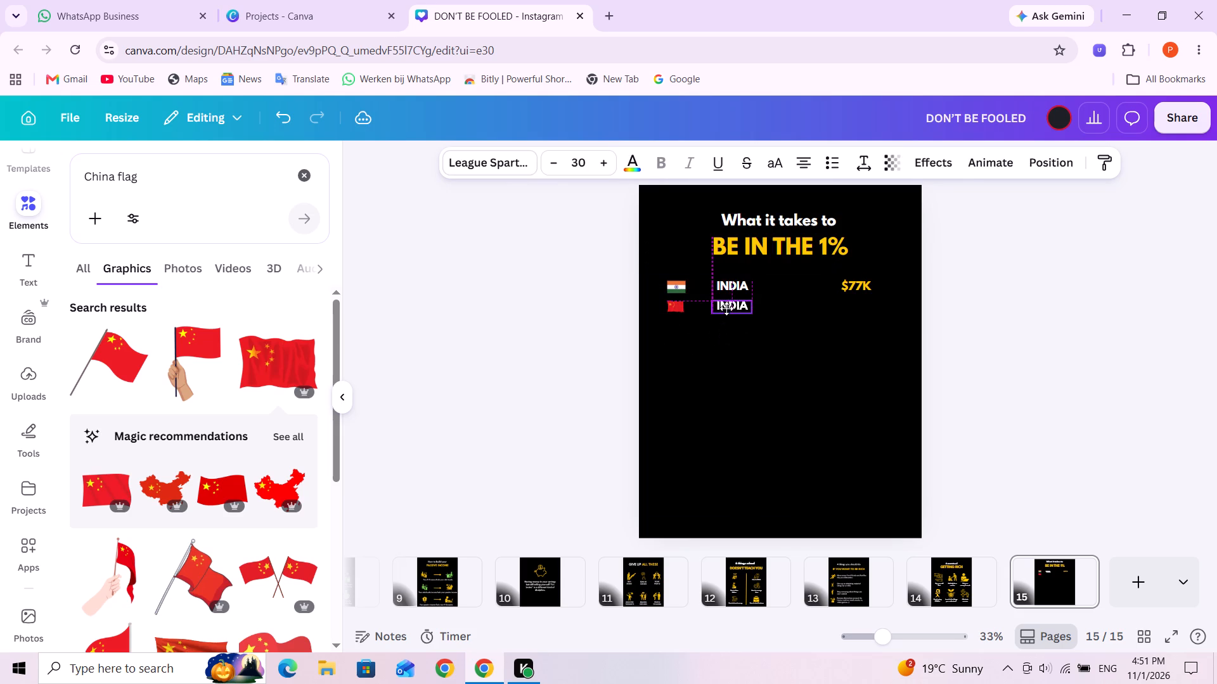
pyautogui.moveTo(726, 308); pyautogui.dragTo(731, 308)
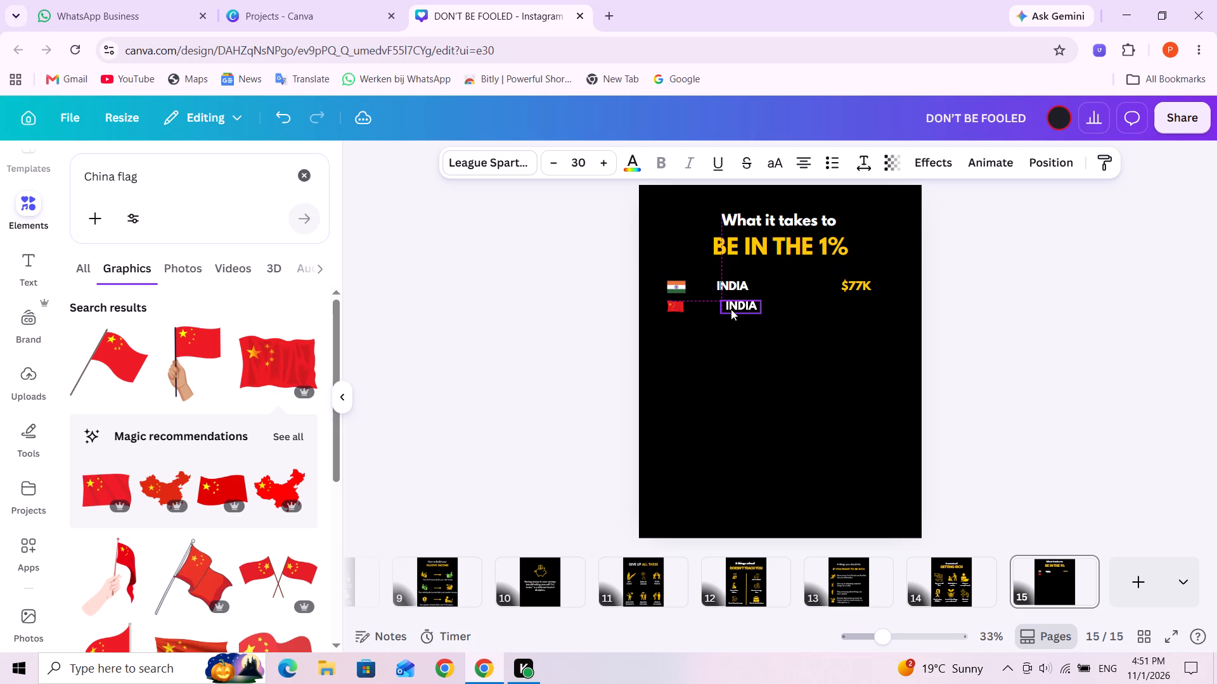
pyautogui.moveTo(731, 308); pyautogui.dragTo(724, 307)
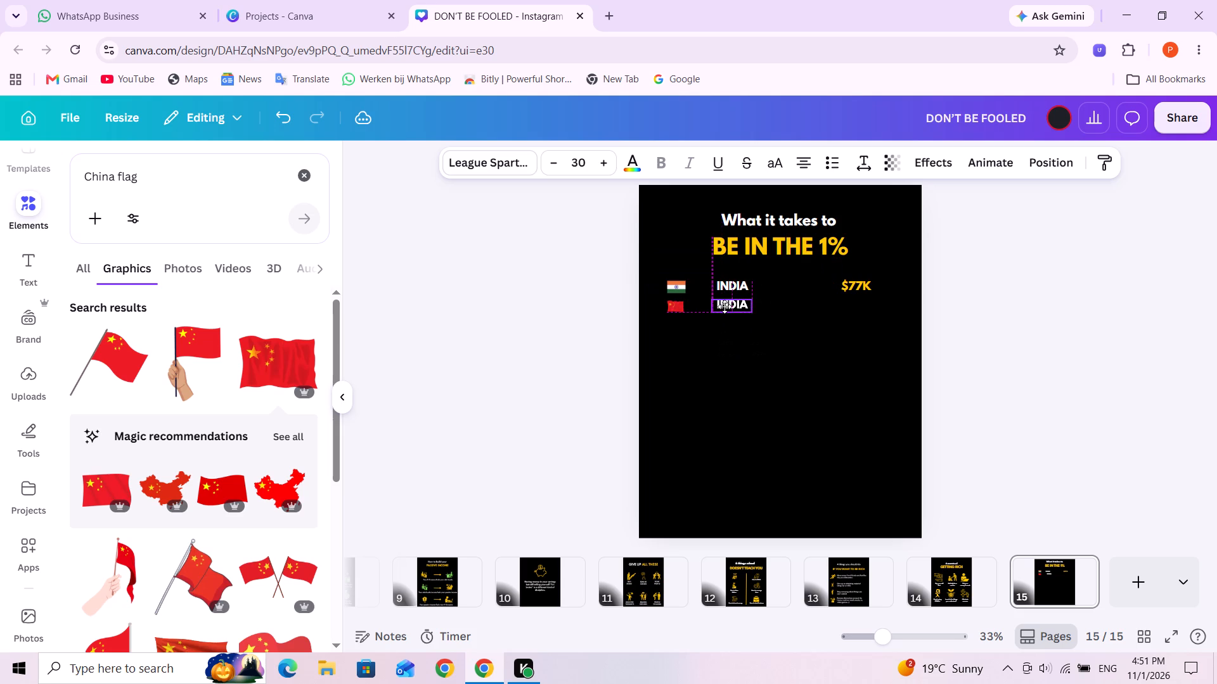
pyautogui.moveTo(724, 307); pyautogui.dragTo(725, 307)
pyautogui.tripleClick(730, 307)
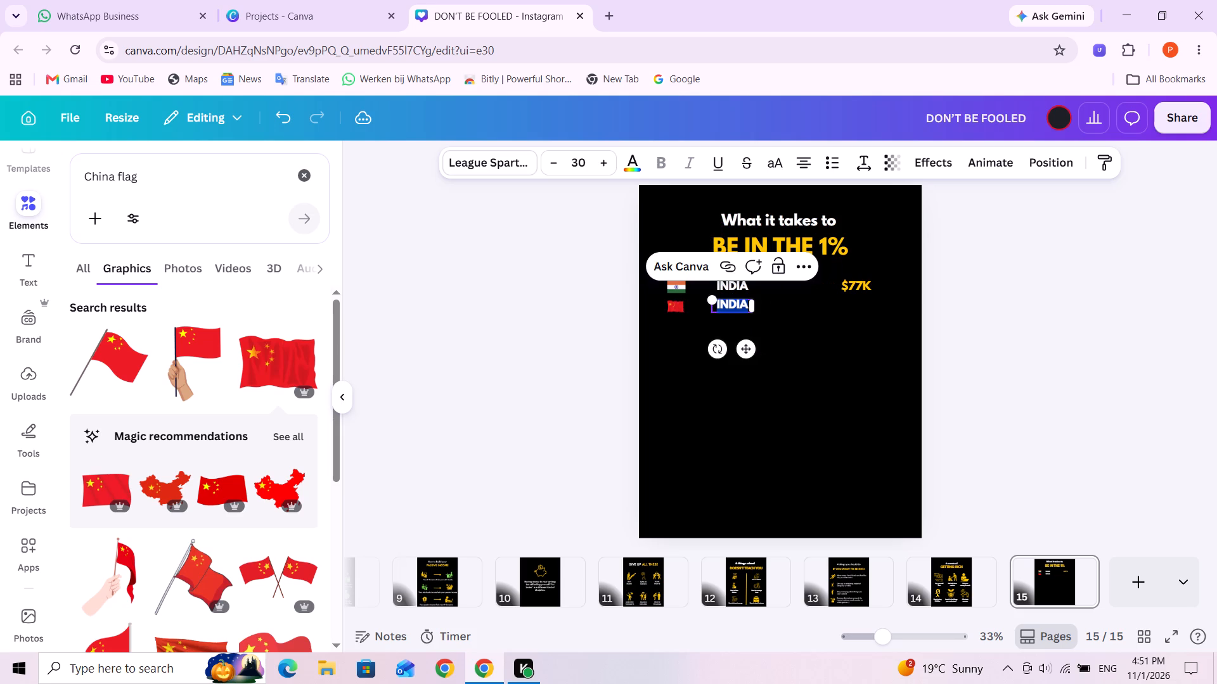
pyautogui.write('CHINA')
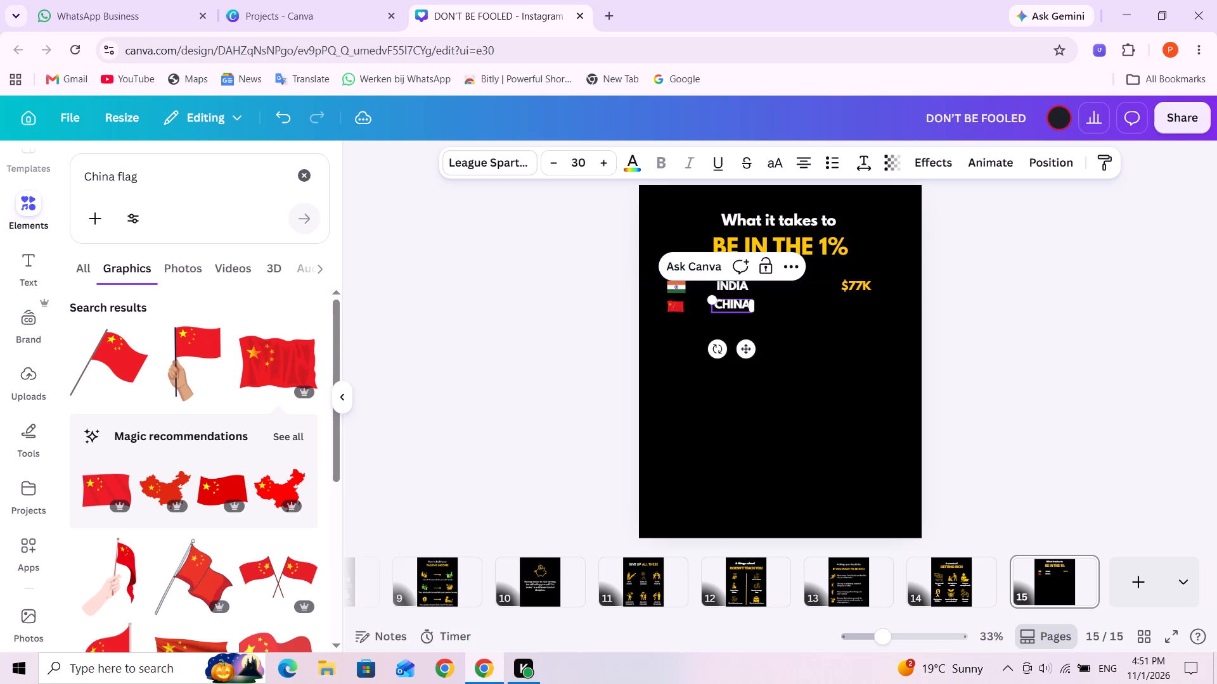
# Duplicate the yellow "$77K" text, place the copy below it, and change it to "$107K".
pyautogui.click(866, 282)
pyautogui.click(890, 248)
pyautogui.moveTo(858, 290); pyautogui.dragTo(858, 291)
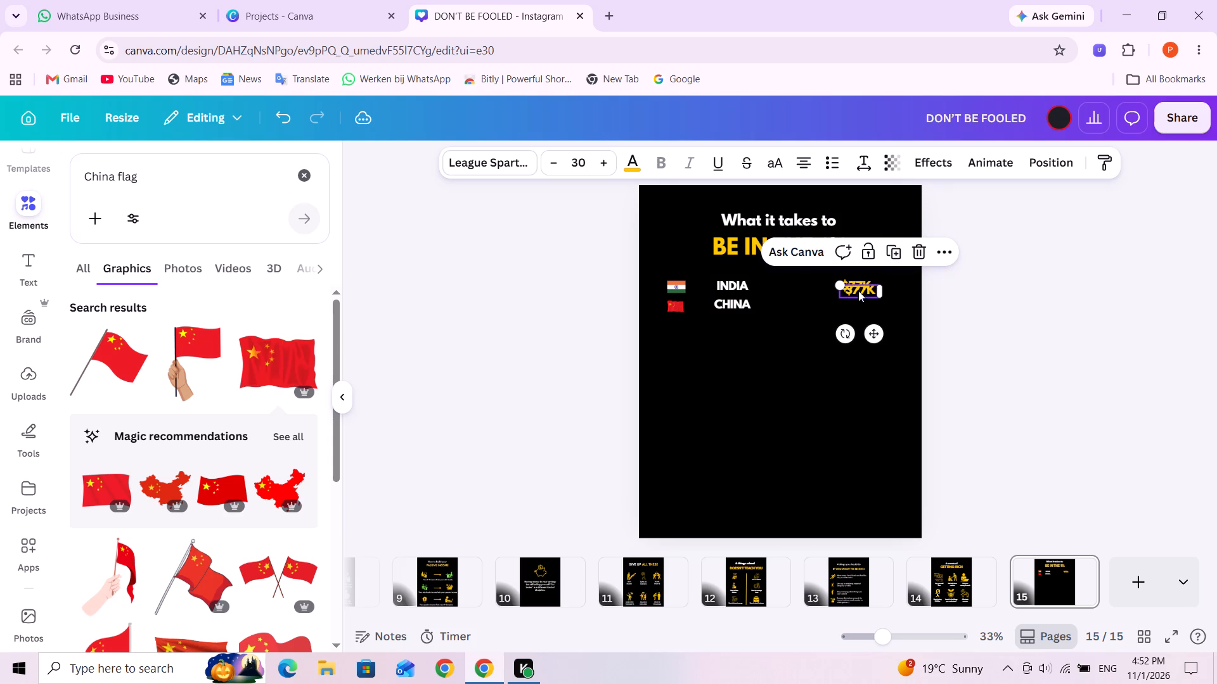
pyautogui.moveTo(858, 291); pyautogui.dragTo(860, 304)
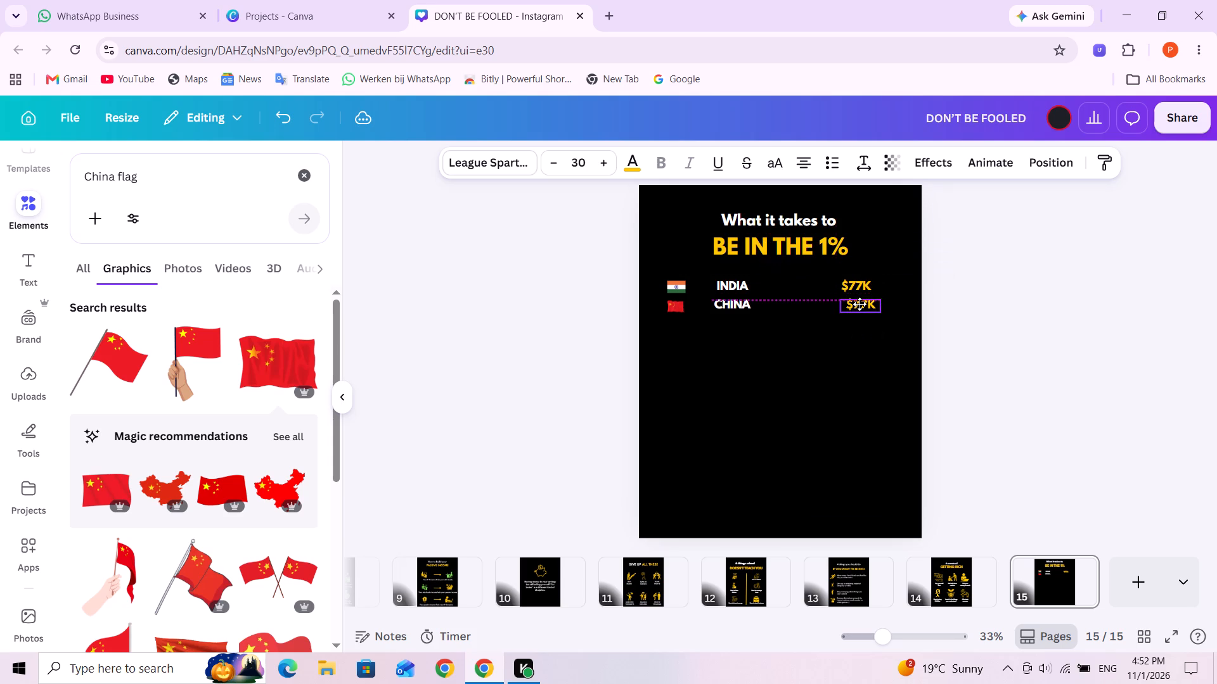
pyautogui.moveTo(860, 304); pyautogui.dragTo(860, 303)
pyautogui.moveTo(860, 303); pyautogui.dragTo(860, 301)
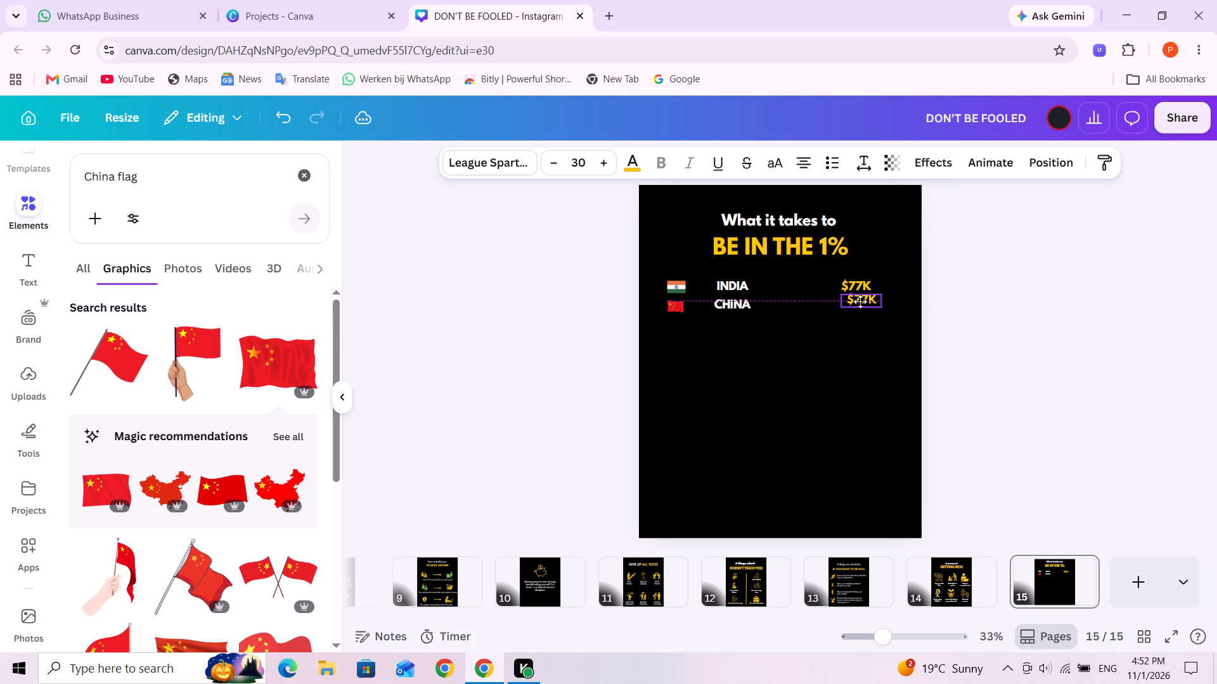
pyautogui.moveTo(860, 301); pyautogui.dragTo(858, 301)
pyautogui.doubleClick(858, 300)
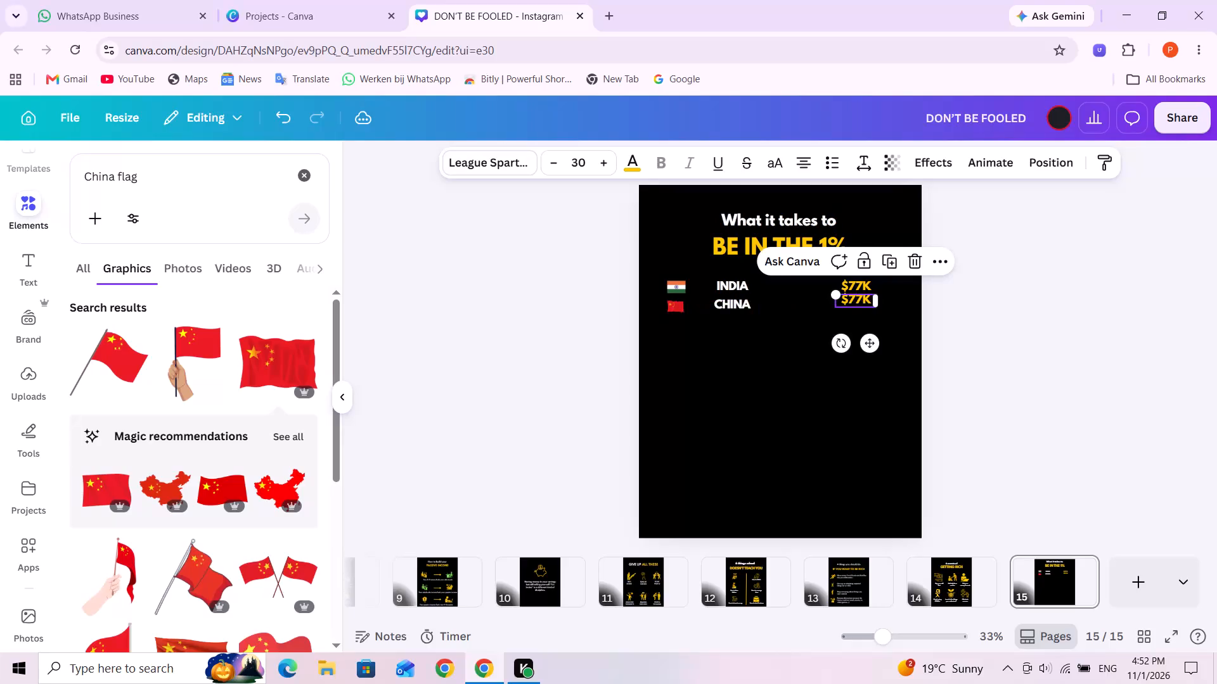
pyautogui.hotkey('shift', '$')
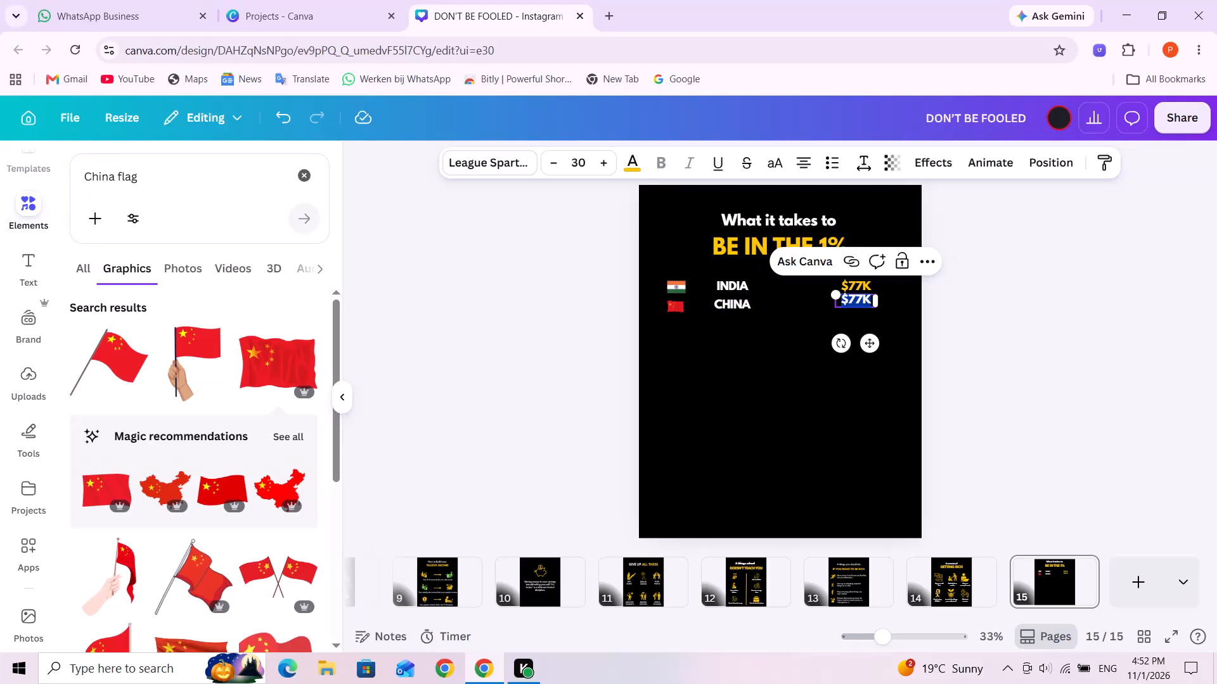
pyautogui.write('107')
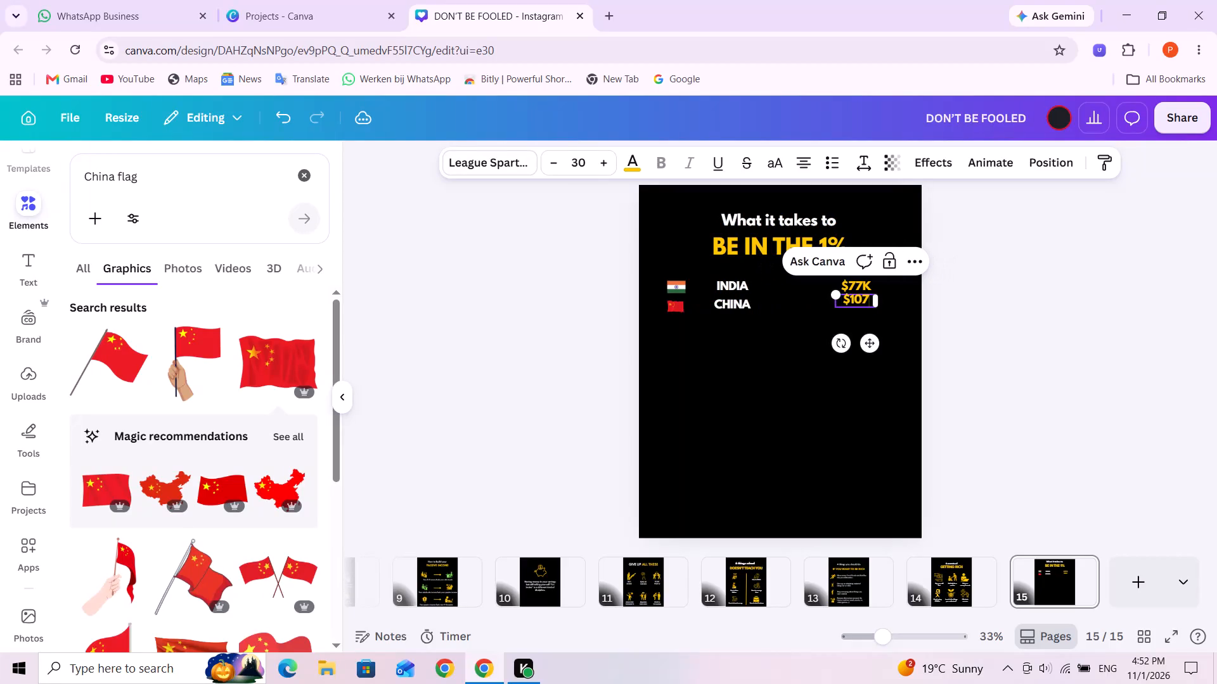
pyautogui.press('k')
pyautogui.click(903, 349)
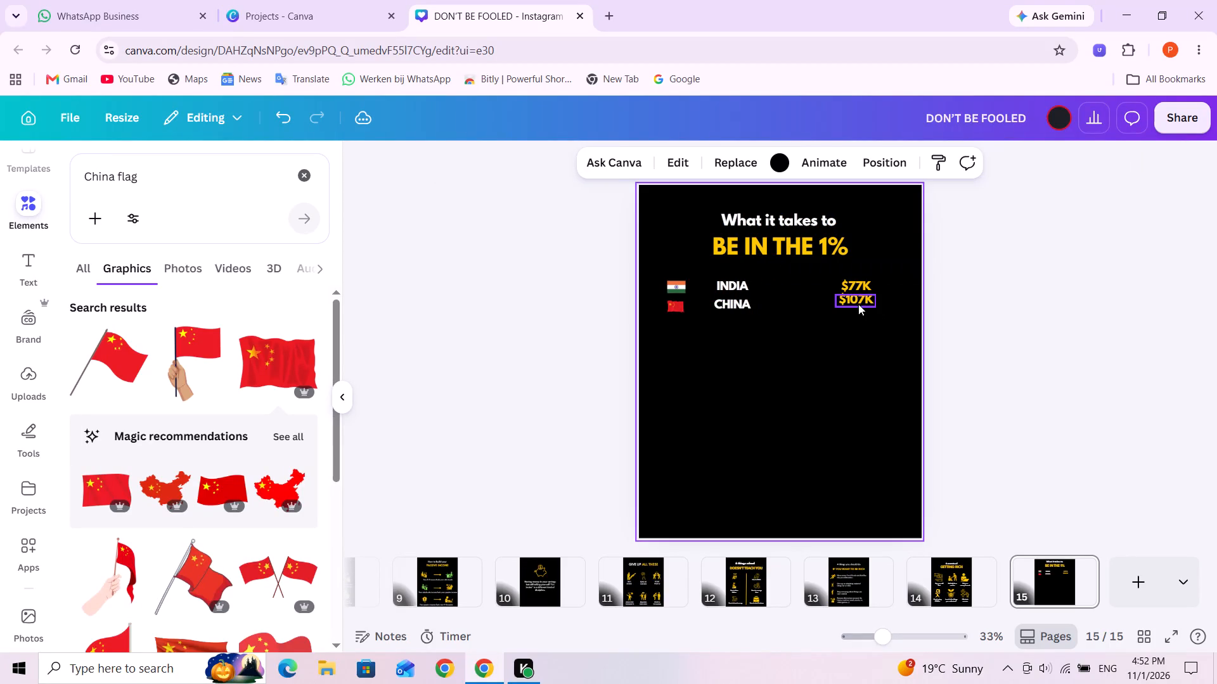
# Align "$107K" and "CHINA" on one row, level with the Chinese flag.
pyautogui.click(860, 304)
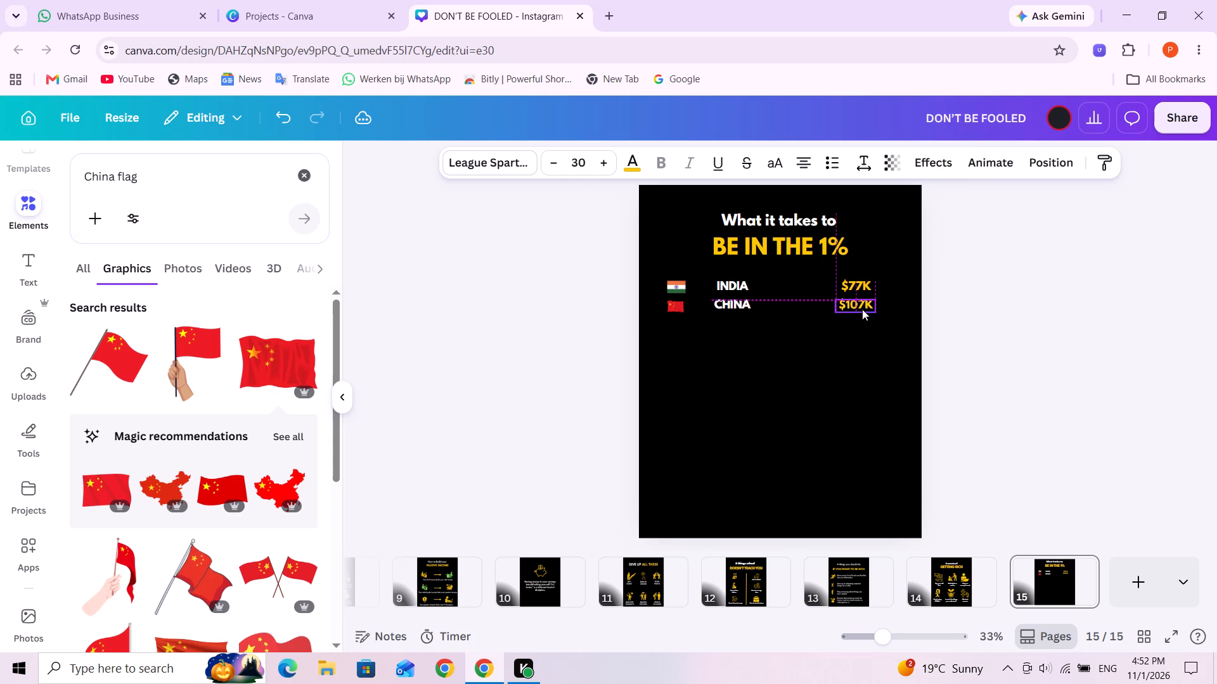
pyautogui.click(875, 349)
pyautogui.click(742, 306)
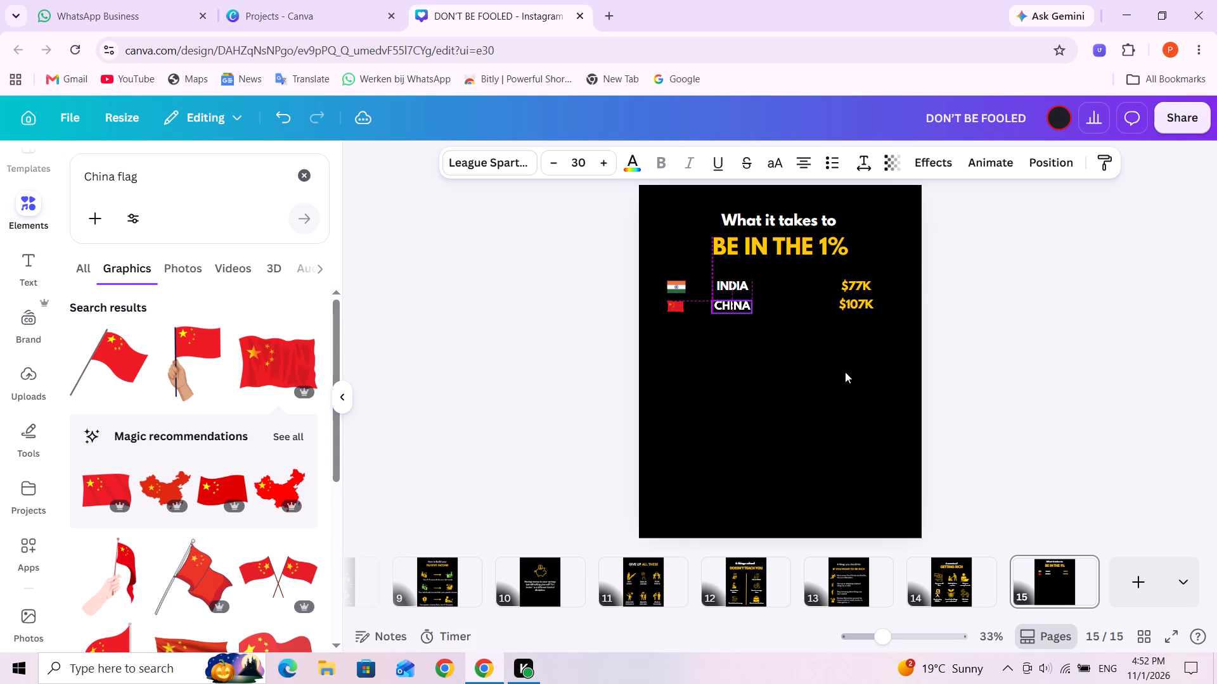
pyautogui.click(846, 372)
pyautogui.click(738, 308)
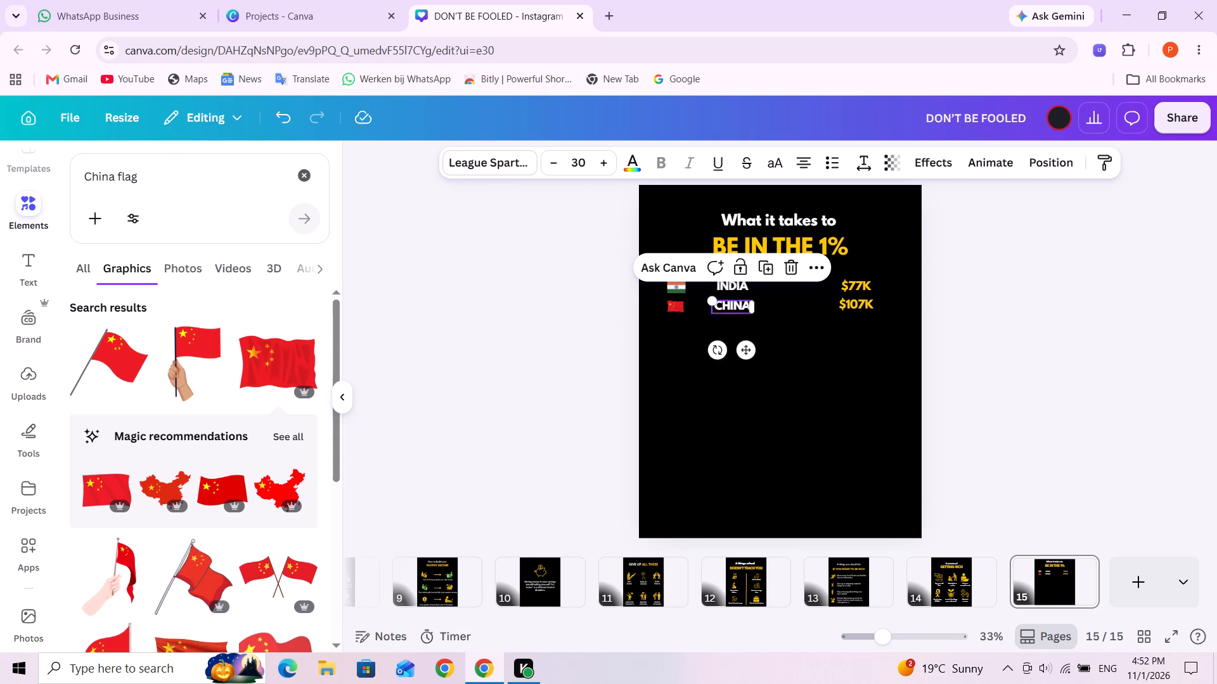
# Search the graphics for "Italy flag" and add the flat rectangular Italian flag to the page.
pyautogui.moveTo(114, 177); pyautogui.dragTo(60, 175)
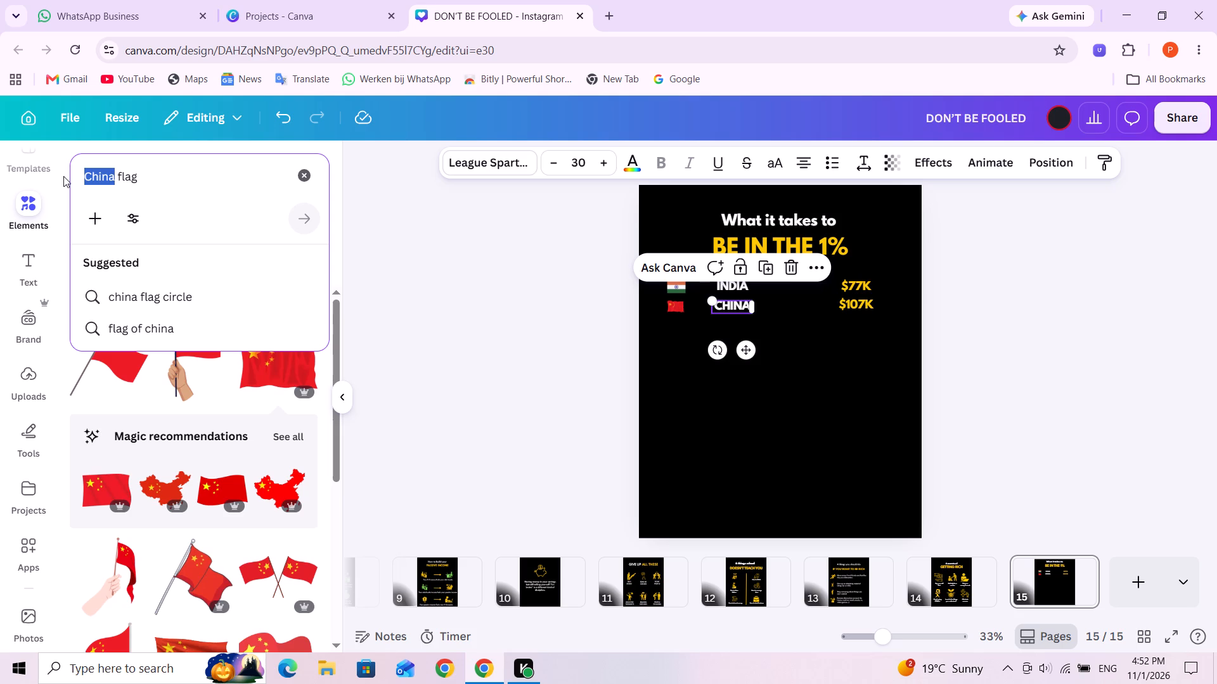
pyautogui.press('i')
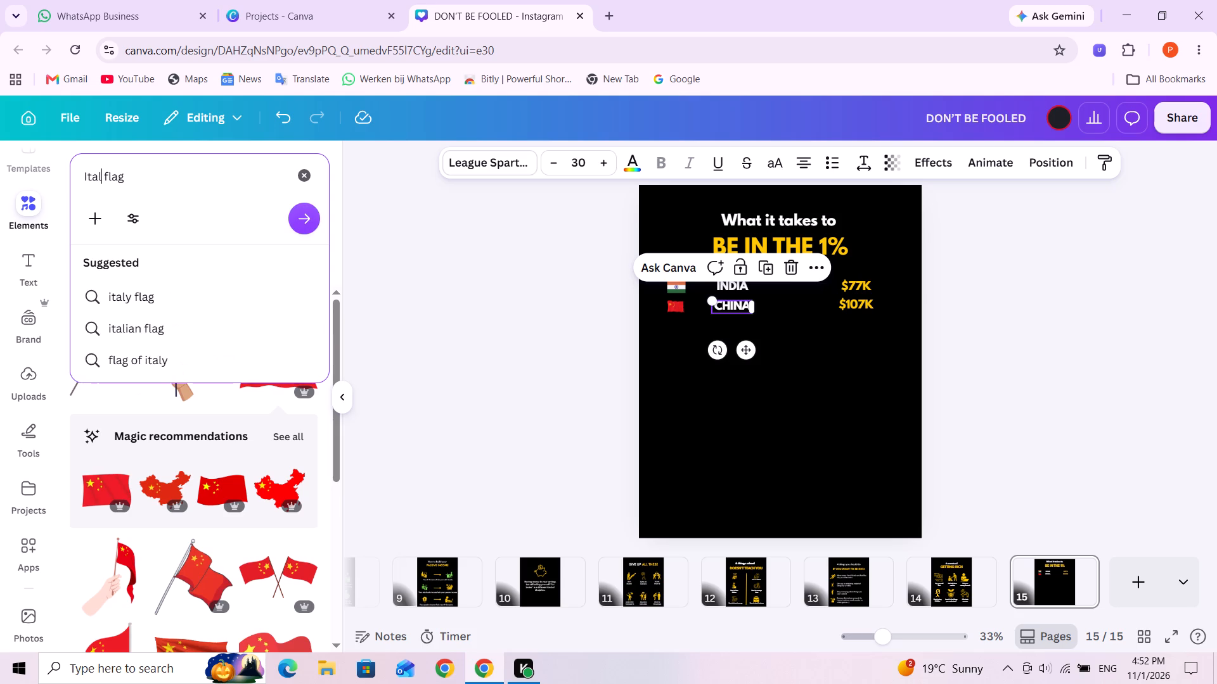
pyautogui.press('Return')
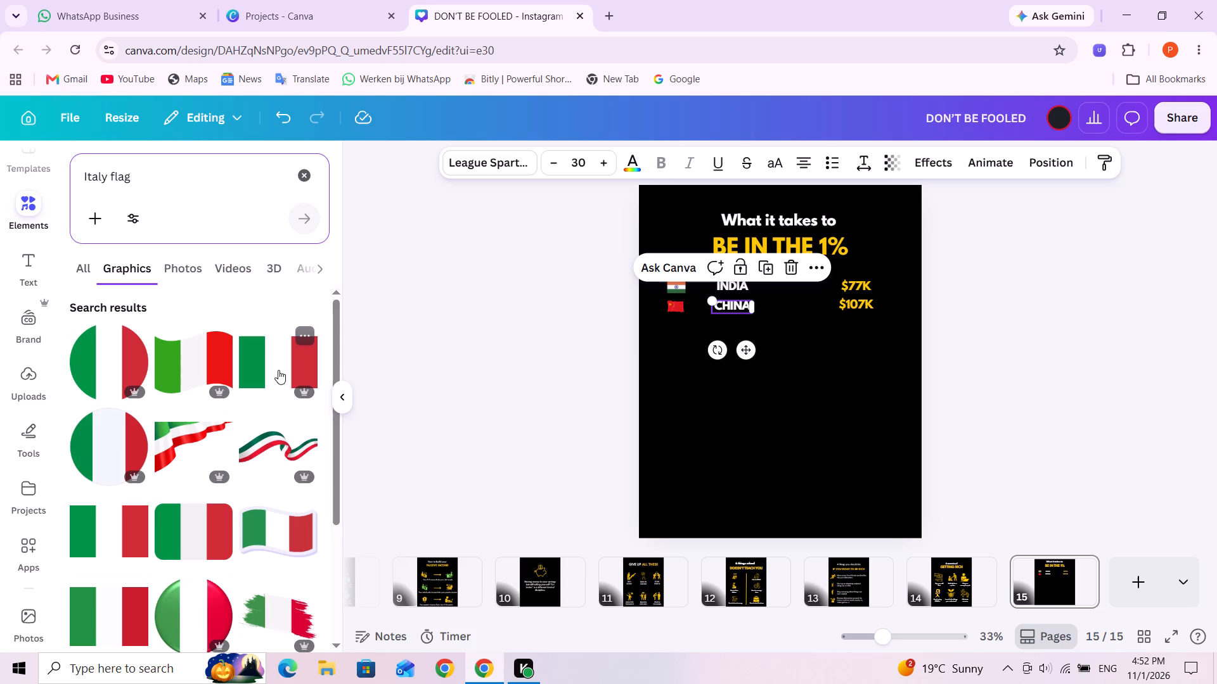
pyautogui.click(278, 370)
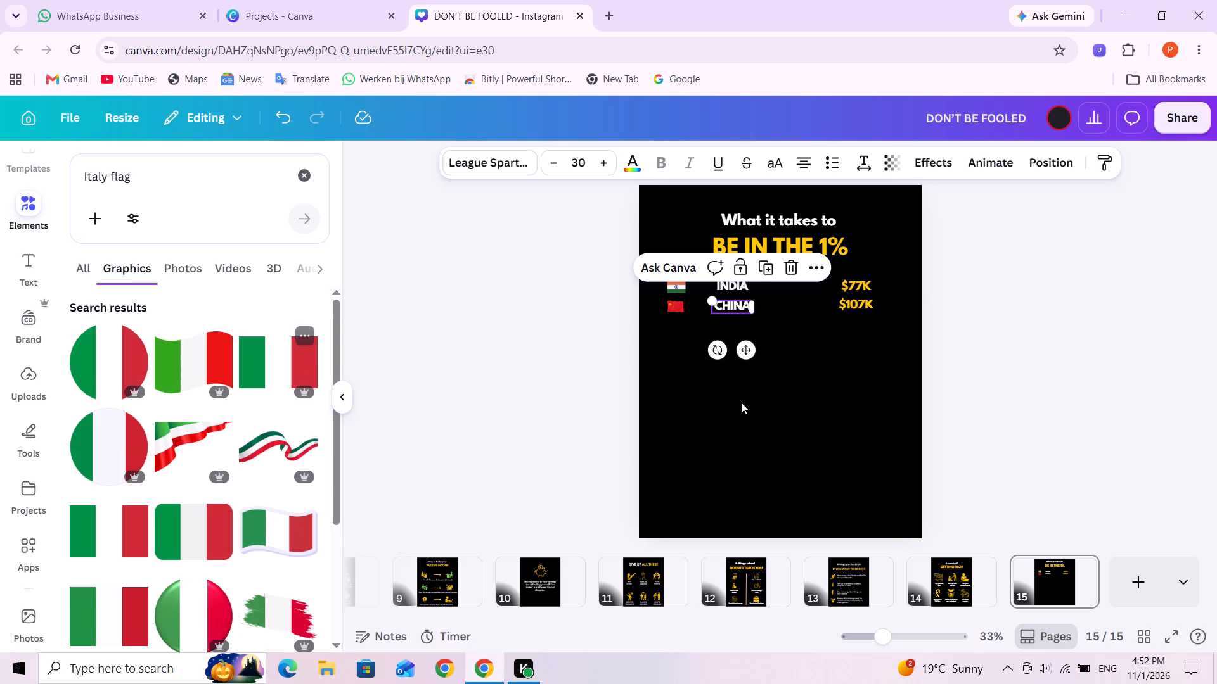
# Shrink the Italian flag to about 65 by 43, matching the size of the other flags.
pyautogui.moveTo(769, 375); pyautogui.dragTo(803, 396)
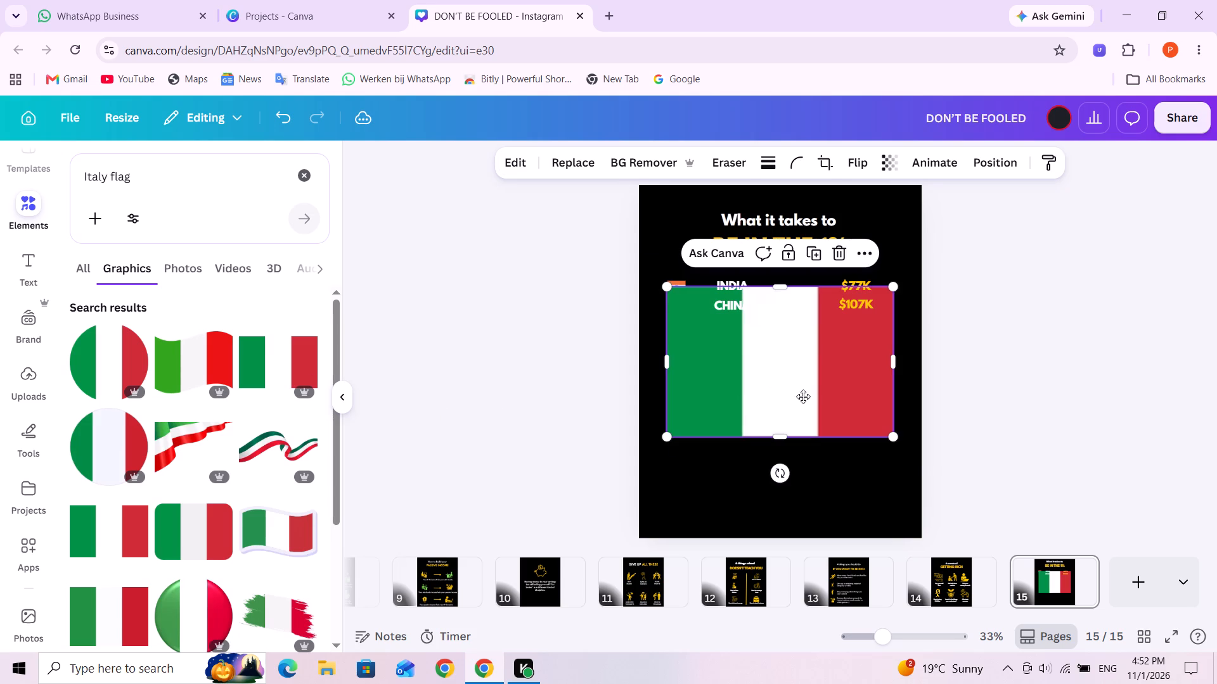
pyautogui.moveTo(803, 396); pyautogui.dragTo(803, 389)
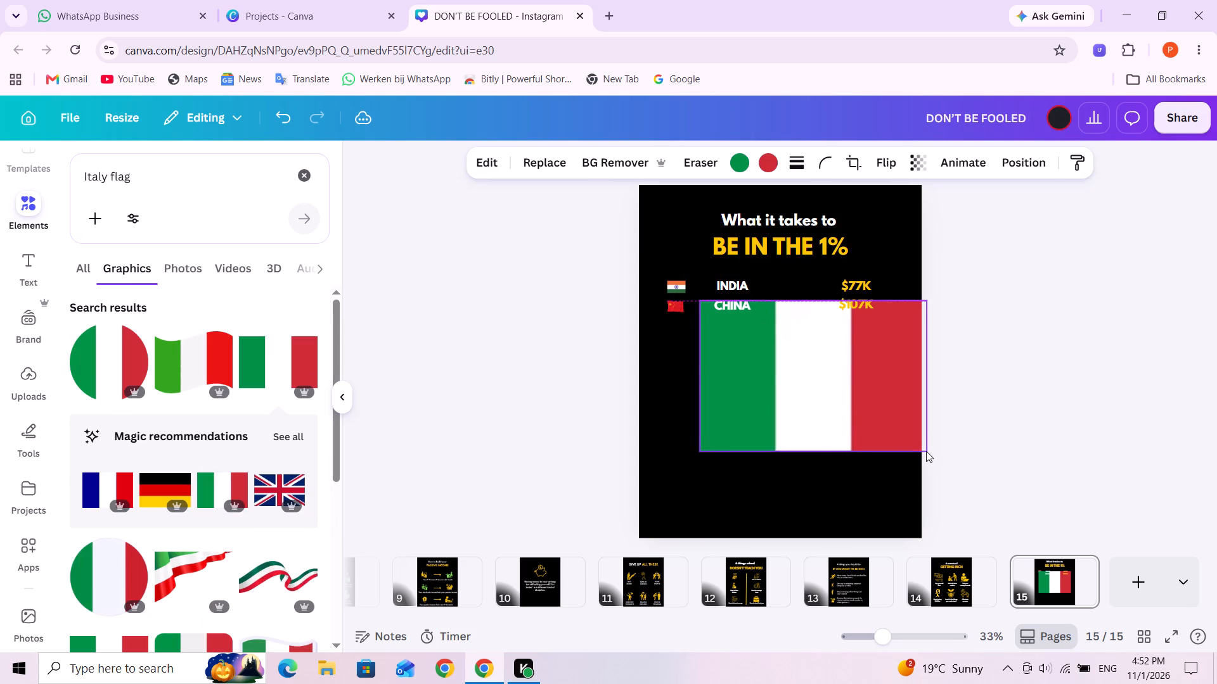
pyautogui.moveTo(928, 450); pyautogui.dragTo(717, 299)
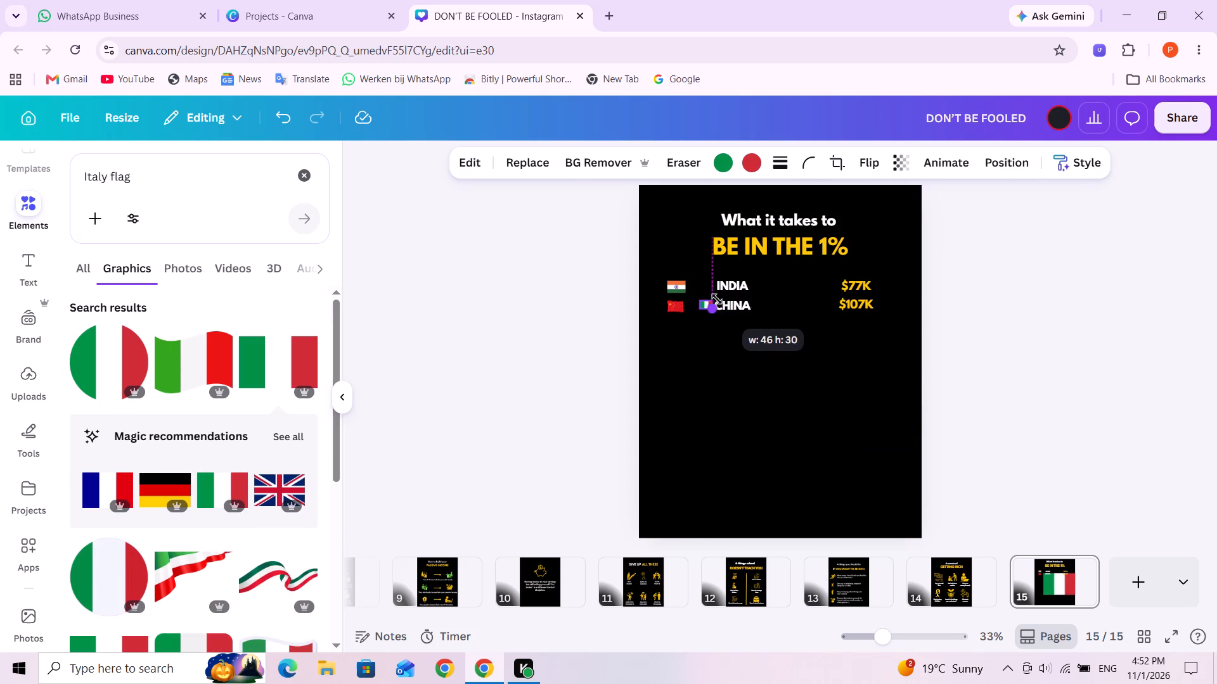
pyautogui.moveTo(717, 299); pyautogui.dragTo(722, 301)
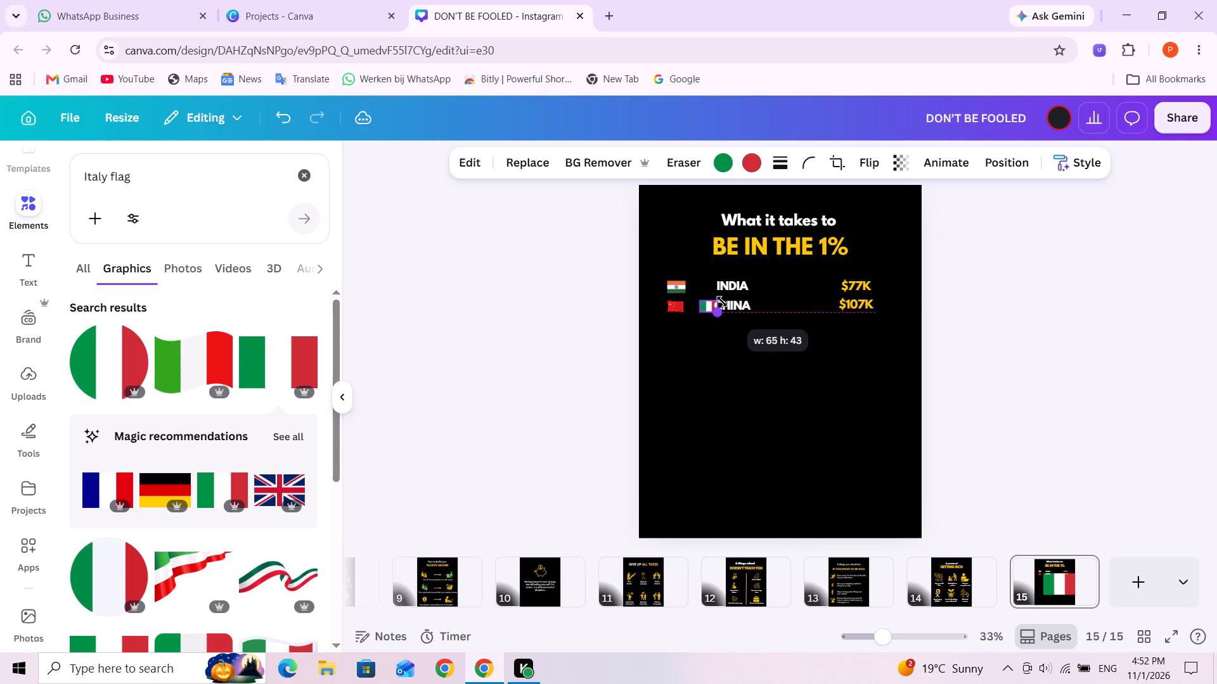
pyautogui.moveTo(722, 301); pyautogui.dragTo(721, 301)
pyautogui.click(777, 381)
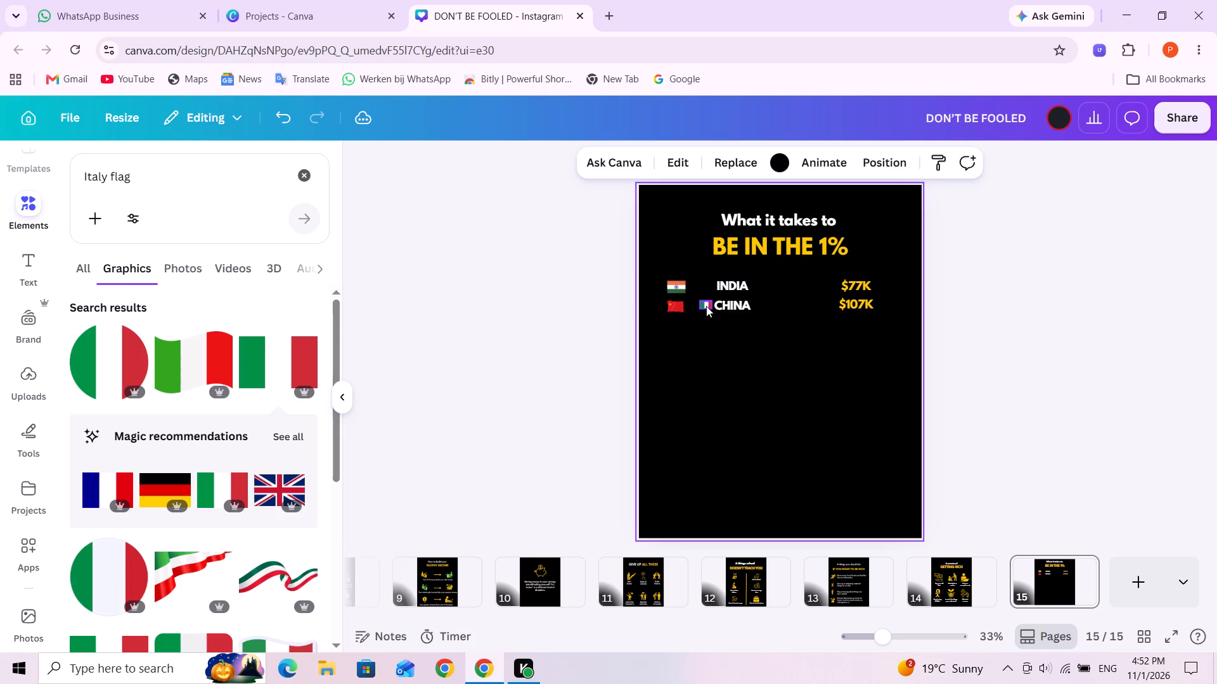
# Place the Italian flag directly below the Chinese flag, aligned with the flag column and spaced 29 like the flags above.
pyautogui.click(706, 306)
pyautogui.click(714, 310)
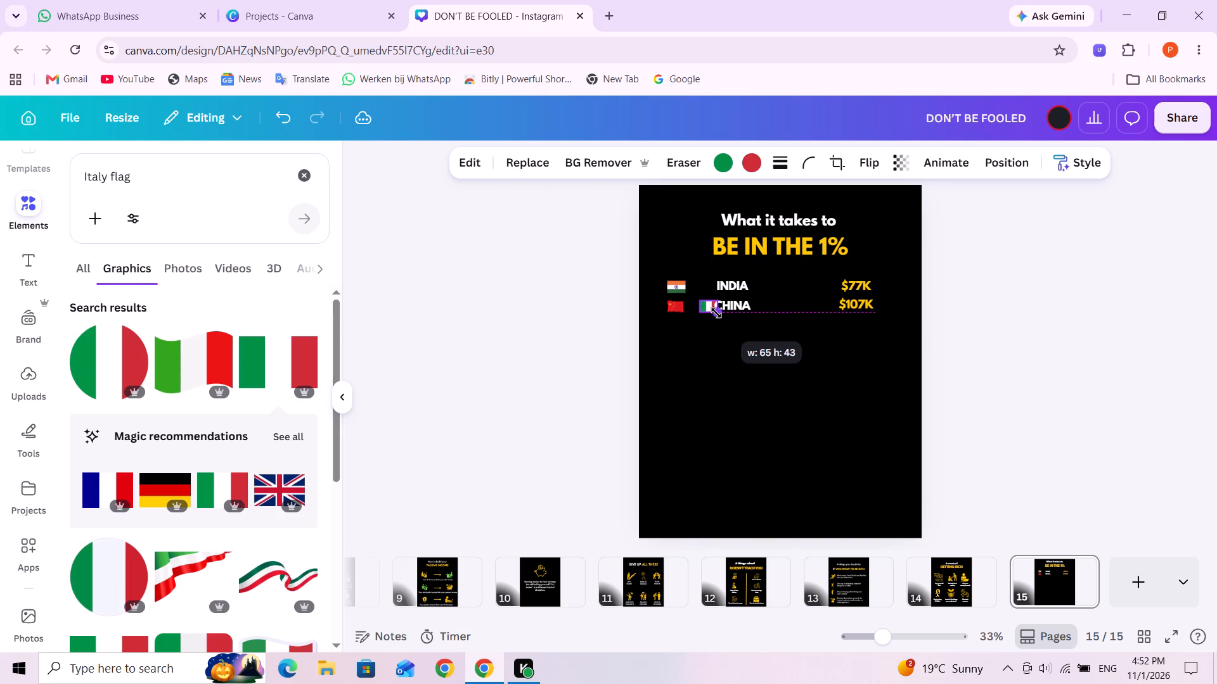
pyautogui.click(776, 331)
pyautogui.moveTo(705, 305); pyautogui.dragTo(690, 310)
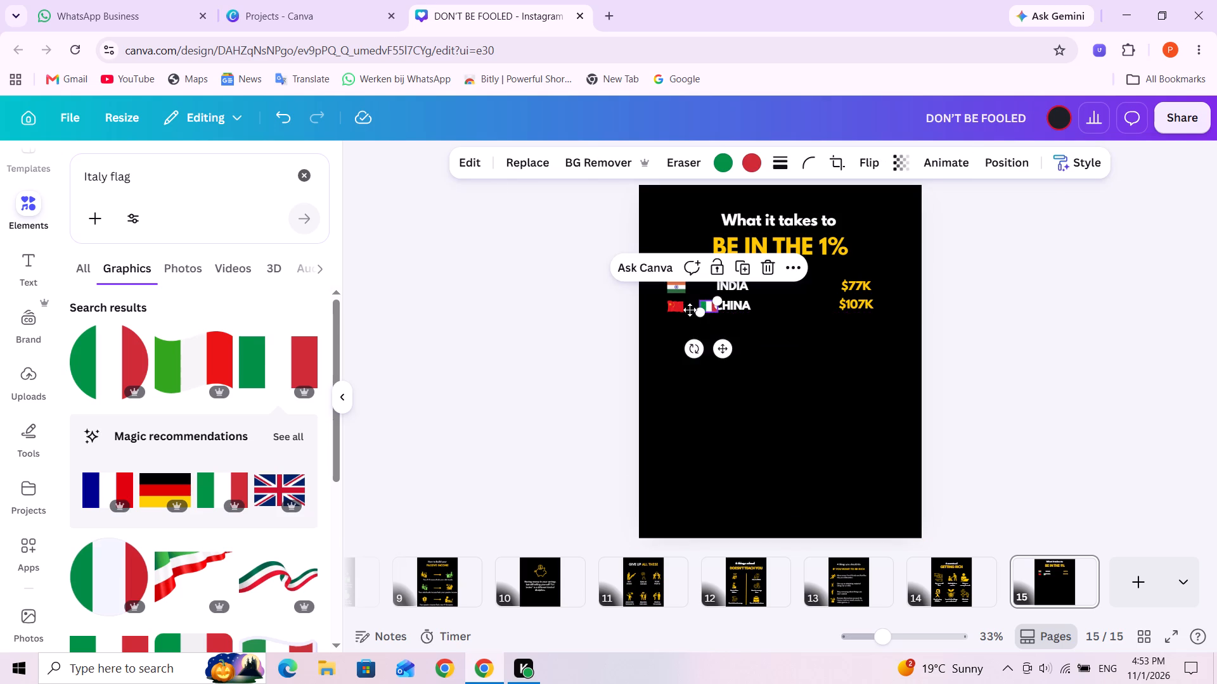
pyautogui.moveTo(690, 310); pyautogui.dragTo(674, 322)
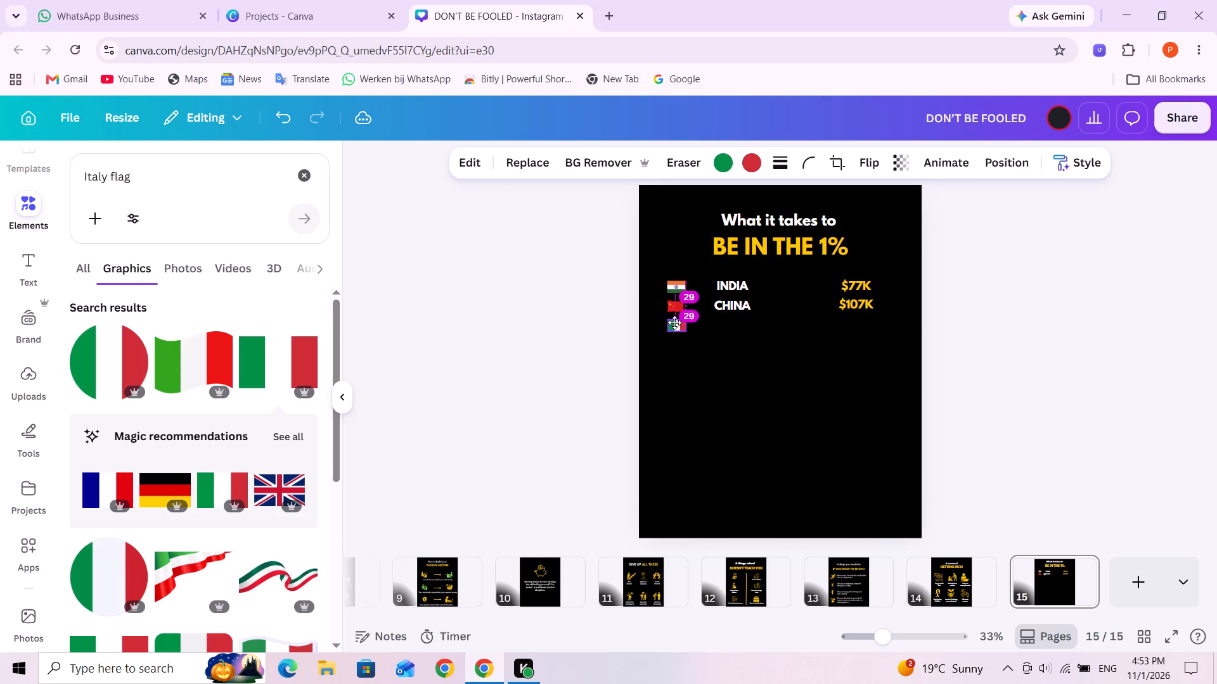
pyautogui.moveTo(674, 322); pyautogui.dragTo(671, 320)
pyautogui.click(737, 342)
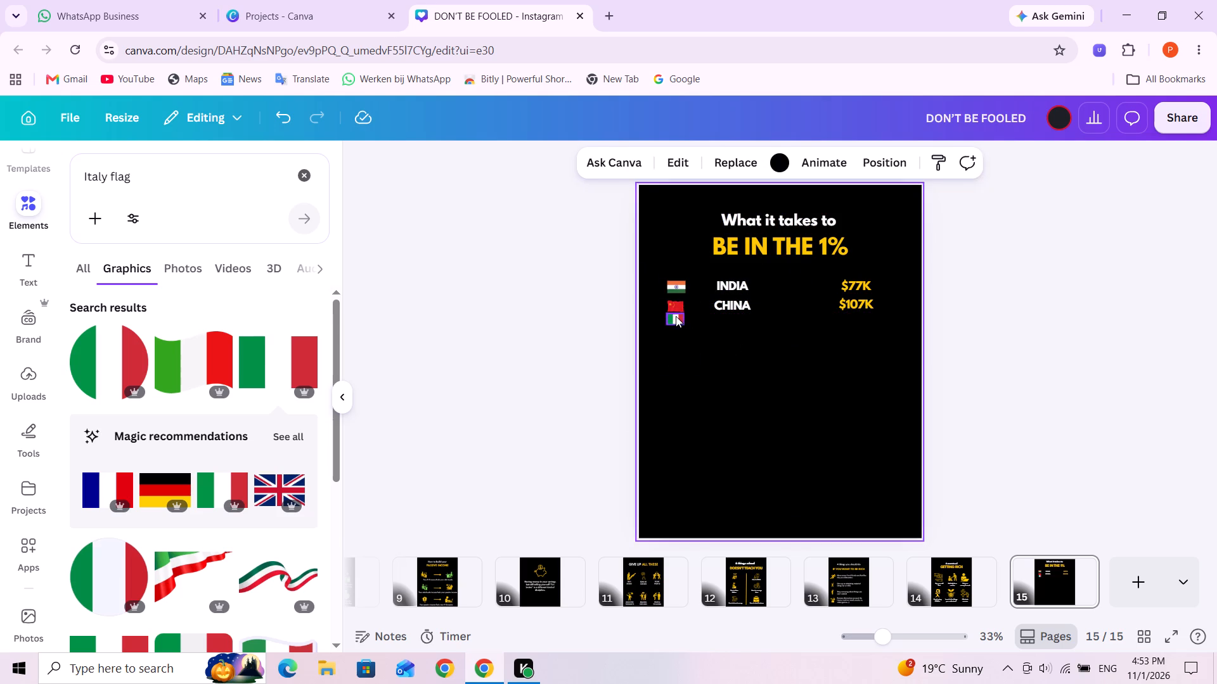
pyautogui.moveTo(676, 316); pyautogui.dragTo(674, 327)
pyautogui.click(734, 332)
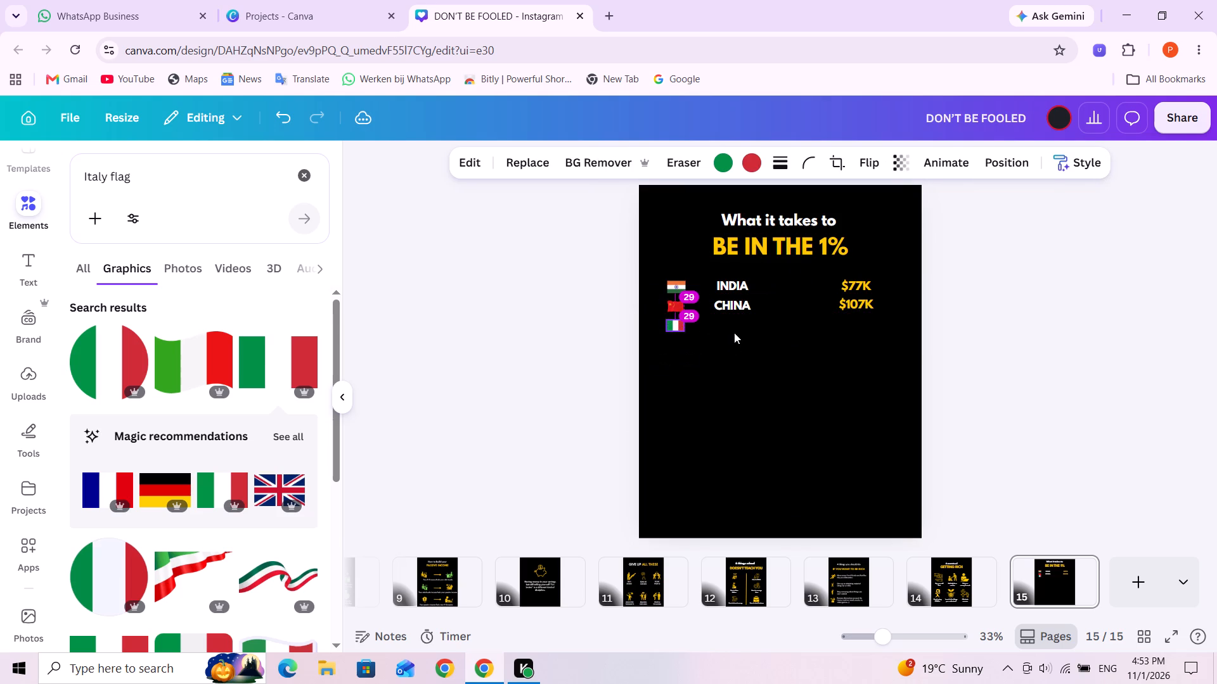
# Duplicate the "CHINA" text, place the copy below it beside the Italian flag, and change it to "ITALY".
pyautogui.click(738, 304)
pyautogui.click(768, 267)
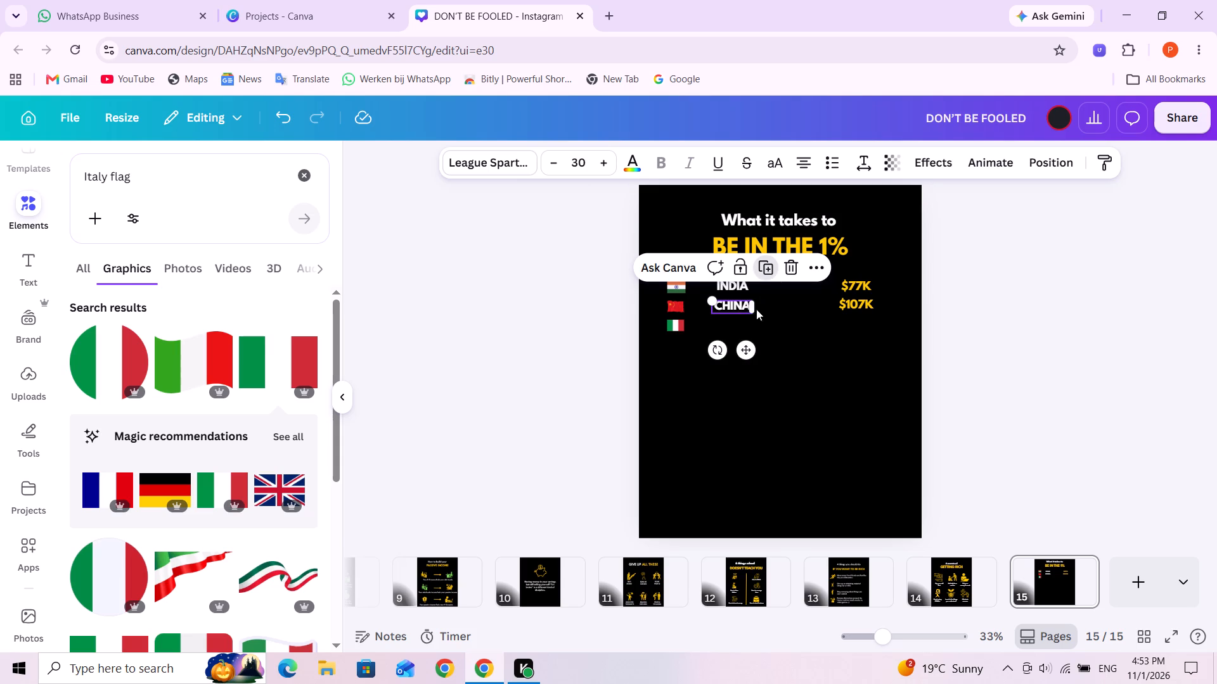
pyautogui.moveTo(736, 311); pyautogui.dragTo(733, 329)
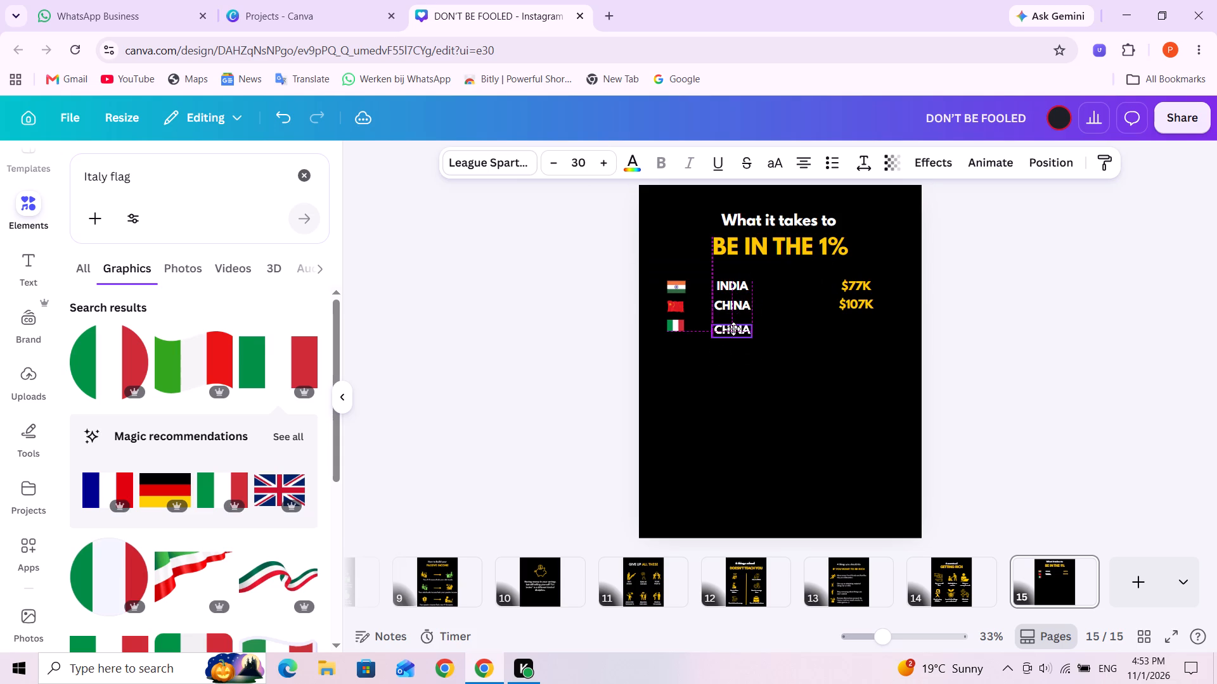
pyautogui.moveTo(733, 329); pyautogui.dragTo(733, 327)
pyautogui.tripleClick(730, 324)
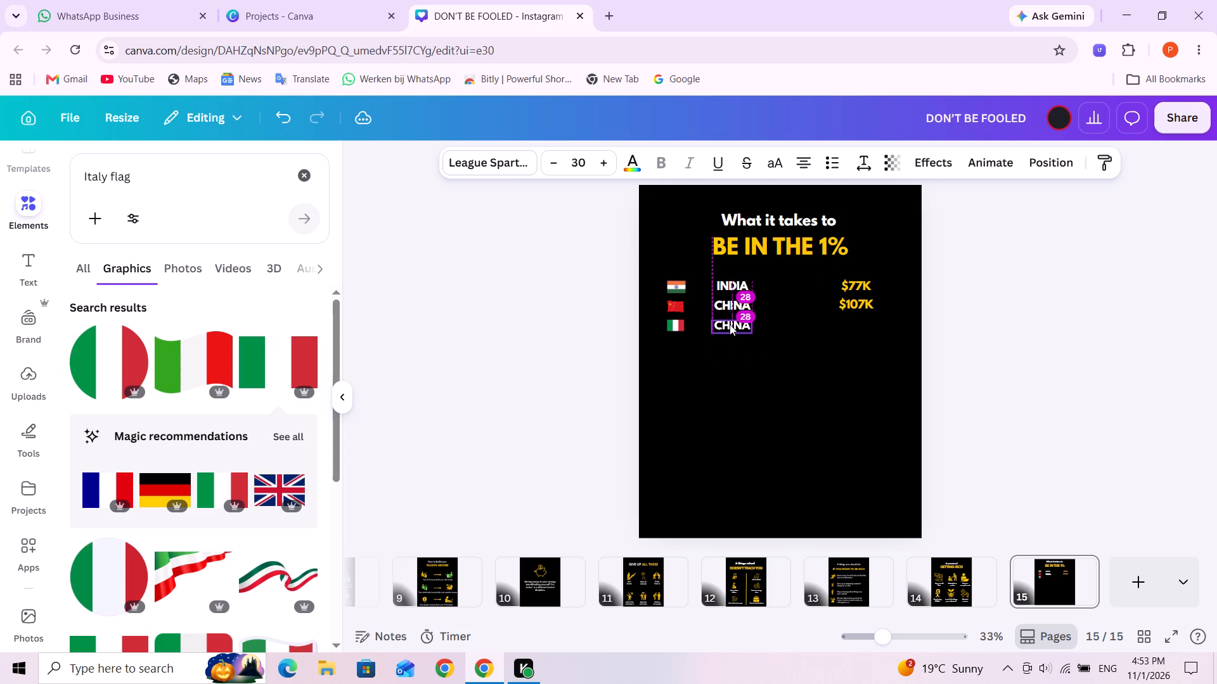
pyautogui.write('ITA')
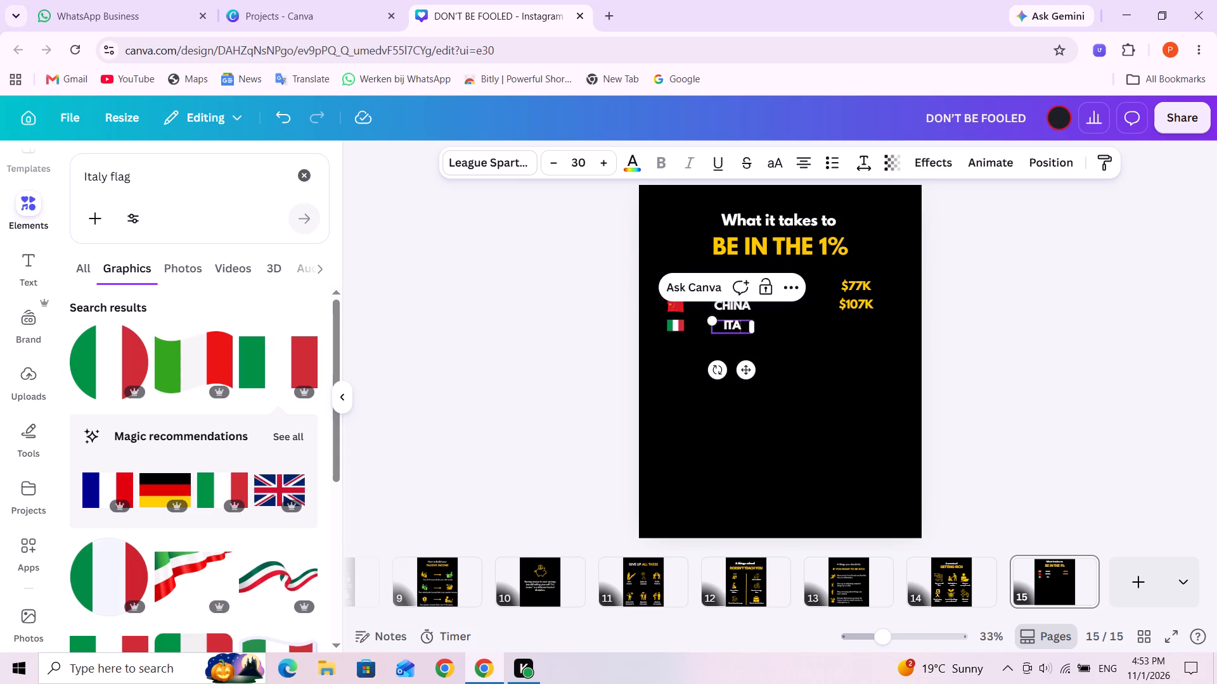
pyautogui.write('LY')
# Duplicate the yellow "$107K" text, place the copy below it in the "ITALY" row, and change it to "$169K".
pyautogui.click(856, 299)
pyautogui.click(886, 267)
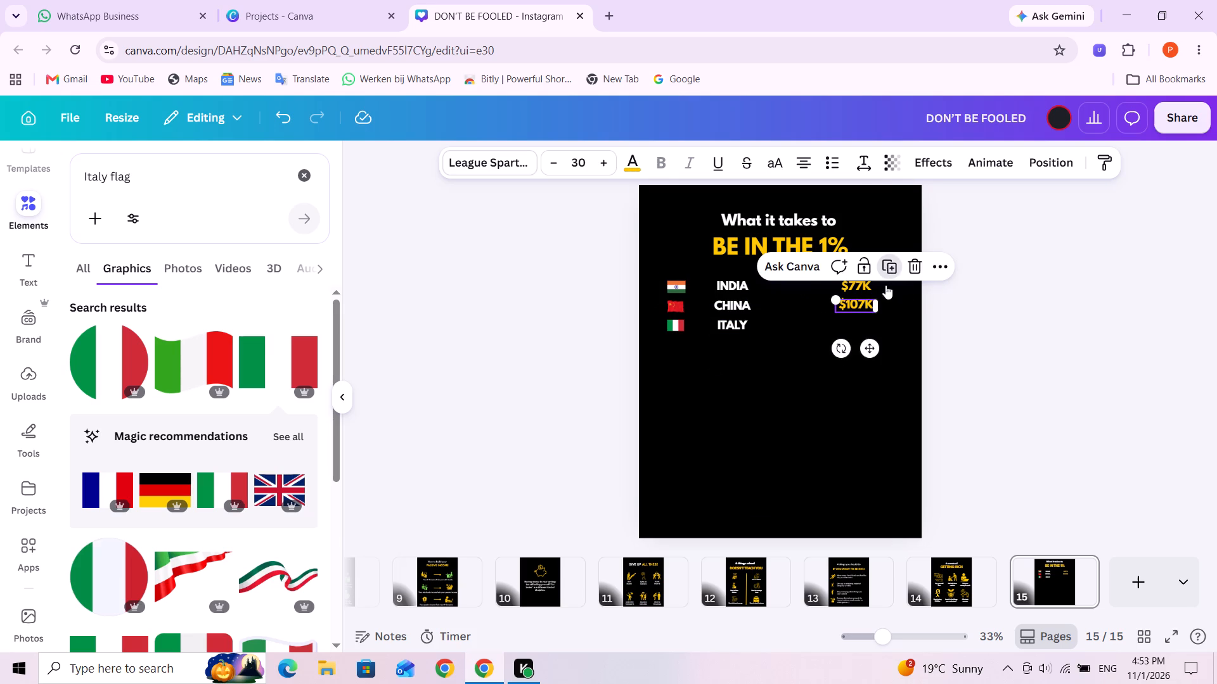
pyautogui.moveTo(861, 309); pyautogui.dragTo(860, 328)
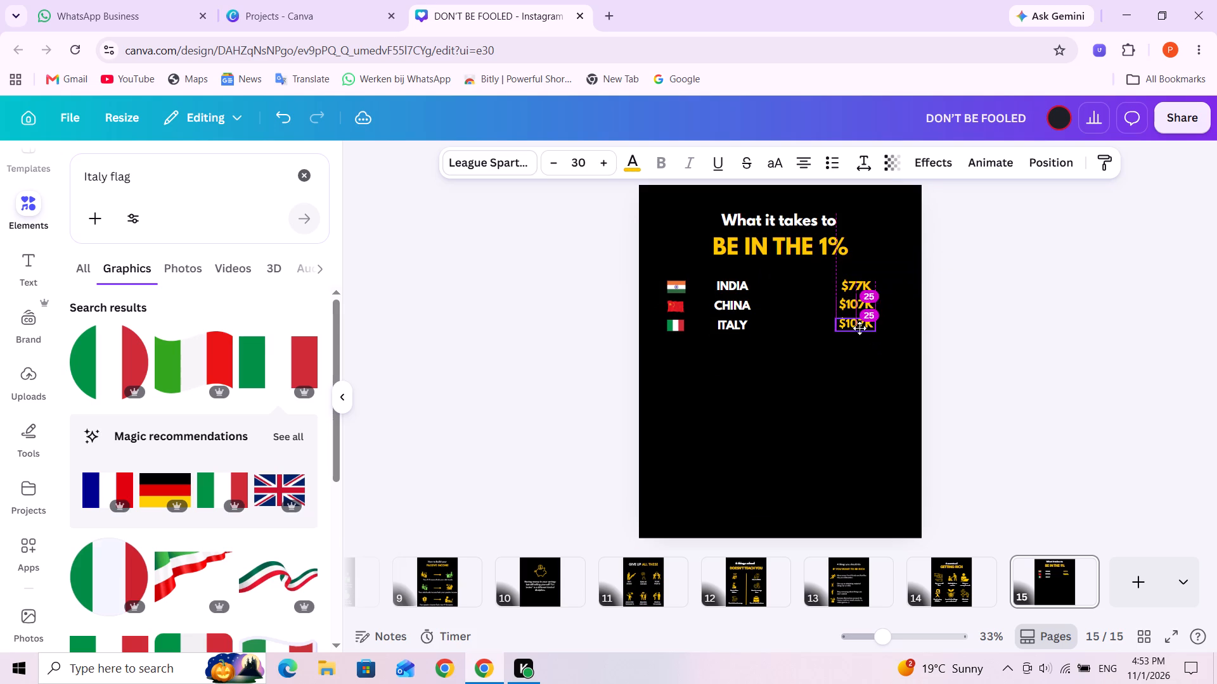
pyautogui.moveTo(860, 328); pyautogui.dragTo(860, 326)
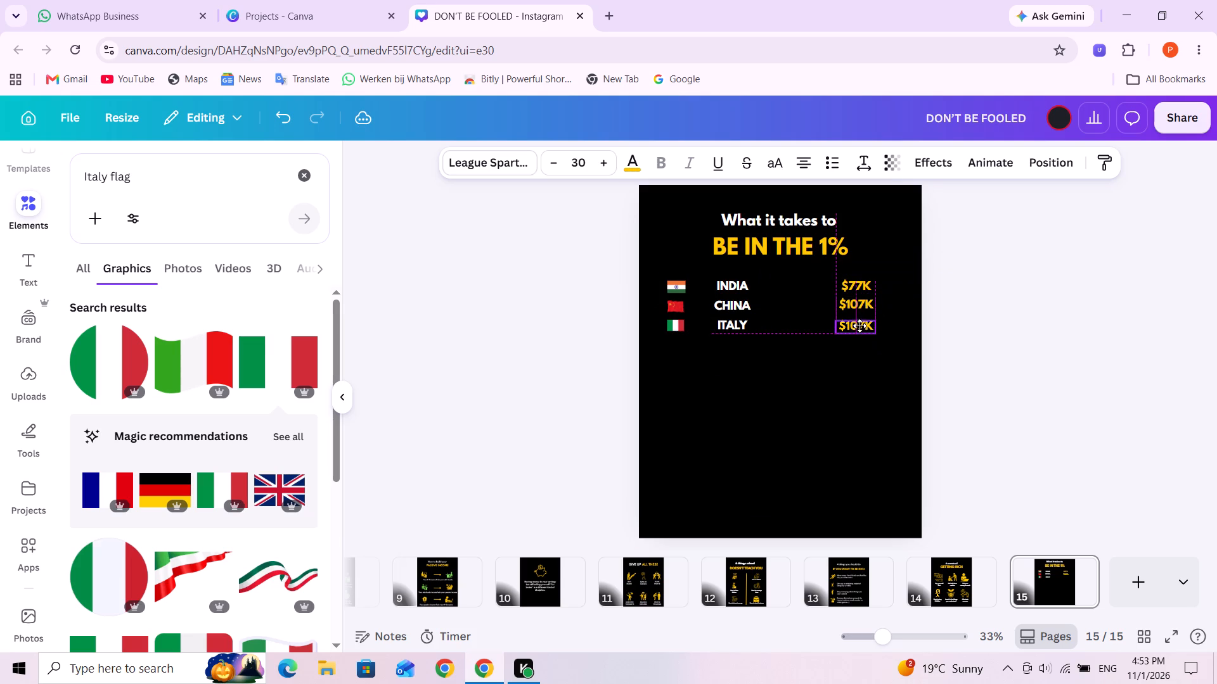
pyautogui.moveTo(860, 326); pyautogui.dragTo(858, 324)
pyautogui.doubleClick(856, 320)
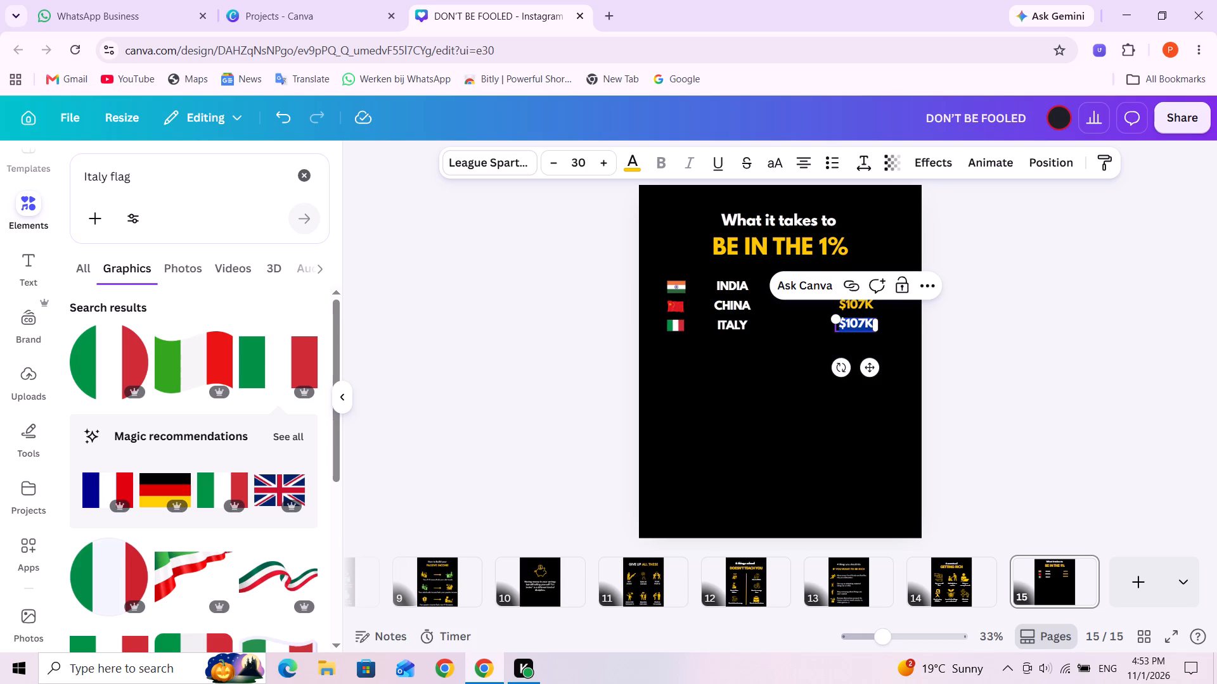
pyautogui.write('$16')
pyautogui.write('9K')
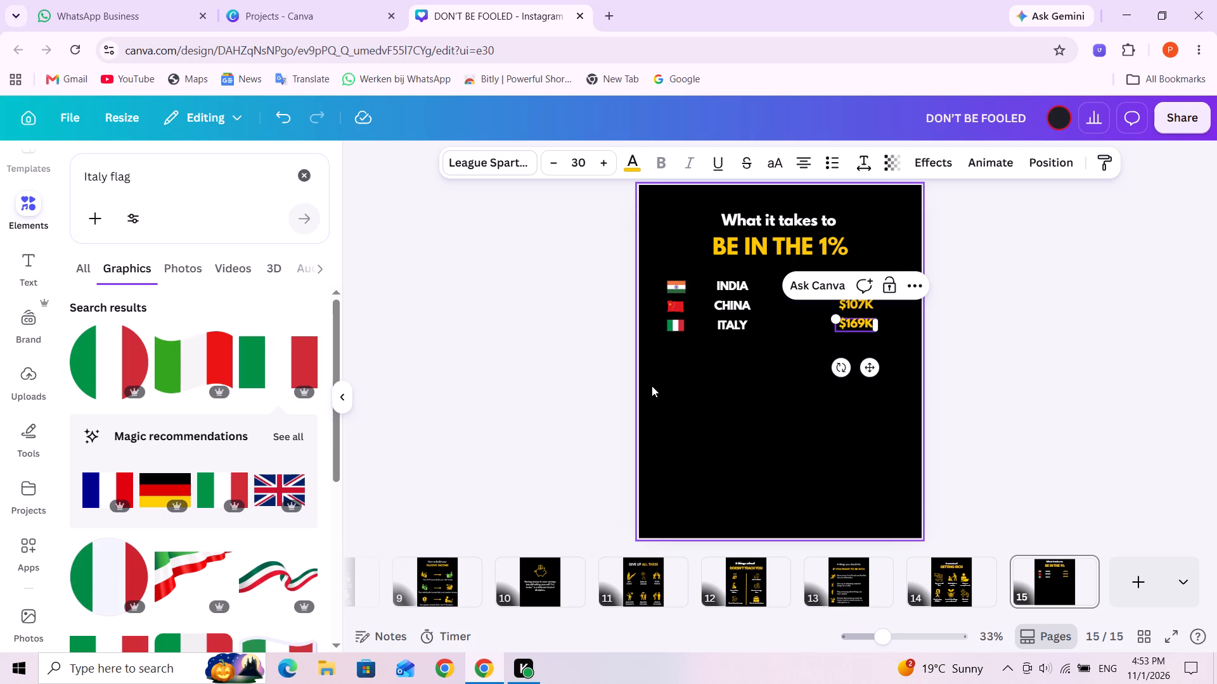
# Search the graphics for "Brazil flag" and add the flat rectangular Brazilian flag to the page.
pyautogui.moveTo(108, 179); pyautogui.dragTo(53, 178)
pyautogui.write('zil')
pyautogui.press('Return')
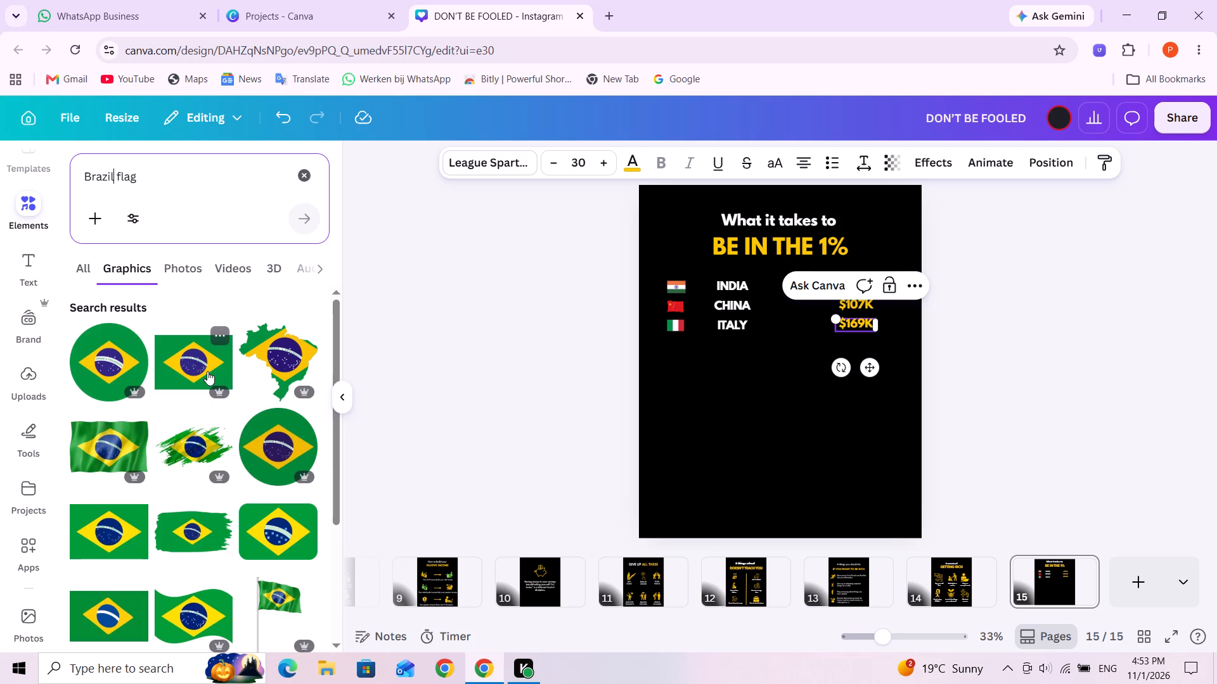
pyautogui.click(207, 371)
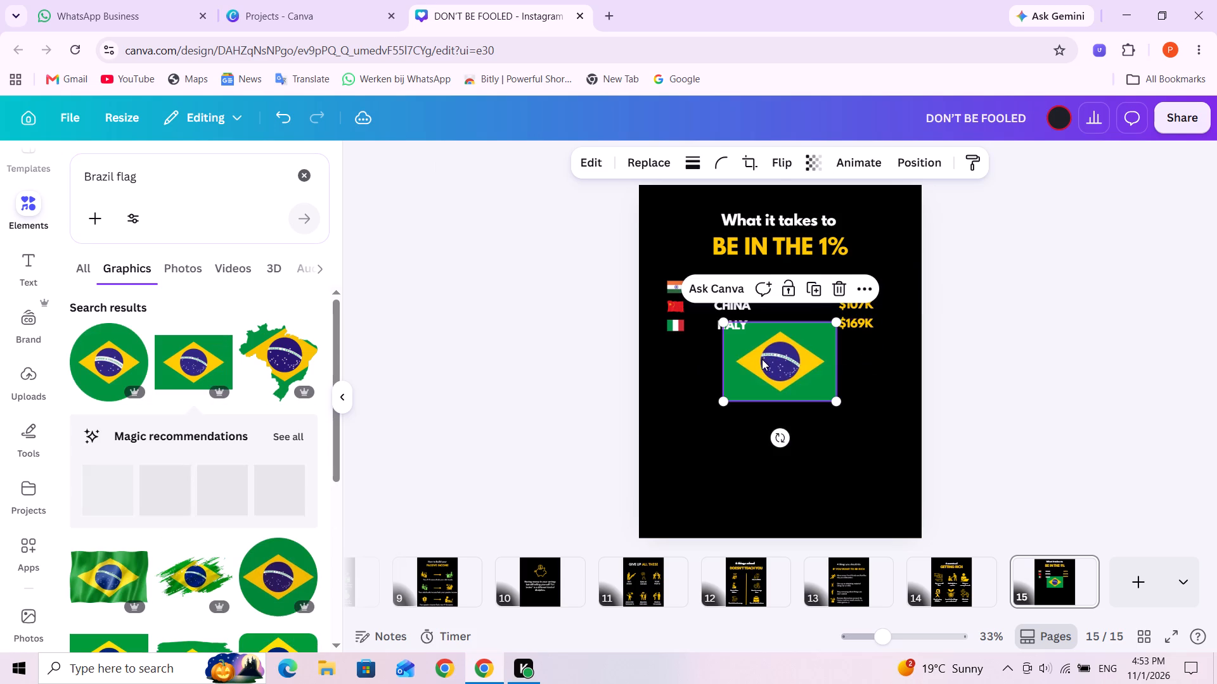
# Move the Brazilian flag toward the flag column and shrink it to about 50 by 35.
pyautogui.moveTo(763, 364); pyautogui.dragTo(723, 365)
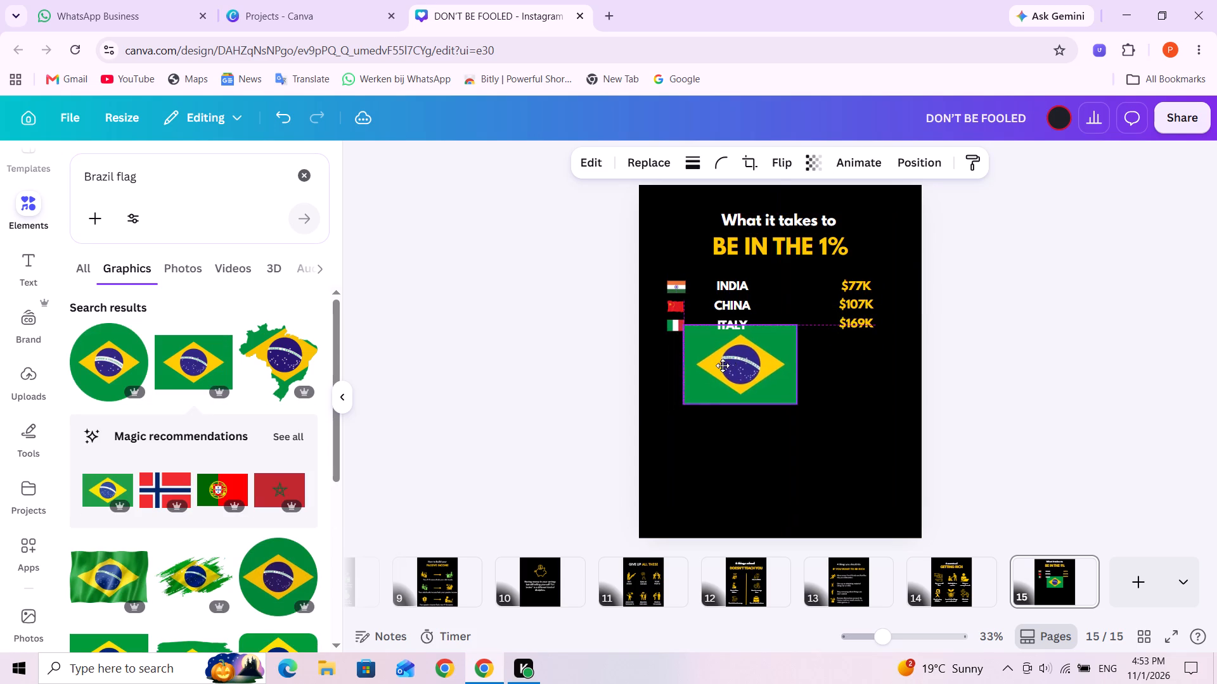
pyautogui.moveTo(723, 365); pyautogui.dragTo(737, 364)
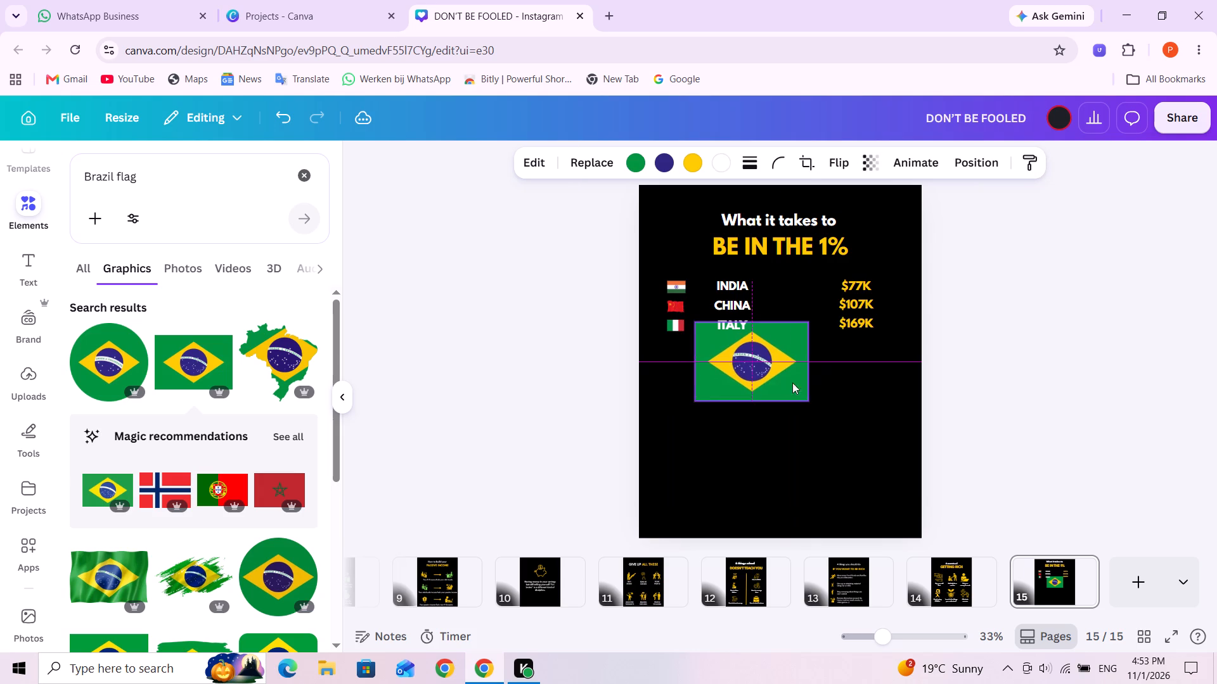
pyautogui.moveTo(808, 401); pyautogui.dragTo(727, 332)
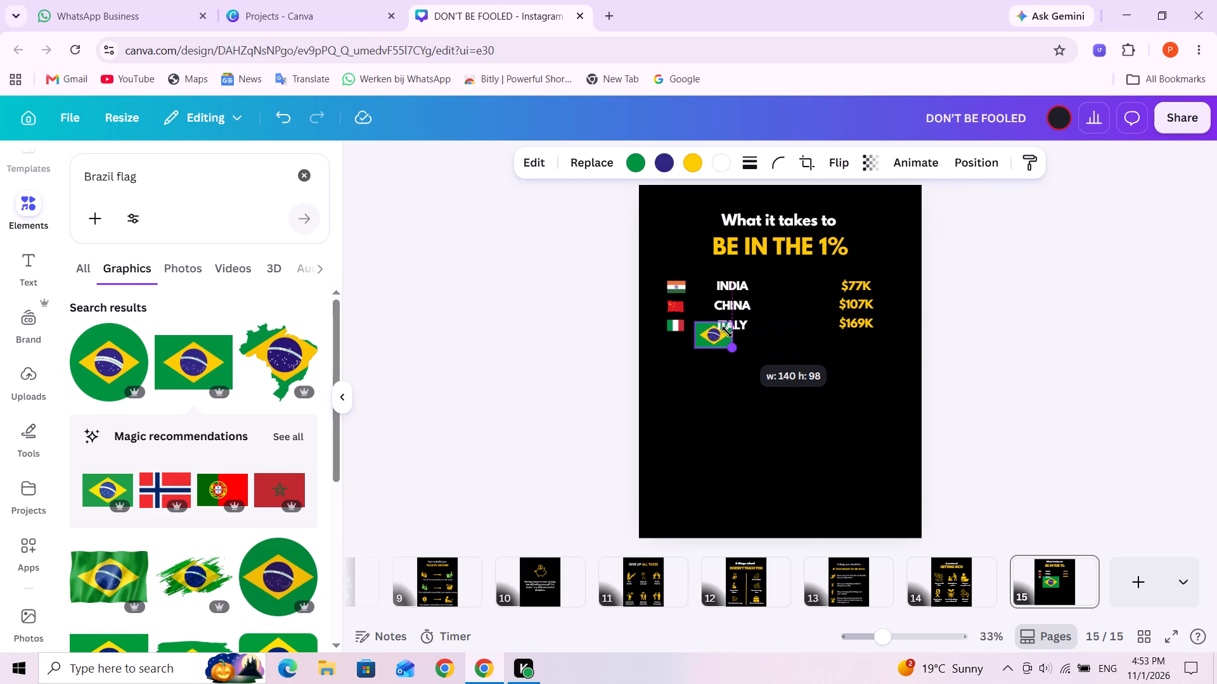
pyautogui.moveTo(727, 332); pyautogui.dragTo(711, 327)
pyautogui.click(769, 392)
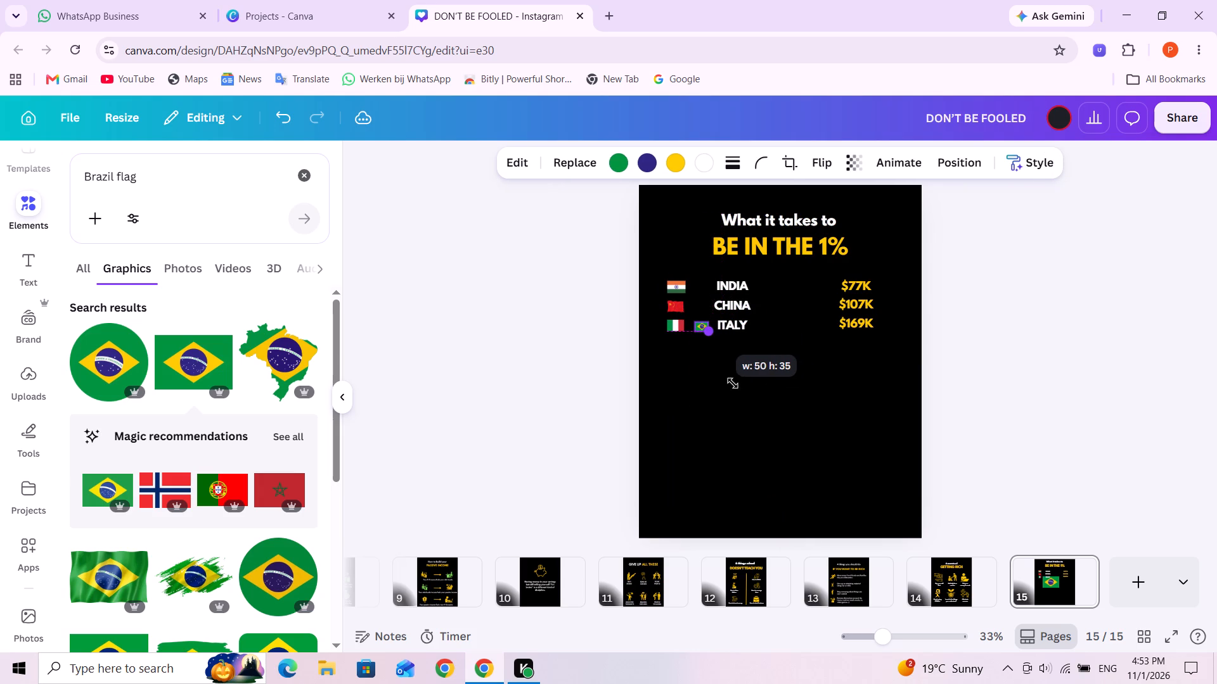
pyautogui.click(731, 408)
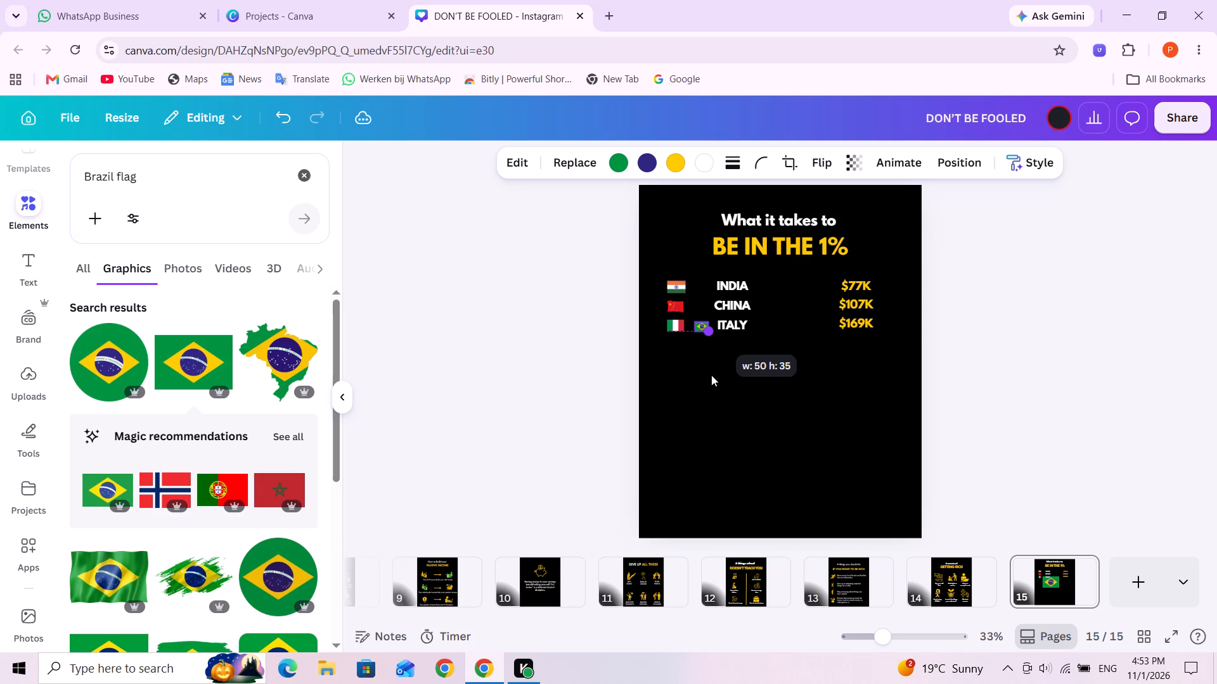
pyautogui.click(714, 373)
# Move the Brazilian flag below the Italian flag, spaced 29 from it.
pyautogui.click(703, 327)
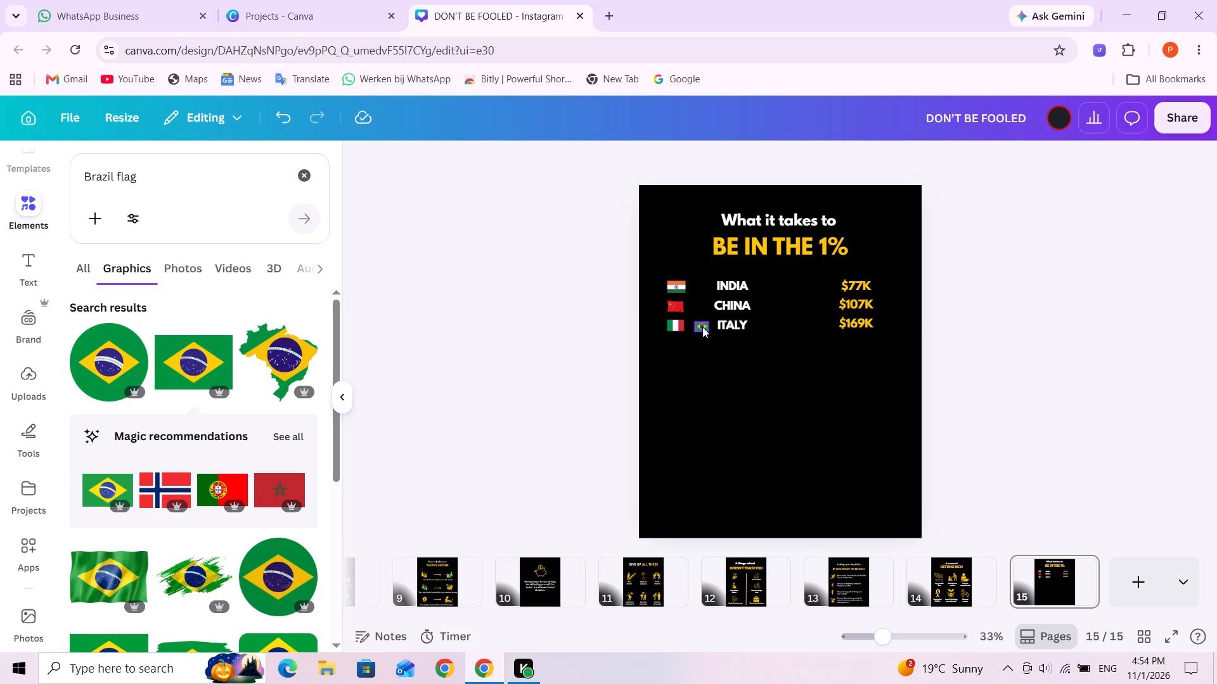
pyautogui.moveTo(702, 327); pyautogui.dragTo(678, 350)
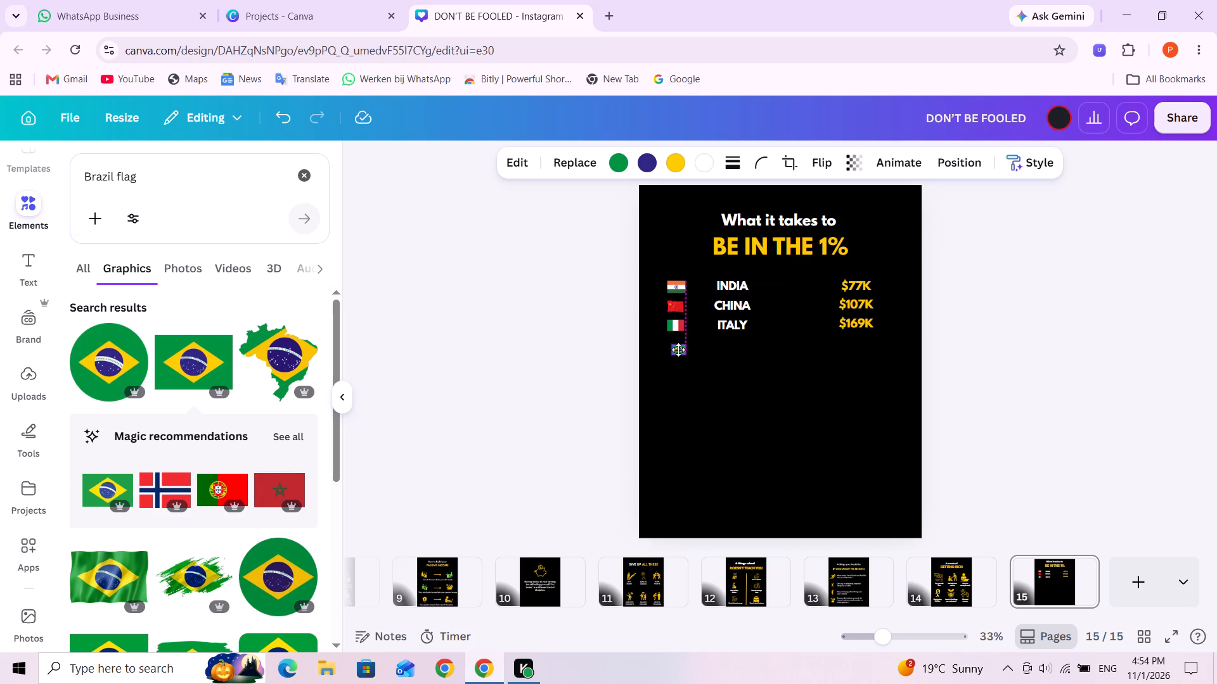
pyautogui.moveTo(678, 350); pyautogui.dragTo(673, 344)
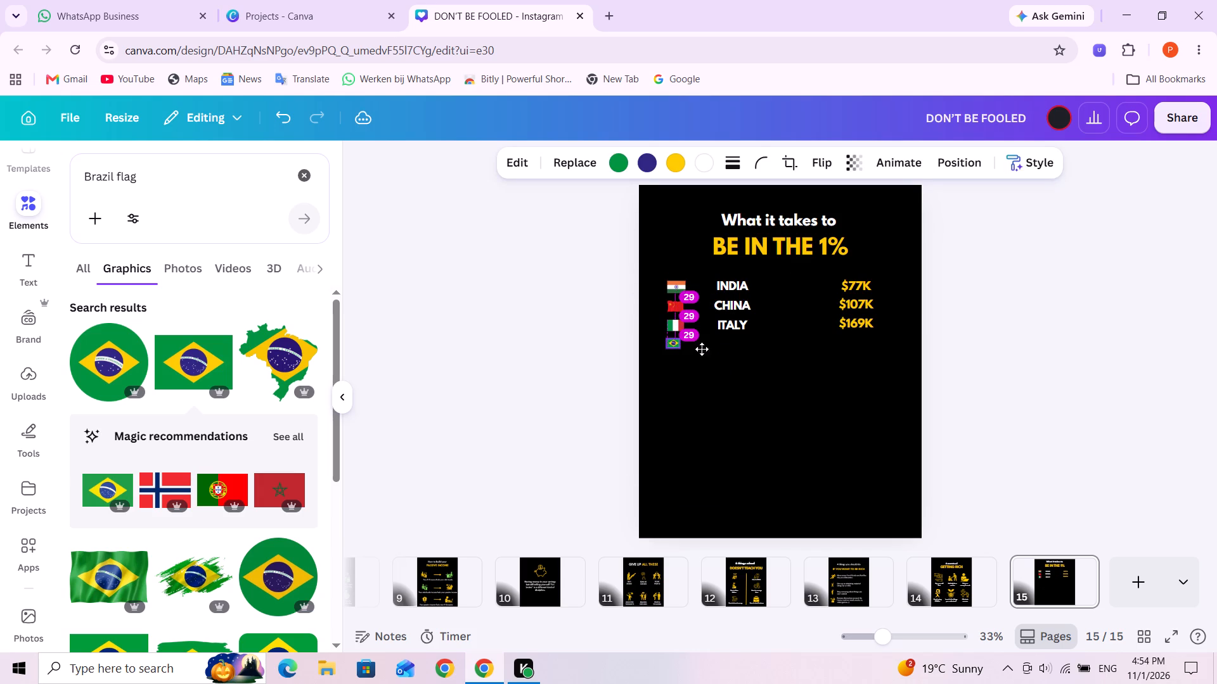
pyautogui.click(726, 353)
# Move the Brazilian flag right beside the Italian flag and enlarge it to about 62 by 43 to match its height.
pyautogui.moveTo(674, 342); pyautogui.dragTo(682, 341)
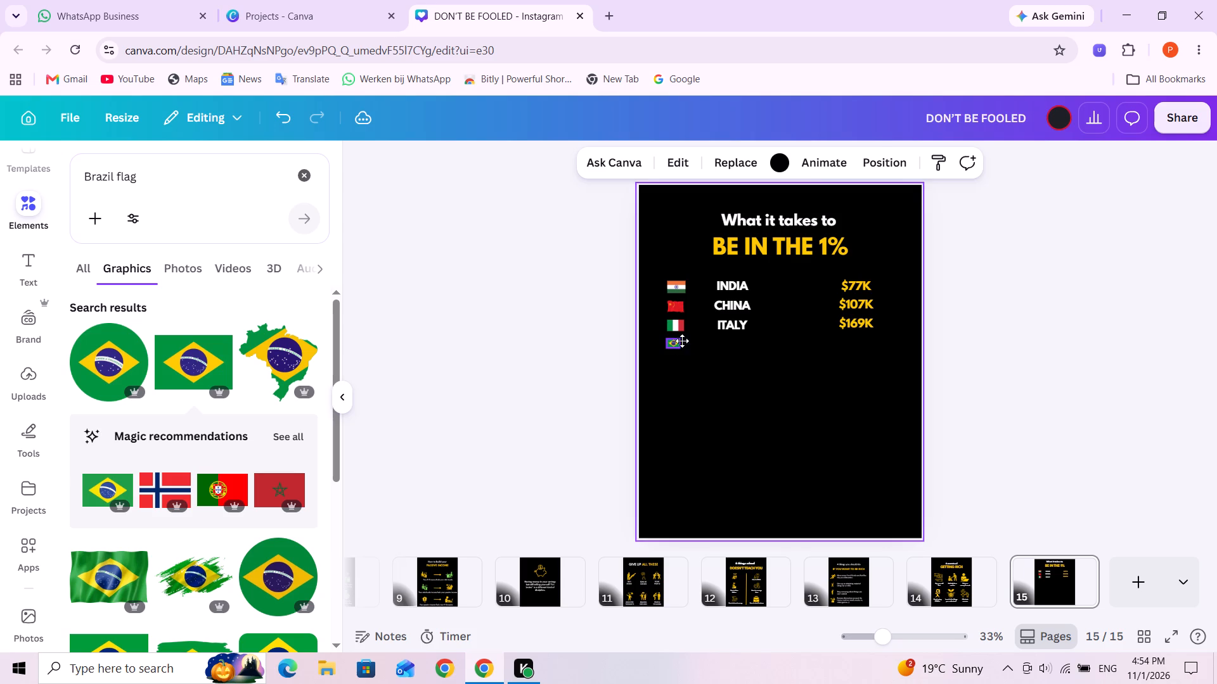
pyautogui.moveTo(682, 341); pyautogui.dragTo(696, 324)
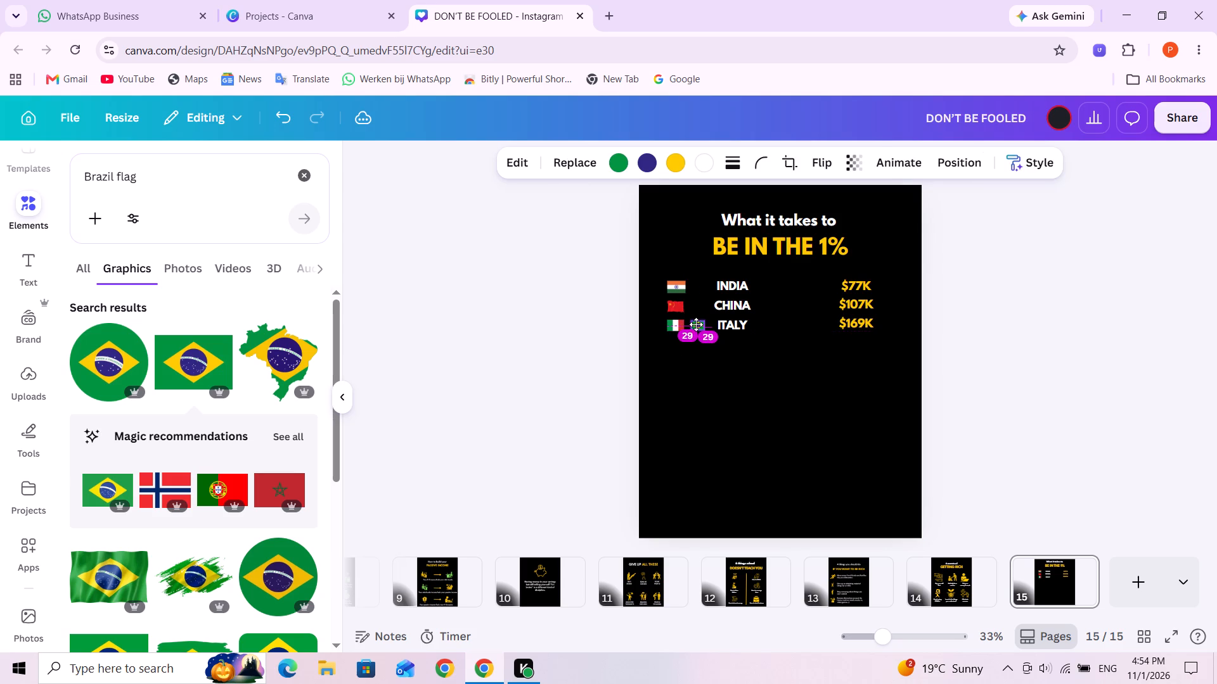
pyautogui.moveTo(696, 324); pyautogui.dragTo(695, 324)
pyautogui.click(702, 329)
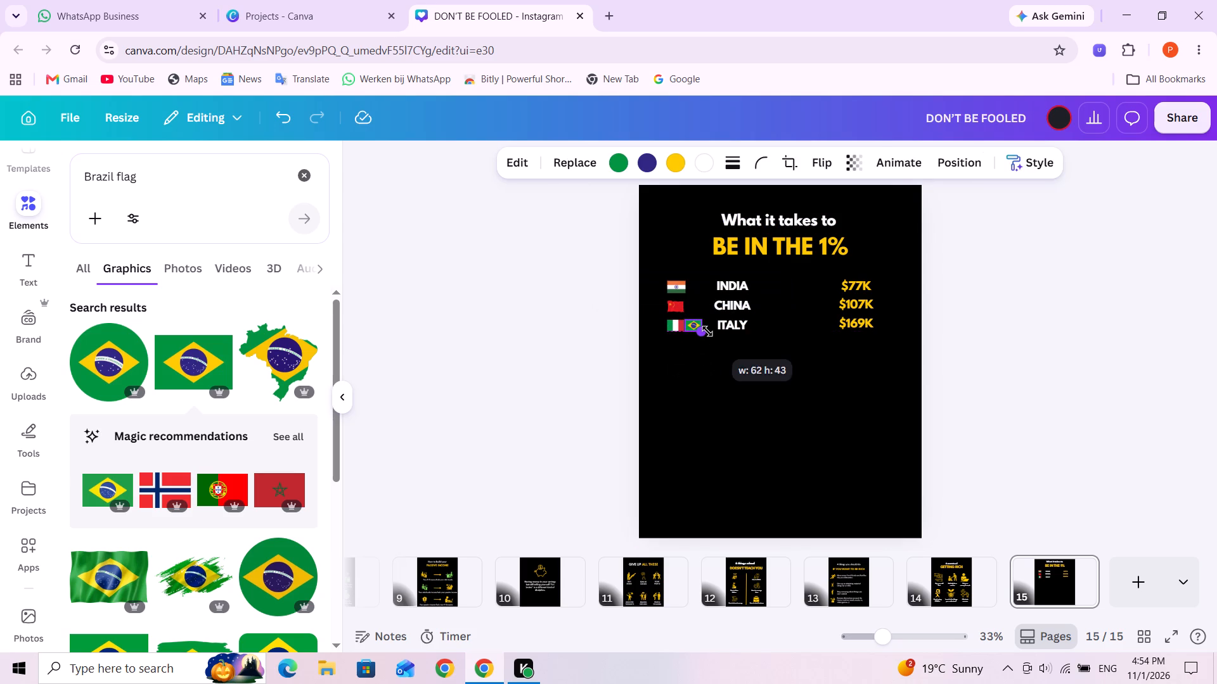
pyautogui.click(733, 367)
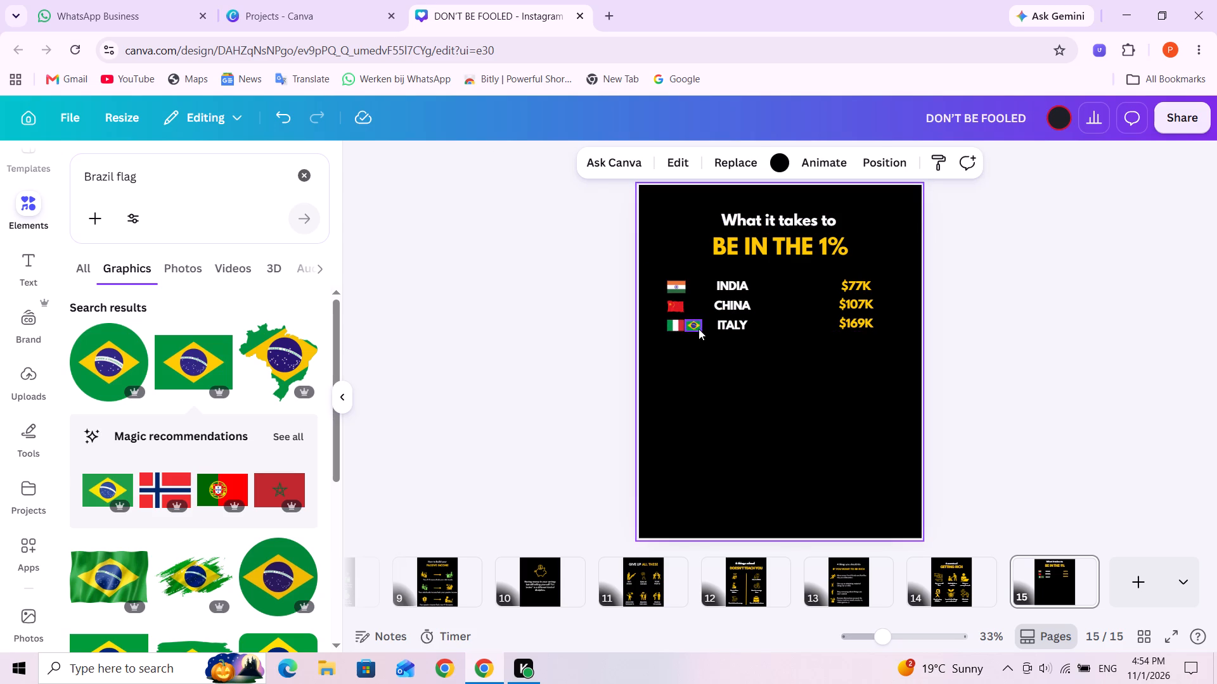
pyautogui.click(699, 326)
pyautogui.click(702, 331)
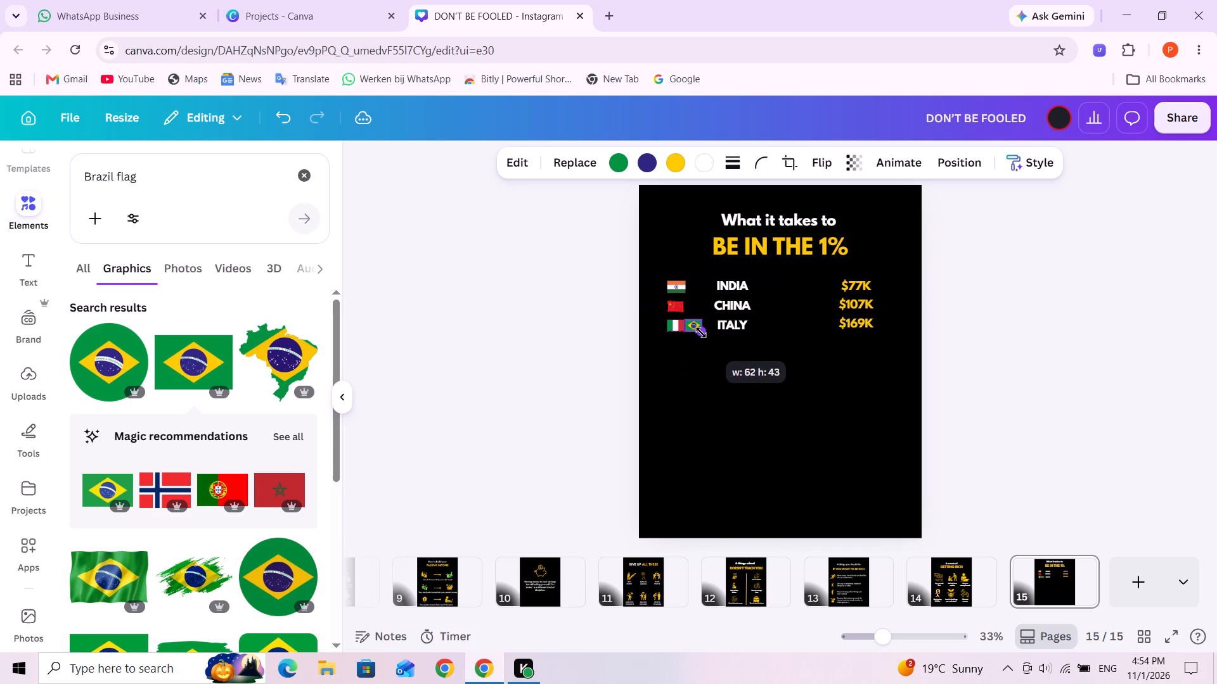
pyautogui.click(751, 377)
# Place the Brazilian flag below the Italian flag, aligned with the flag column and with the same spacing of 29.
pyautogui.moveTo(695, 324); pyautogui.dragTo(684, 346)
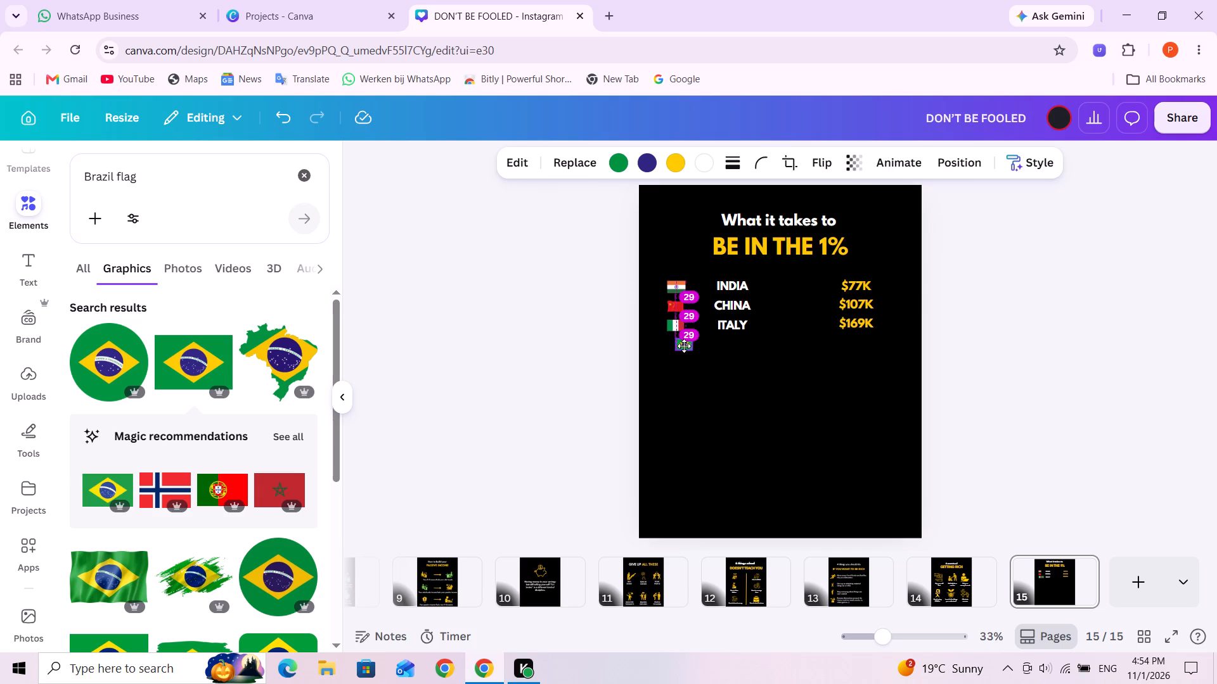
pyautogui.moveTo(684, 346); pyautogui.dragTo(681, 345)
pyautogui.click(744, 360)
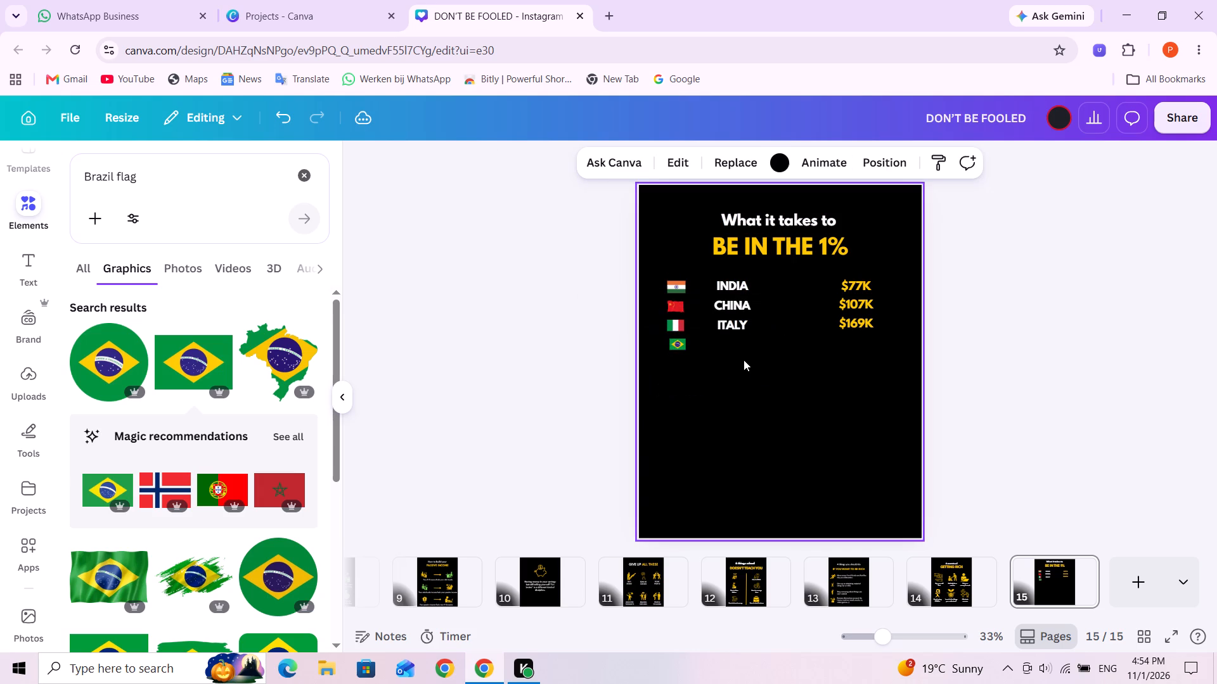
pyautogui.click(680, 345)
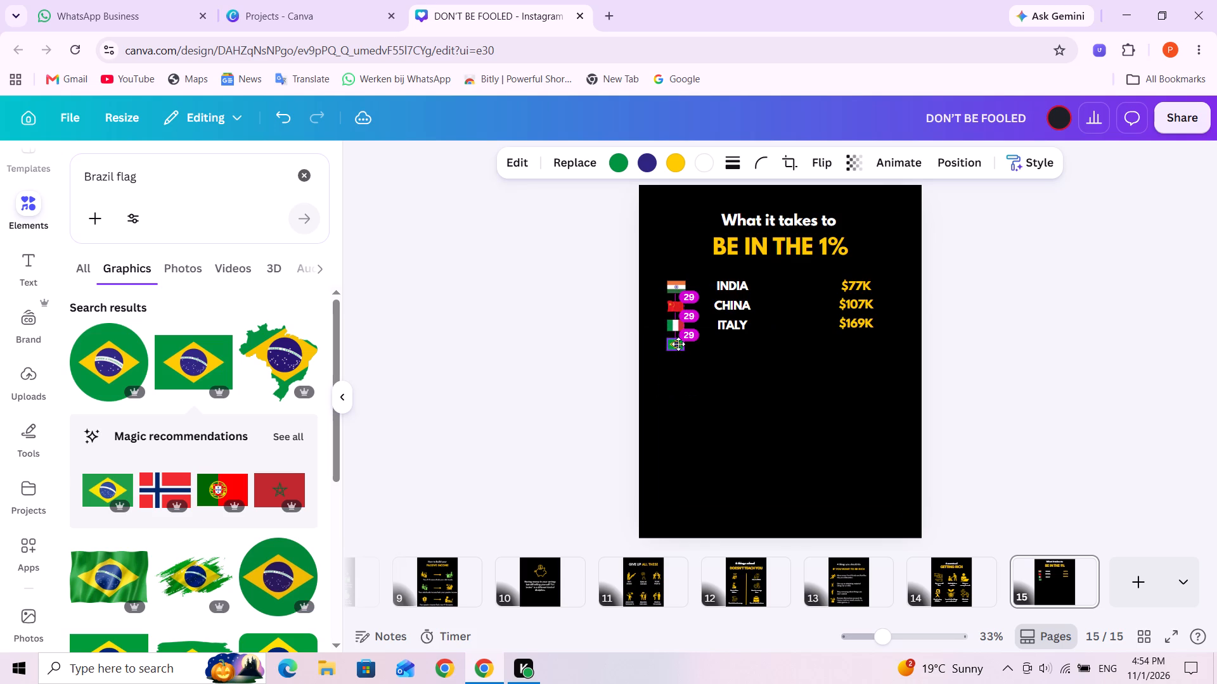
pyautogui.click(745, 359)
# Duplicate the ITALY label, place the copy beside the Brazilian flag, change it to BRAZIL and widen its box to fit one line.
pyautogui.click(740, 322)
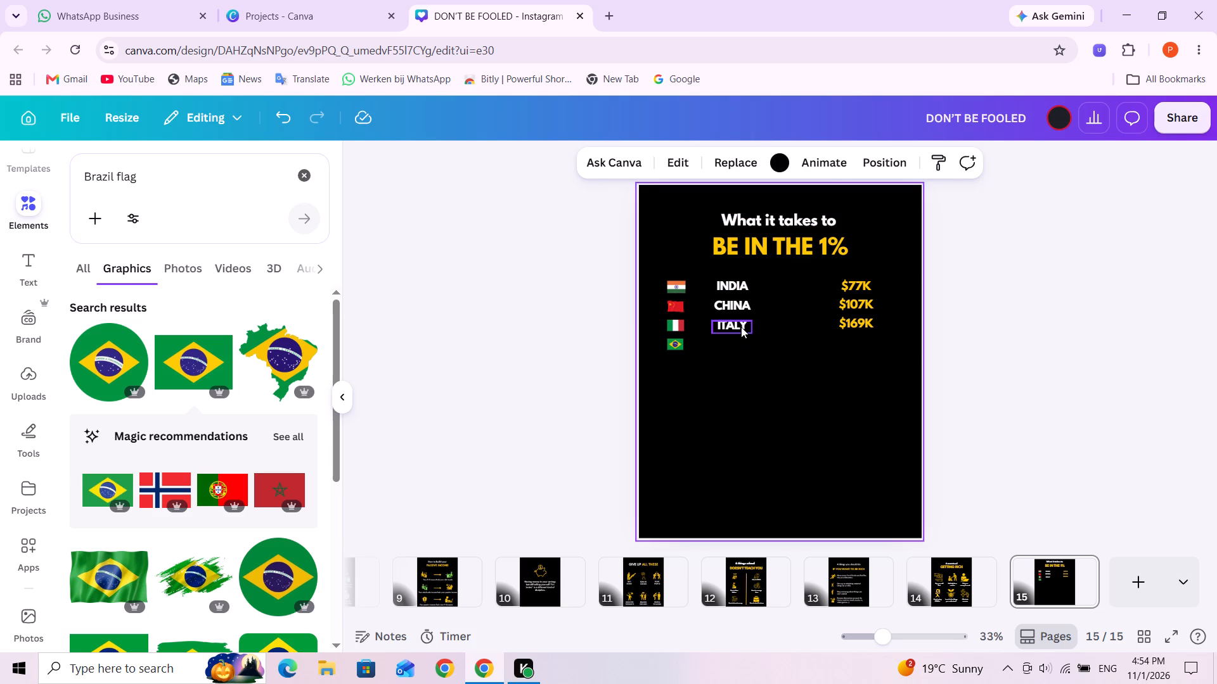
pyautogui.click(766, 285)
pyautogui.moveTo(730, 327); pyautogui.dragTo(730, 328)
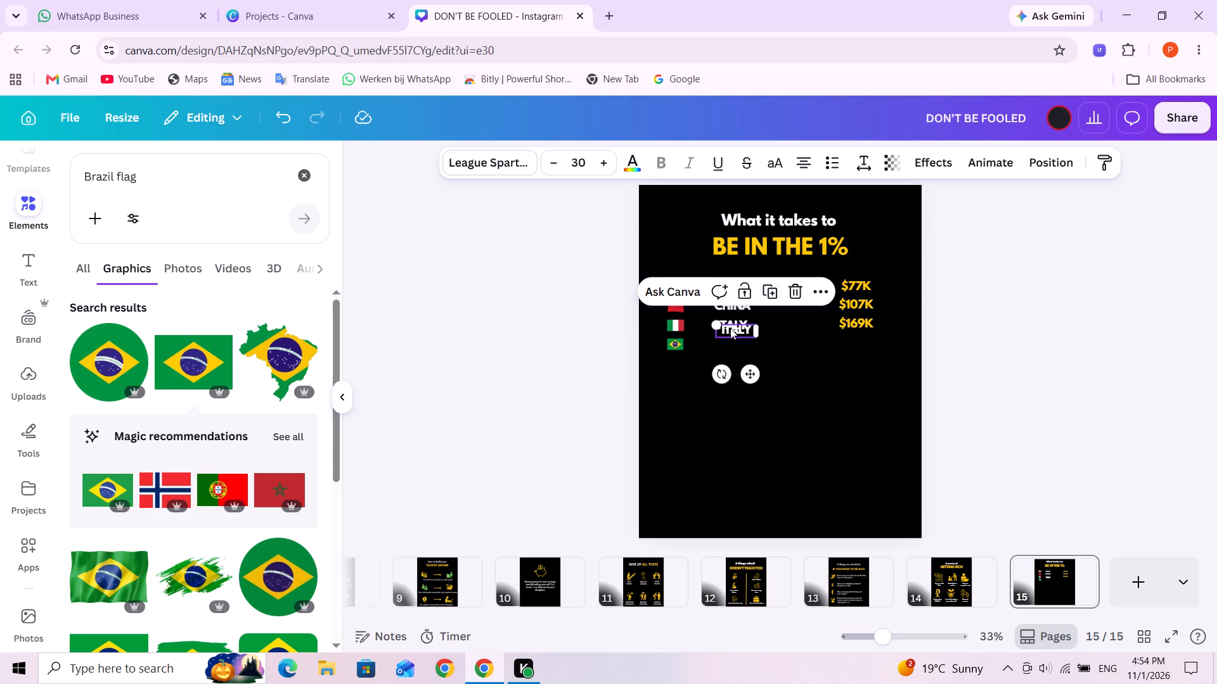
pyautogui.moveTo(730, 328); pyautogui.dragTo(728, 340)
pyautogui.click(727, 342)
pyautogui.tripleClick(727, 344)
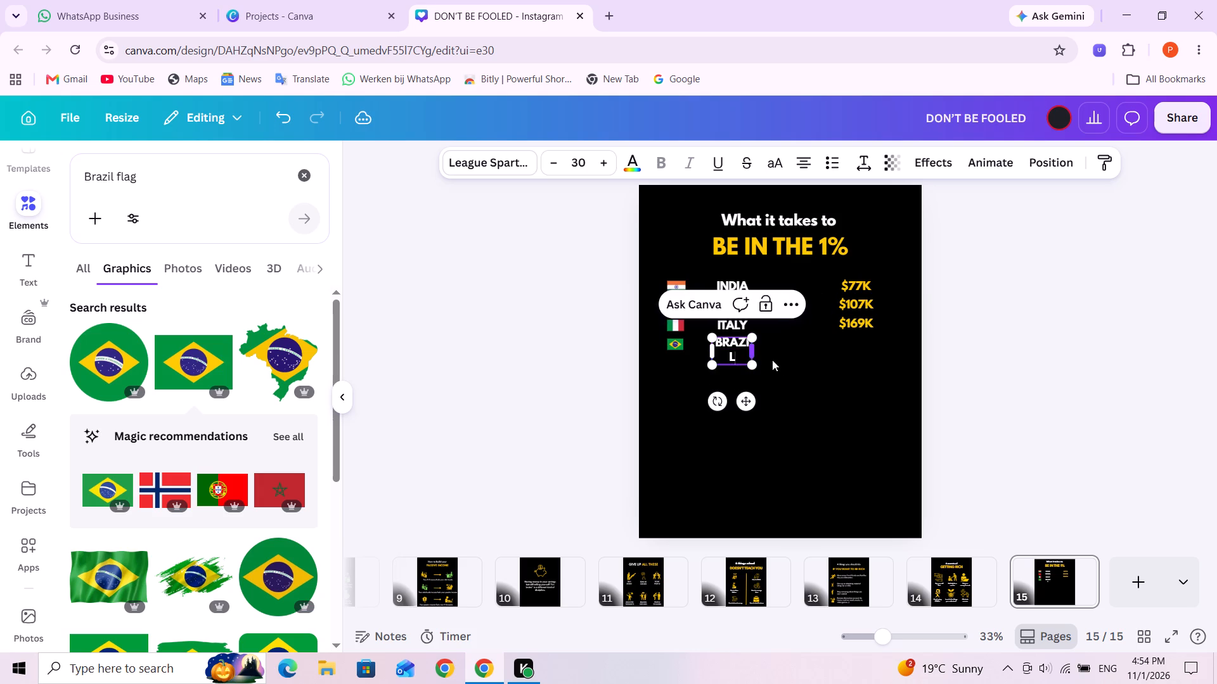
pyautogui.moveTo(757, 355); pyautogui.dragTo(763, 353)
pyautogui.click(790, 353)
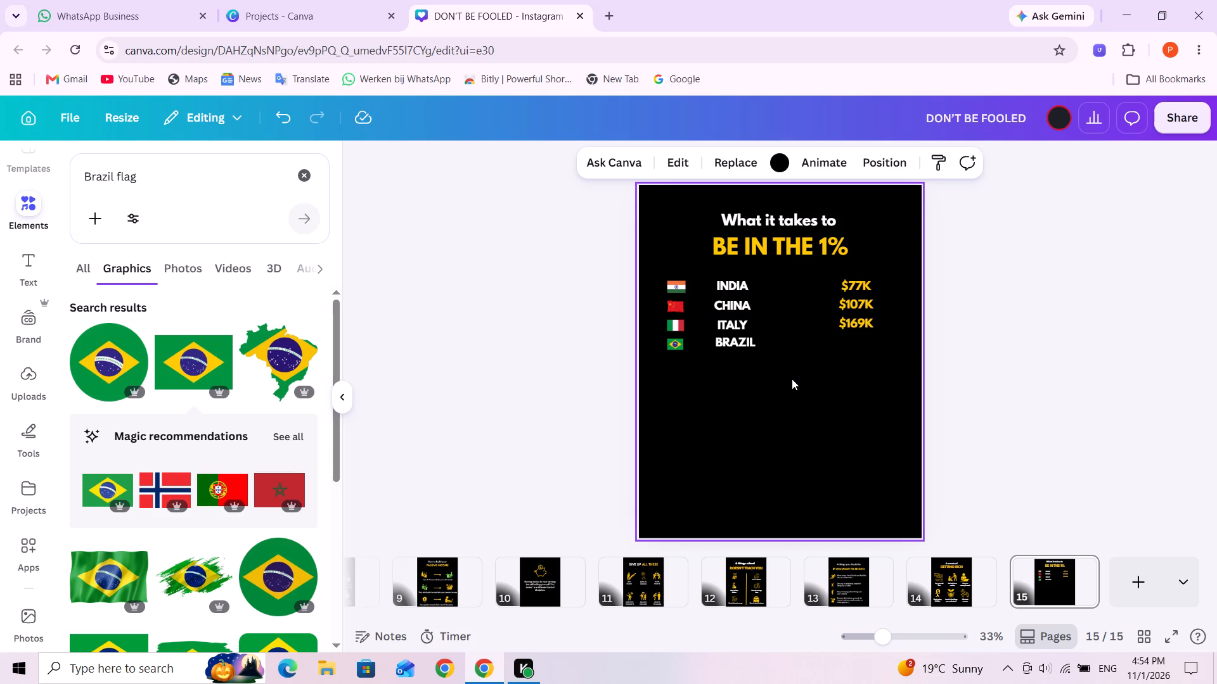
# Duplicate the $169K amount, align the copy below it on the BRAZIL row and change it to $176K.
pyautogui.click(863, 325)
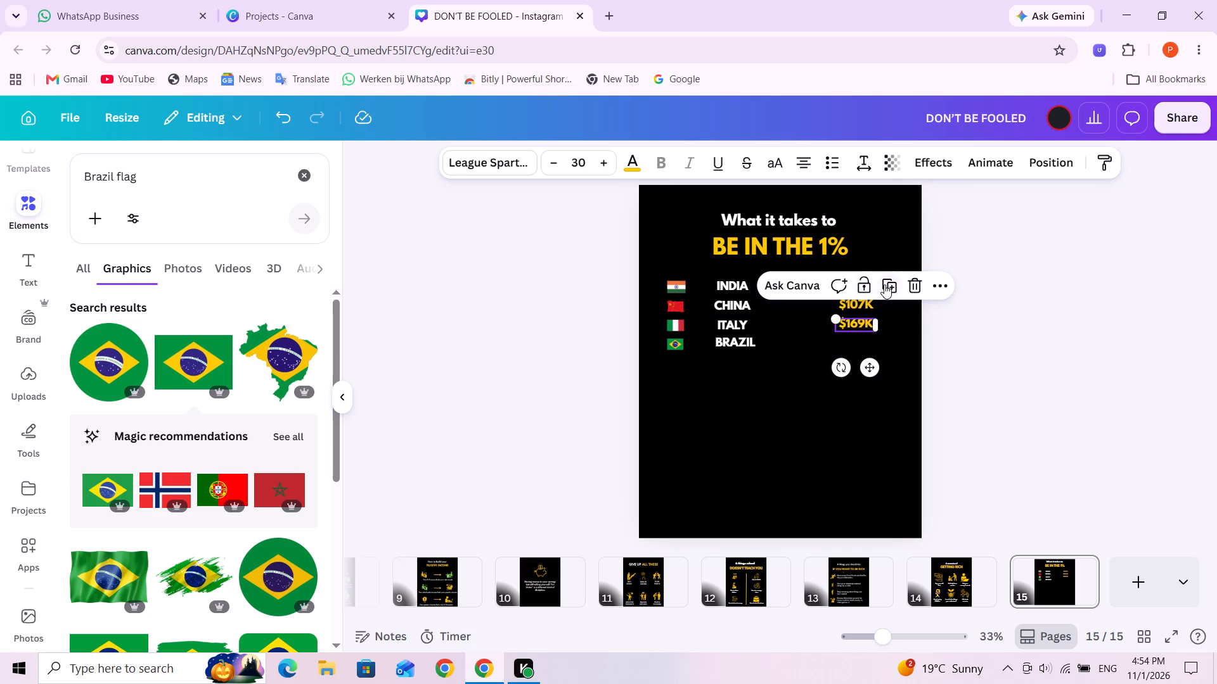
pyautogui.click(887, 286)
pyautogui.moveTo(865, 326); pyautogui.dragTo(861, 339)
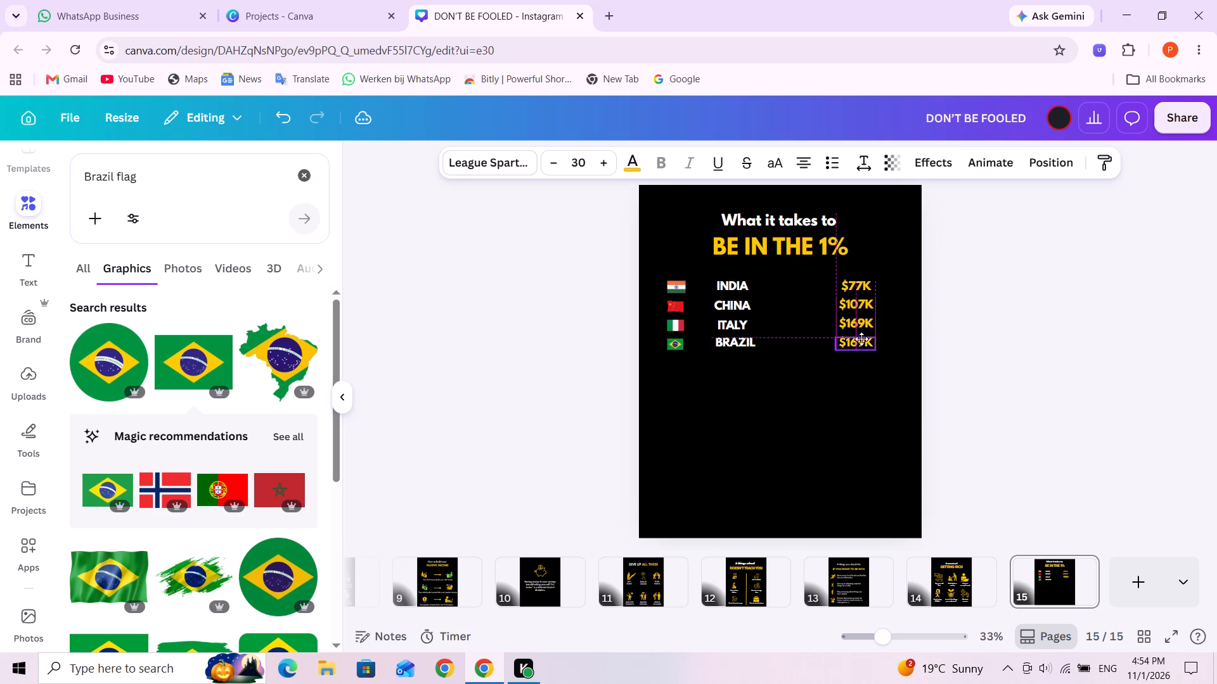
pyautogui.moveTo(861, 339); pyautogui.dragTo(862, 339)
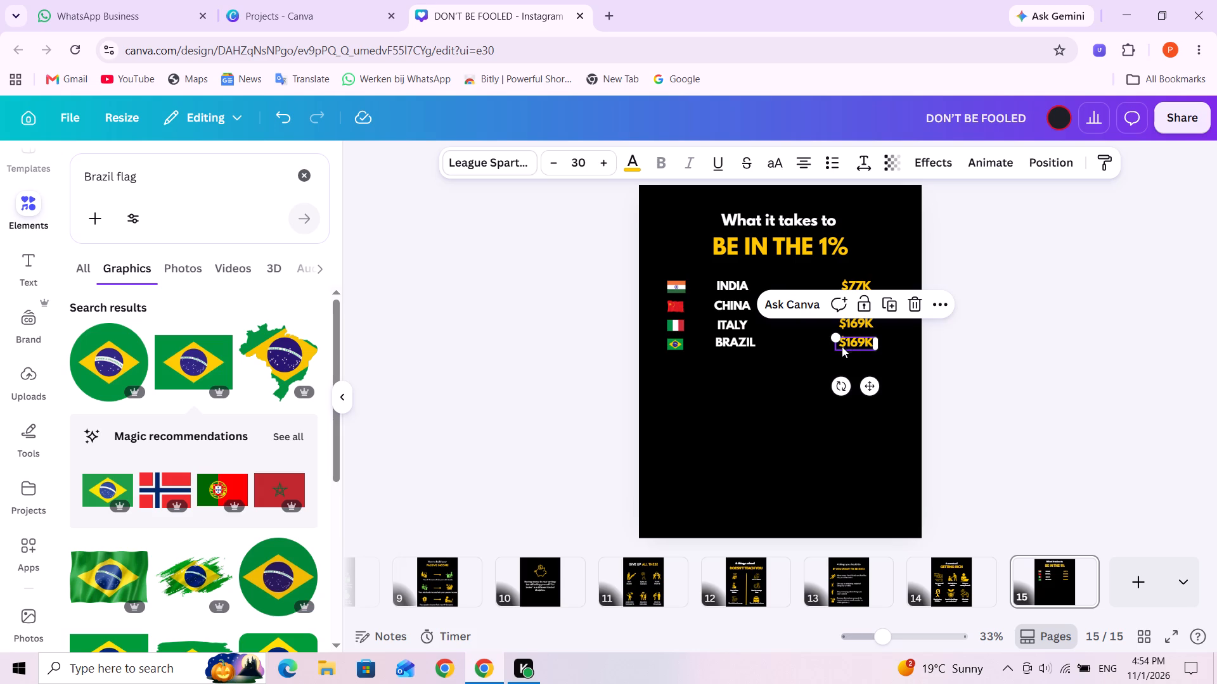
pyautogui.click(845, 344)
pyautogui.click(851, 343)
pyautogui.moveTo(853, 343); pyautogui.dragTo(856, 343)
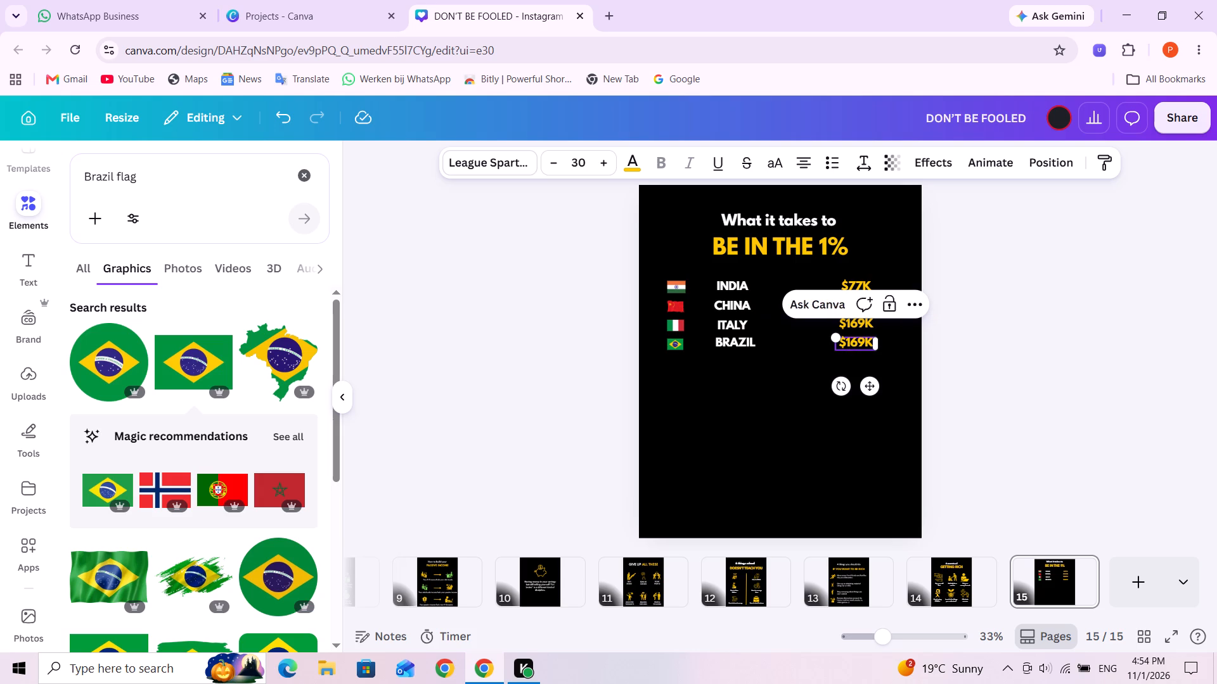
pyautogui.moveTo(856, 343); pyautogui.dragTo(859, 342)
pyautogui.click(854, 341)
pyautogui.moveTo(852, 343); pyautogui.dragTo(863, 343)
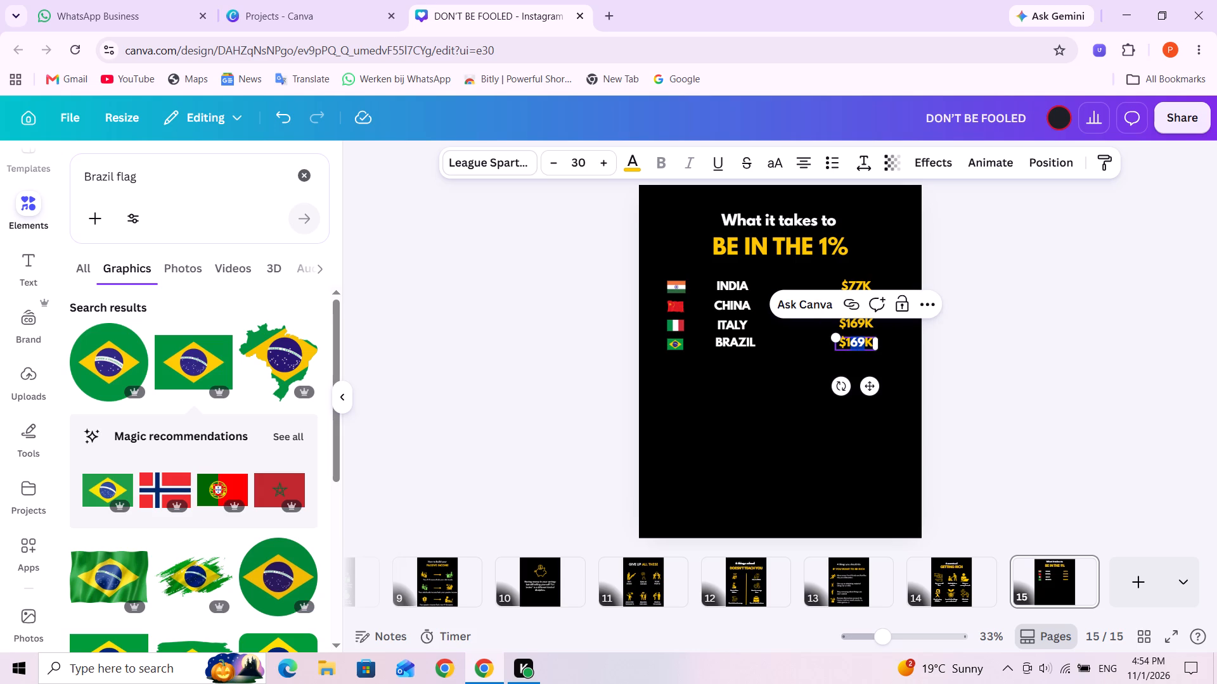
pyautogui.write('76')
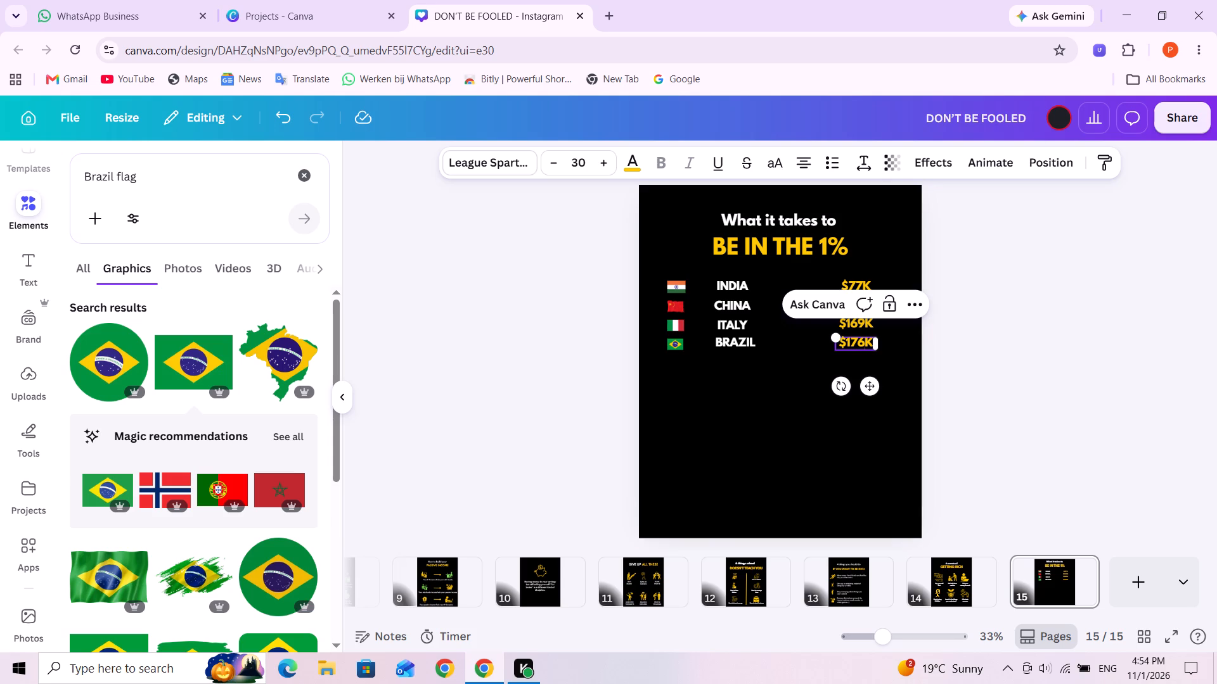
# Search the graphics for "South africa flag" and add the flat rectangular flag to the page.
pyautogui.moveTo(115, 179); pyautogui.dragTo(74, 179)
pyautogui.press('s')
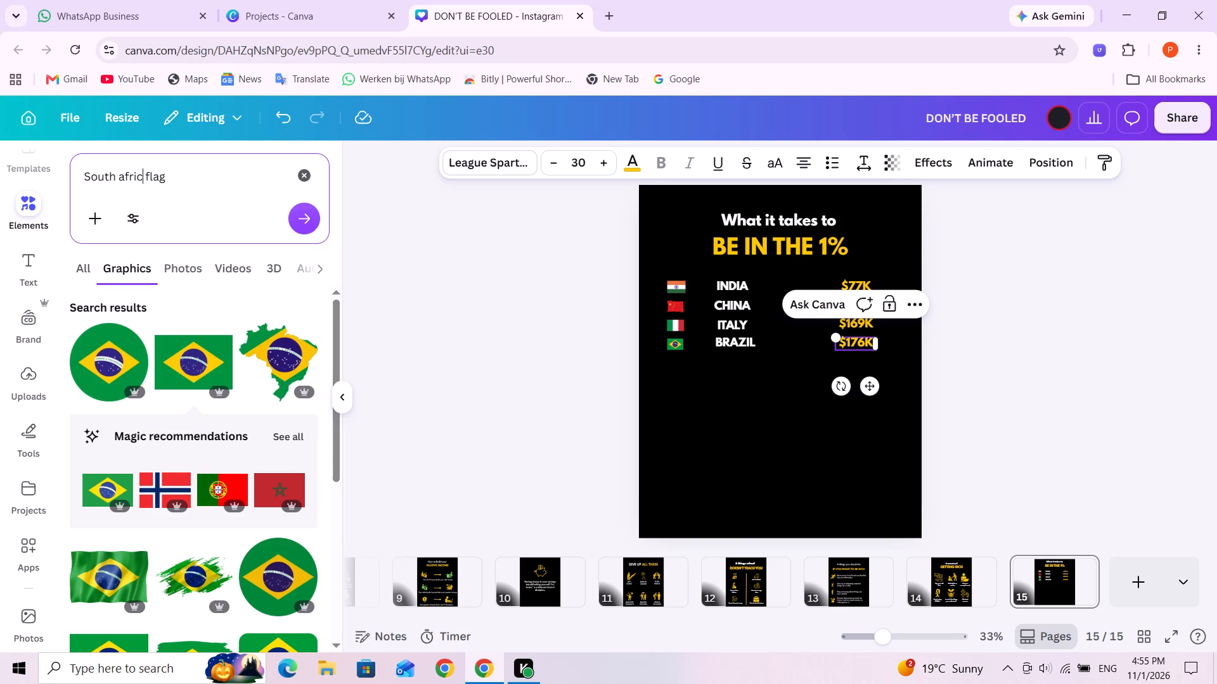
pyautogui.press('Return')
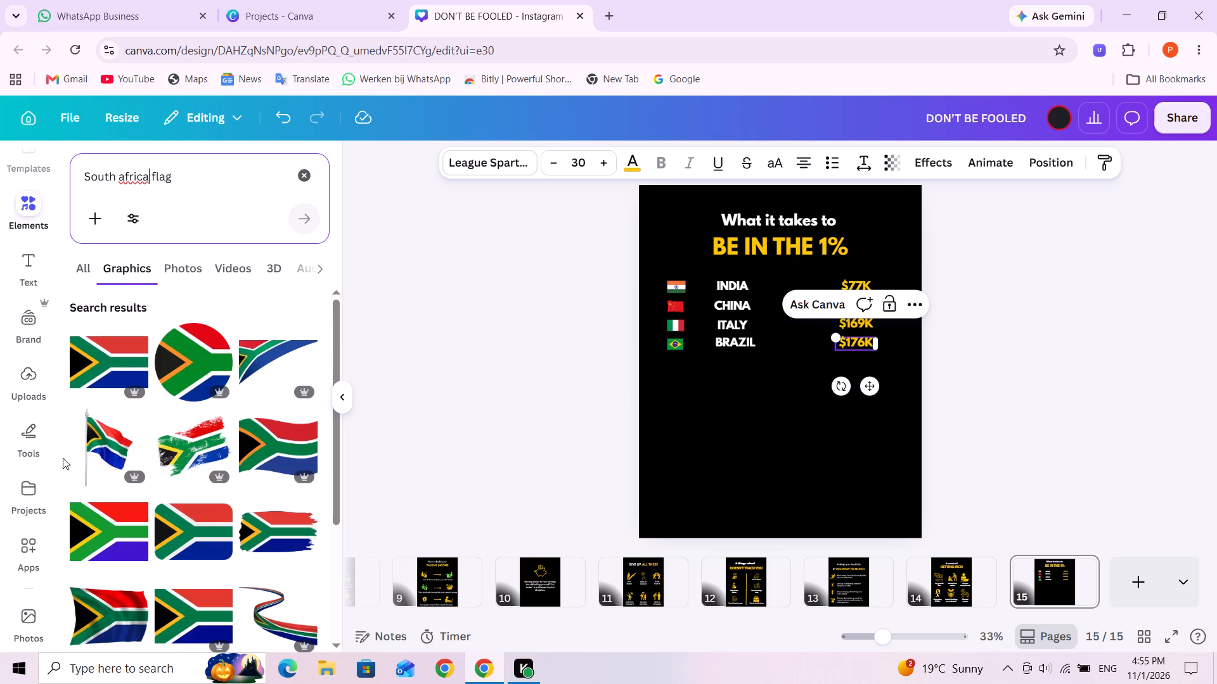
pyautogui.click(120, 365)
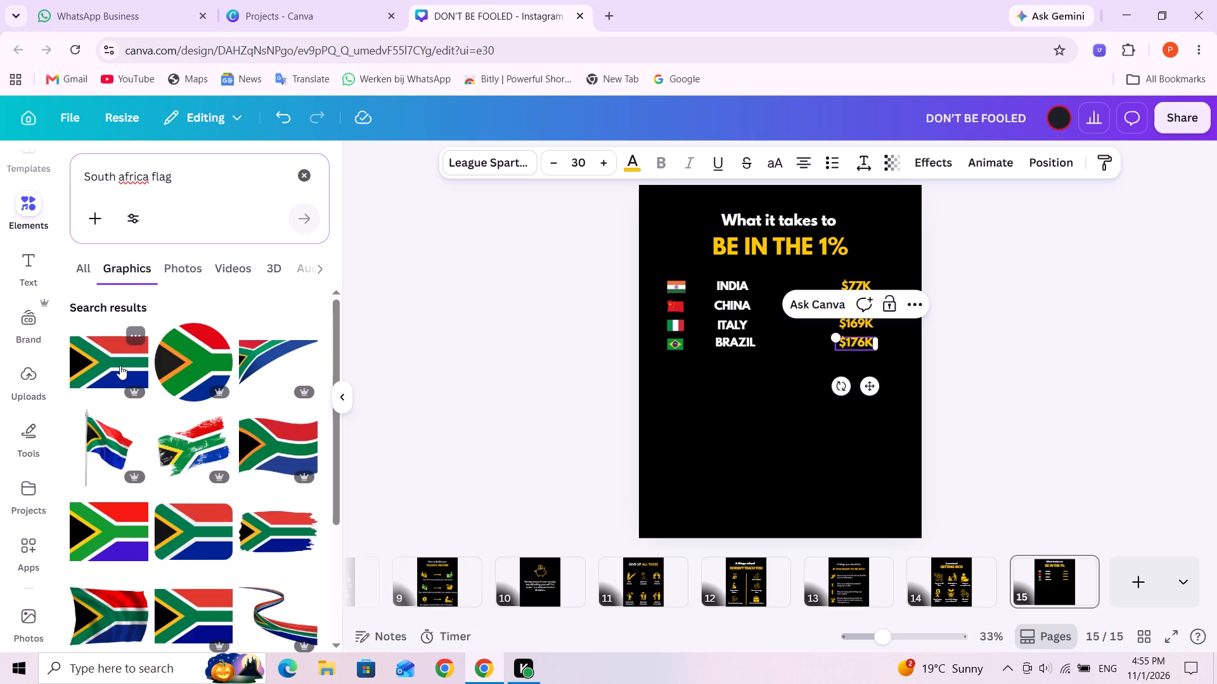
# Move the South African flag below the country list and shrink it to about 63 by 42.
pyautogui.moveTo(757, 400); pyautogui.dragTo(757, 400)
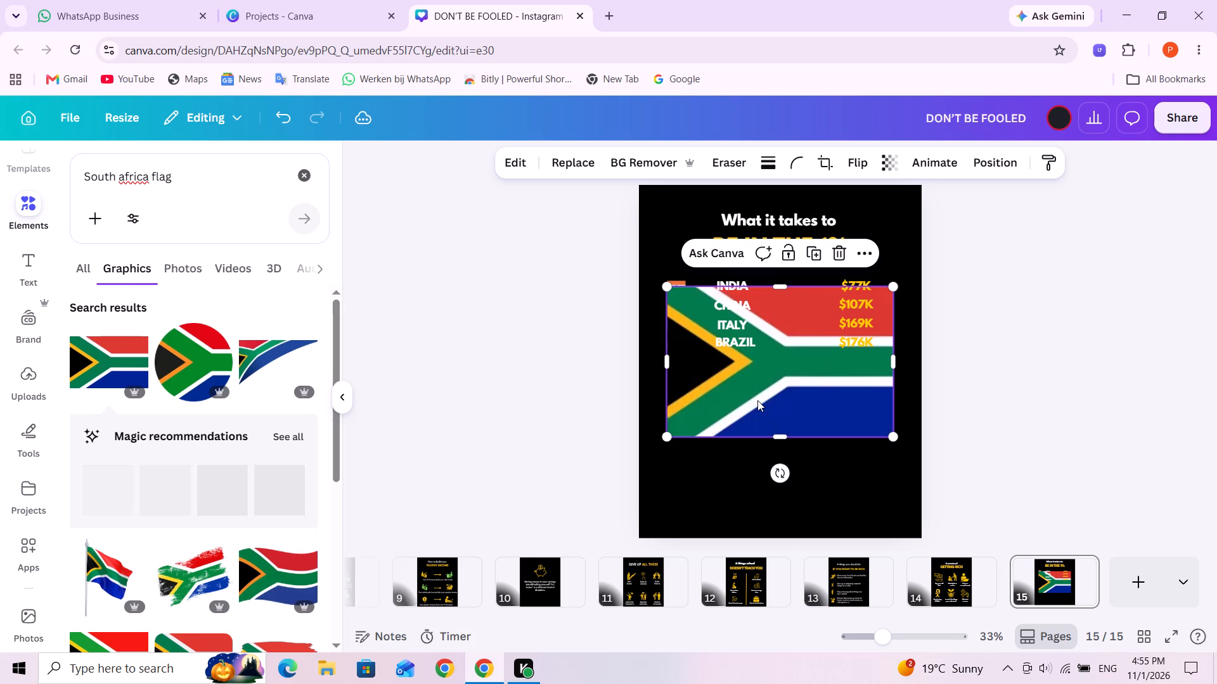
pyautogui.moveTo(757, 400); pyautogui.dragTo(803, 490)
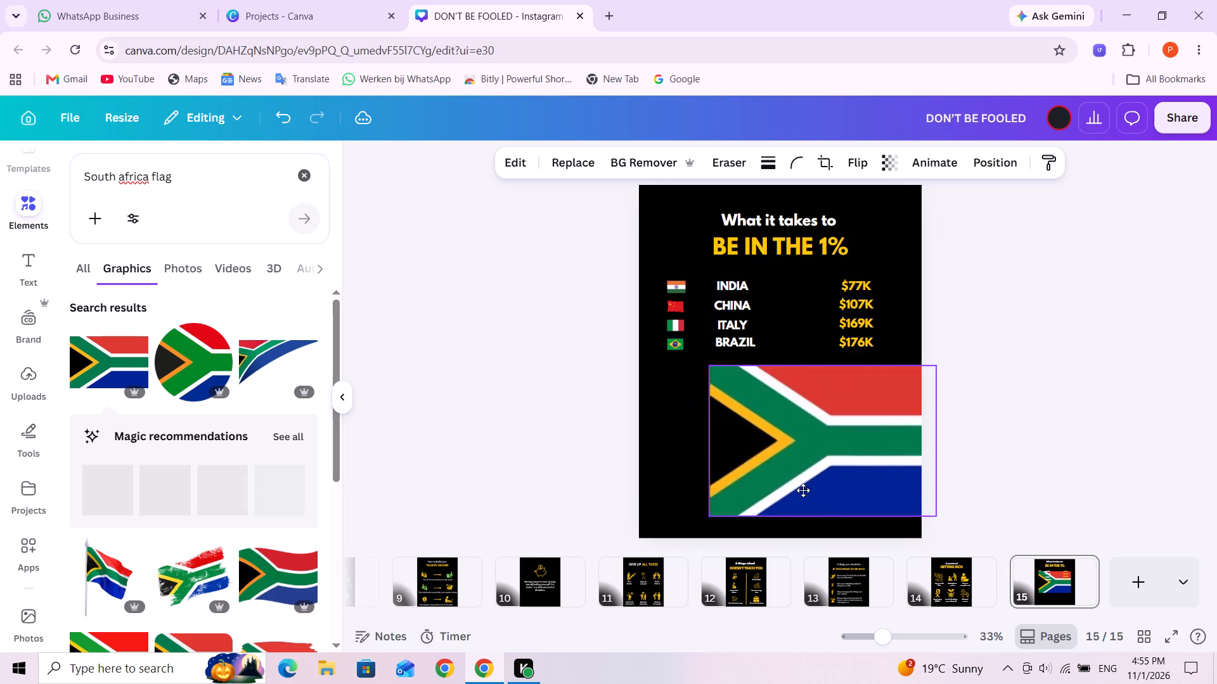
pyautogui.moveTo(803, 490); pyautogui.dragTo(791, 441)
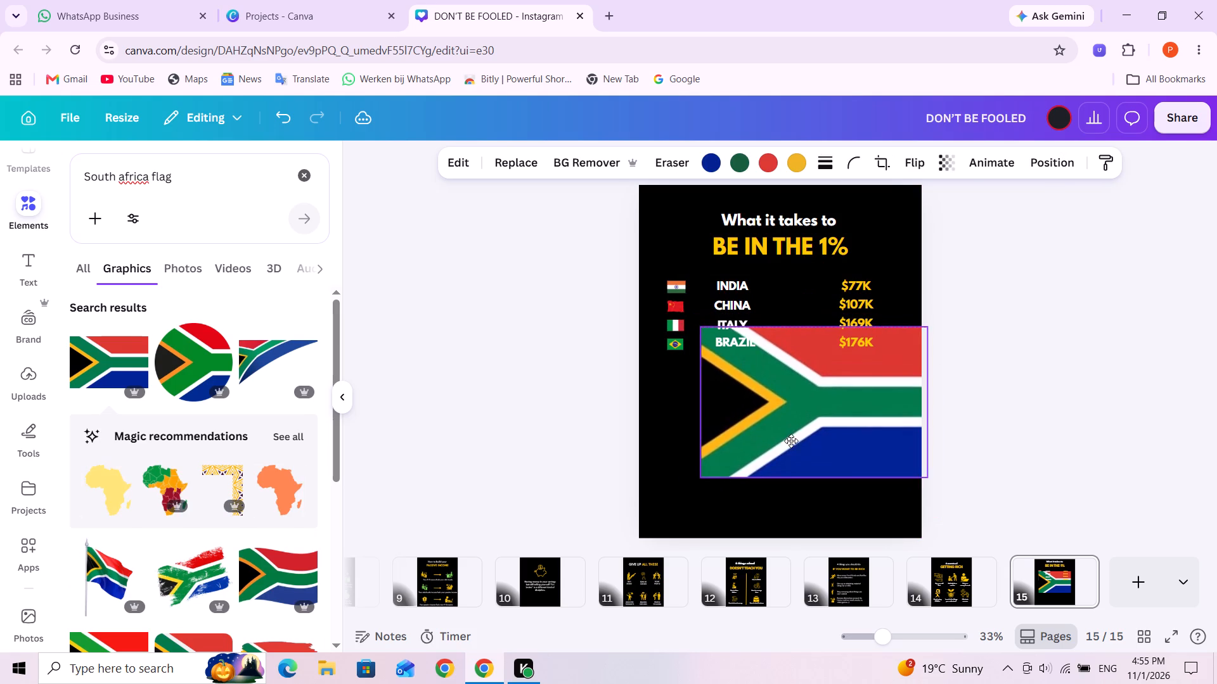
pyautogui.moveTo(791, 441); pyautogui.dragTo(792, 452)
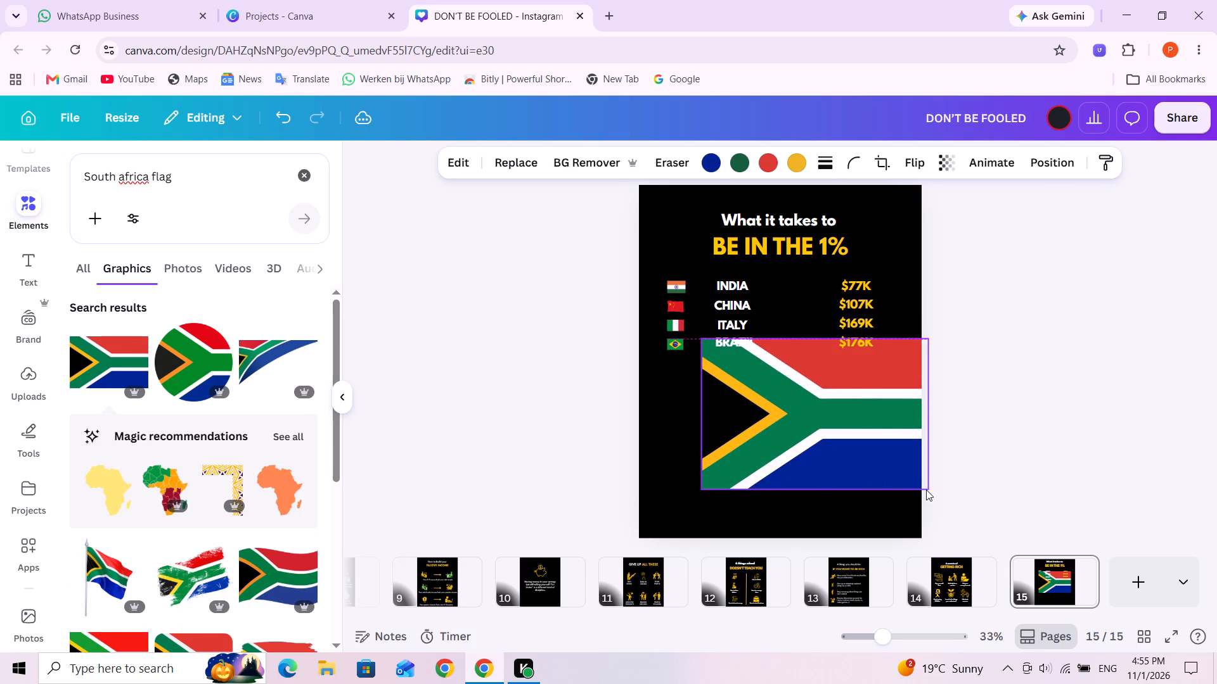
pyautogui.moveTo(930, 490); pyautogui.dragTo(724, 358)
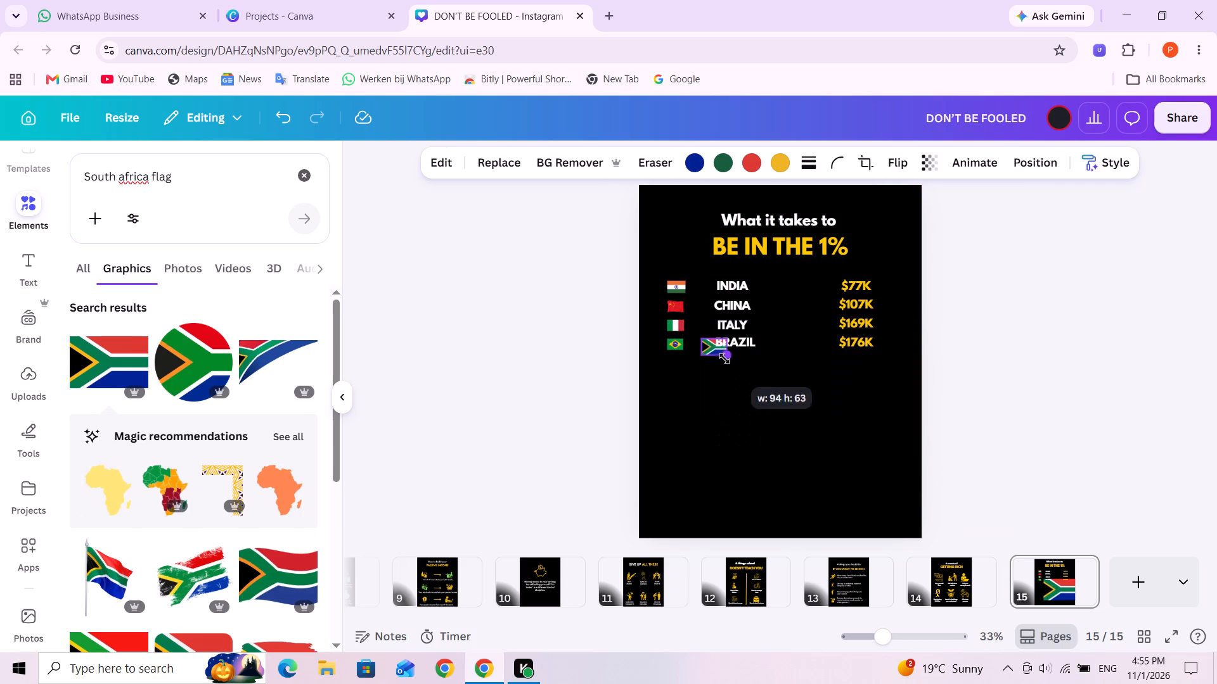
pyautogui.moveTo(724, 358); pyautogui.dragTo(715, 355)
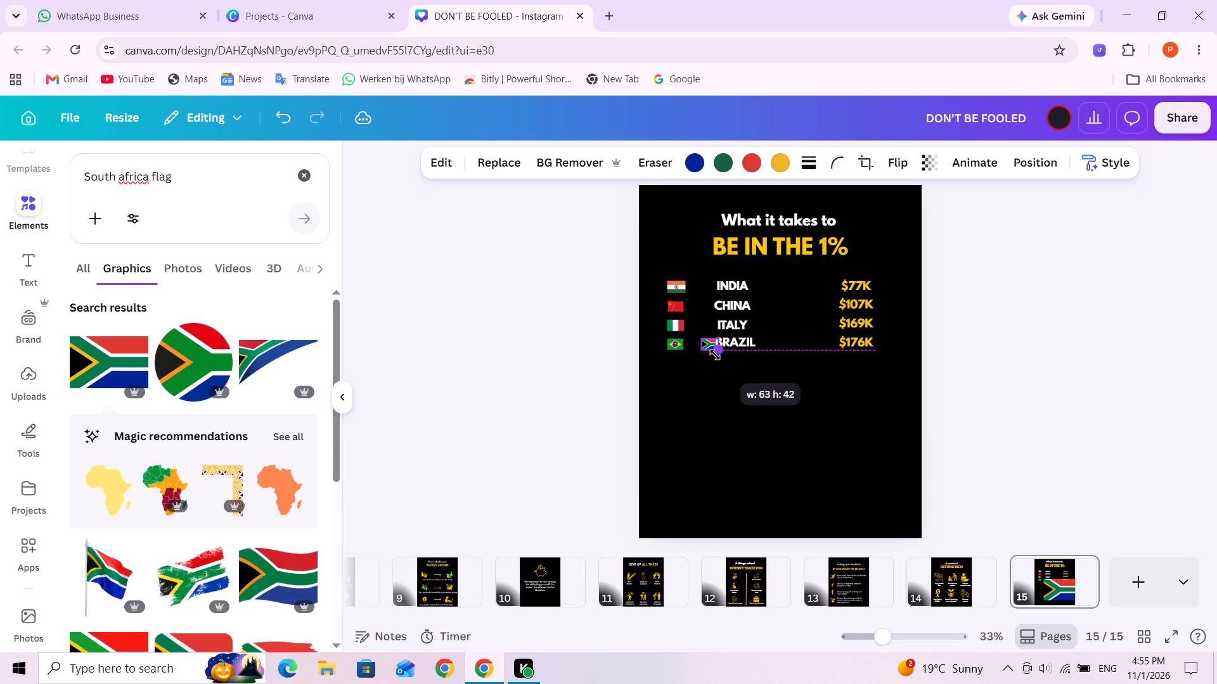
pyautogui.moveTo(715, 355); pyautogui.dragTo(717, 356)
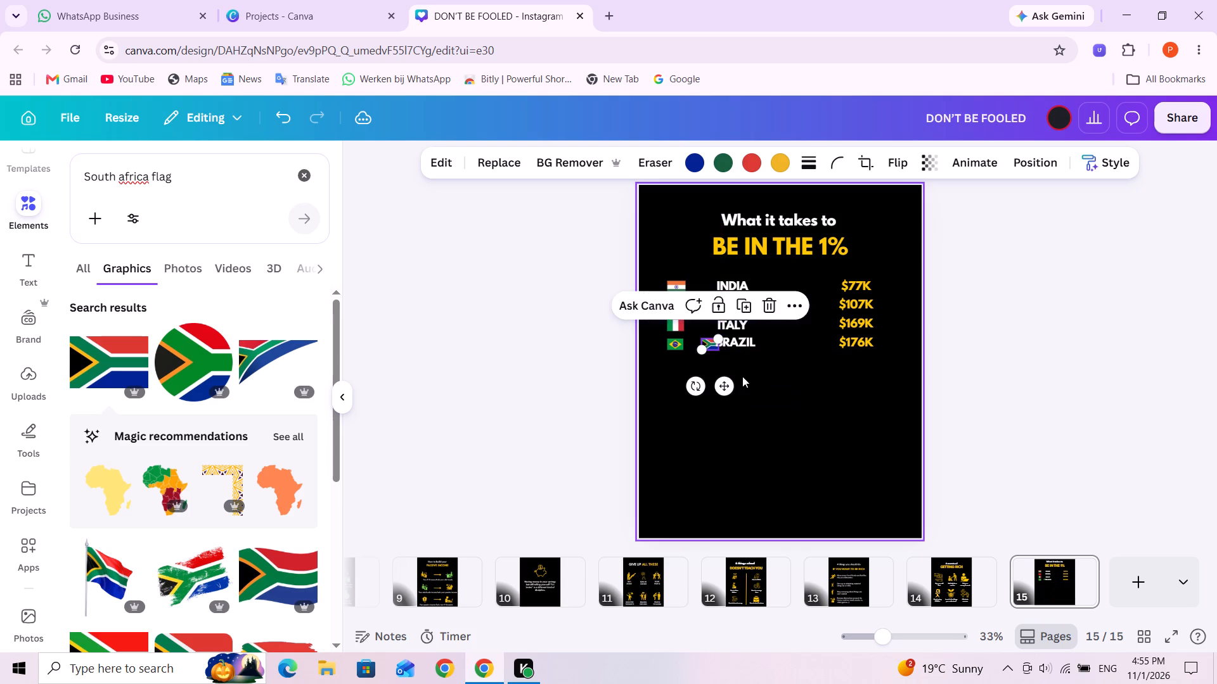
pyautogui.click(794, 377)
# Place the South African flag below the Brazilian flag, aligned with the flag column and spaced 29 from it.
pyautogui.moveTo(707, 346); pyautogui.dragTo(685, 358)
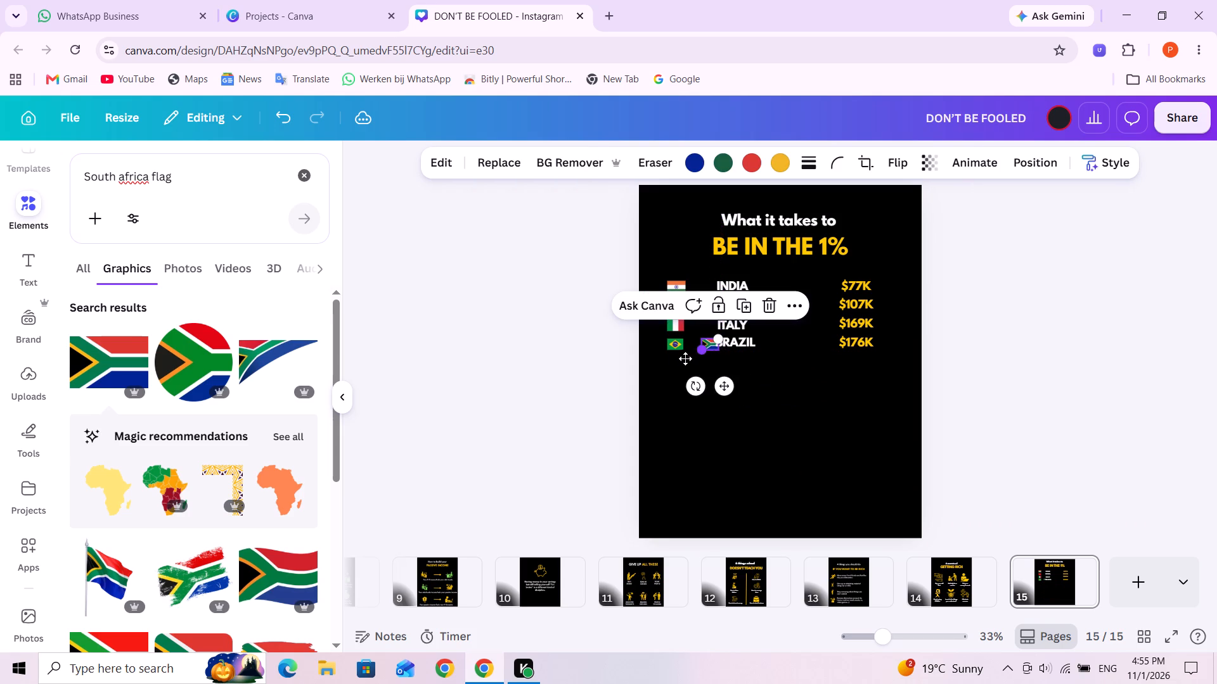
pyautogui.moveTo(685, 358); pyautogui.dragTo(676, 365)
pyautogui.click(740, 343)
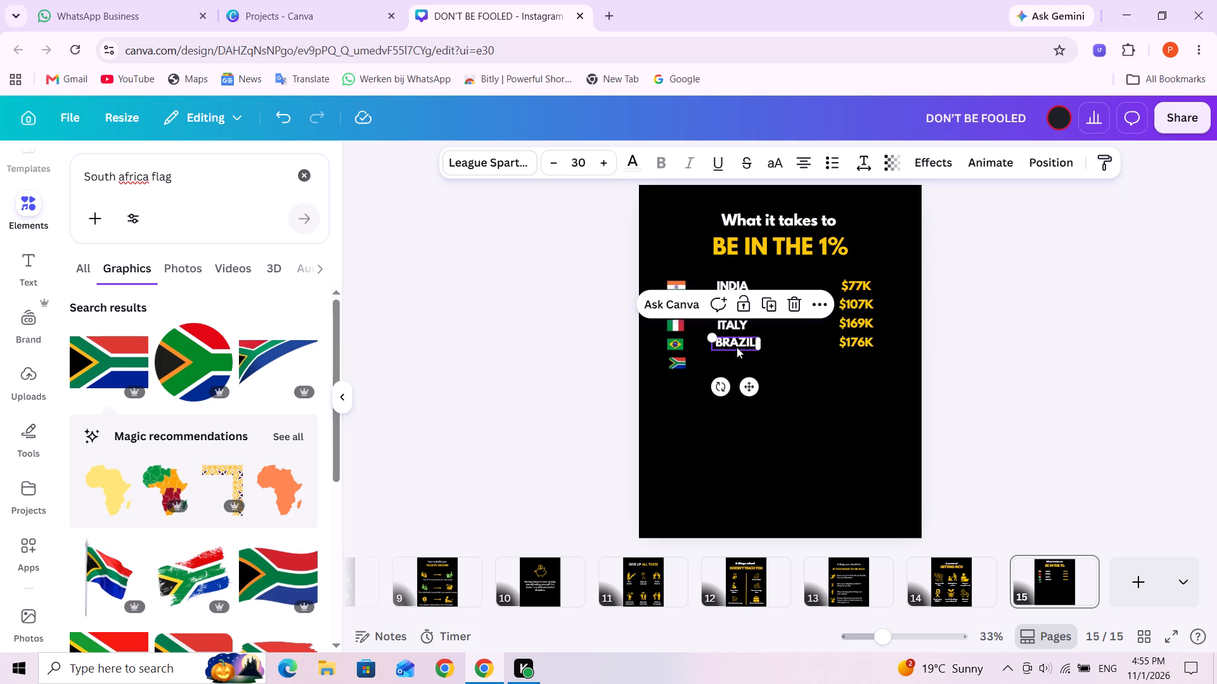
pyautogui.click(678, 365)
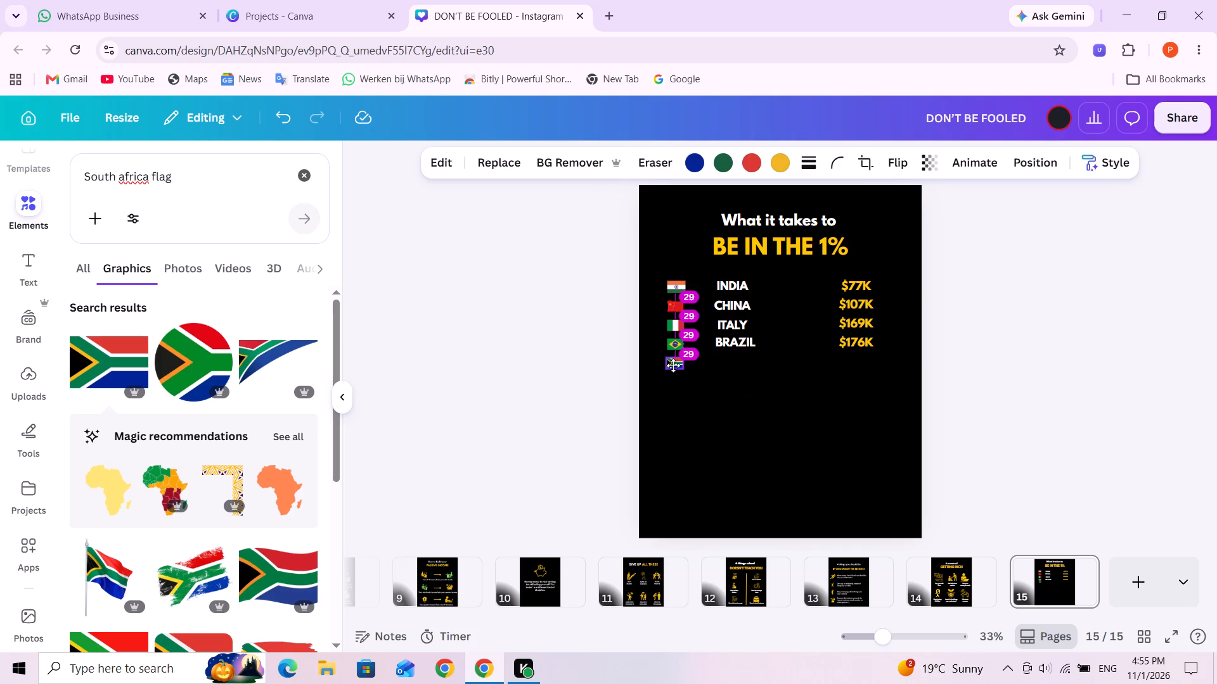
# Duplicate the BRAZIL label and place the copy directly below it, beside the South African flag.
pyautogui.click(746, 345)
pyautogui.click(770, 307)
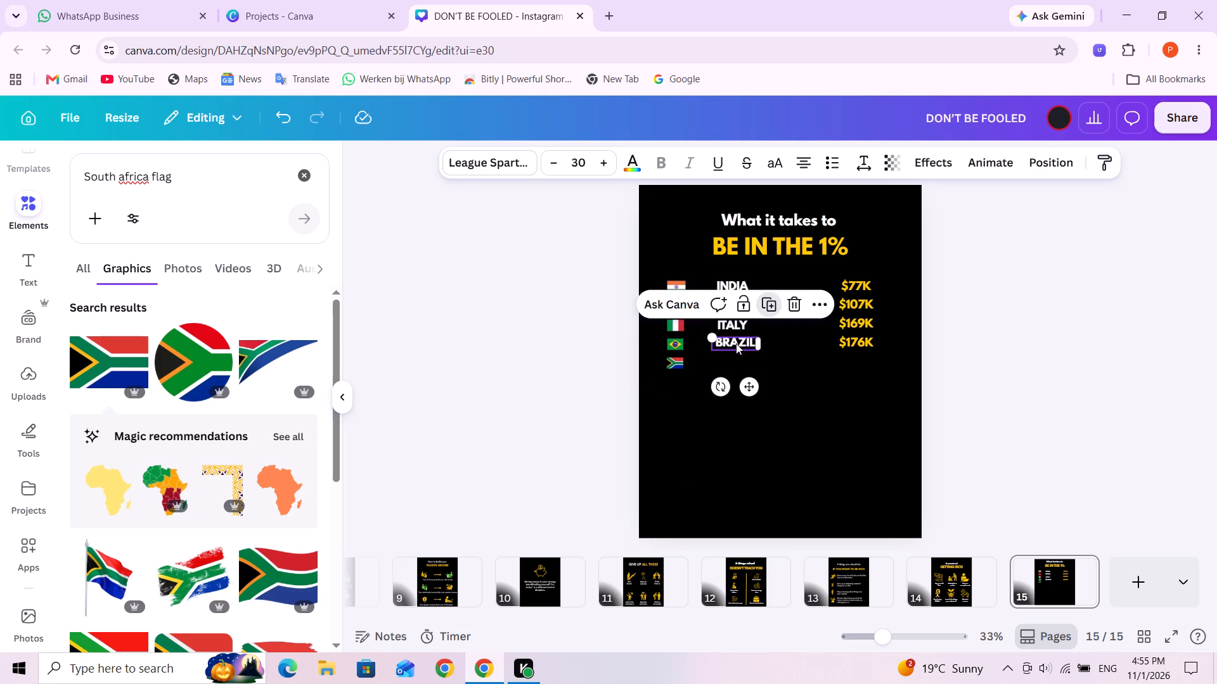
pyautogui.moveTo(735, 345); pyautogui.dragTo(735, 362)
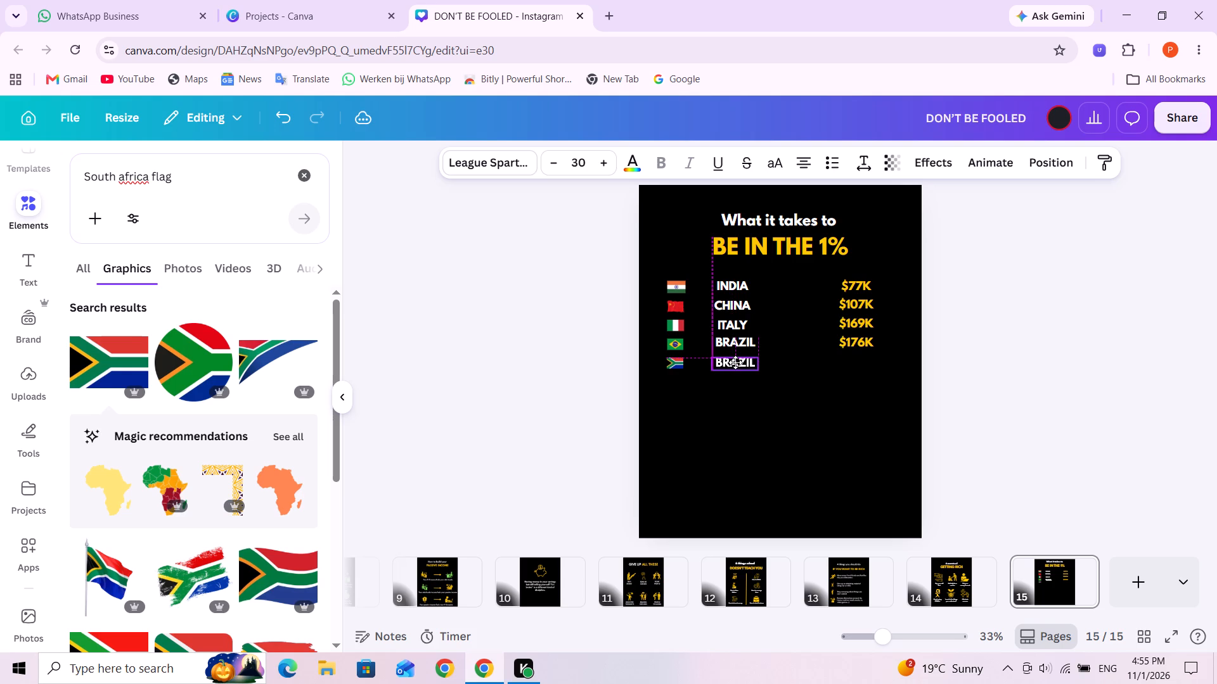
pyautogui.moveTo(735, 362); pyautogui.dragTo(734, 361)
# Replace the text of the copied label beside the South African flag with SOUTH AFRICA in capitals.
pyautogui.tripleClick(733, 360)
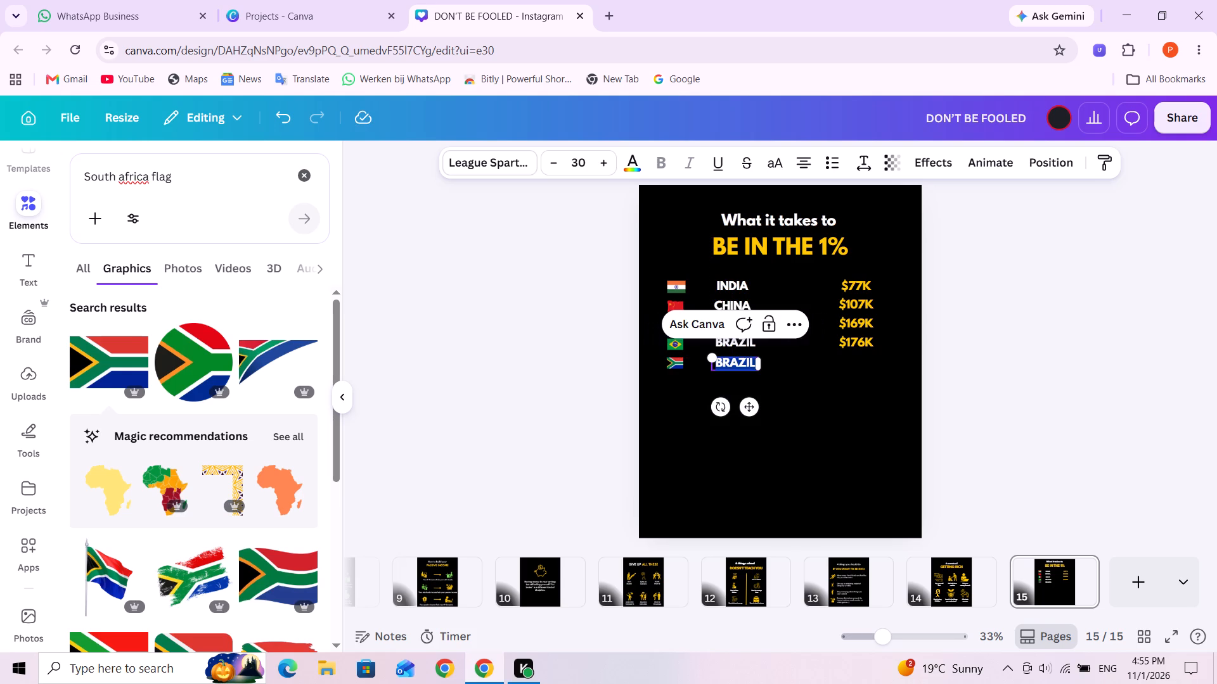
pyautogui.doubleClick(730, 358)
pyautogui.write('south afrcia')
pyautogui.press('BackSpace')
pyautogui.press('BackSpace')
pyautogui.press('BackSpace')
pyautogui.press('BackSpace')
pyautogui.press('BackSpace')
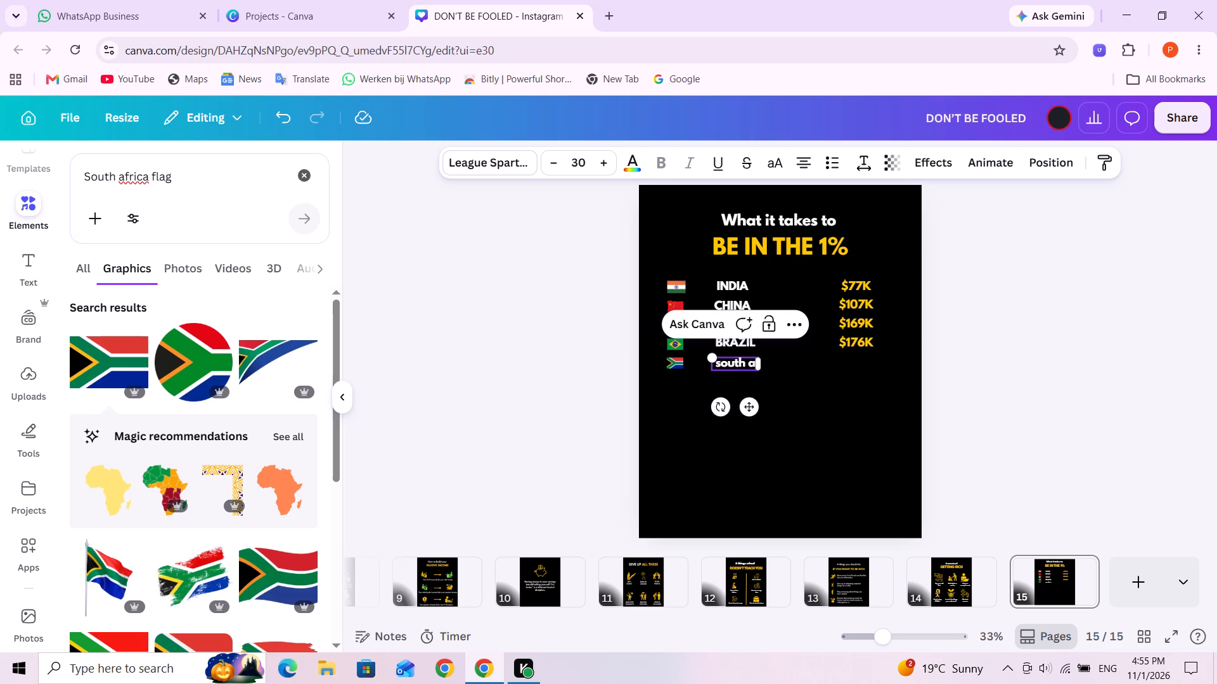
pyautogui.press('BackSpace')
pyautogui.press('BackSpace')
pyautogui.press('BackSpace')
pyautogui.press('BackSpace')
pyautogui.press('BackSpace')
pyautogui.press('BackSpace')
pyautogui.write('SO')
pyautogui.write('UTH AFRICA')
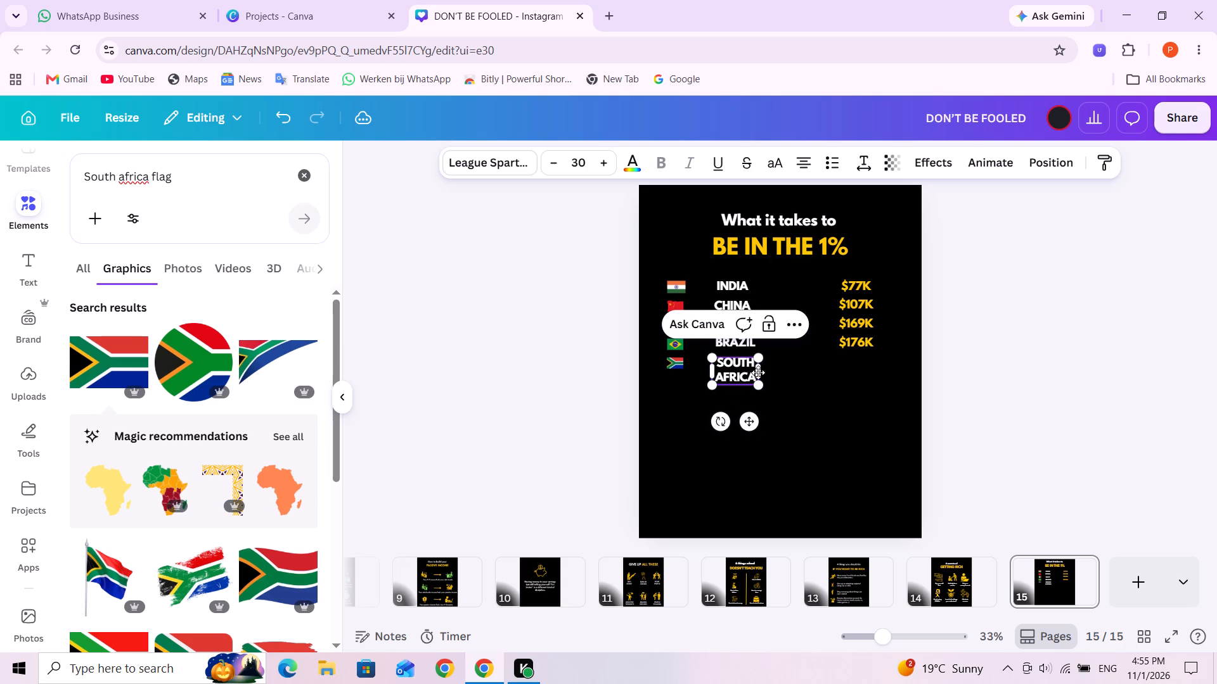
# Widen the SOUTH AFRICA text box so the name fits on one line.
pyautogui.moveTo(760, 372); pyautogui.dragTo(800, 369)
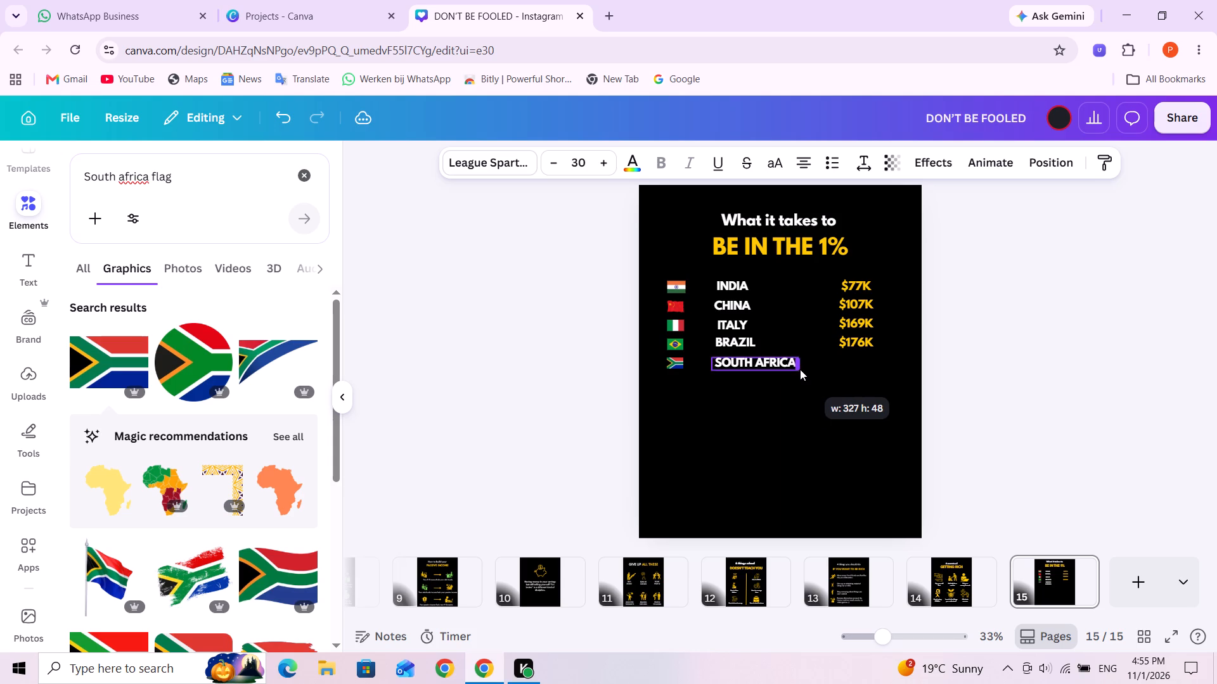
pyautogui.moveTo(800, 369); pyautogui.dragTo(796, 369)
pyautogui.click(813, 428)
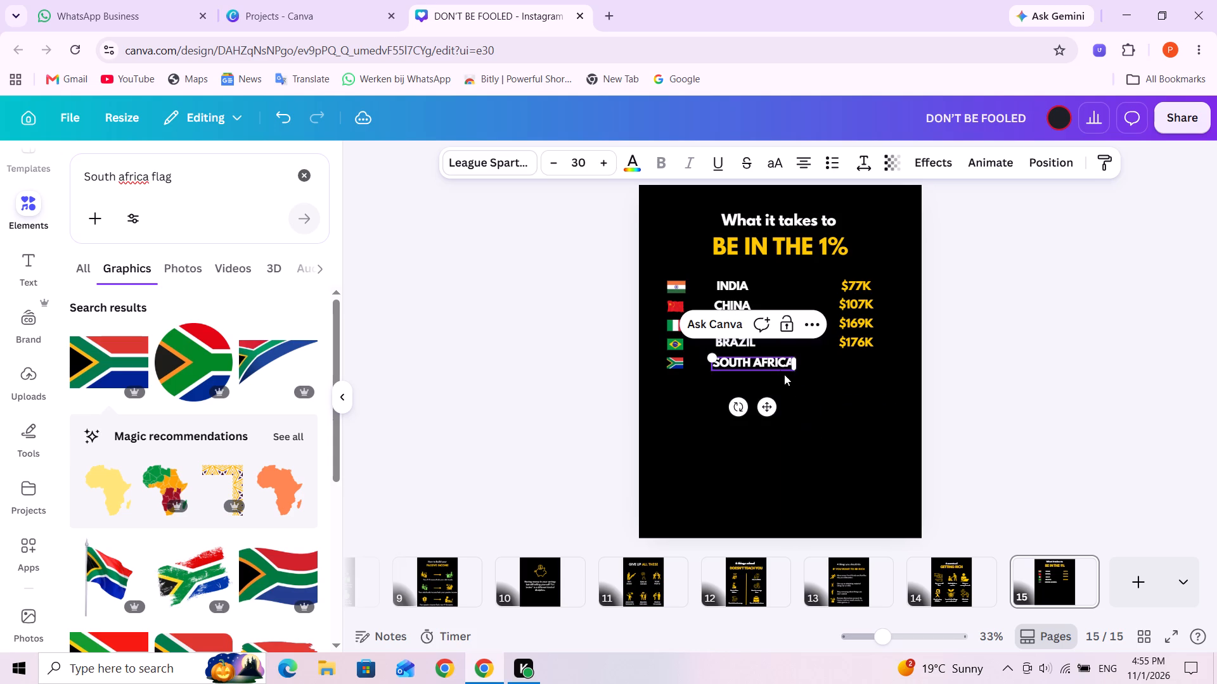
# Duplicate the $176K amount beside BRAZIL and place the copy below it, in the amounts column beside SOUTH AFRICA.
pyautogui.click(867, 342)
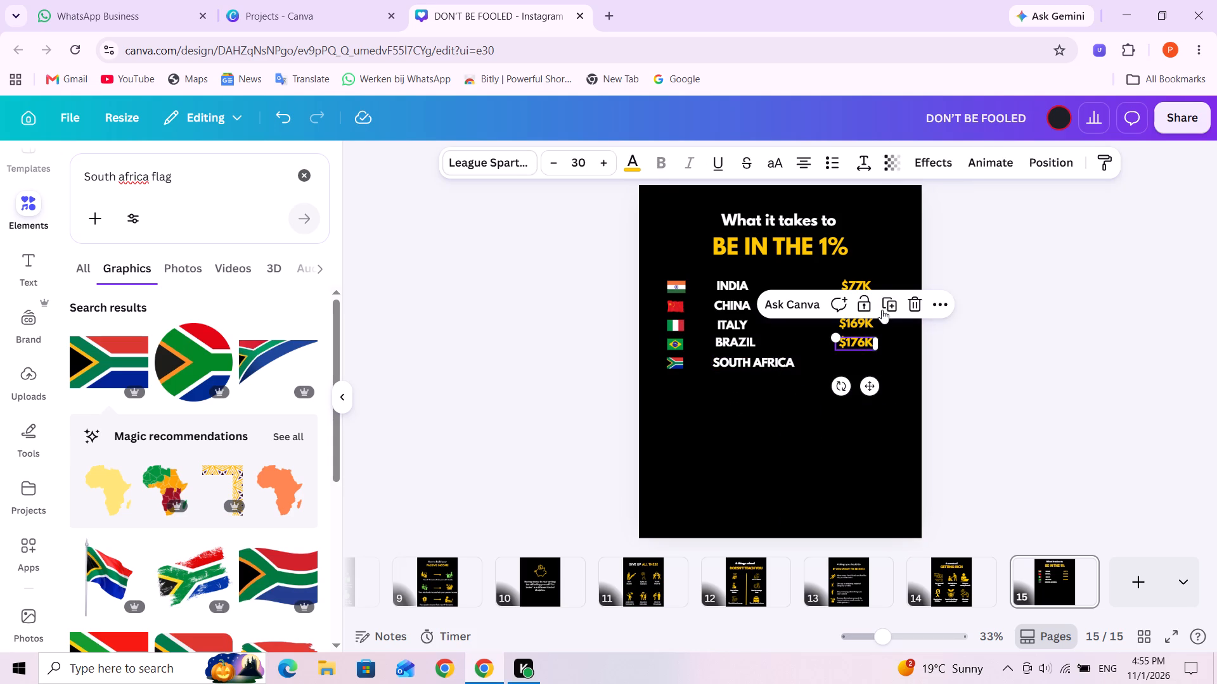
pyautogui.click(887, 303)
pyautogui.moveTo(861, 345); pyautogui.dragTo(859, 371)
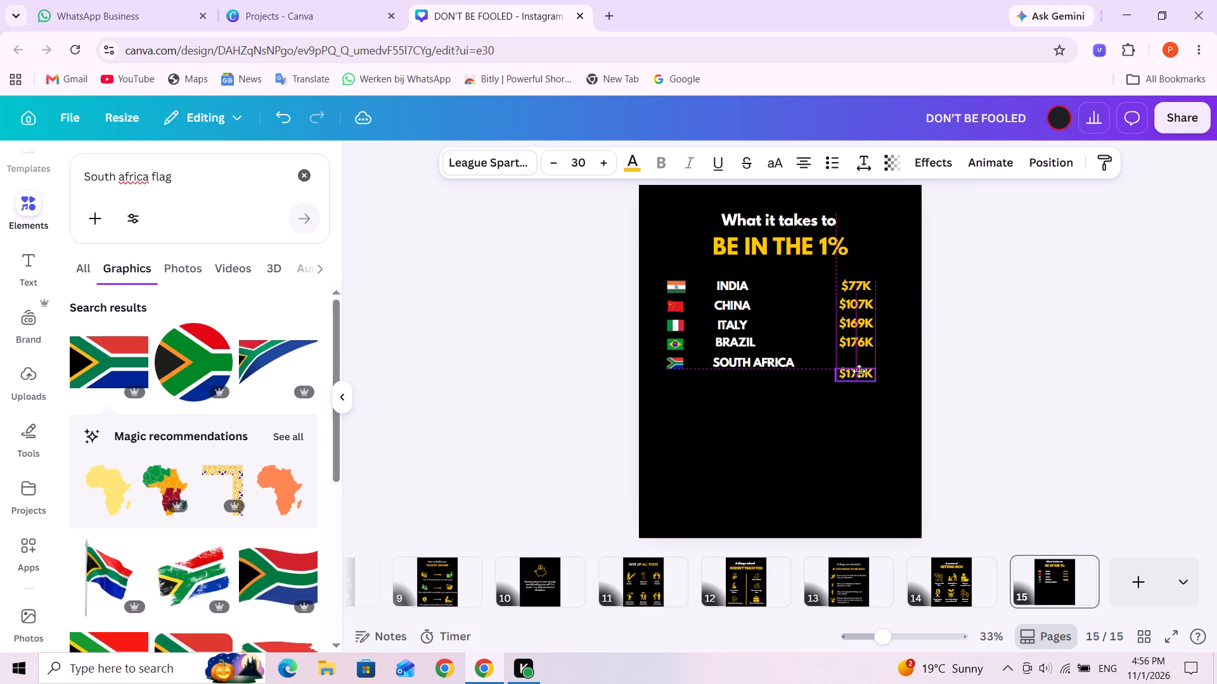
pyautogui.moveTo(859, 371); pyautogui.dragTo(861, 360)
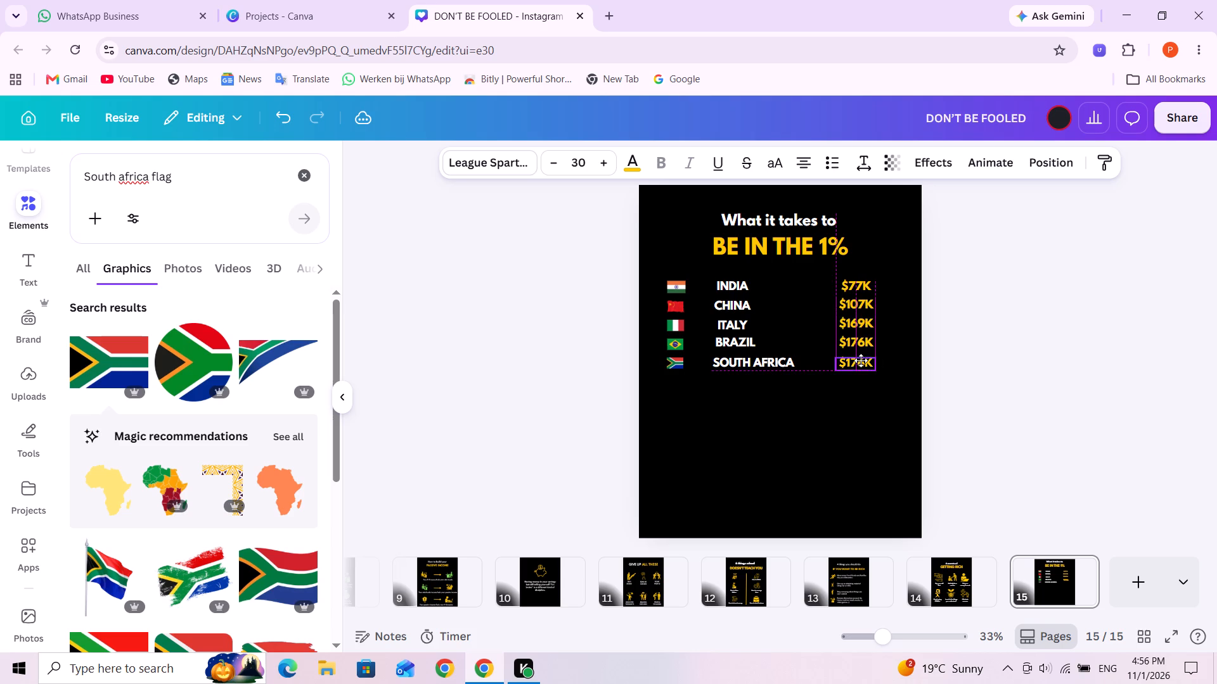
pyautogui.moveTo(861, 360); pyautogui.dragTo(861, 366)
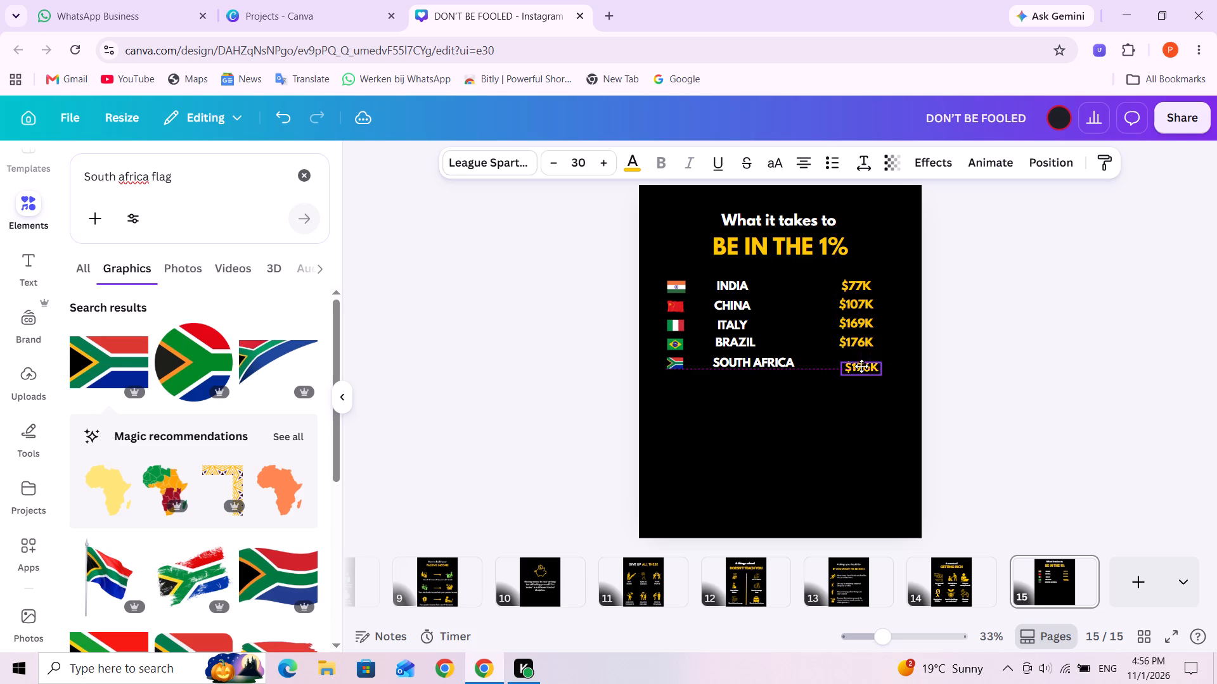
pyautogui.moveTo(861, 366); pyautogui.dragTo(862, 359)
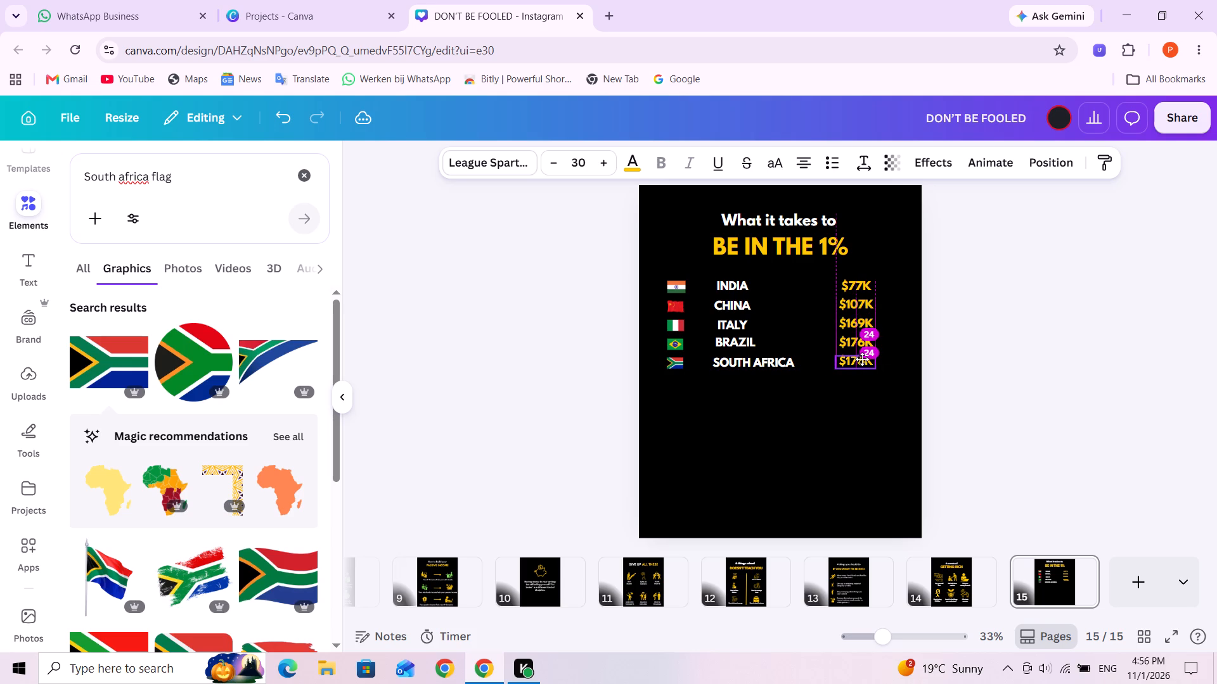
pyautogui.moveTo(862, 359); pyautogui.dragTo(860, 359)
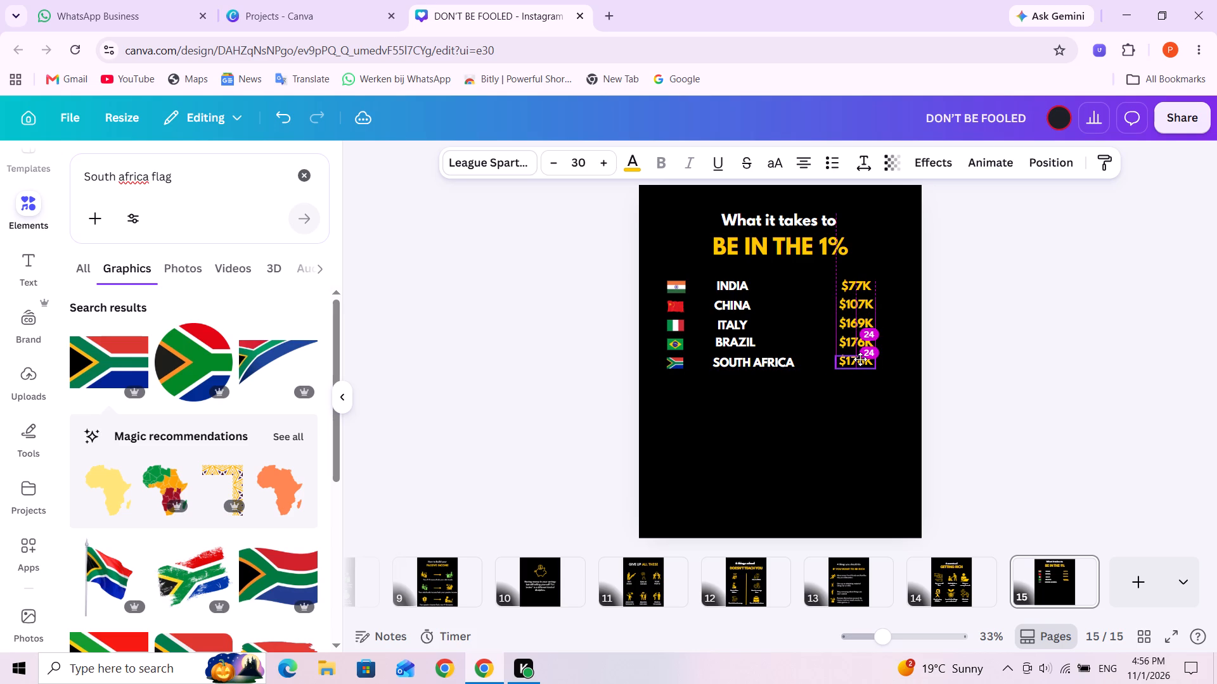
pyautogui.moveTo(860, 359); pyautogui.dragTo(861, 359)
# Change the copied amount beside SOUTH AFRICA to $188K.
pyautogui.click(854, 362)
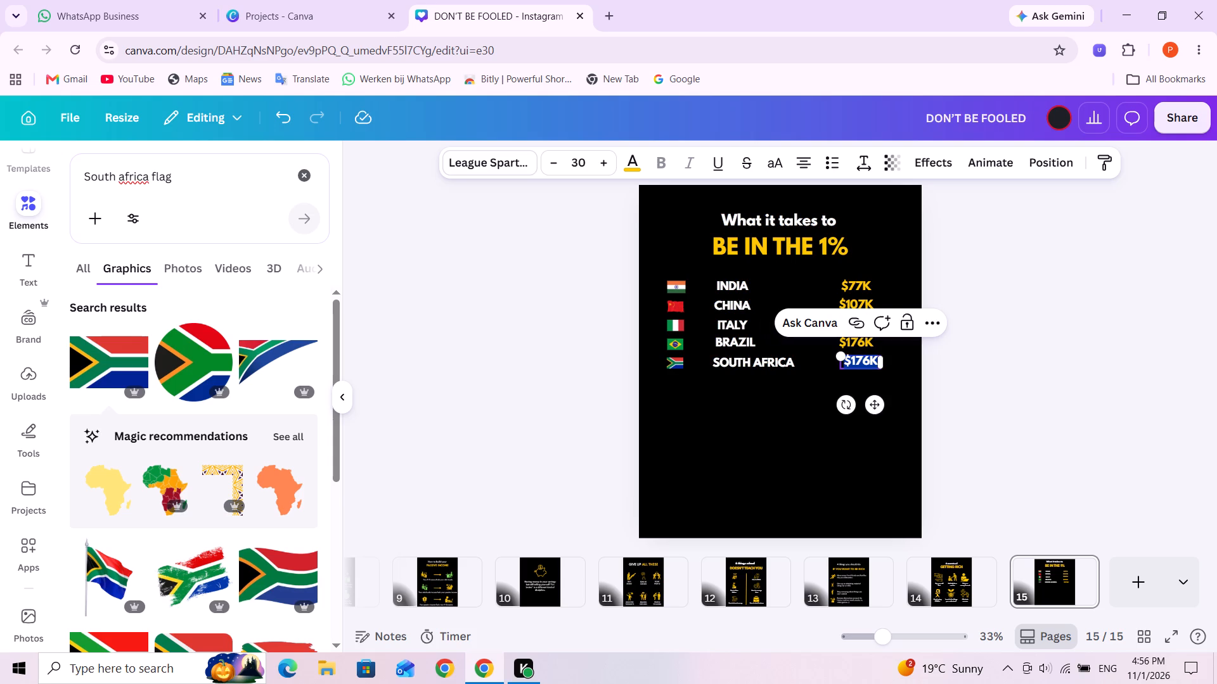
pyautogui.click(856, 360)
pyautogui.click(869, 360)
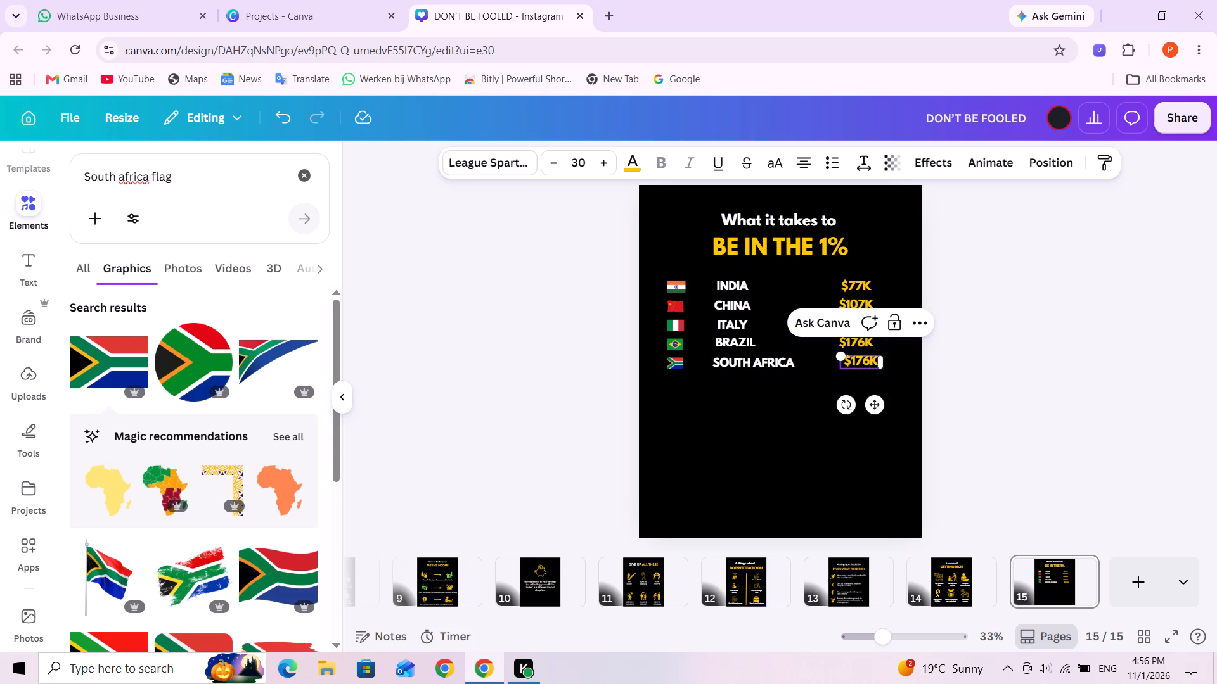
pyautogui.press('BackSpace')
pyautogui.press('BackSpace')
pyautogui.press('Right')
pyautogui.press('8')
pyautogui.press('BackSpace')
pyautogui.press('BackSpace')
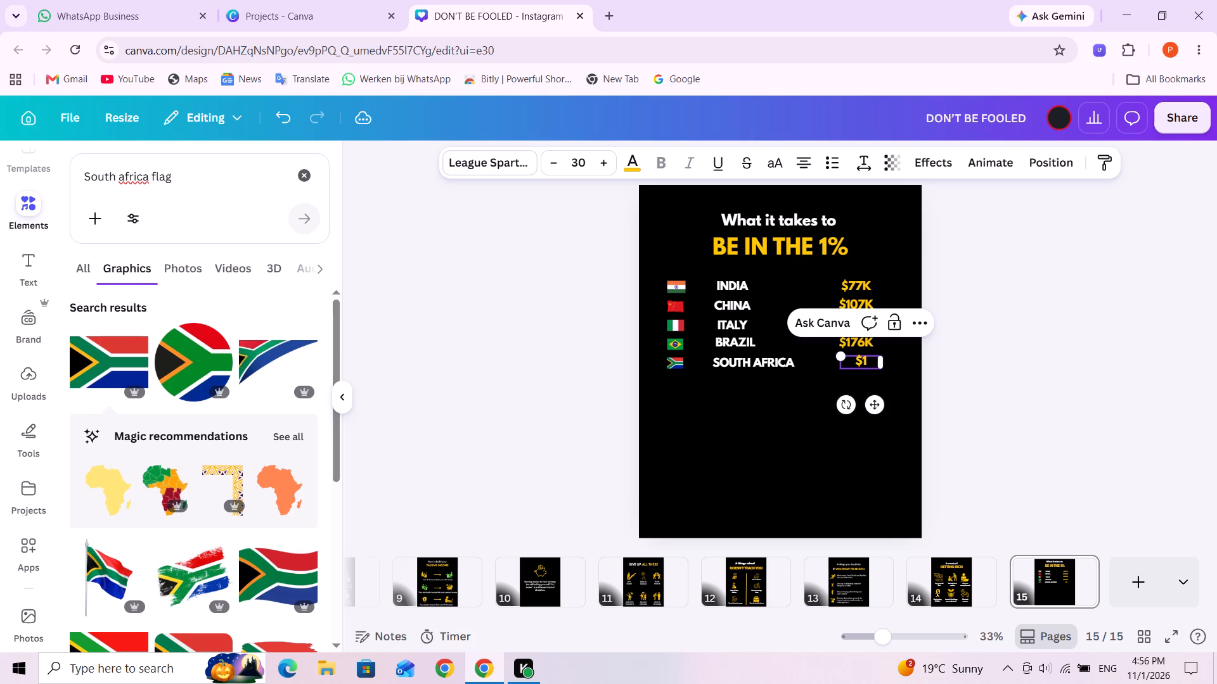
pyautogui.write('88')
pyautogui.press('k')
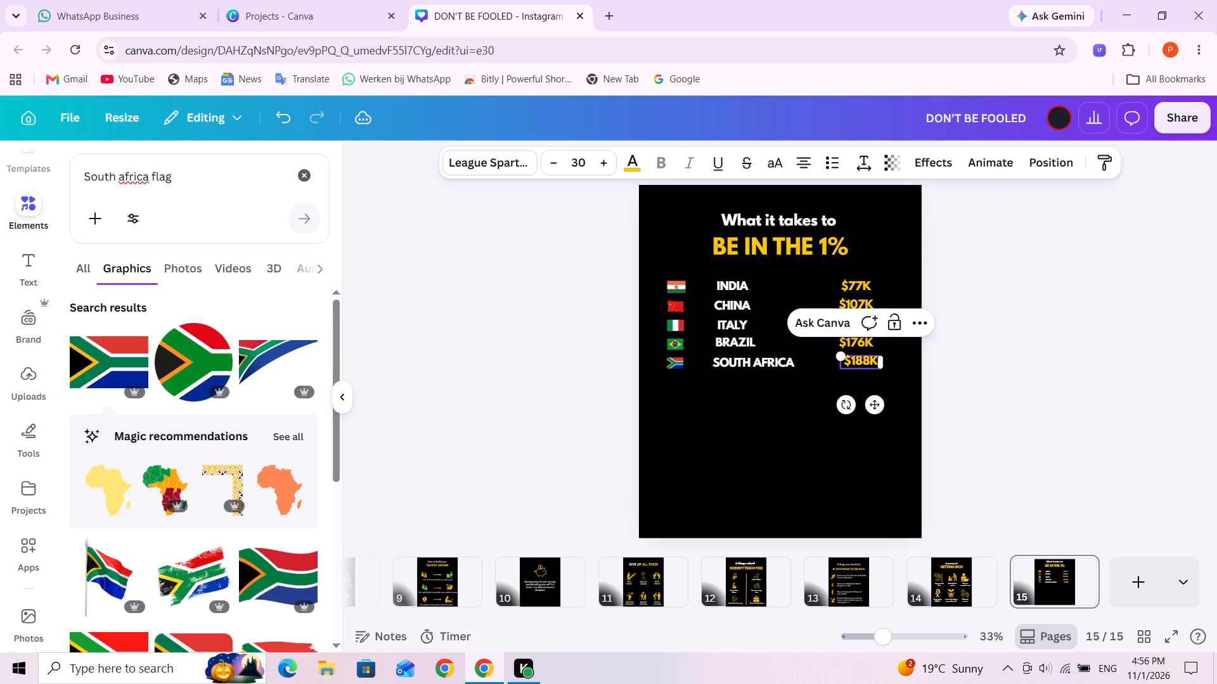
pyautogui.click(810, 459)
# Align the $188K amount with the amounts column, level with the SOUTH AFRICA label.
pyautogui.click(856, 364)
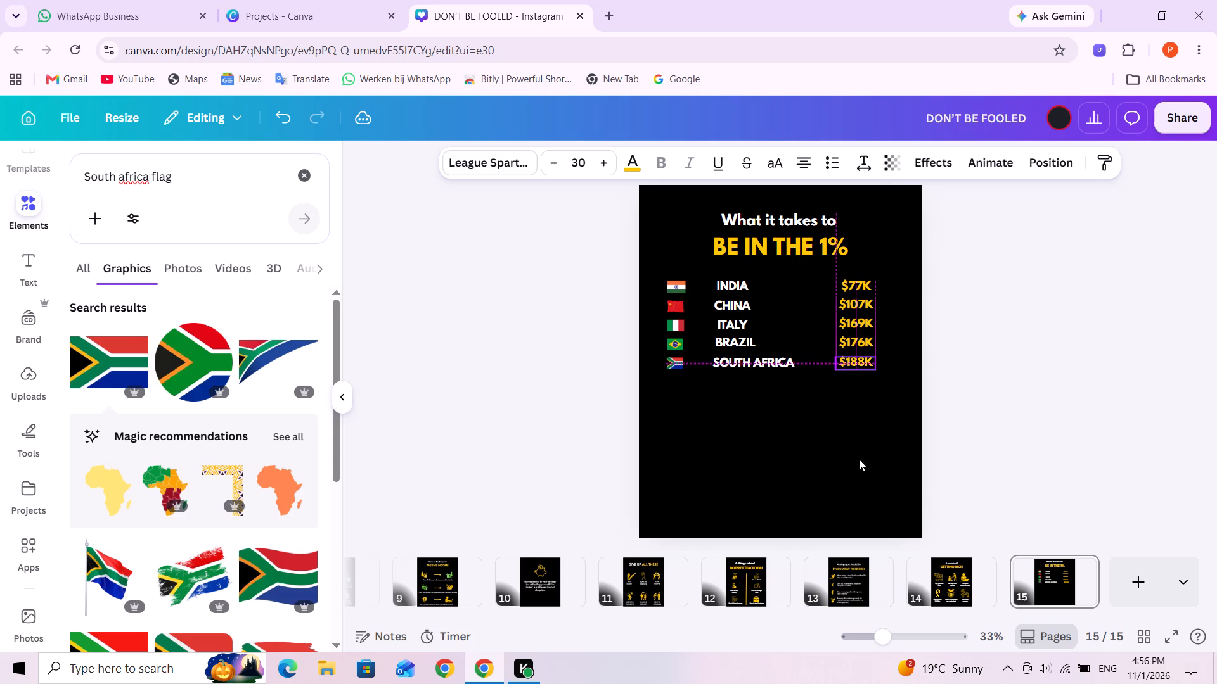
pyautogui.click(861, 476)
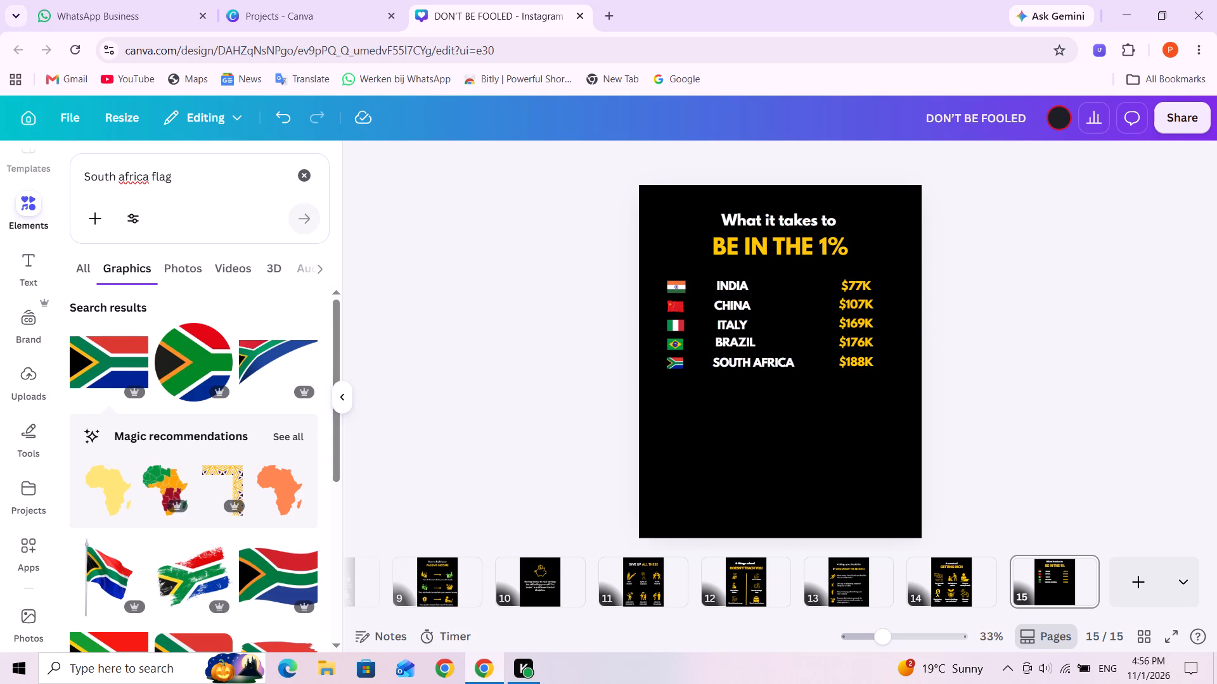
# Search the graphics elements for "Canada flag".
pyautogui.moveTo(149, 175); pyautogui.dragTo(63, 177)
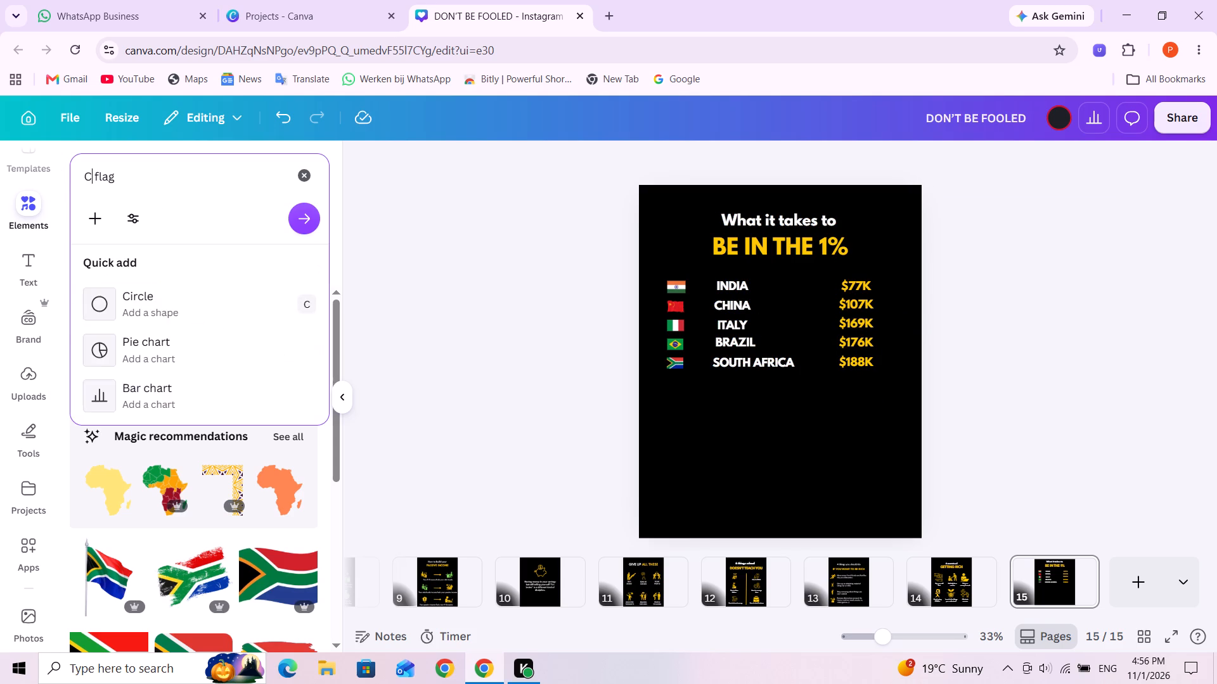
pyautogui.write('nada')
pyautogui.press('BackSpace')
pyautogui.press('BackSpace')
pyautogui.press('BackSpace')
pyautogui.press('BackSpace')
pyautogui.write('am')
pyautogui.press('BackSpace')
pyautogui.write('na')
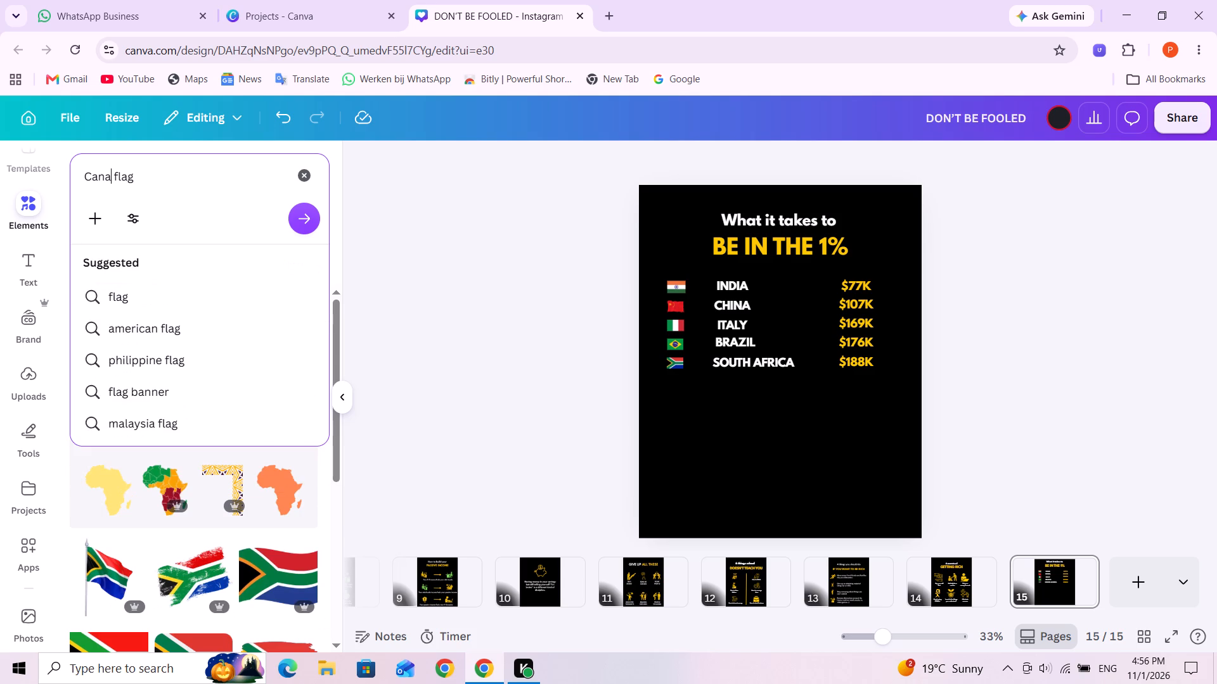
pyautogui.write('da')
pyautogui.press('Return')
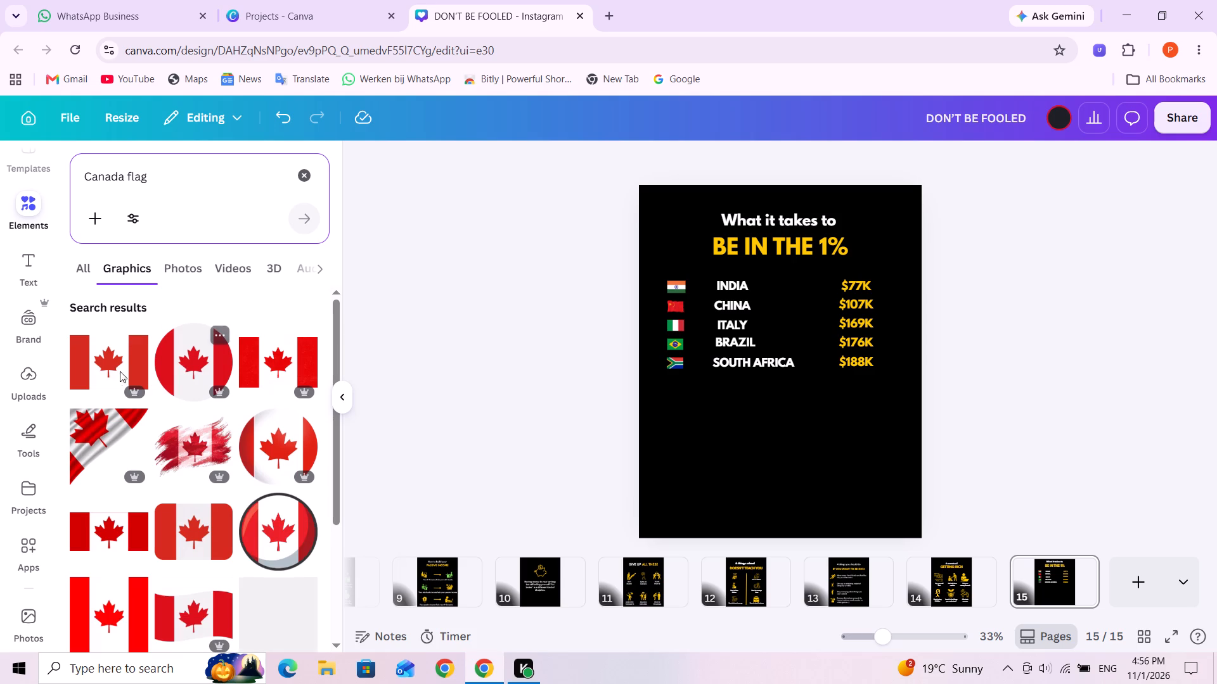
# Insert the first rectangular Canadian flag graphic and shrink it to about 65 by 45.
pyautogui.click(106, 363)
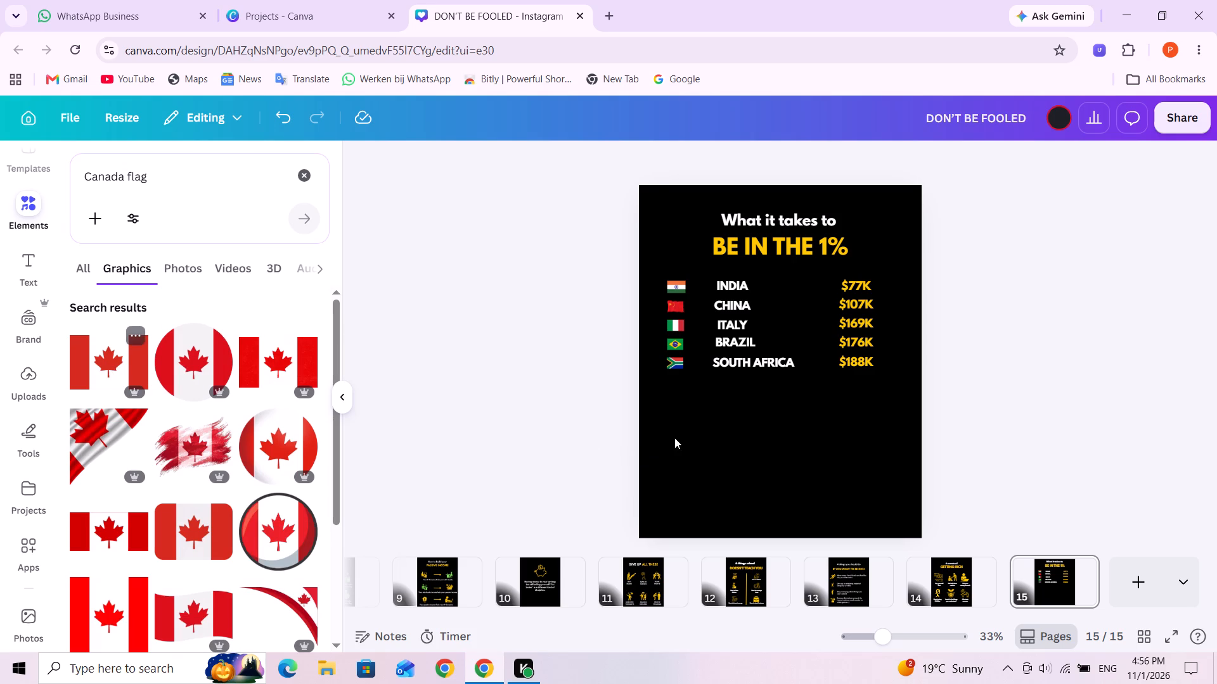
pyautogui.moveTo(764, 405); pyautogui.dragTo(768, 469)
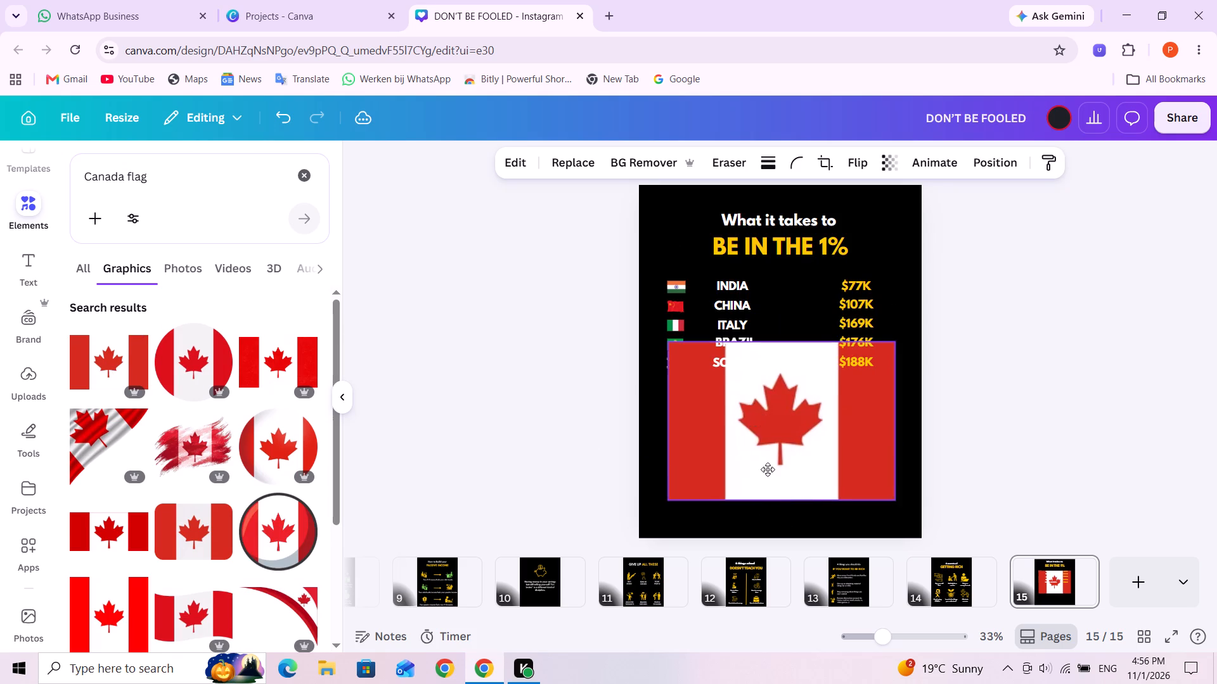
pyautogui.moveTo(768, 469); pyautogui.dragTo(789, 479)
pyautogui.moveTo(918, 512); pyautogui.dragTo(918, 512)
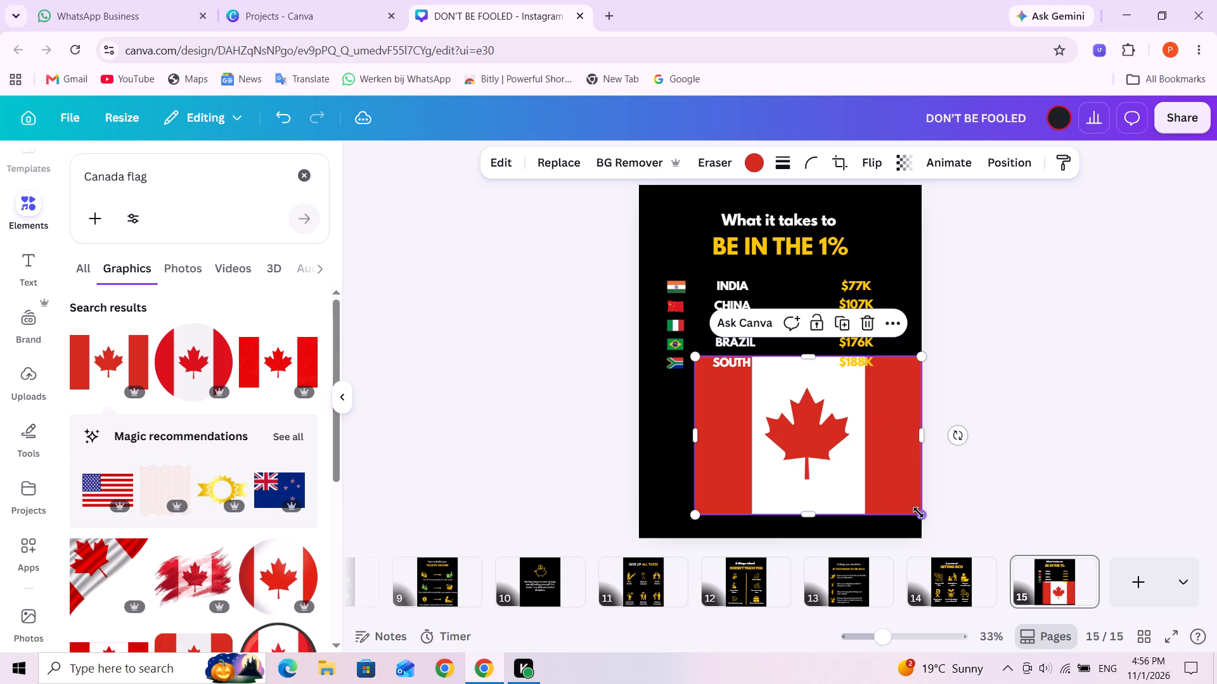
pyautogui.moveTo(918, 512); pyautogui.dragTo(721, 341)
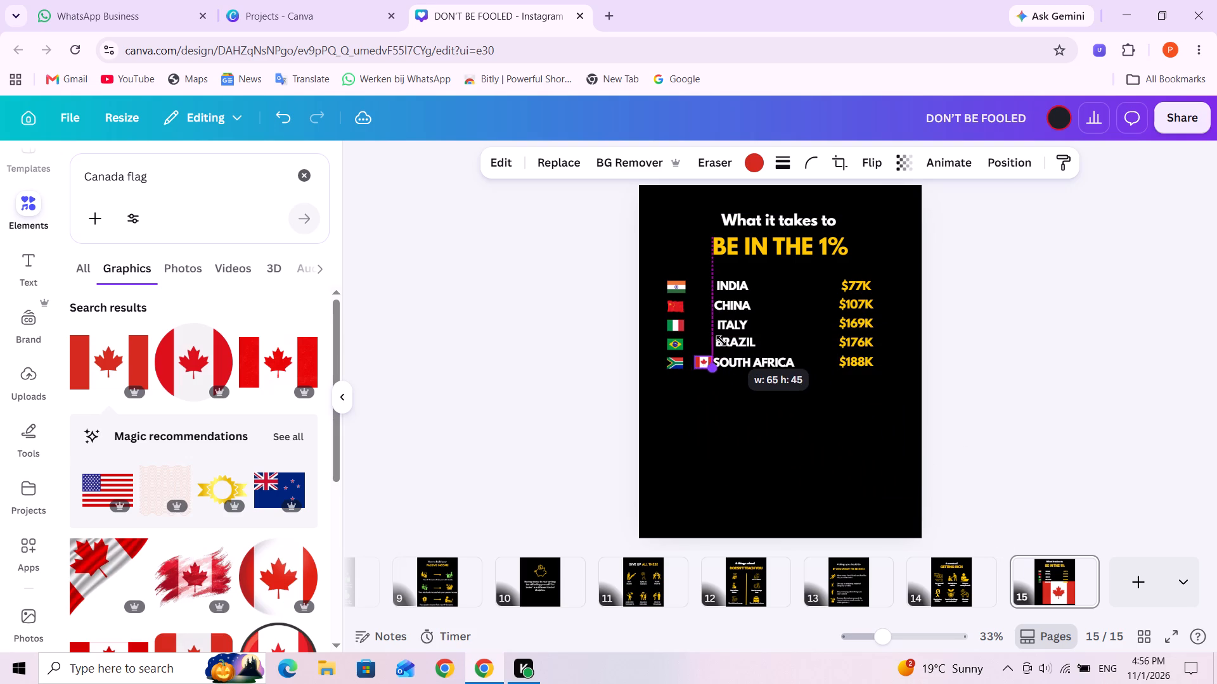
pyautogui.moveTo(721, 341); pyautogui.dragTo(724, 342)
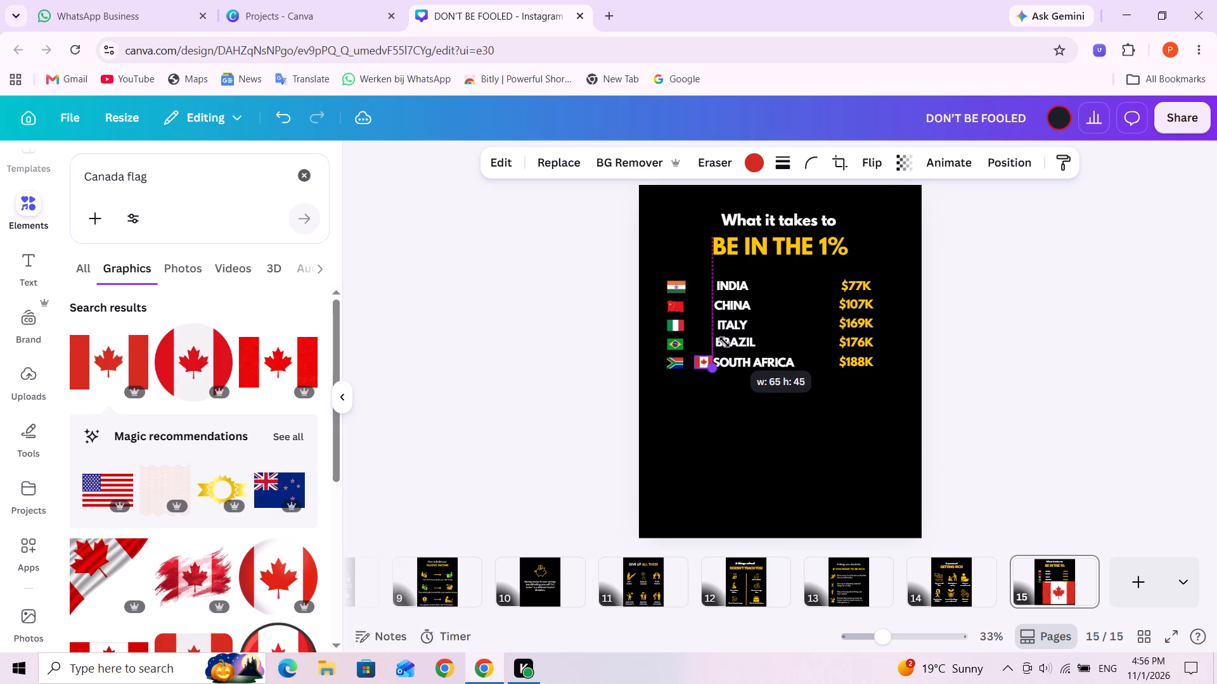
pyautogui.moveTo(724, 342); pyautogui.dragTo(725, 342)
pyautogui.moveTo(725, 342); pyautogui.dragTo(726, 338)
pyautogui.click(757, 486)
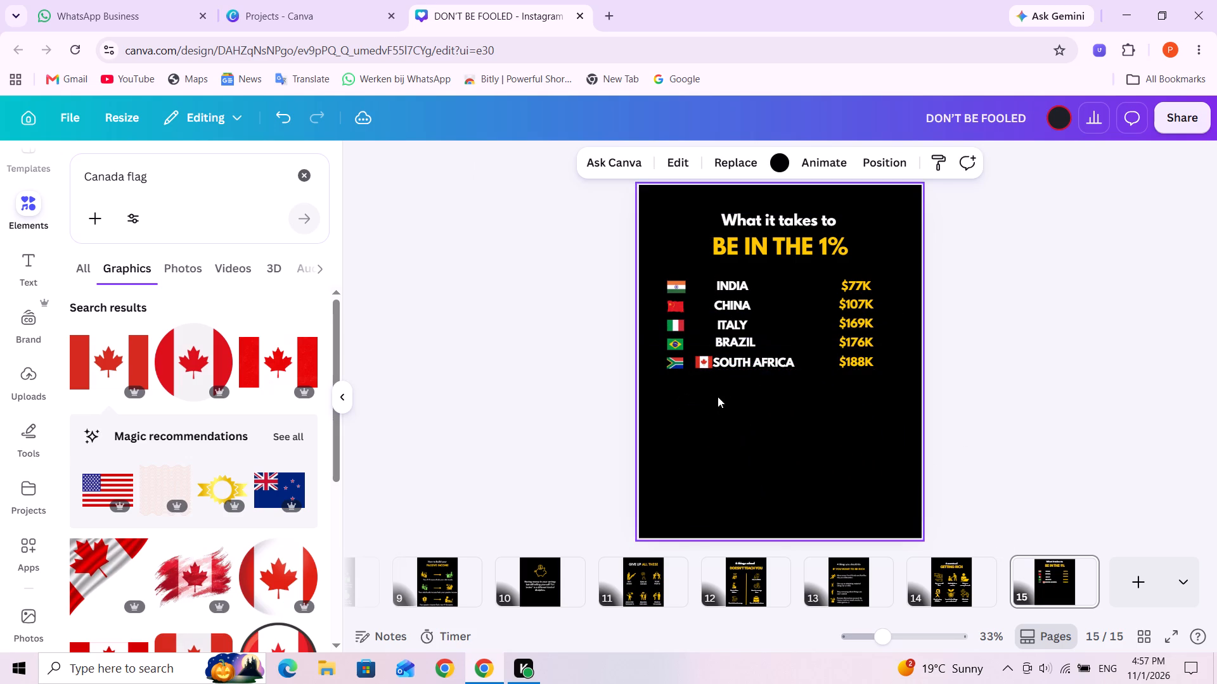
# Place the Canadian flag below the South African flag, aligned with the flag column and spaced 29 from it.
pyautogui.moveTo(702, 362); pyautogui.dragTo(678, 389)
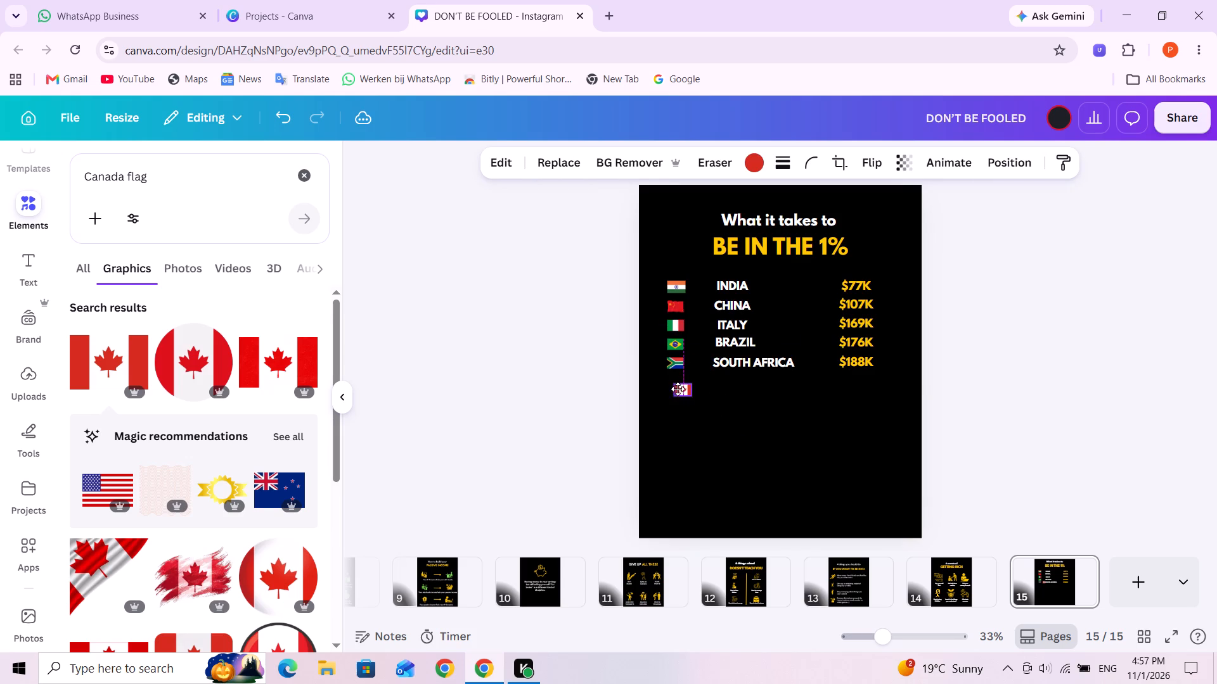
pyautogui.moveTo(678, 389); pyautogui.dragTo(676, 386)
pyautogui.click(737, 399)
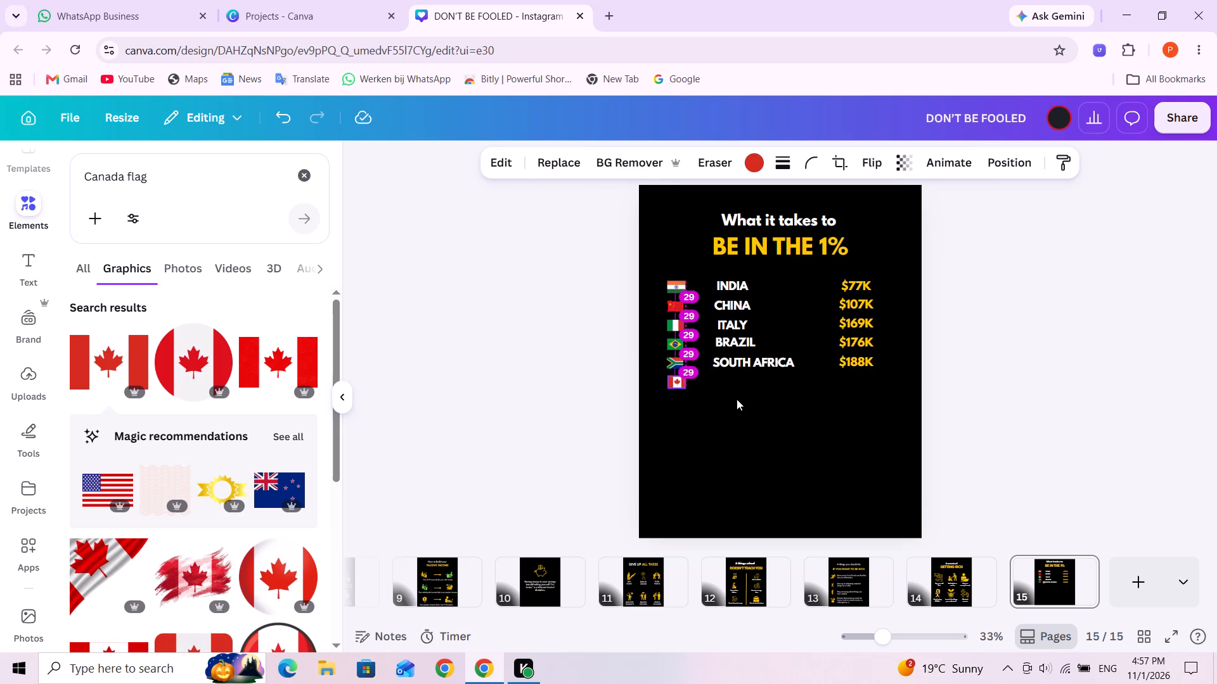
# Duplicate the BRAZIL label and place the copy below SOUTH AFRICA, beside the Canadian flag.
pyautogui.click(742, 364)
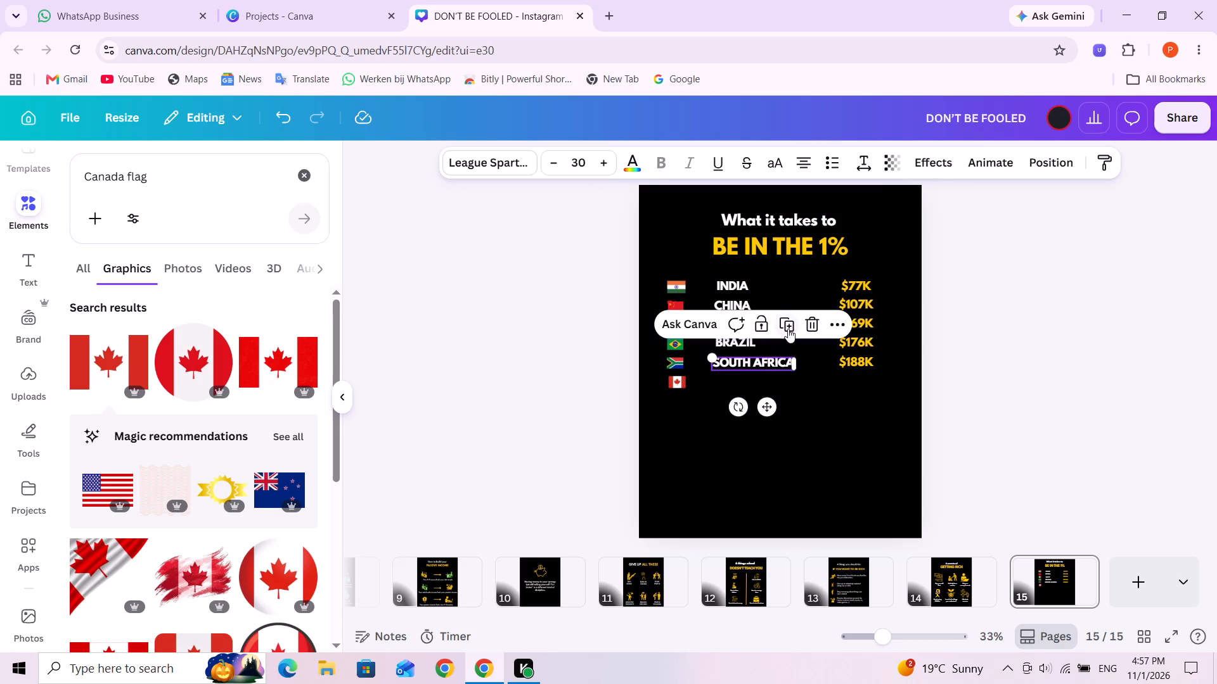
pyautogui.click(739, 395)
pyautogui.click(730, 341)
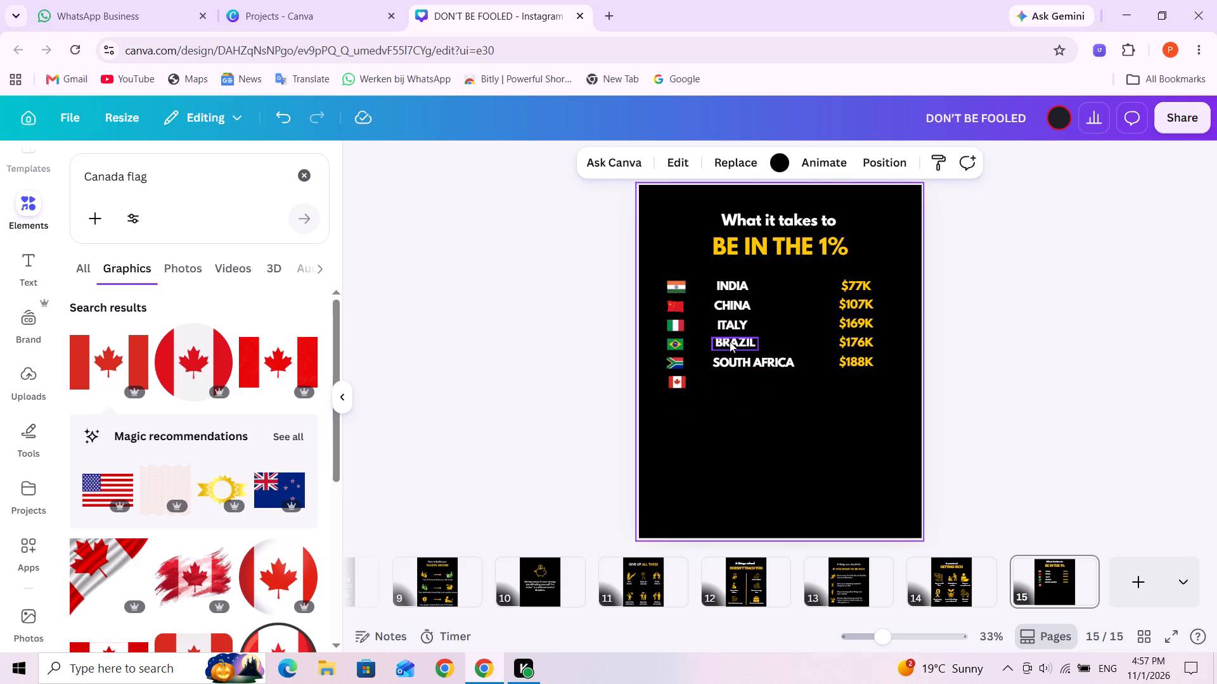
pyautogui.click(776, 299)
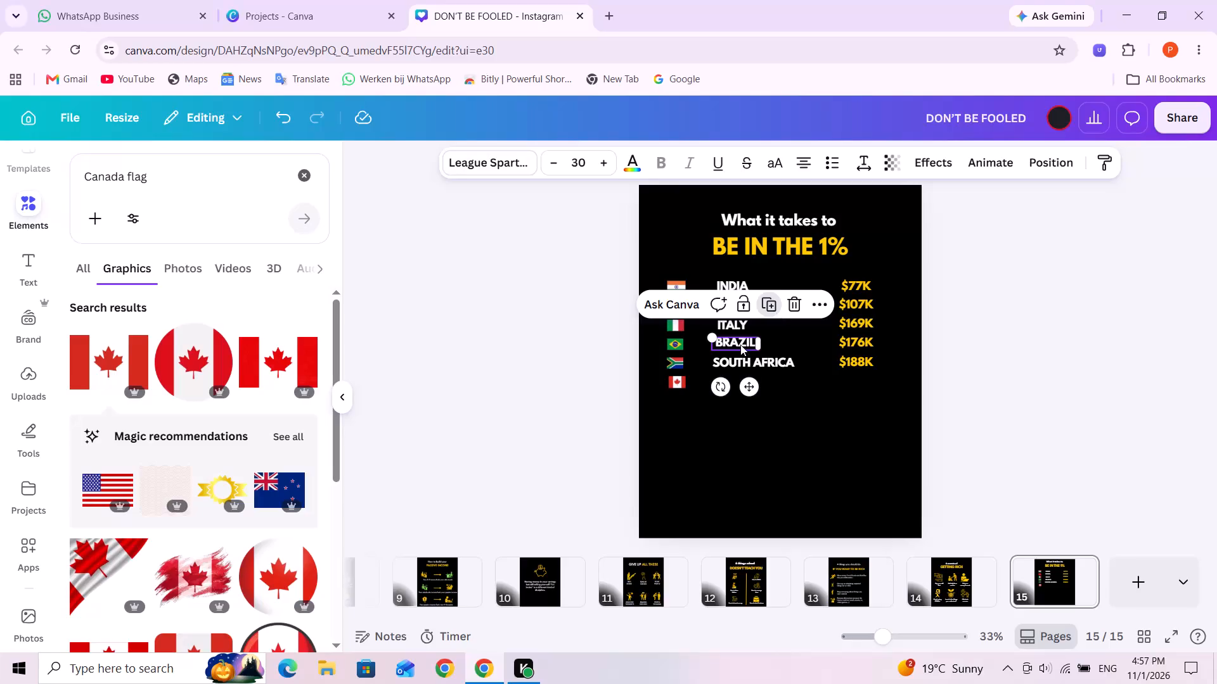
pyautogui.moveTo(739, 345); pyautogui.dragTo(737, 378)
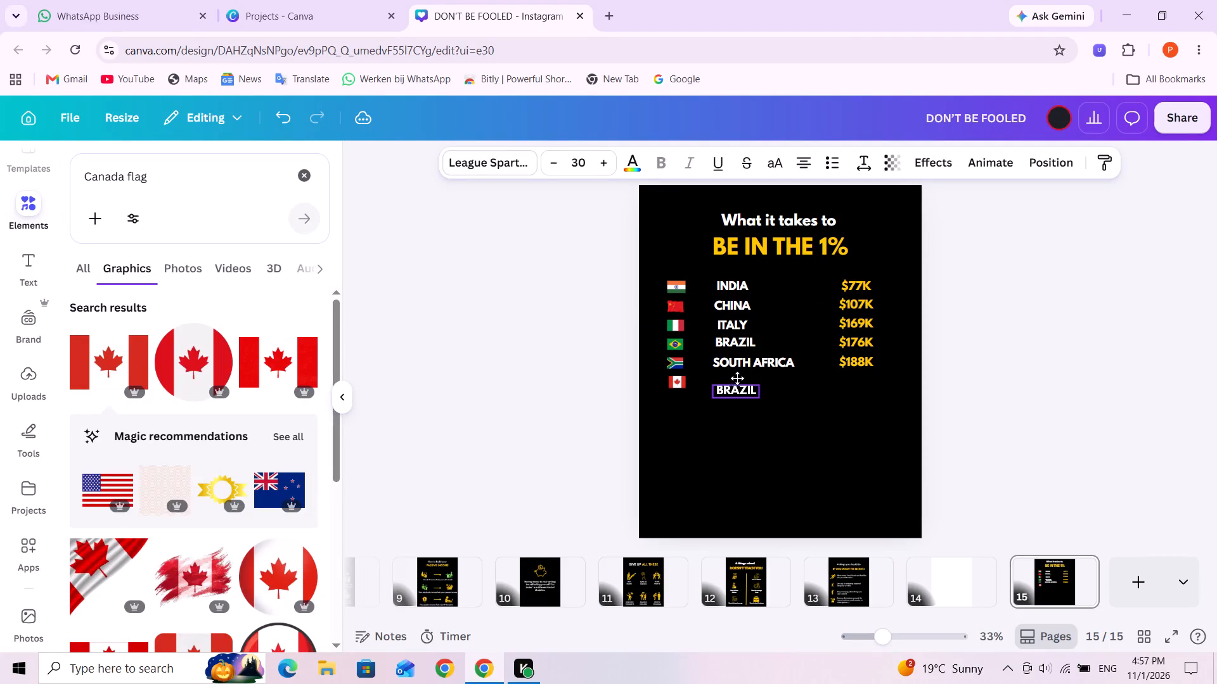
pyautogui.moveTo(737, 378); pyautogui.dragTo(738, 377)
# Replace the copied label's text with CANADA in capitals and widen its text box to fit the name on one line.
pyautogui.tripleClick(733, 379)
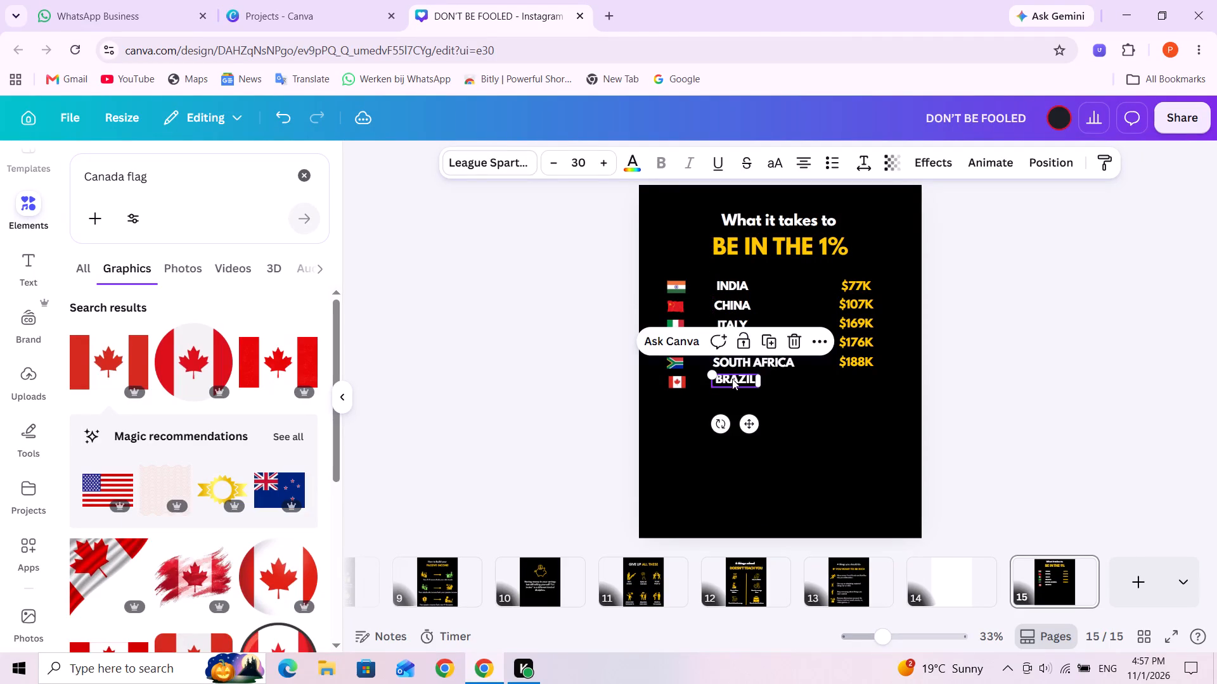
pyautogui.write('CANADA')
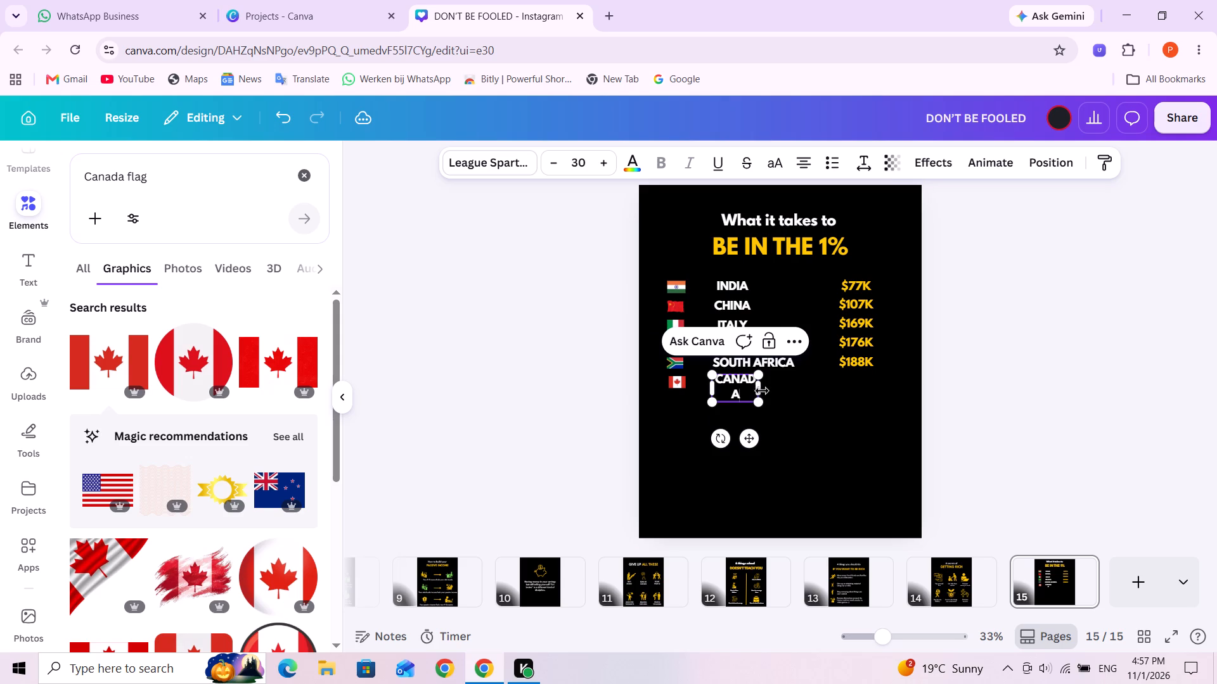
pyautogui.moveTo(758, 389); pyautogui.dragTo(766, 389)
pyautogui.click(808, 395)
# Duplicate the $188K amount and place the copy directly below it in the amounts column, beside CANADA.
pyautogui.click(863, 361)
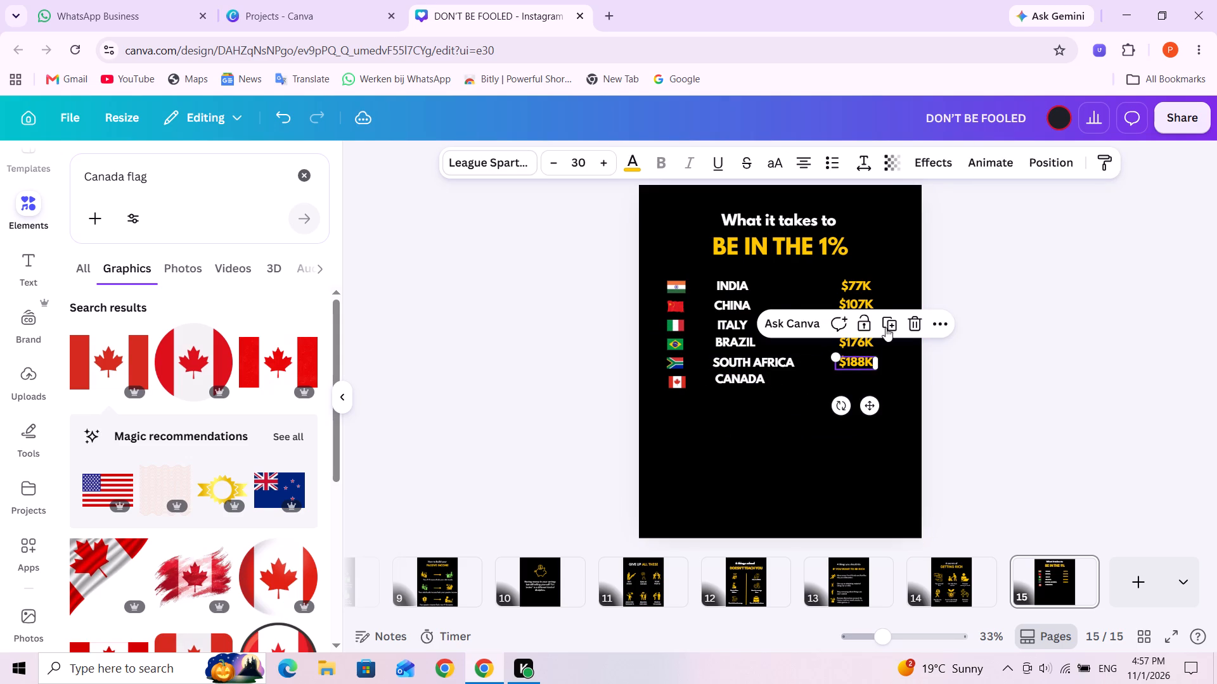
pyautogui.click(889, 324)
pyautogui.moveTo(860, 367); pyautogui.dragTo(860, 383)
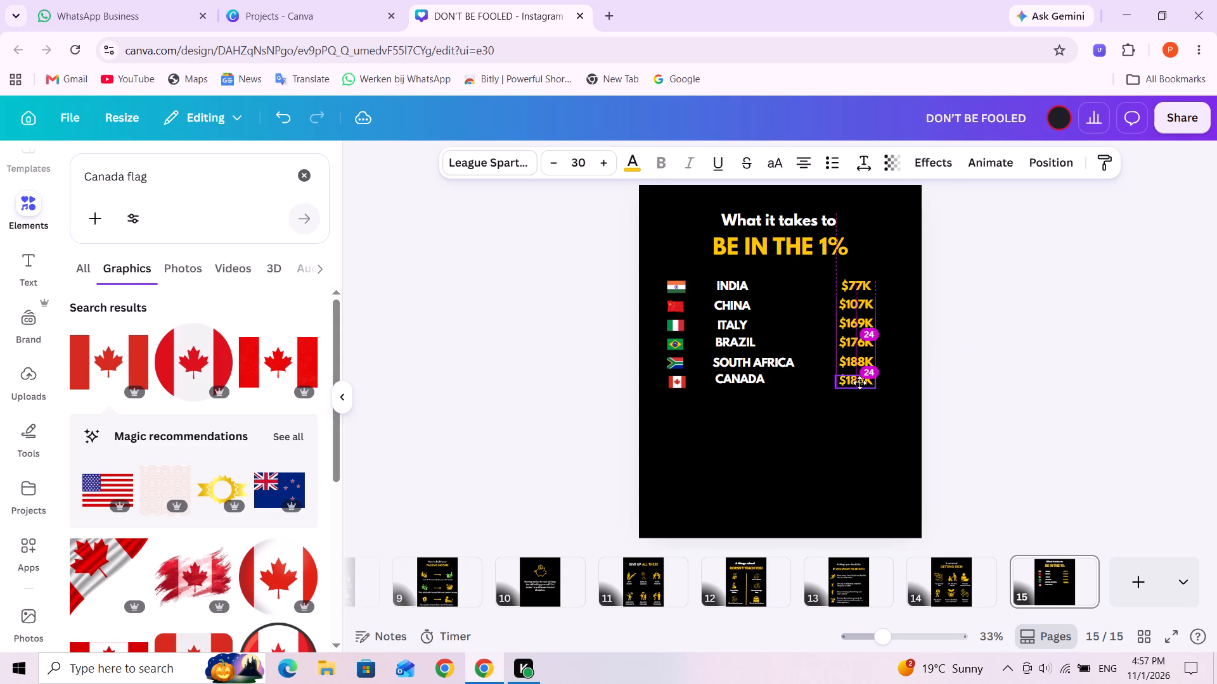
pyautogui.moveTo(860, 383); pyautogui.dragTo(860, 381)
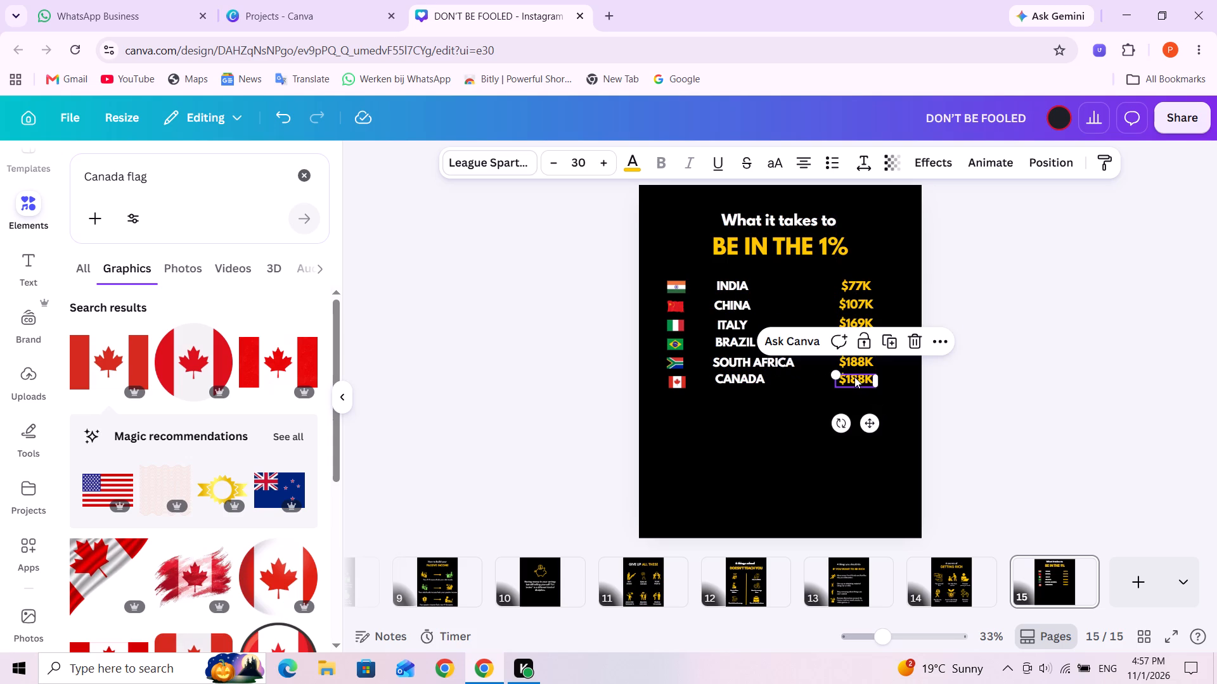
# Change the copied amount beside CANADA to $201K.
pyautogui.click(849, 377)
pyautogui.click(848, 381)
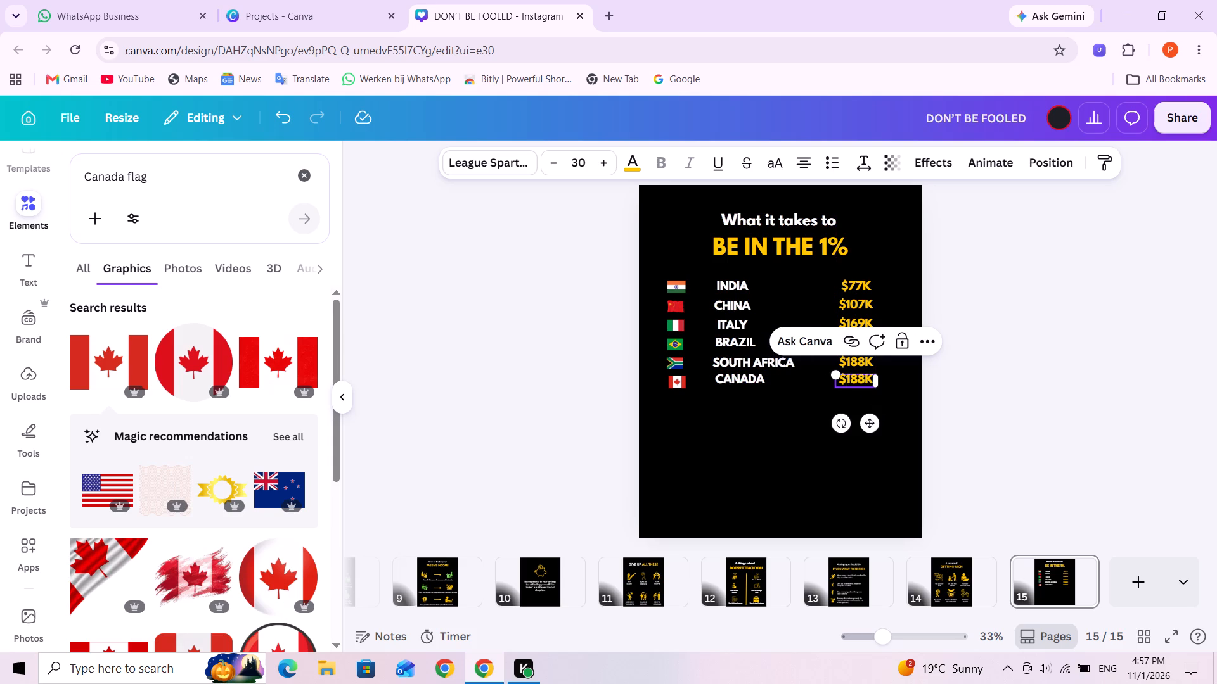
pyautogui.moveTo(848, 381); pyautogui.dragTo(865, 381)
pyautogui.write('201')
pyautogui.click(890, 409)
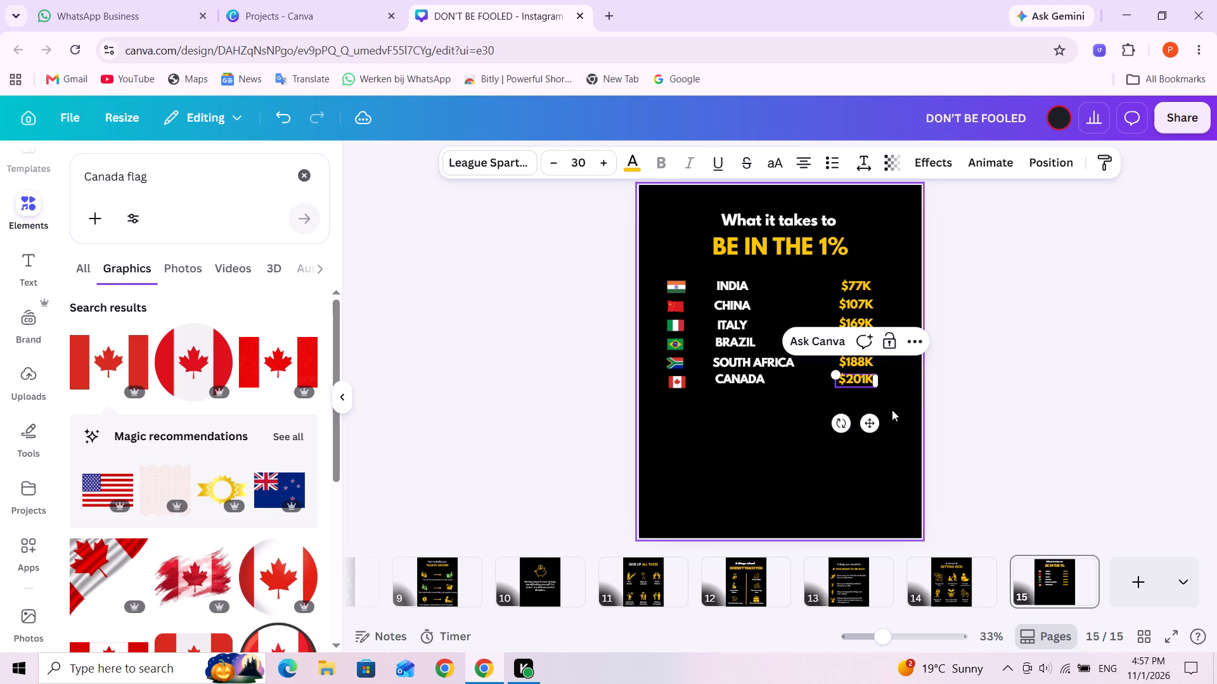
# Nudge the CANADA label down so it lines up with the Canadian flag.
pyautogui.click(731, 378)
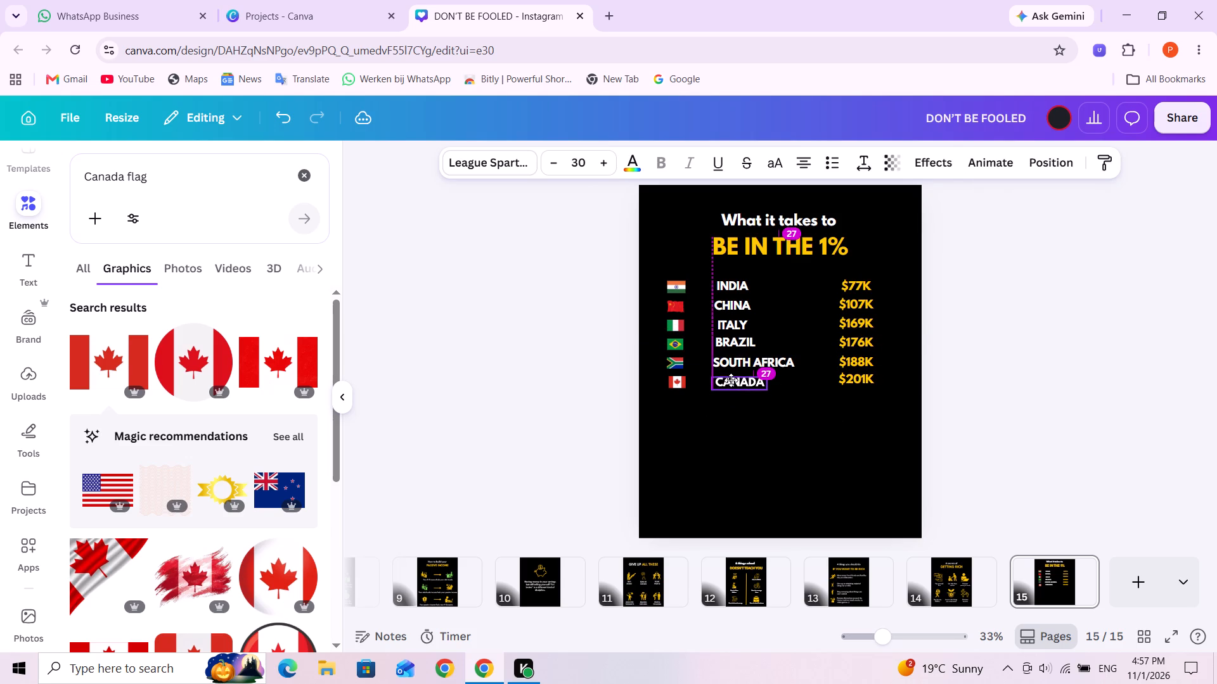
pyautogui.click(758, 441)
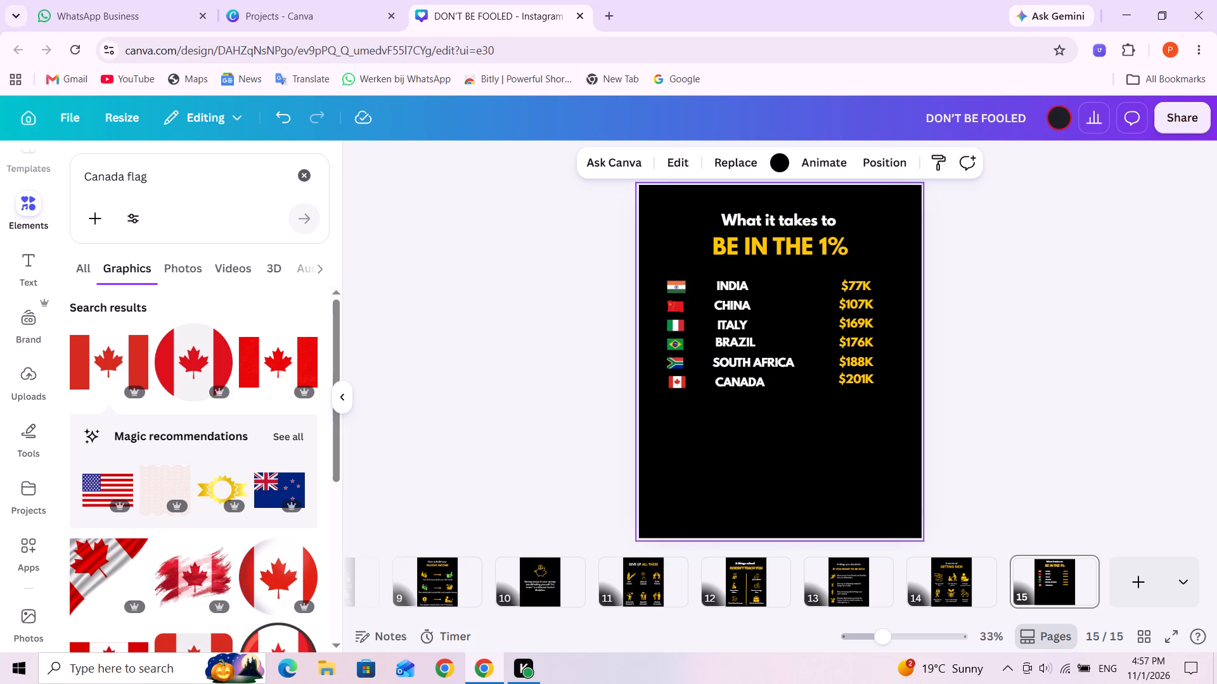
# Search the graphics for "France flag" and add the rectangular French flag with the dark blue stripe to the page.
pyautogui.moveTo(122, 177); pyautogui.dragTo(72, 177)
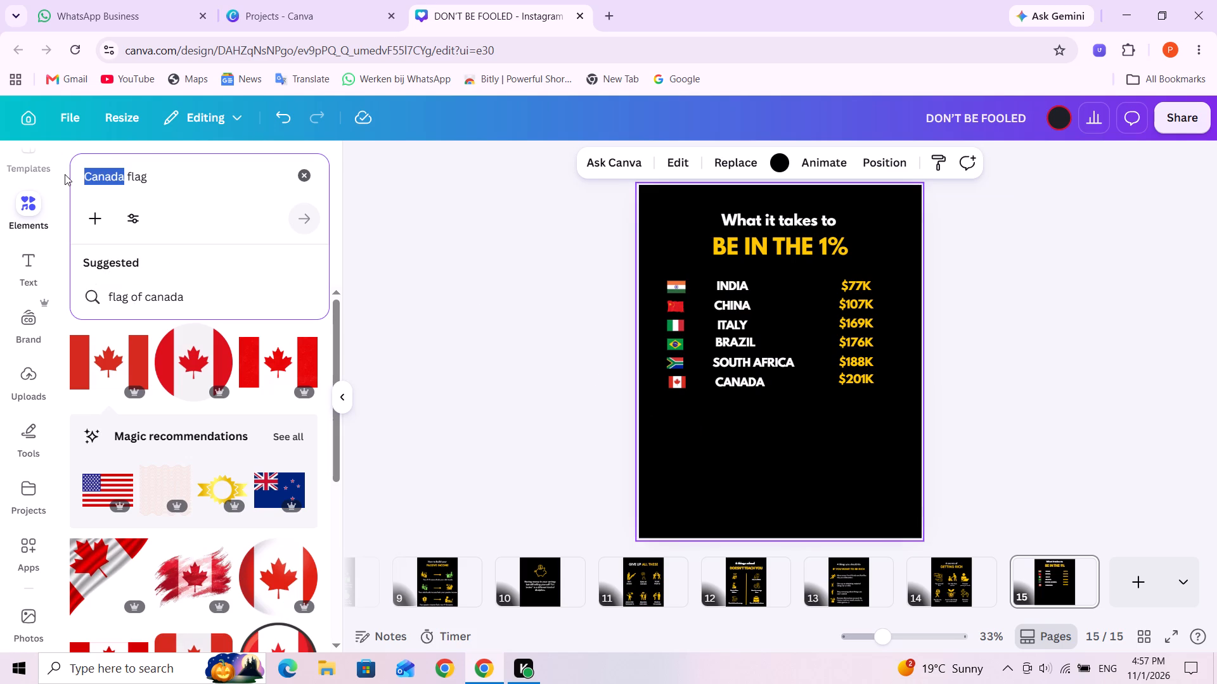
pyautogui.press('Return')
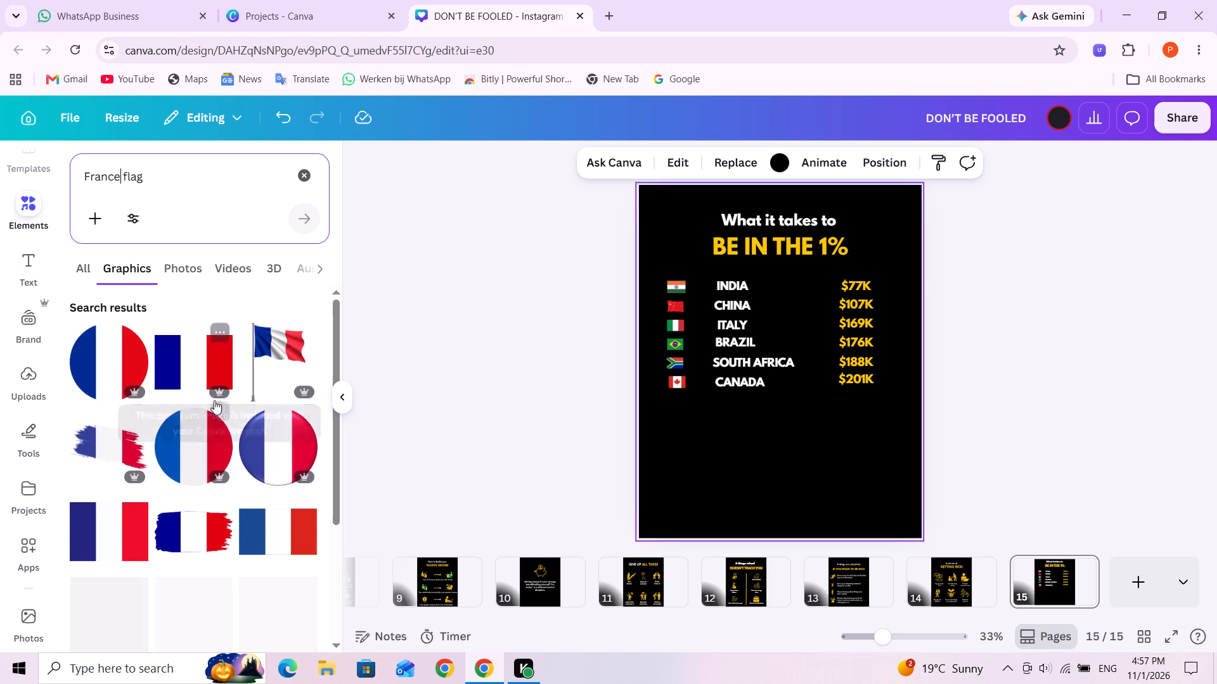
pyautogui.click(201, 363)
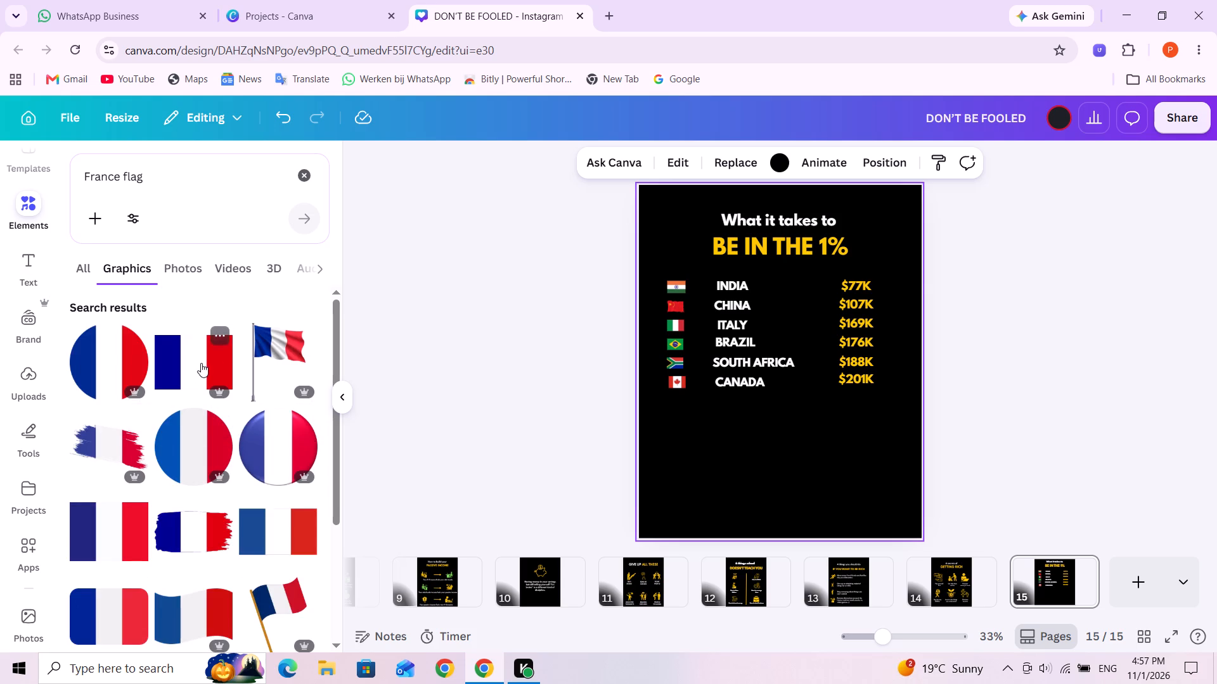
# Move the French flag lower on the page and shrink it proportionally to the size of the other flags.
pyautogui.moveTo(806, 402); pyautogui.dragTo(809, 478)
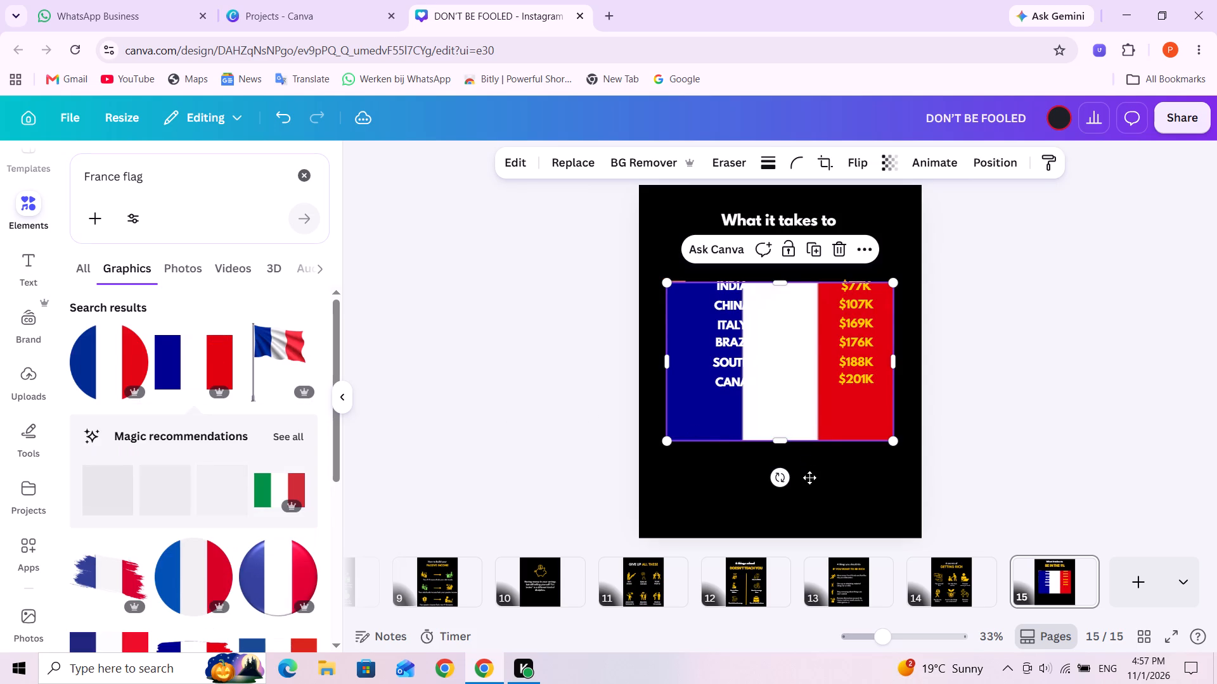
pyautogui.moveTo(809, 478); pyautogui.dragTo(829, 494)
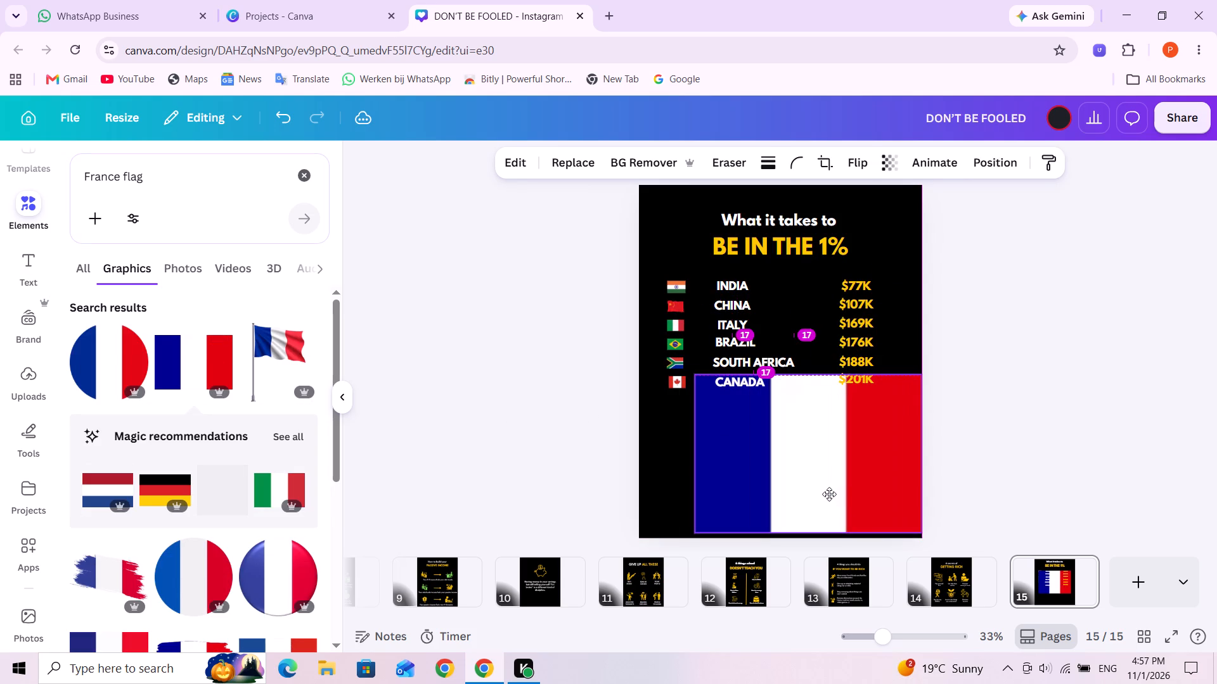
pyautogui.moveTo(829, 494); pyautogui.dragTo(832, 491)
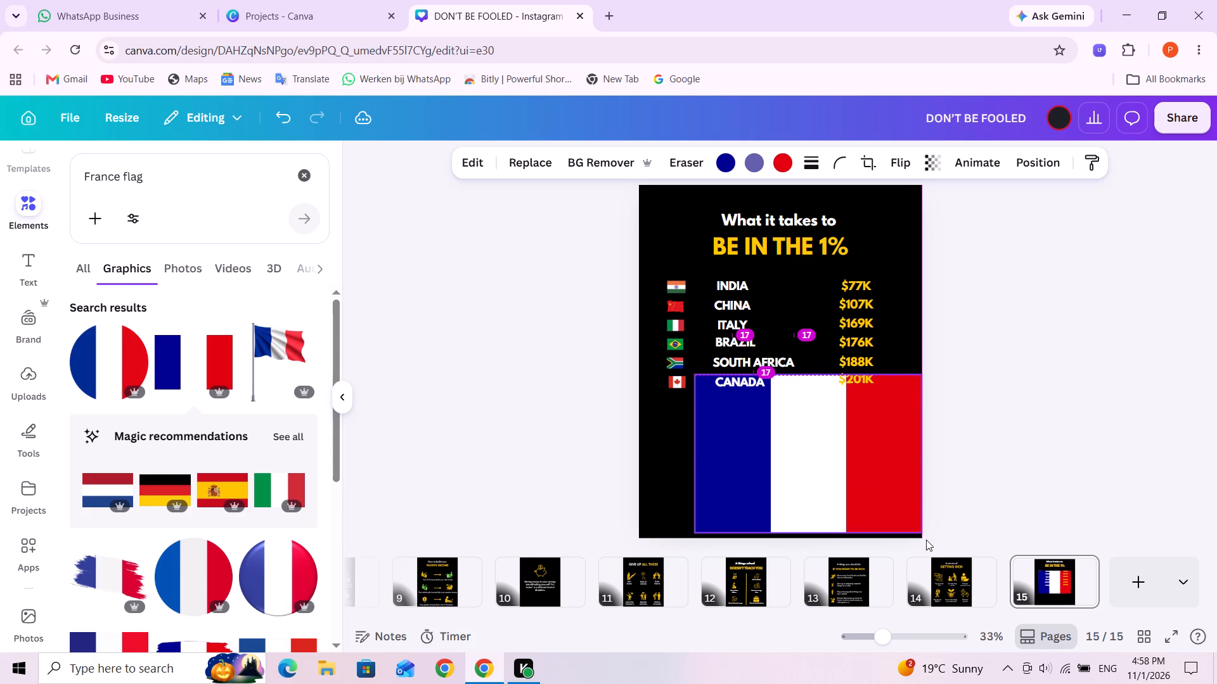
pyautogui.moveTo(920, 531); pyautogui.dragTo(728, 400)
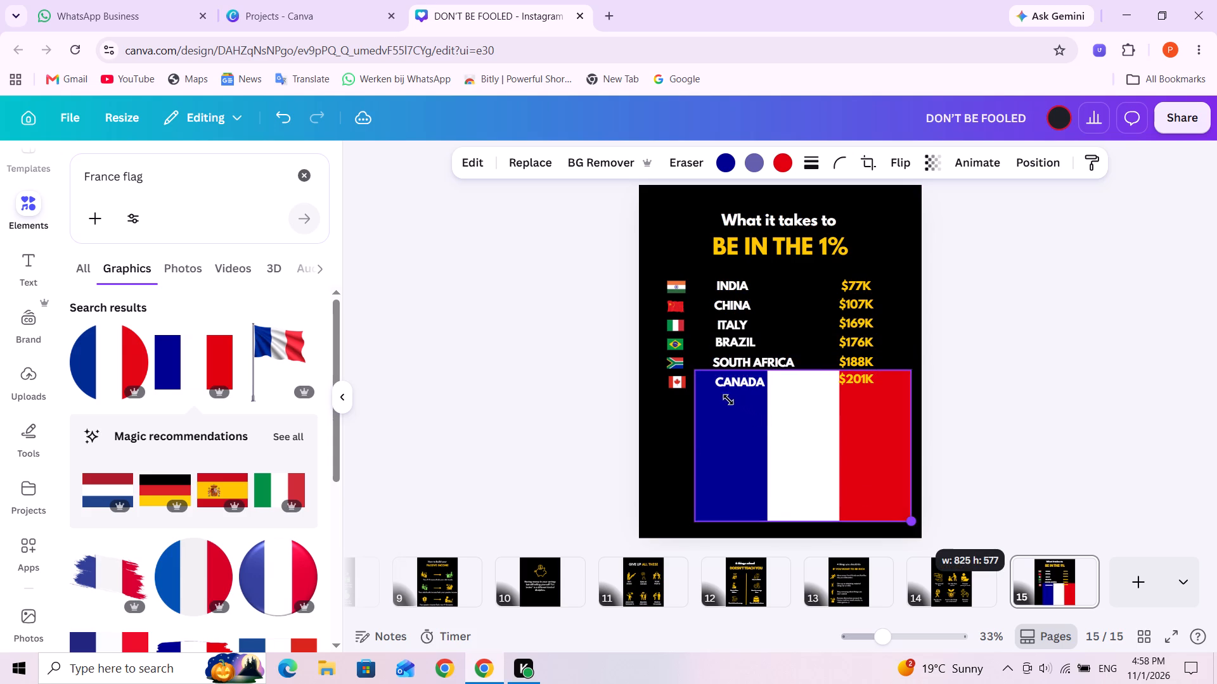
pyautogui.moveTo(728, 400); pyautogui.dragTo(714, 394)
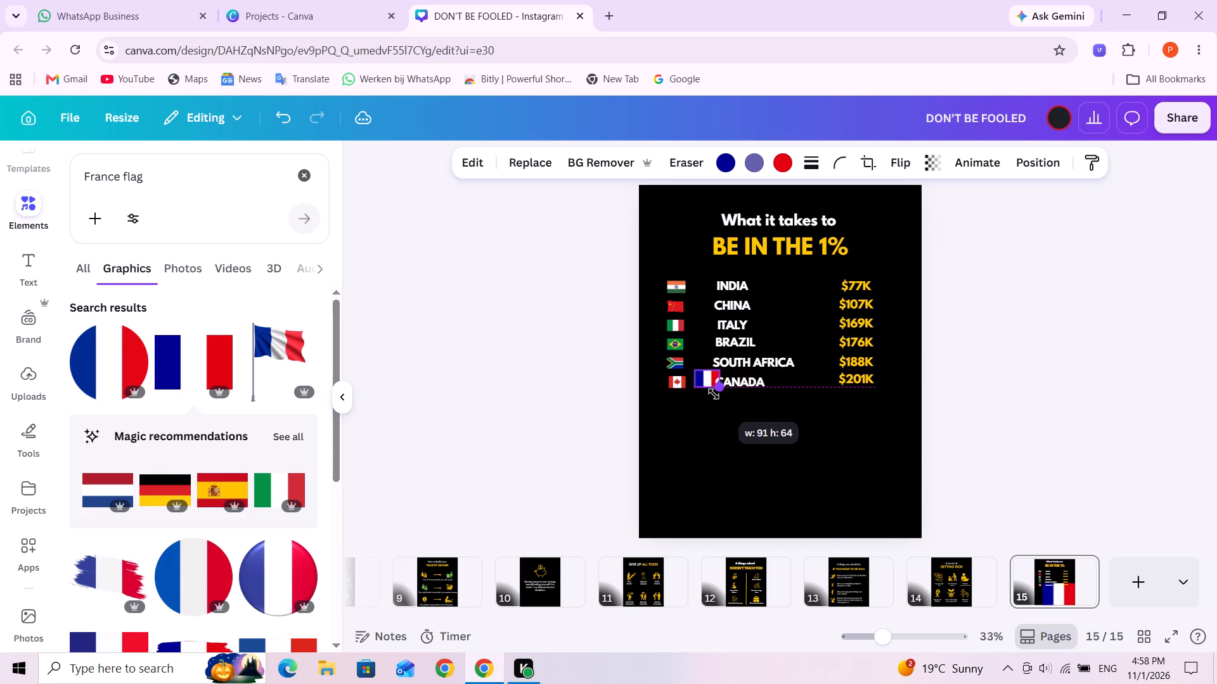
pyautogui.moveTo(714, 394); pyautogui.dragTo(716, 393)
pyautogui.moveTo(719, 372); pyautogui.dragTo(714, 377)
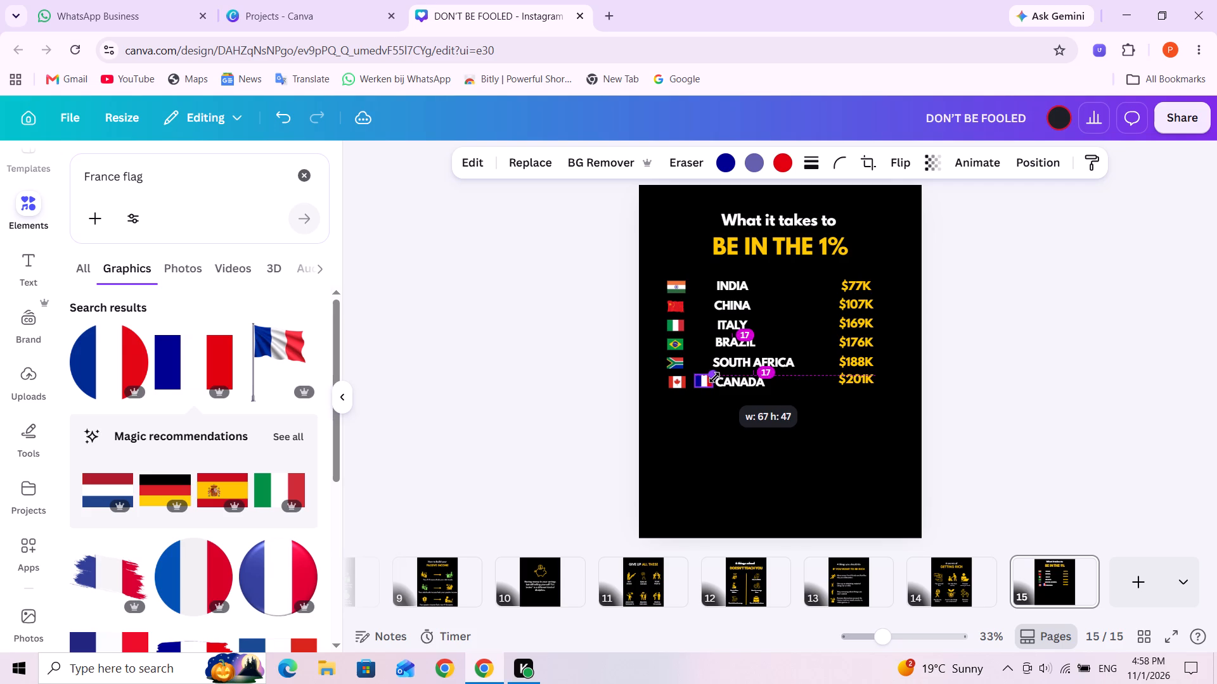
pyautogui.moveTo(714, 377); pyautogui.dragTo(714, 379)
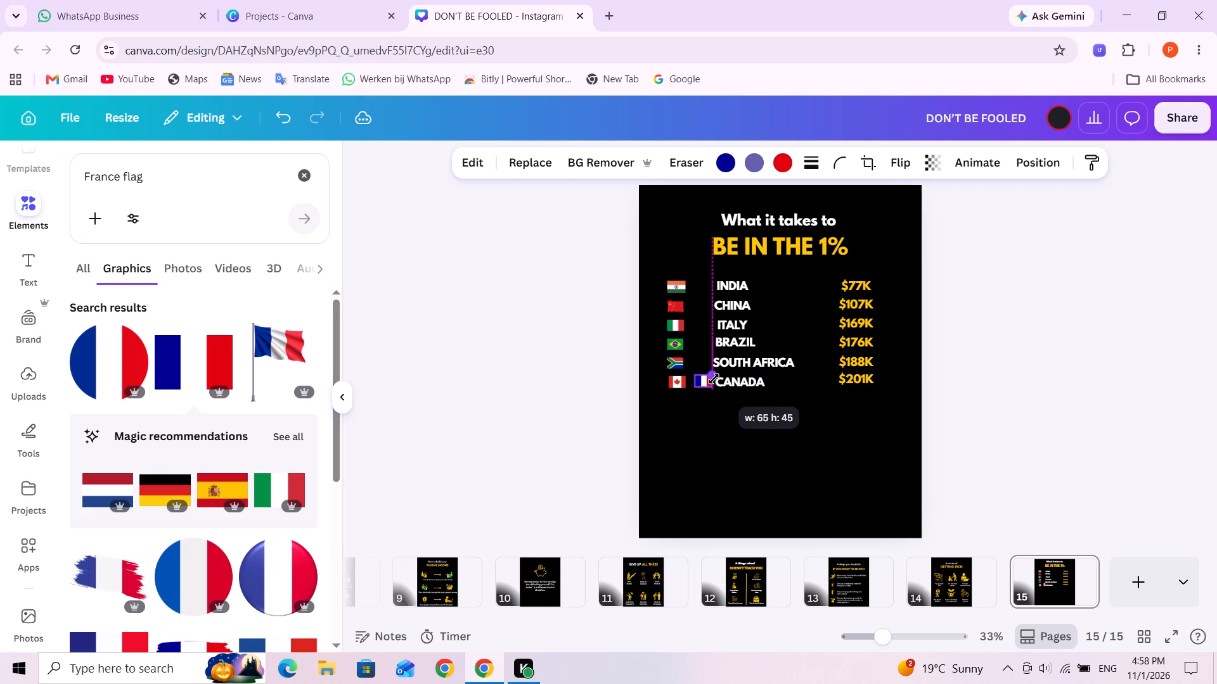
pyautogui.moveTo(714, 379); pyautogui.dragTo(711, 379)
pyautogui.click(739, 469)
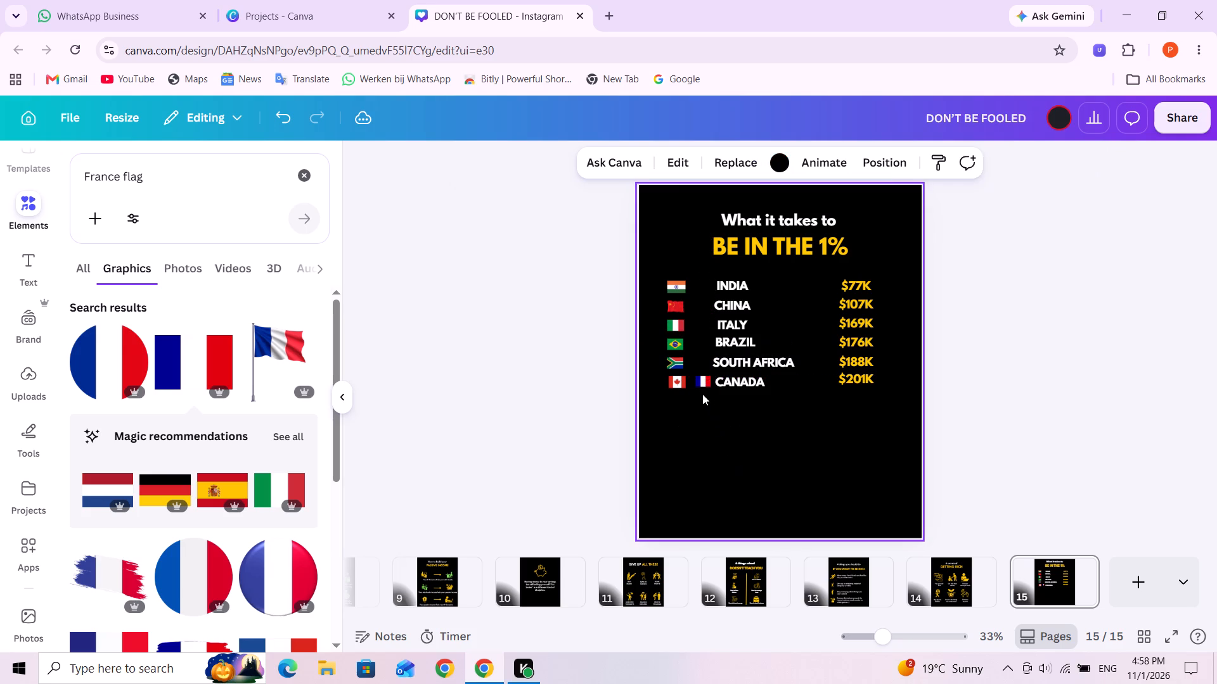
# Place the French flag below the Canadian flag, aligned with the flag column and spaced 29 from it.
pyautogui.moveTo(702, 384); pyautogui.dragTo(679, 409)
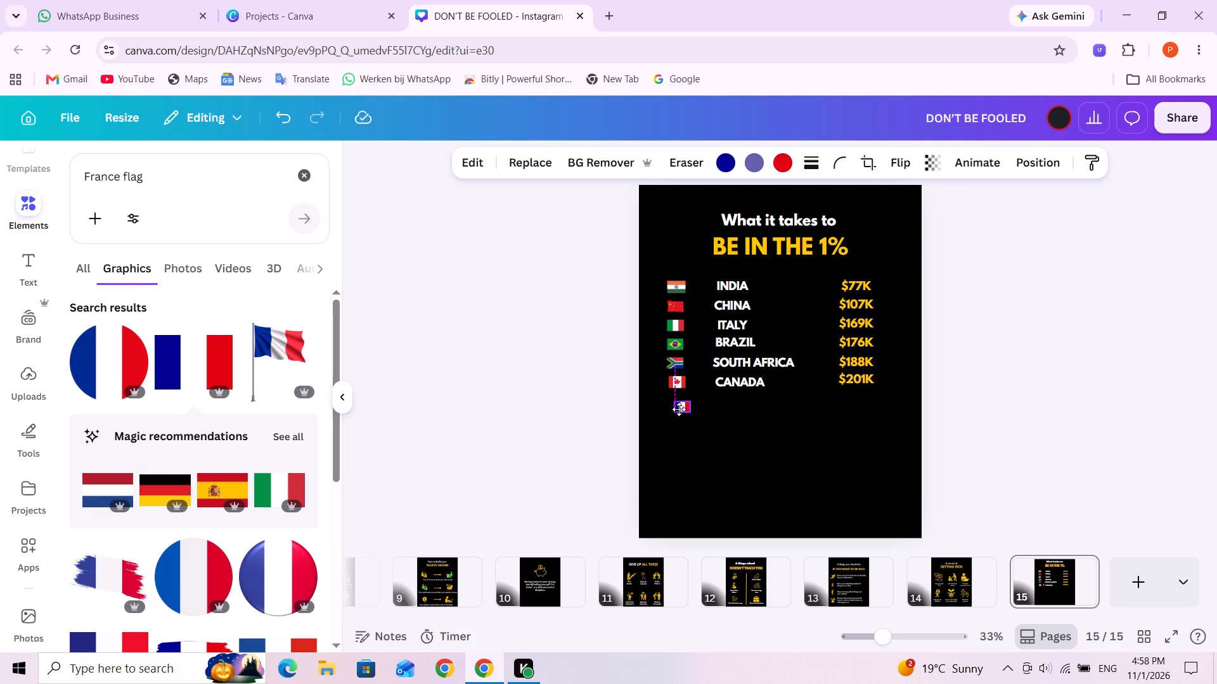
pyautogui.moveTo(679, 409); pyautogui.dragTo(676, 408)
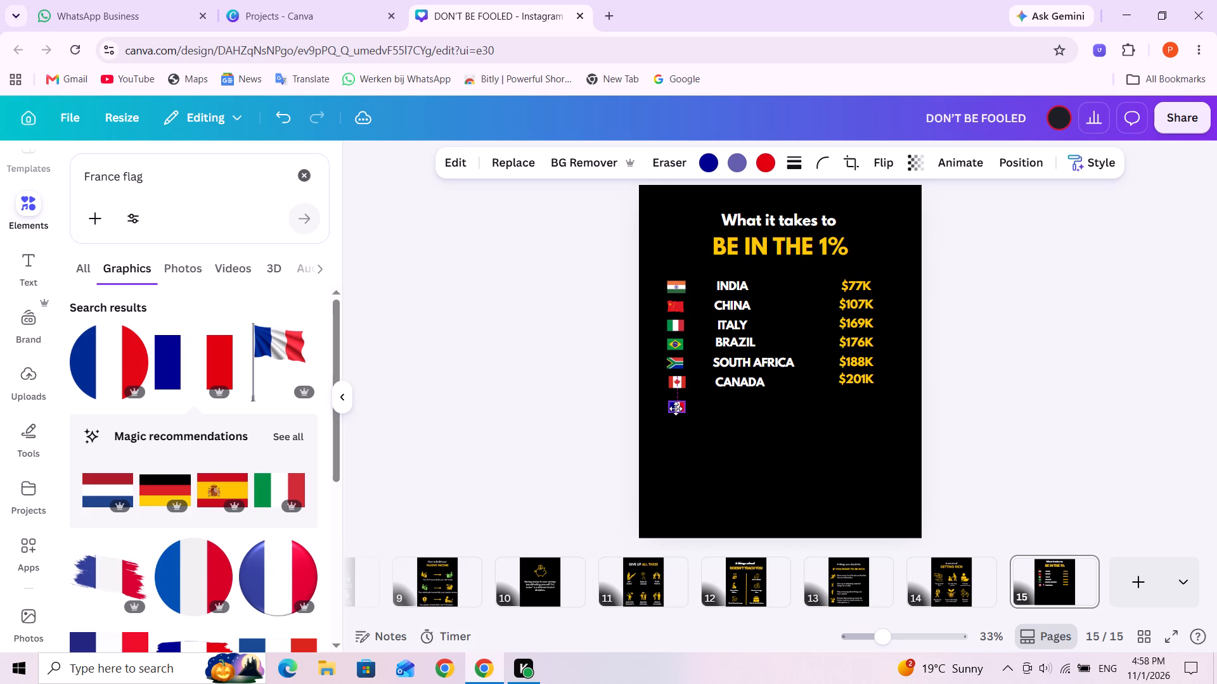
pyautogui.moveTo(676, 408); pyautogui.dragTo(675, 407)
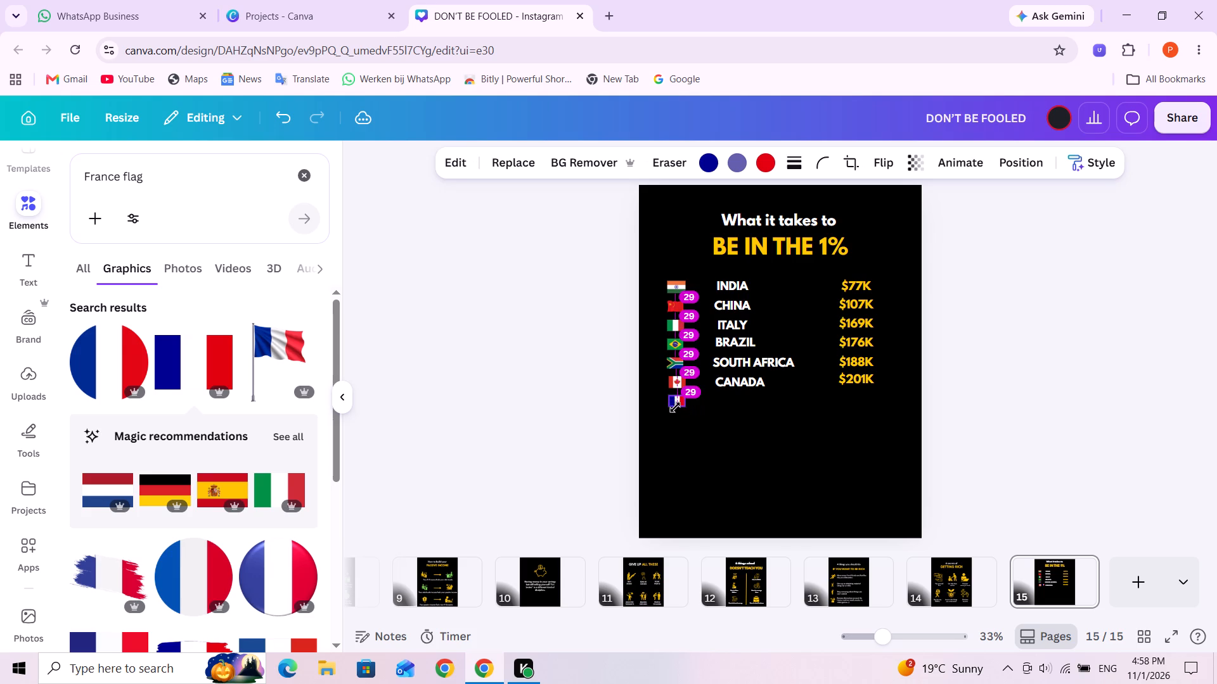
# Duplicate the CANADA label, place the copy beside the French flag and replace its text with FRANCE in capitals.
pyautogui.click(744, 384)
pyautogui.click(777, 345)
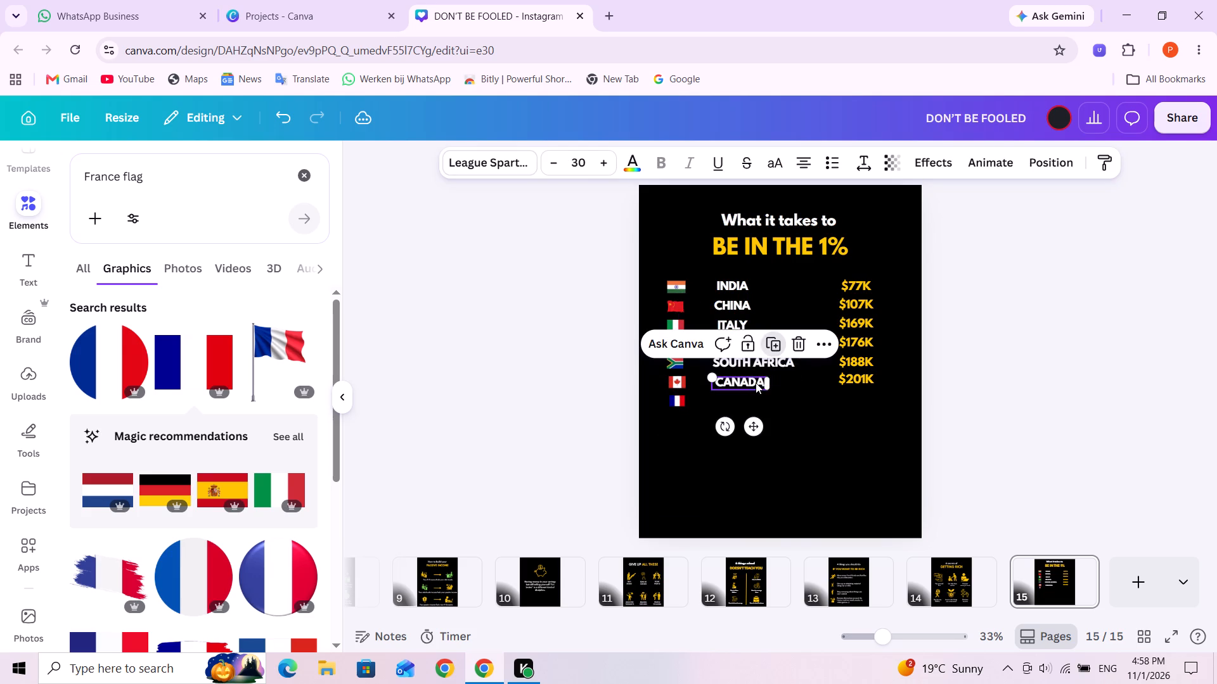
pyautogui.moveTo(742, 383); pyautogui.dragTo(738, 398)
pyautogui.tripleClick(738, 398)
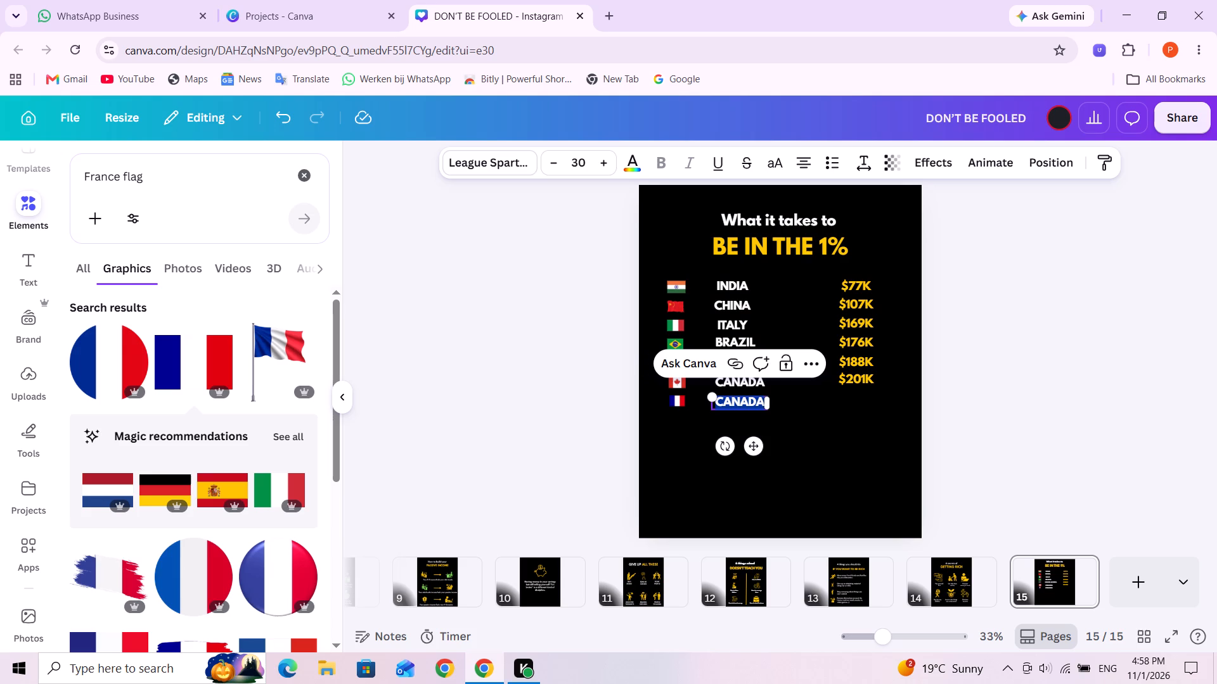
pyautogui.press('f')
pyautogui.write('FRANCE')
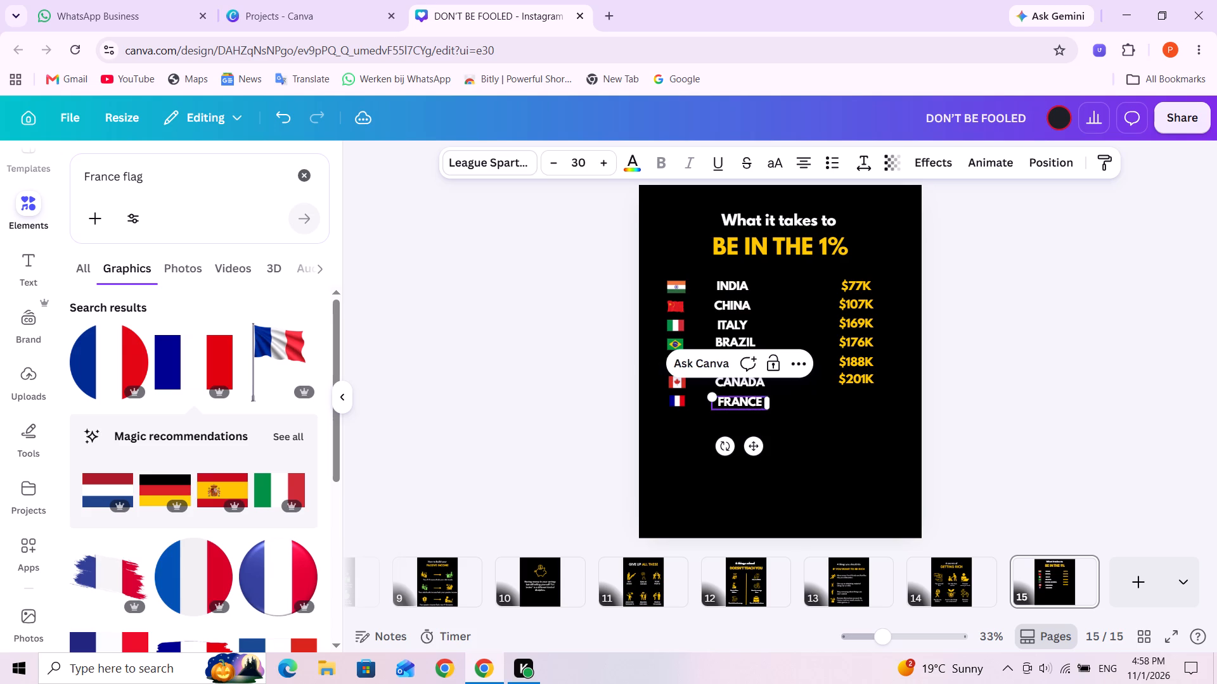
# Duplicate the $201K amount and place the copy directly below it in the amounts column, beside FRANCE.
pyautogui.click(860, 383)
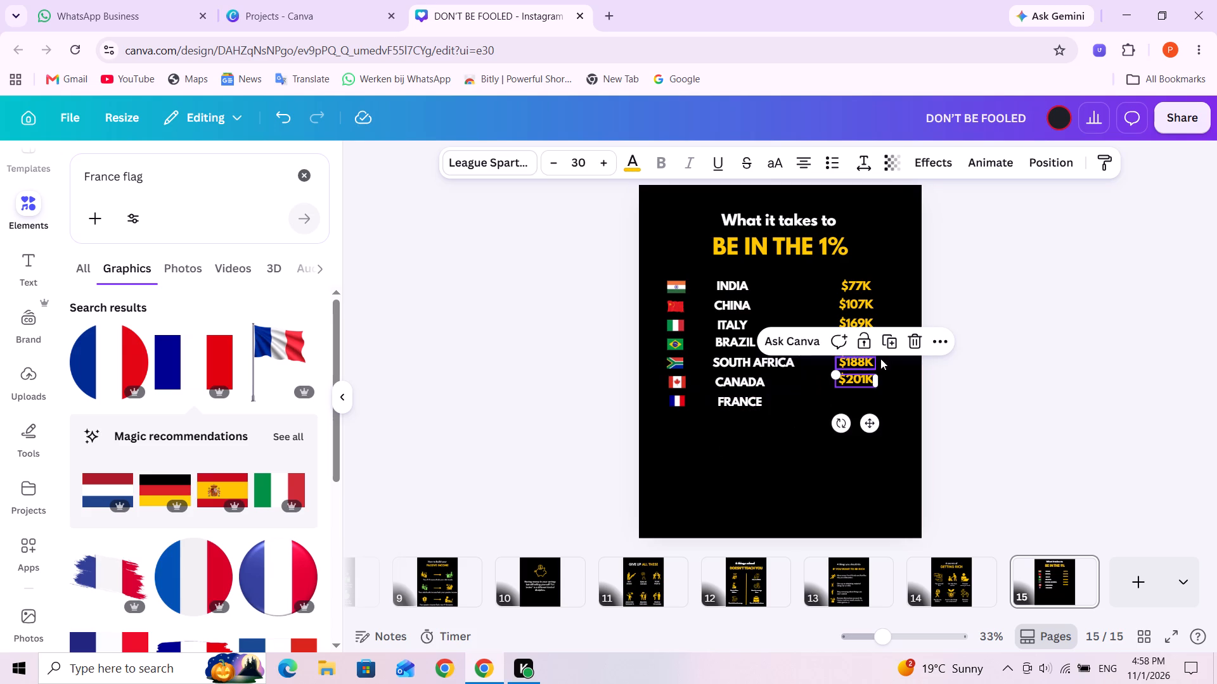
pyautogui.click(891, 346)
pyautogui.moveTo(861, 382); pyautogui.dragTo(859, 399)
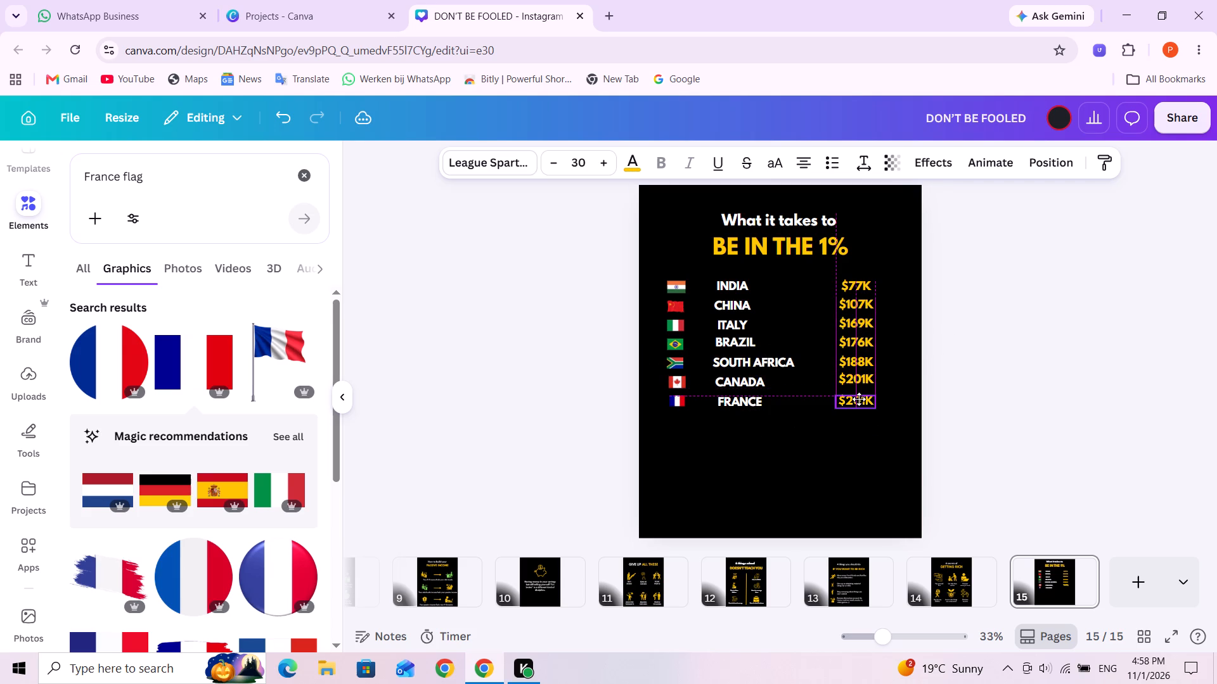
pyautogui.moveTo(859, 399); pyautogui.dragTo(861, 396)
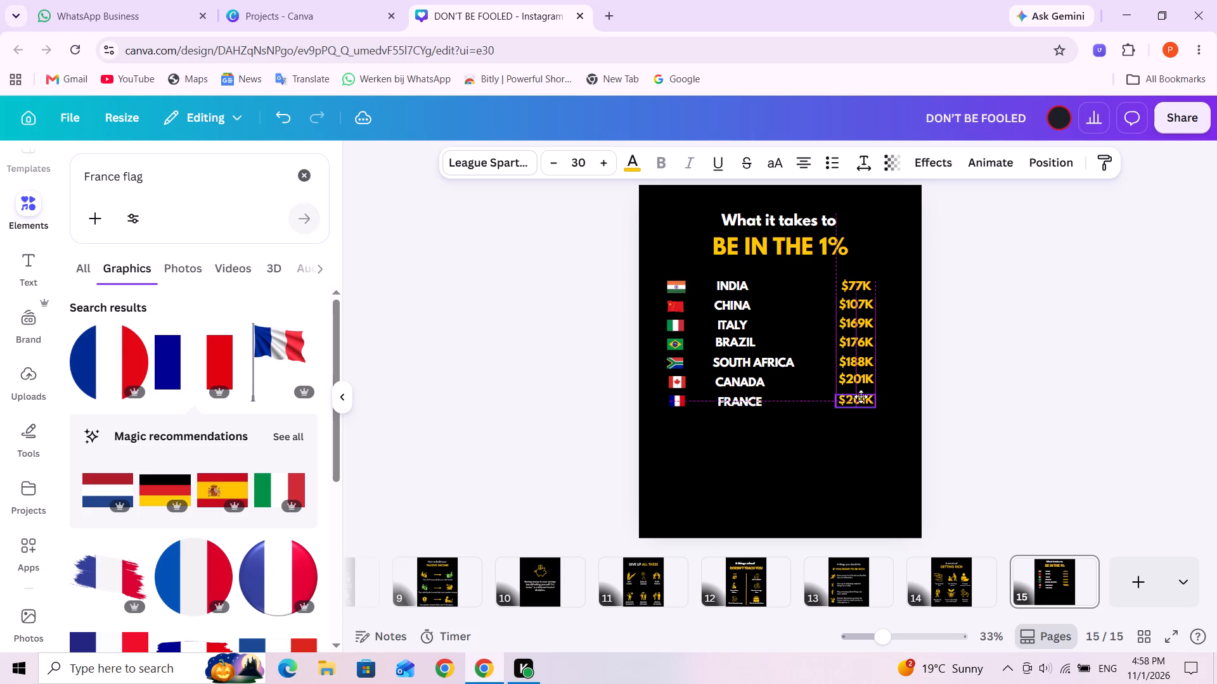
pyautogui.moveTo(861, 396); pyautogui.dragTo(861, 396)
# Change the copied amount beside FRANCE to $221K.
pyautogui.tripleClick(856, 397)
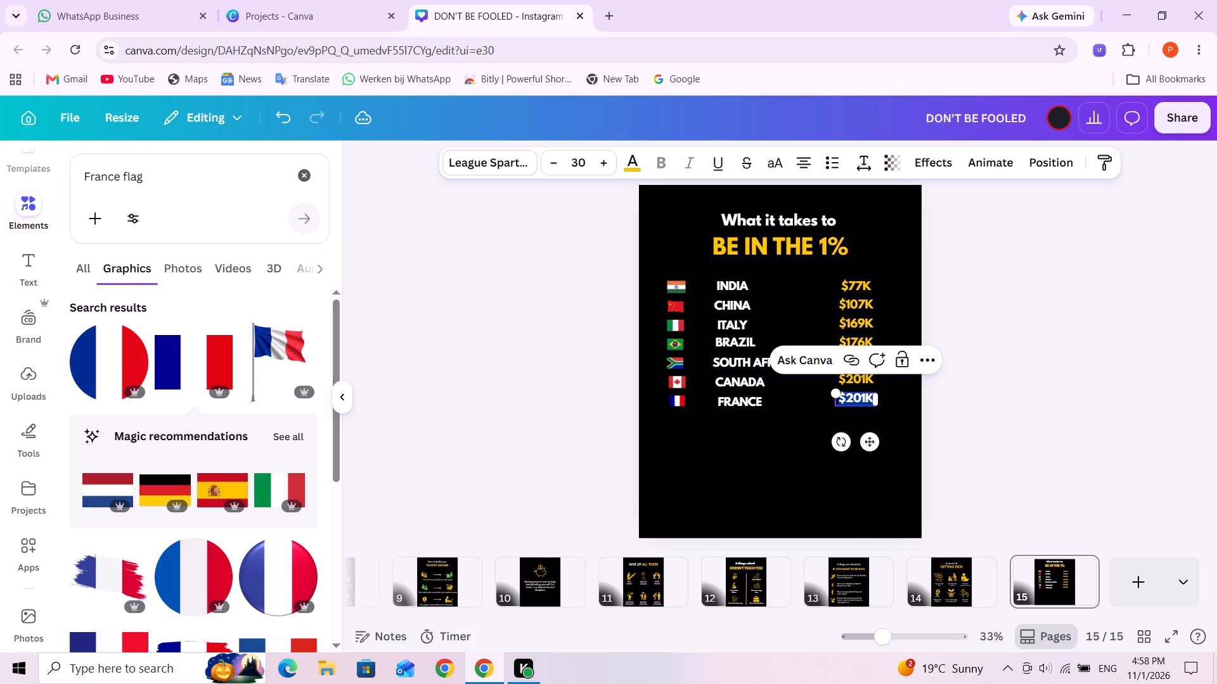
pyautogui.click(851, 398)
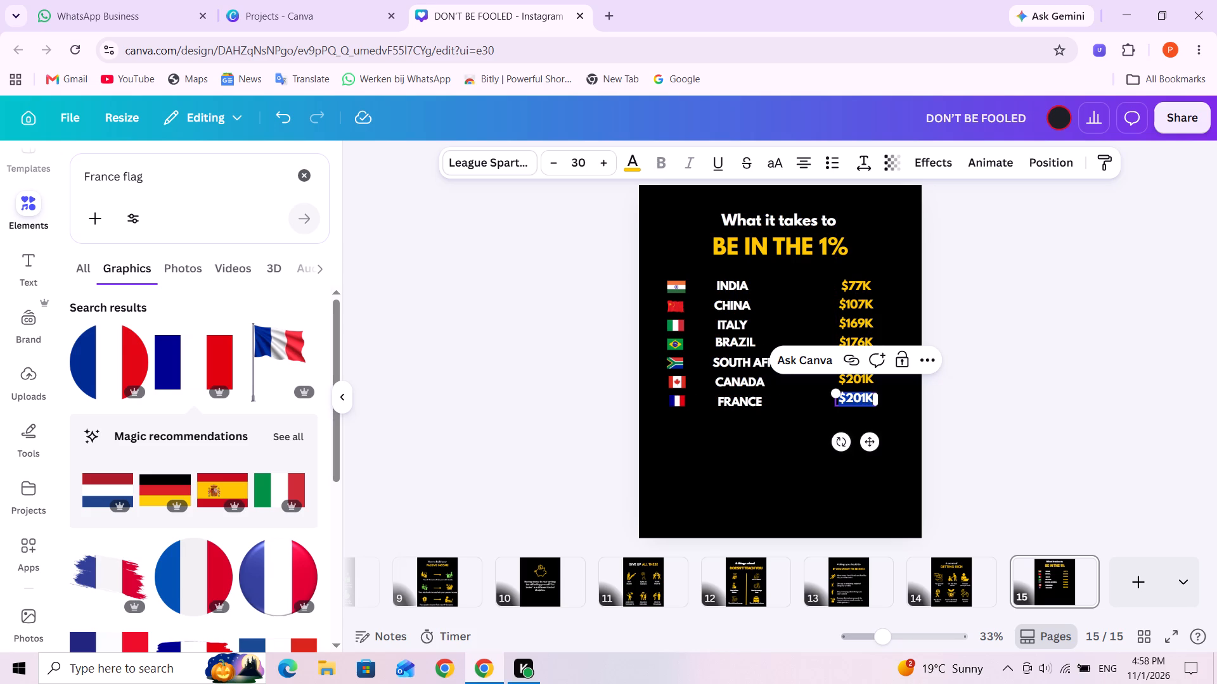
pyautogui.click(861, 403)
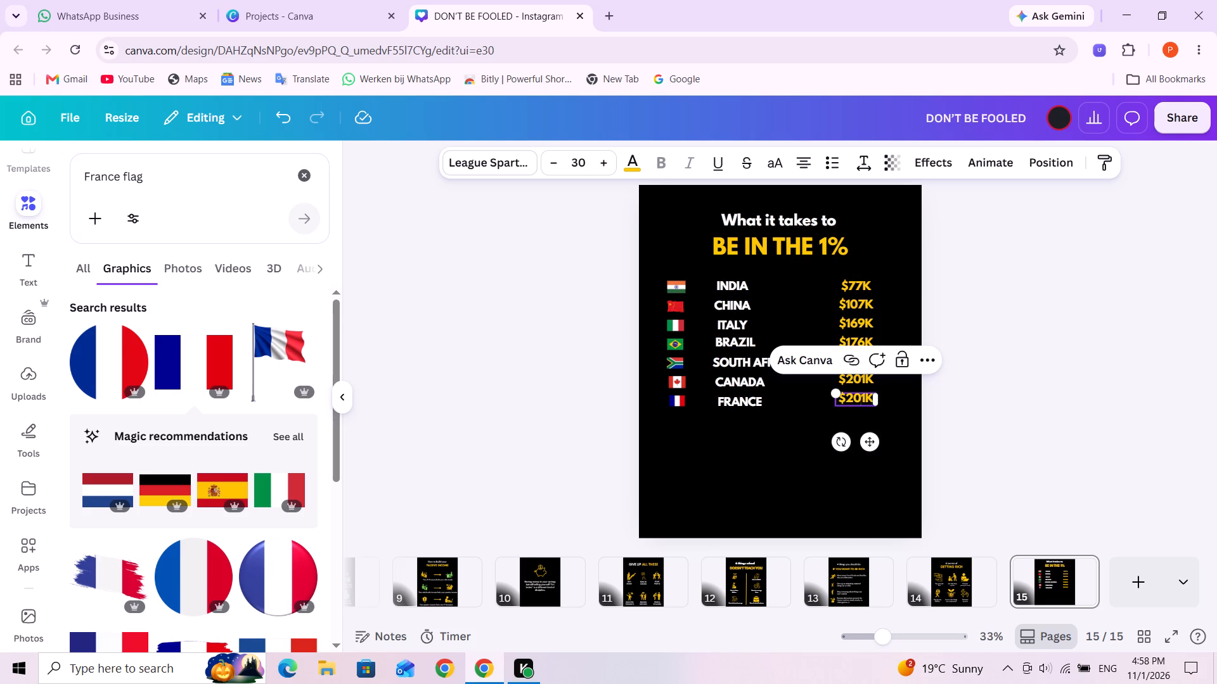
pyautogui.click(862, 401)
pyautogui.click(863, 398)
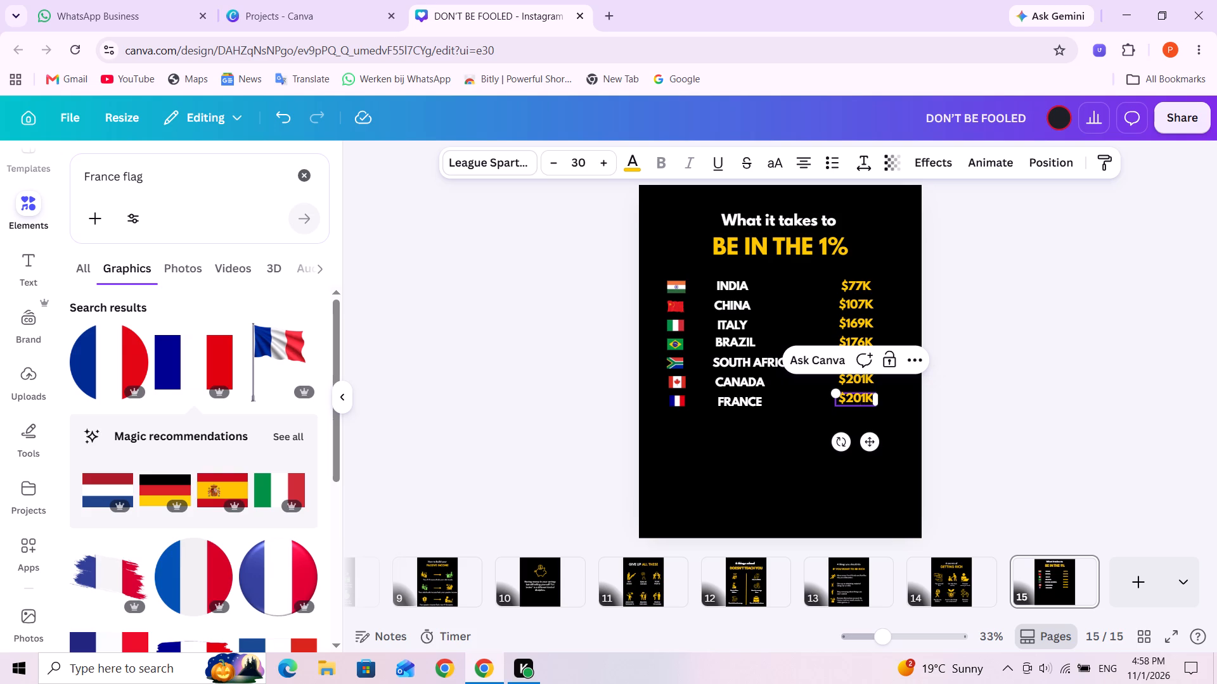
pyautogui.press('BackSpace')
pyautogui.press('BackSpace')
pyautogui.write('21')
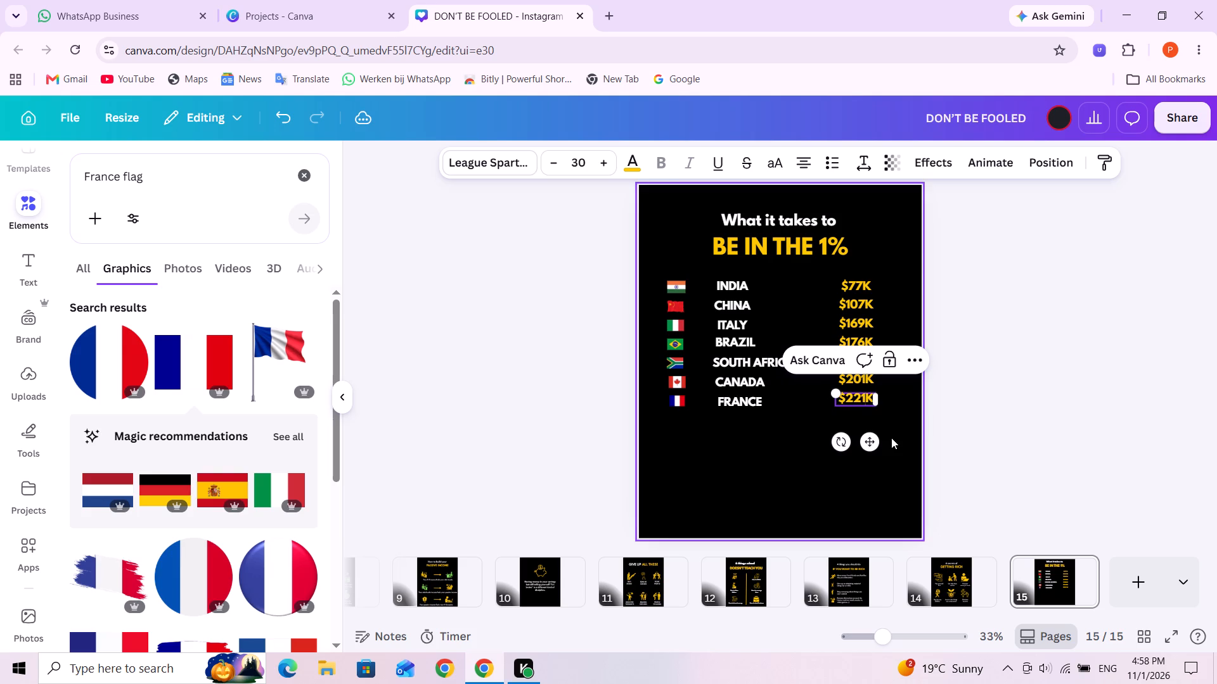
pyautogui.click(892, 438)
# Nudge the $221K, $201K and $188K amounts down to line up with FRANCE, CANADA and SOUTH AFRICA.
pyautogui.click(858, 400)
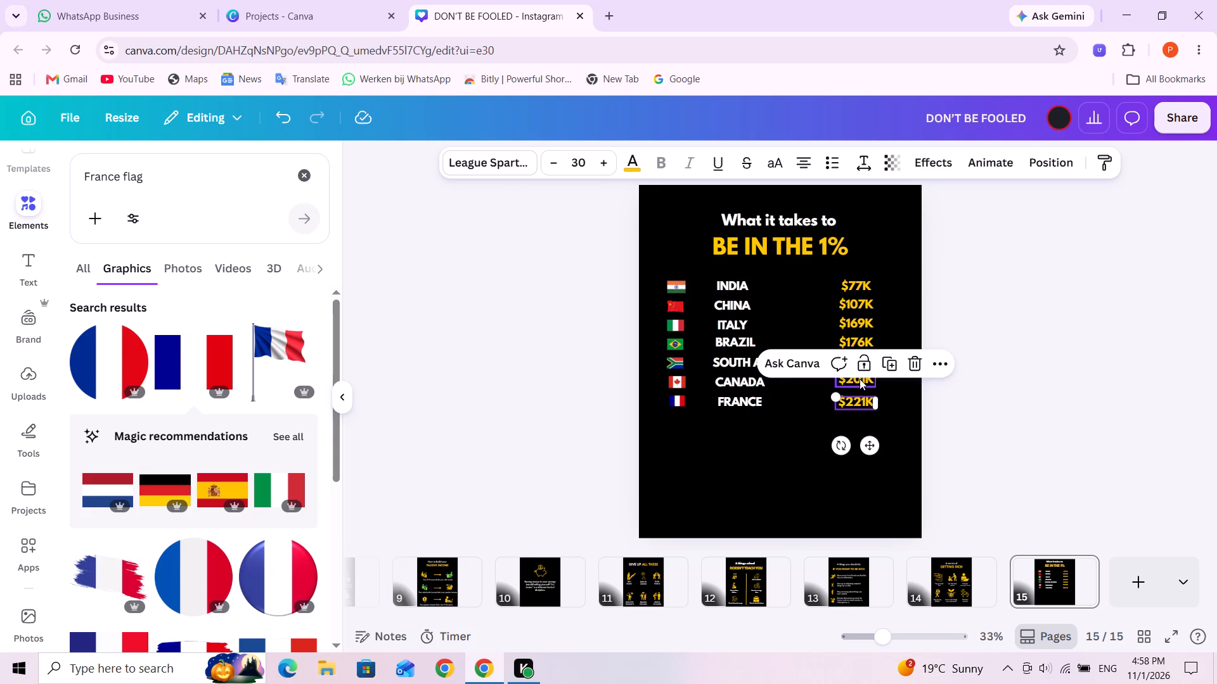
pyautogui.click(889, 388)
pyautogui.click(858, 374)
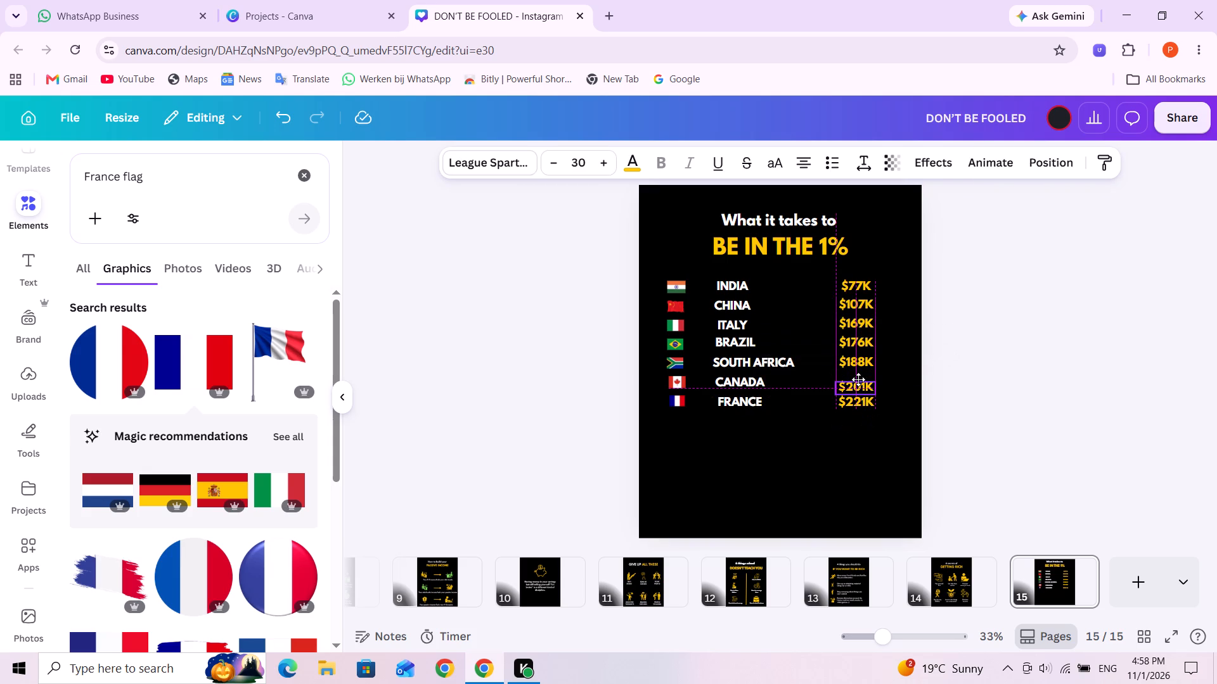
pyautogui.click(920, 380)
pyautogui.click(856, 358)
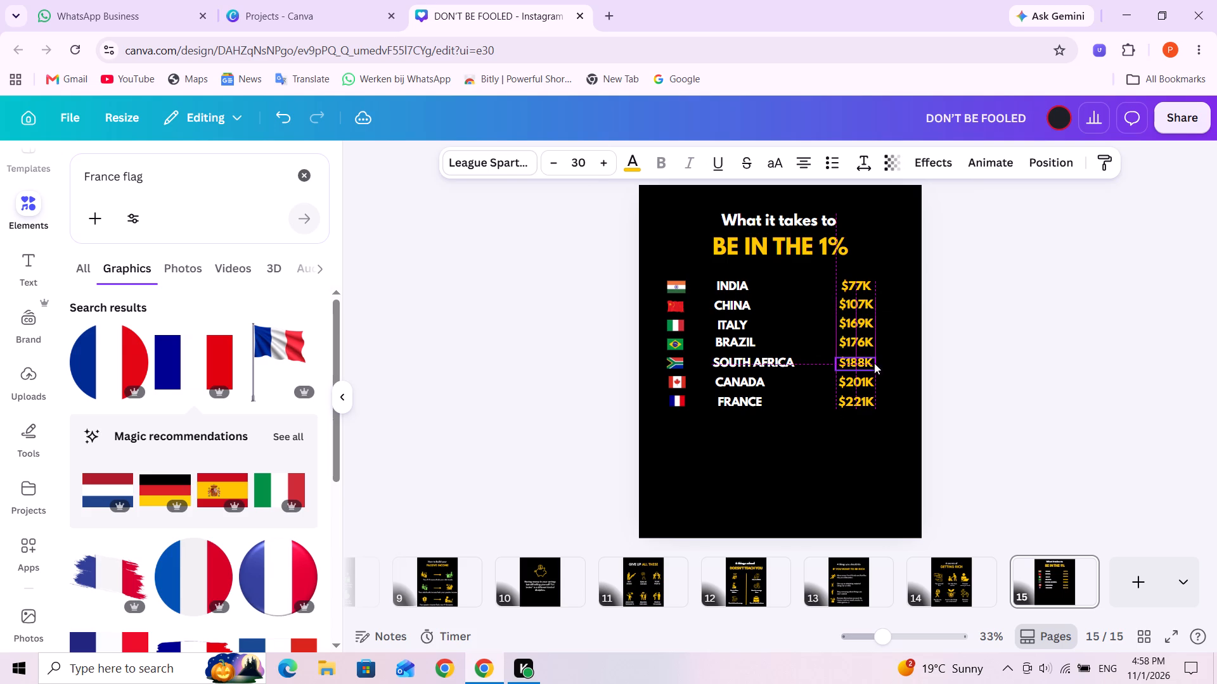
pyautogui.click(899, 367)
pyautogui.click(856, 340)
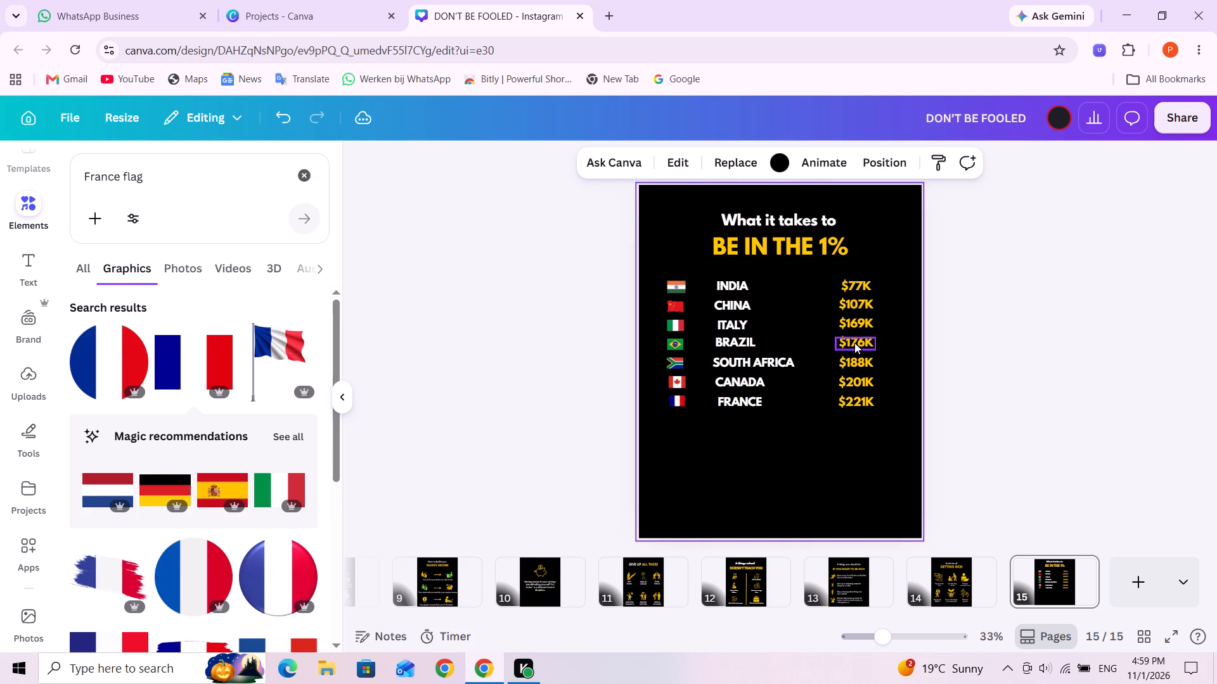
pyautogui.click(920, 360)
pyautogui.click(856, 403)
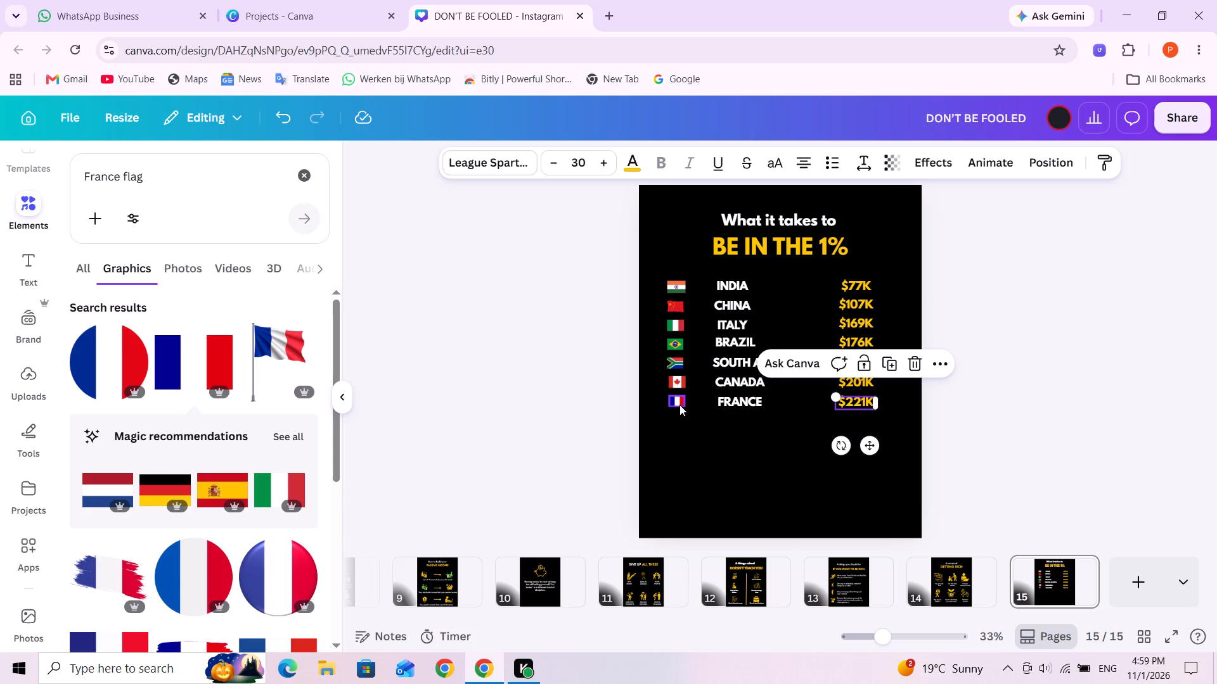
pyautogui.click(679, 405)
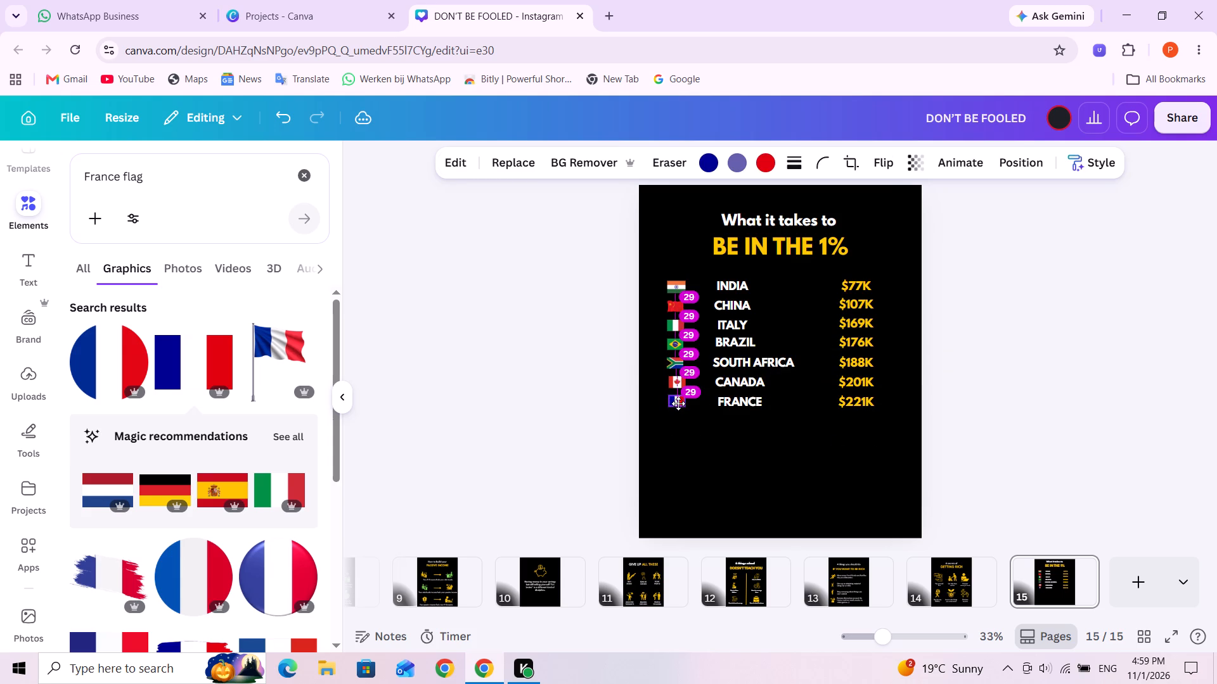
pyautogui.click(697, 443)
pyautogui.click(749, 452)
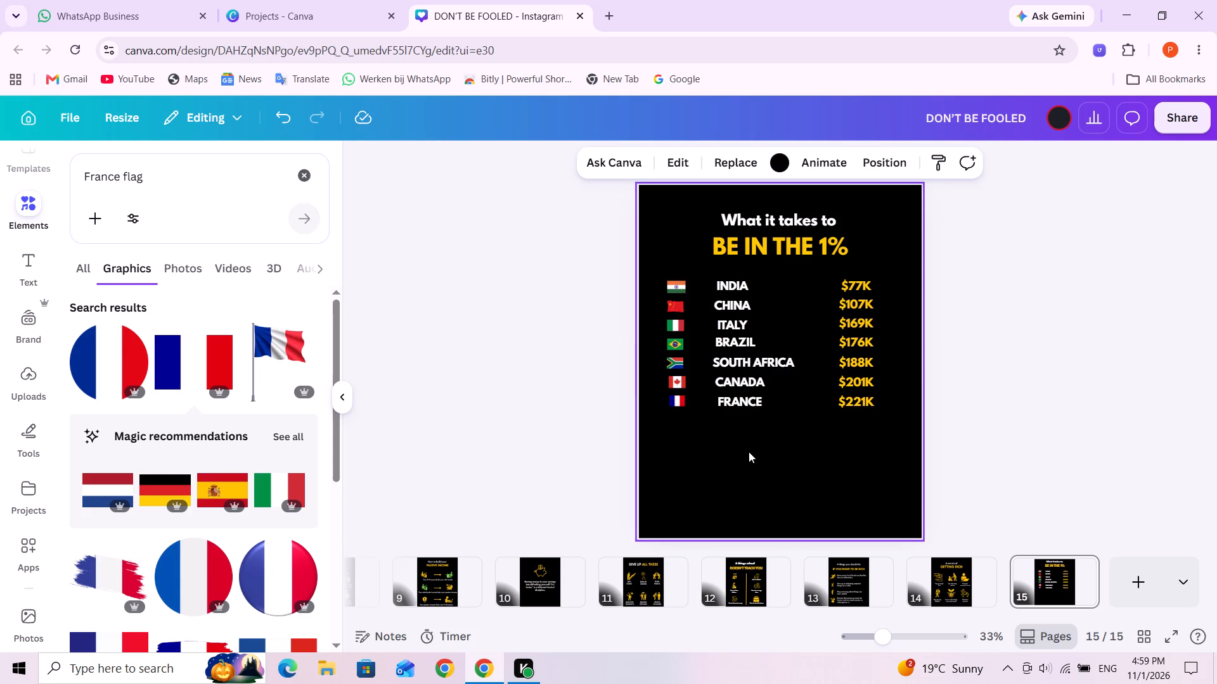
# Search the graphics for "Australia flag" and add the flat rectangular Australian flag to the lower part of page 15.
pyautogui.moveTo(120, 177); pyautogui.dragTo(75, 176)
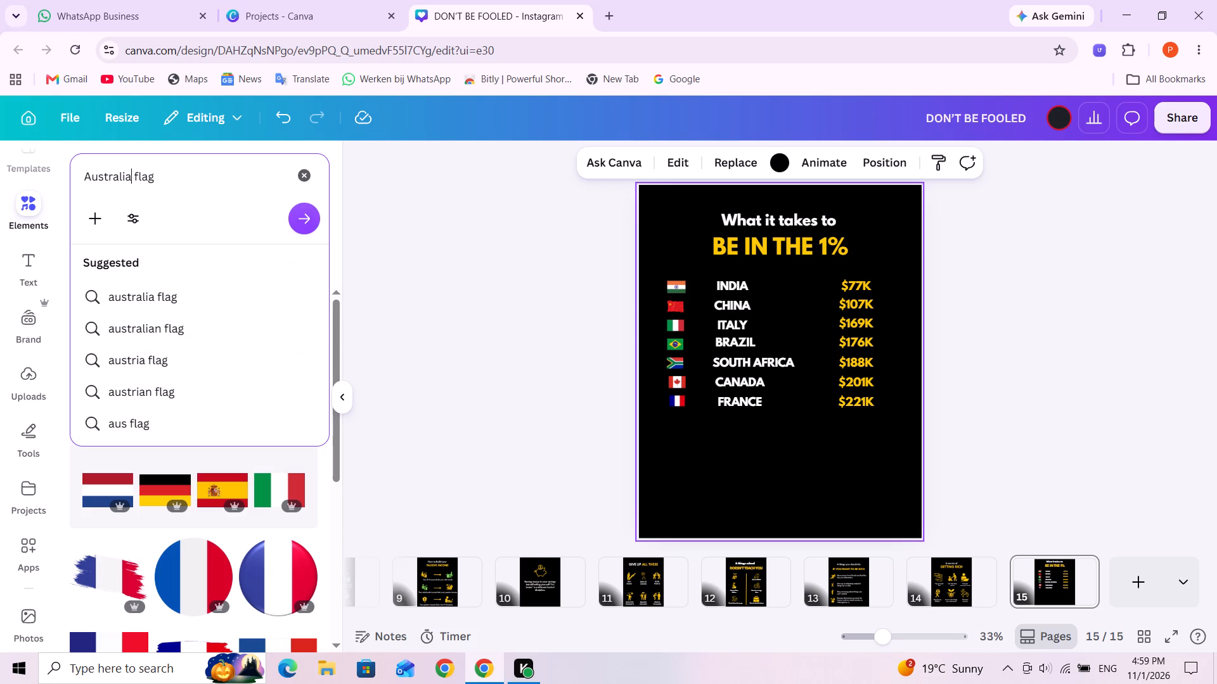
pyautogui.press('Return')
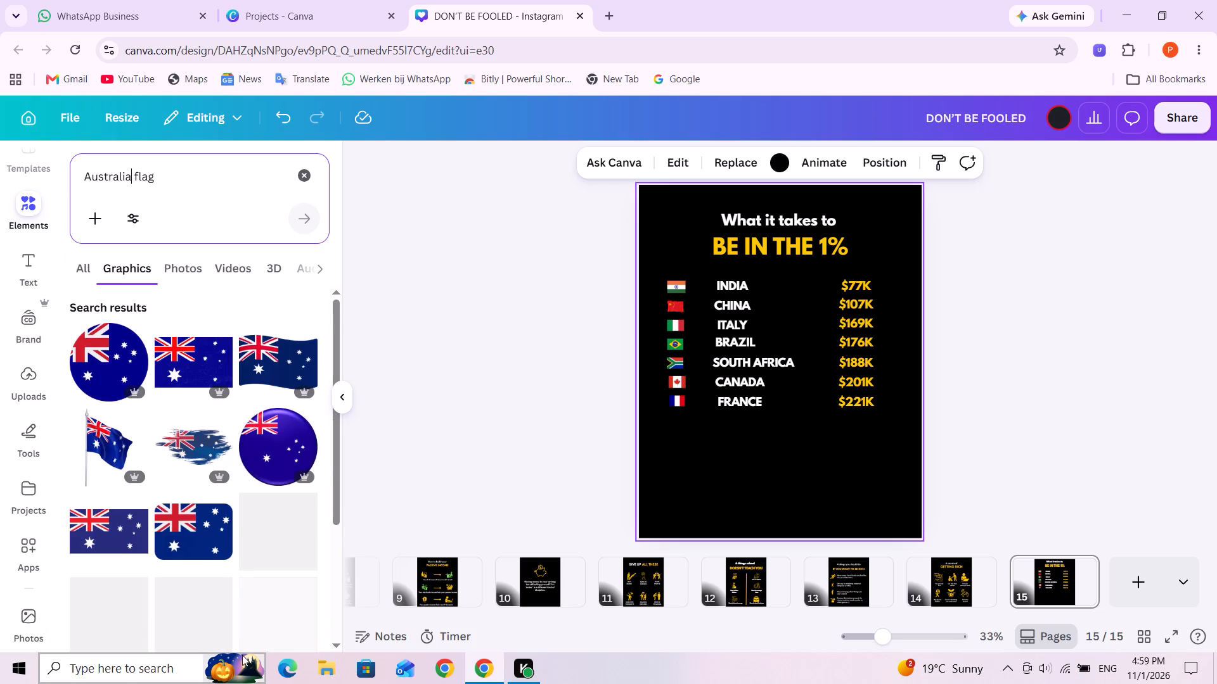
pyautogui.click(193, 370)
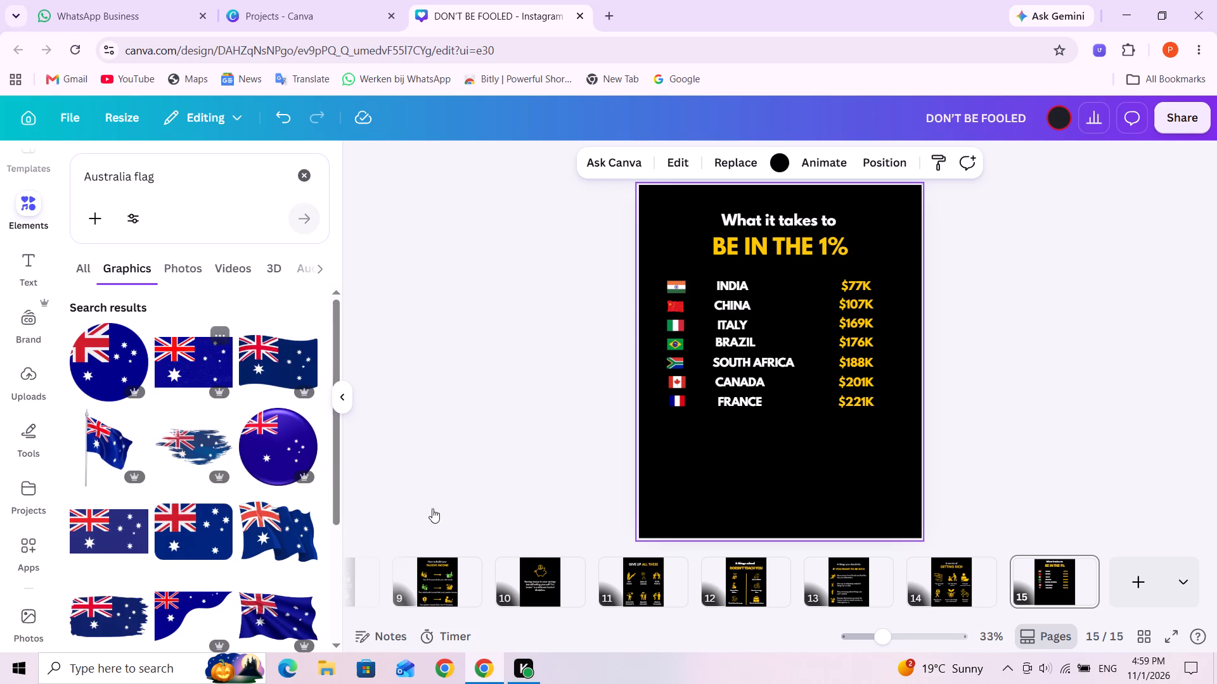
pyautogui.moveTo(775, 415); pyautogui.dragTo(762, 481)
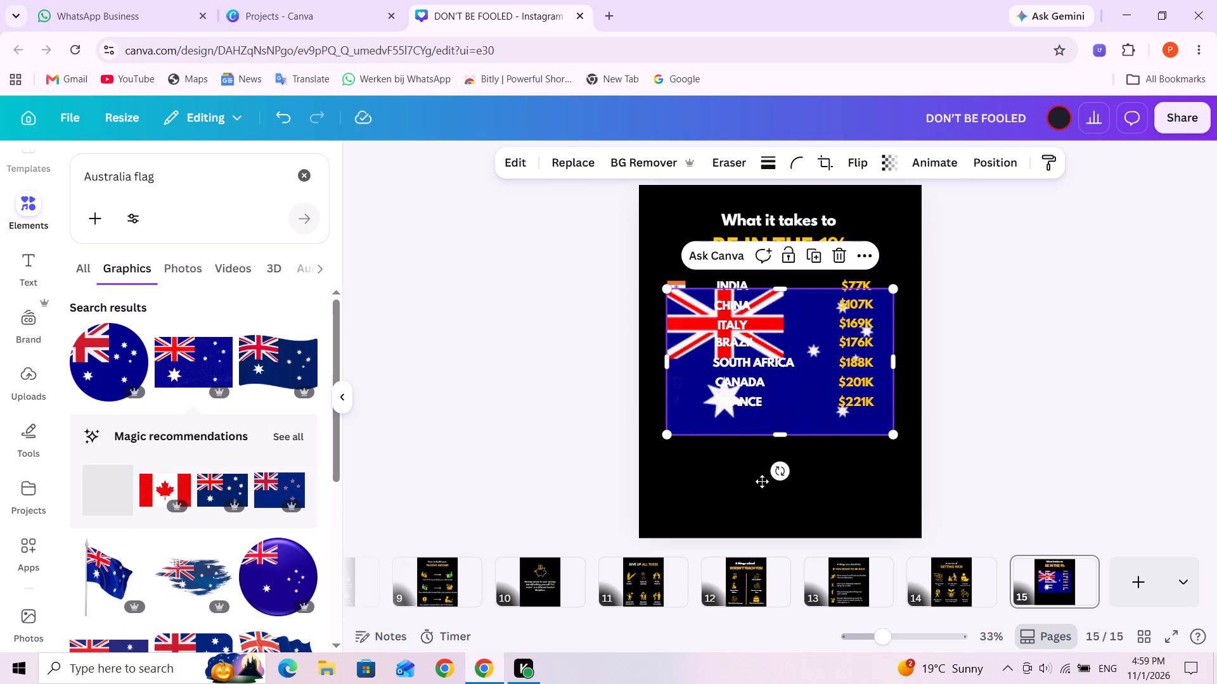
pyautogui.moveTo(762, 481); pyautogui.dragTo(806, 521)
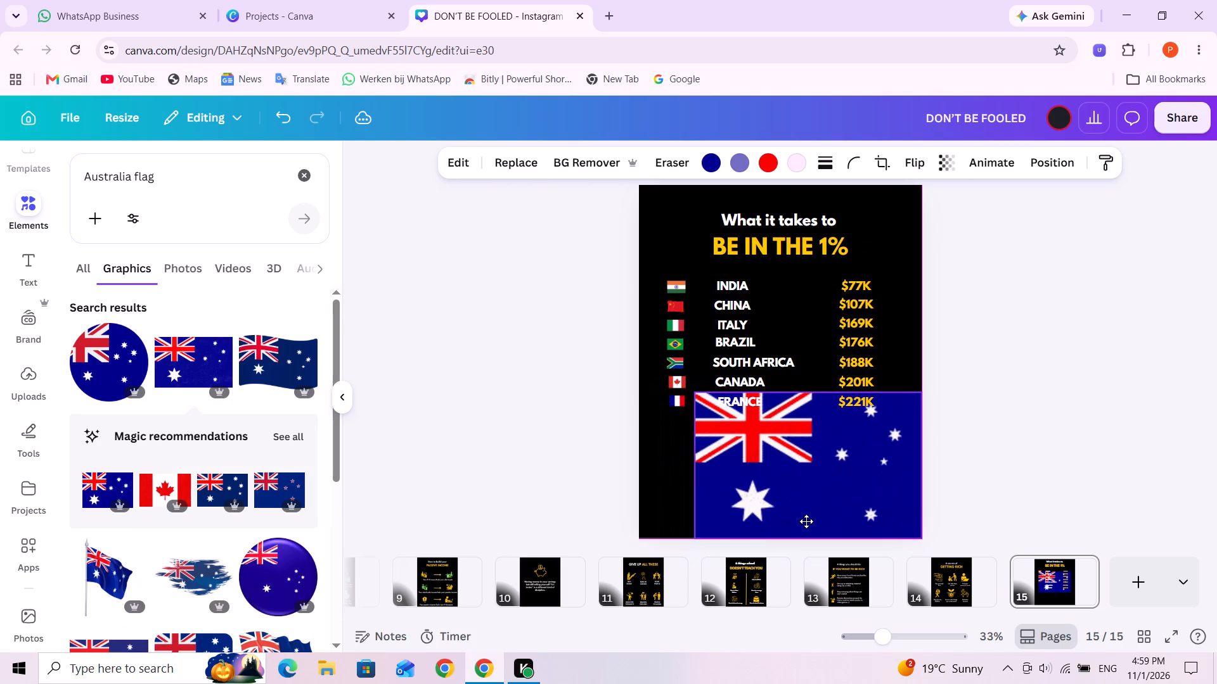
pyautogui.moveTo(806, 521); pyautogui.dragTo(807, 521)
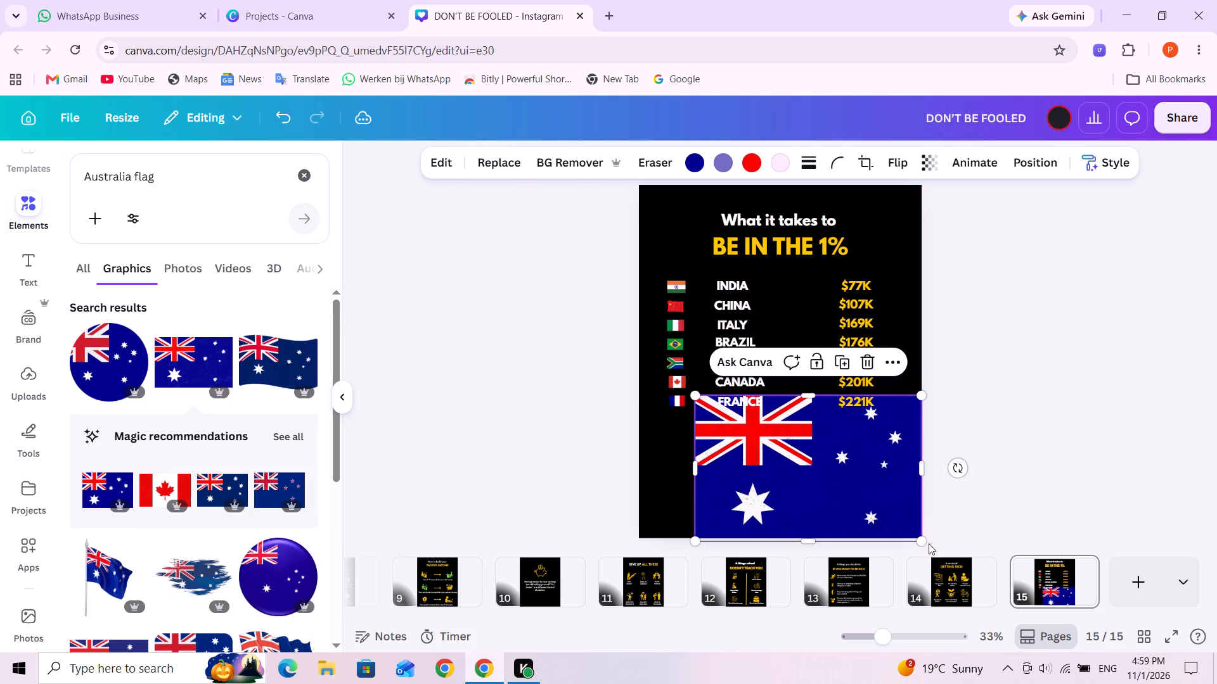
# Shrink the Australian flag to the size of the other flags and place it directly below the French flag.
pyautogui.moveTo(924, 540); pyautogui.dragTo(712, 429)
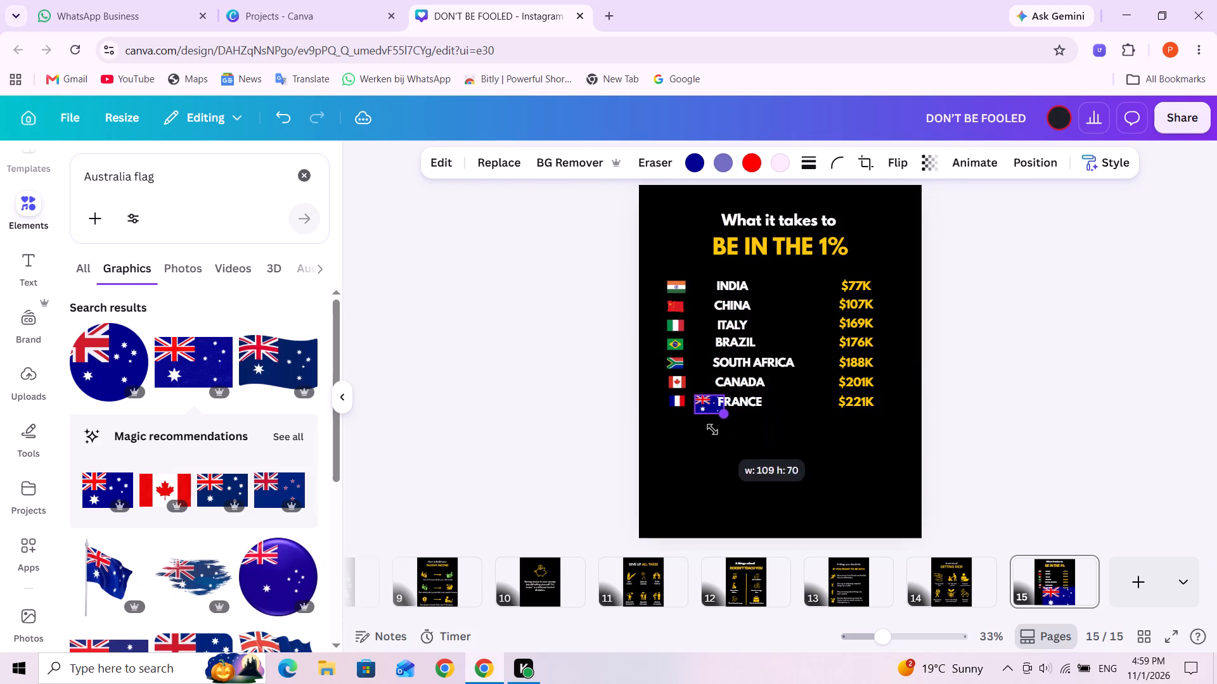
pyautogui.moveTo(712, 429); pyautogui.dragTo(703, 421)
pyautogui.click(800, 414)
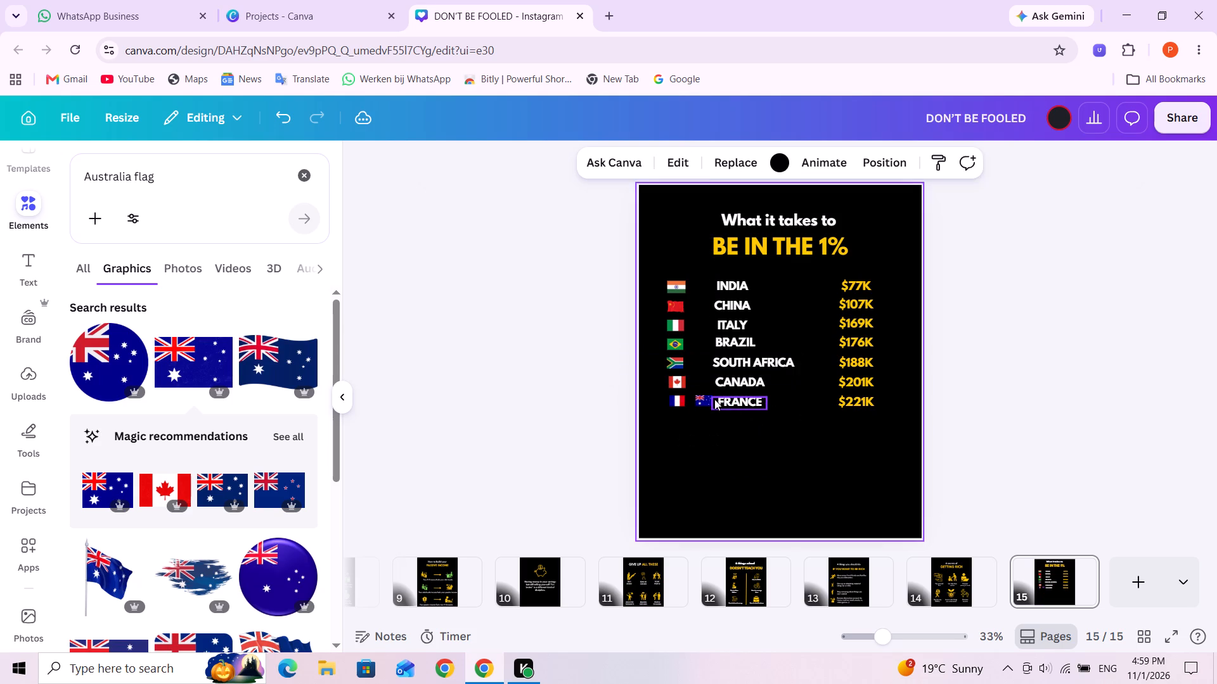
pyautogui.moveTo(702, 400); pyautogui.dragTo(677, 419)
pyautogui.click(738, 438)
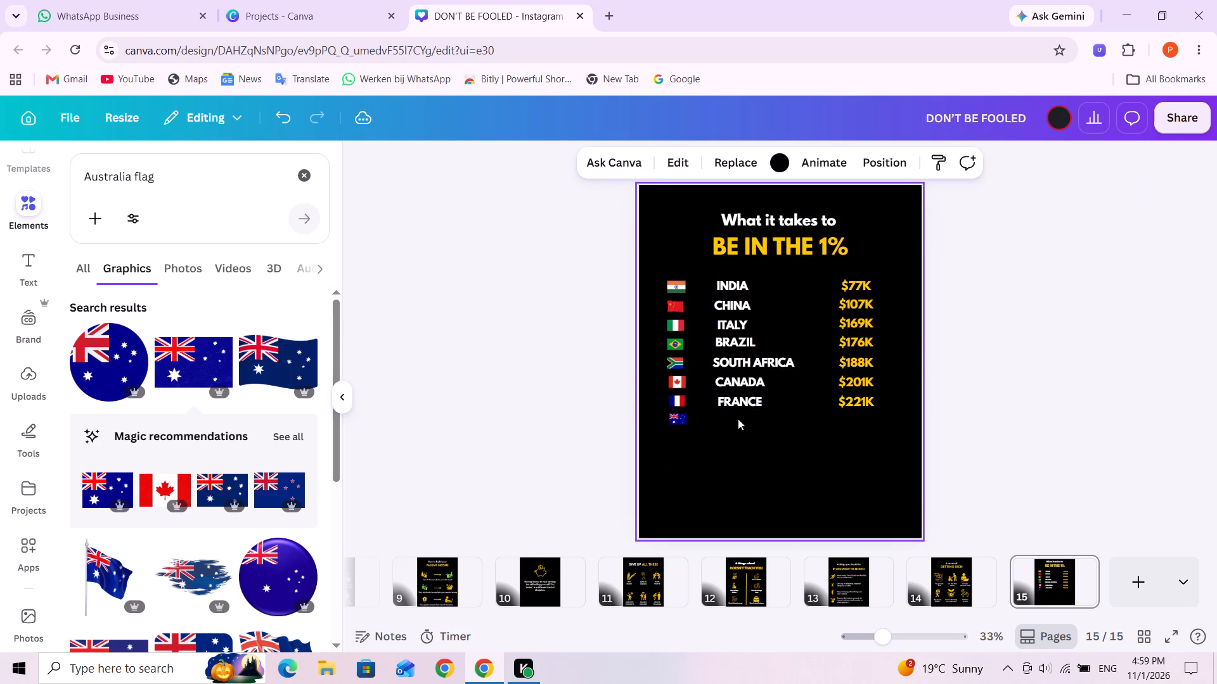
# Duplicate the FRANCE label, place the copy beside the Australian flag, replace its text with AUSTRALIA and widen it to fit one line.
pyautogui.click(736, 402)
pyautogui.click(775, 357)
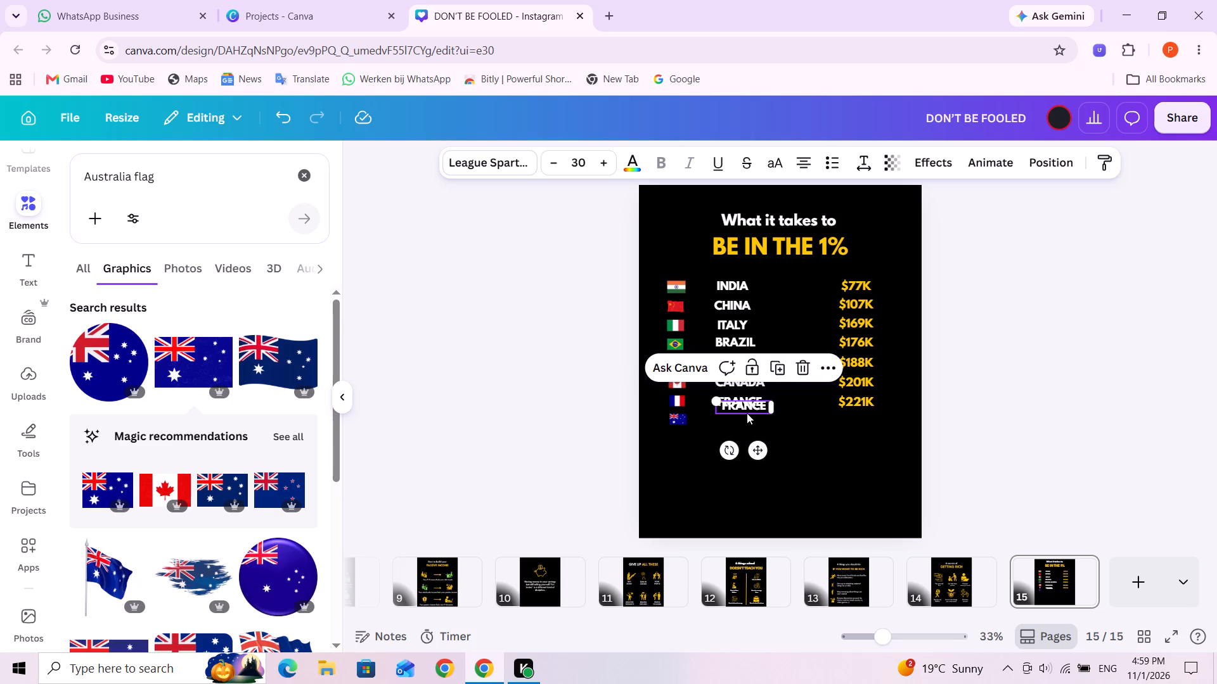
pyautogui.moveTo(745, 408); pyautogui.dragTo(743, 423)
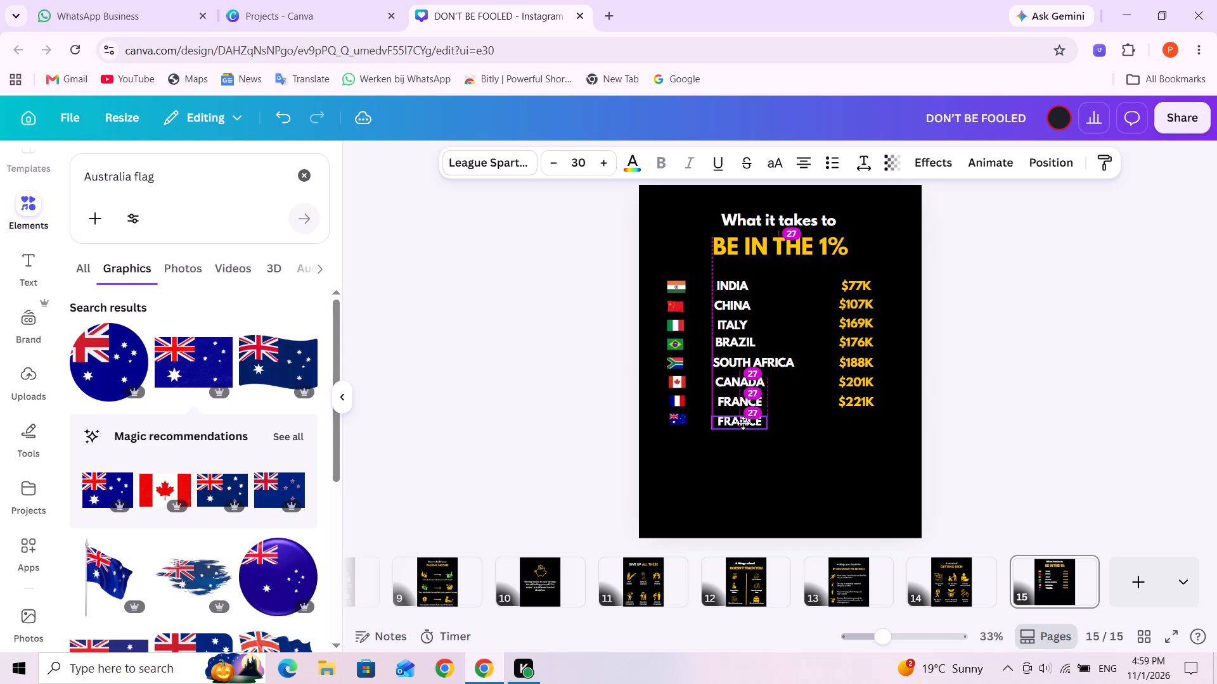
pyautogui.moveTo(743, 423); pyautogui.dragTo(743, 421)
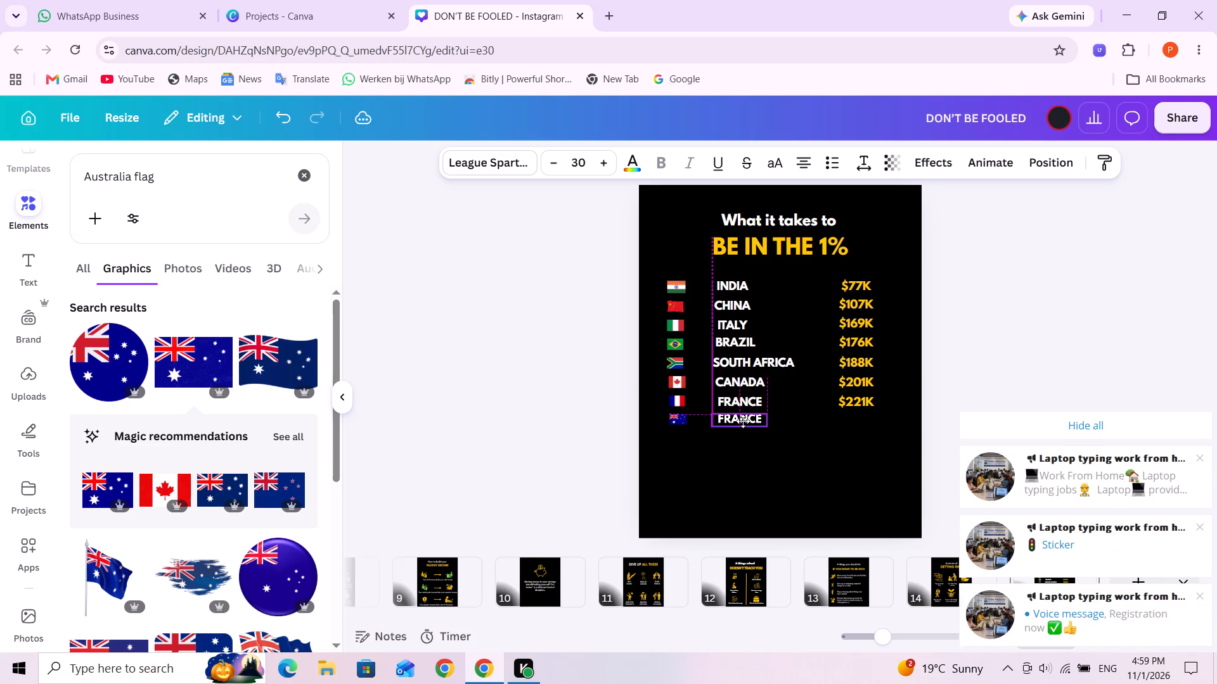
pyautogui.moveTo(743, 421); pyautogui.dragTo(744, 421)
pyautogui.tripleClick(741, 419)
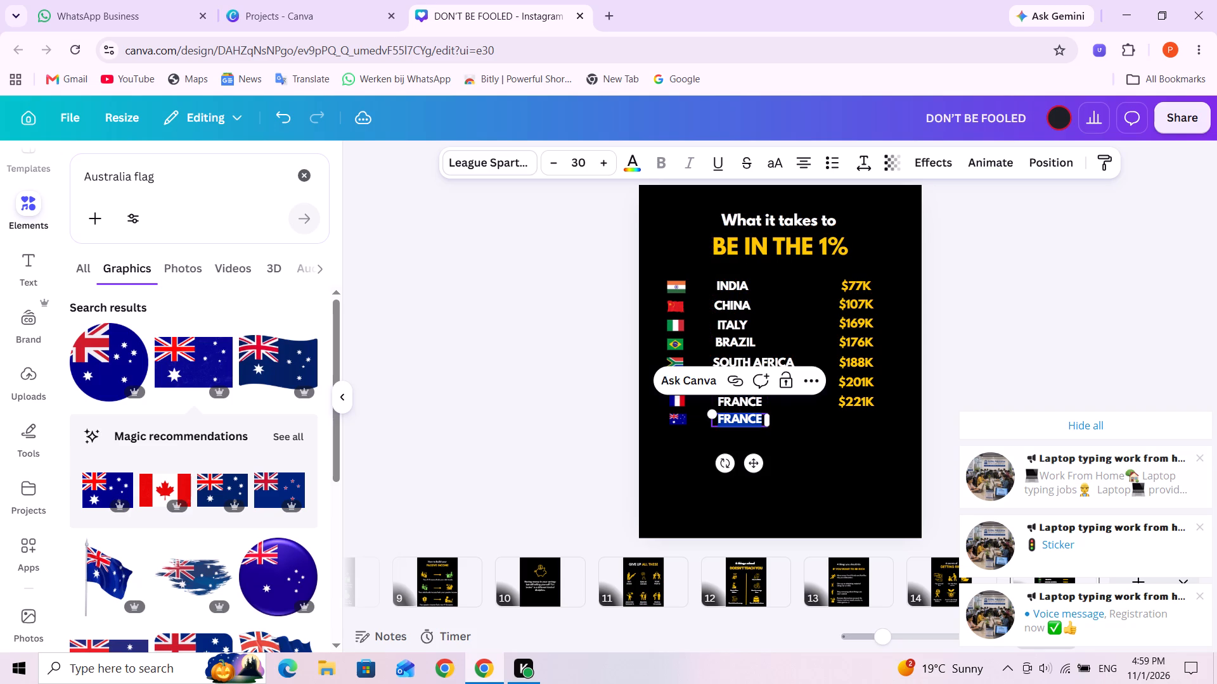
pyautogui.write('AUSTRALIA')
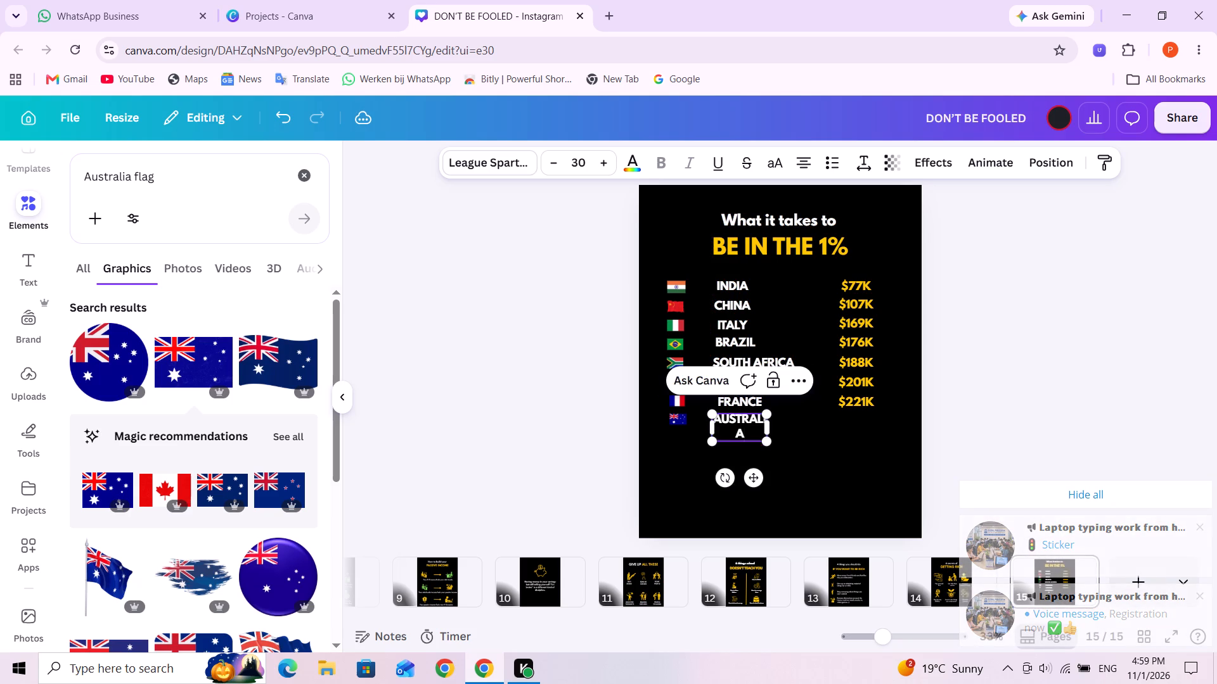
pyautogui.moveTo(769, 430); pyautogui.dragTo(781, 429)
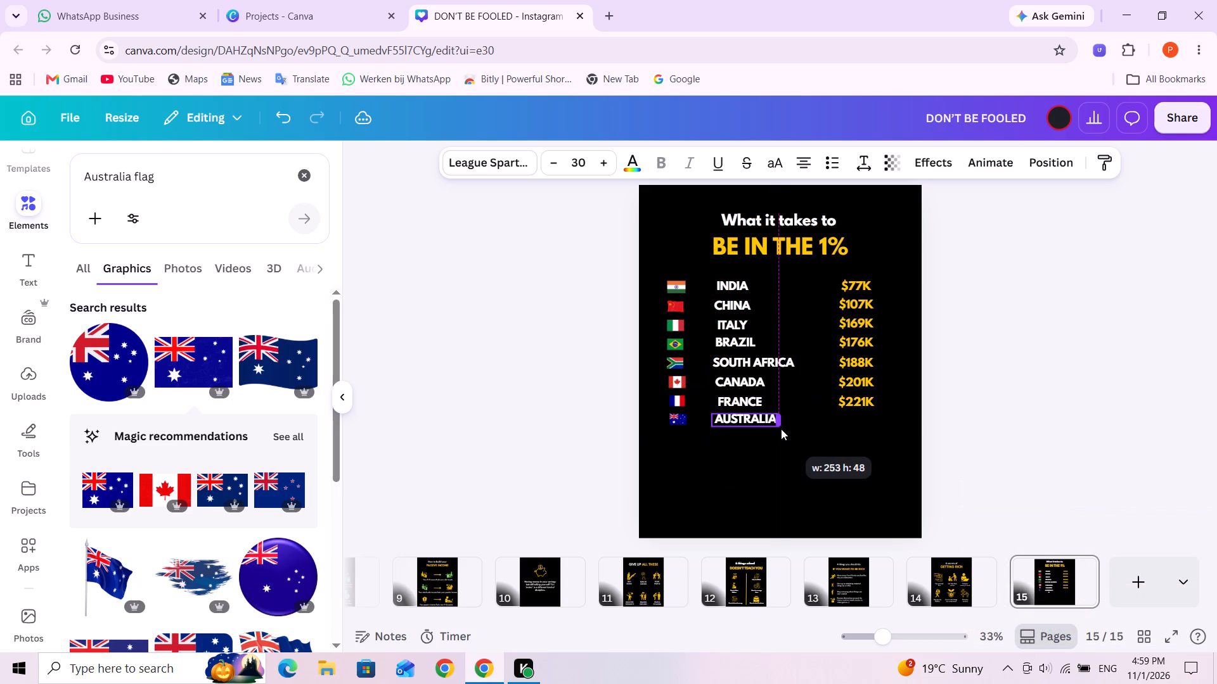
pyautogui.moveTo(781, 429); pyautogui.dragTo(780, 429)
pyautogui.click(807, 455)
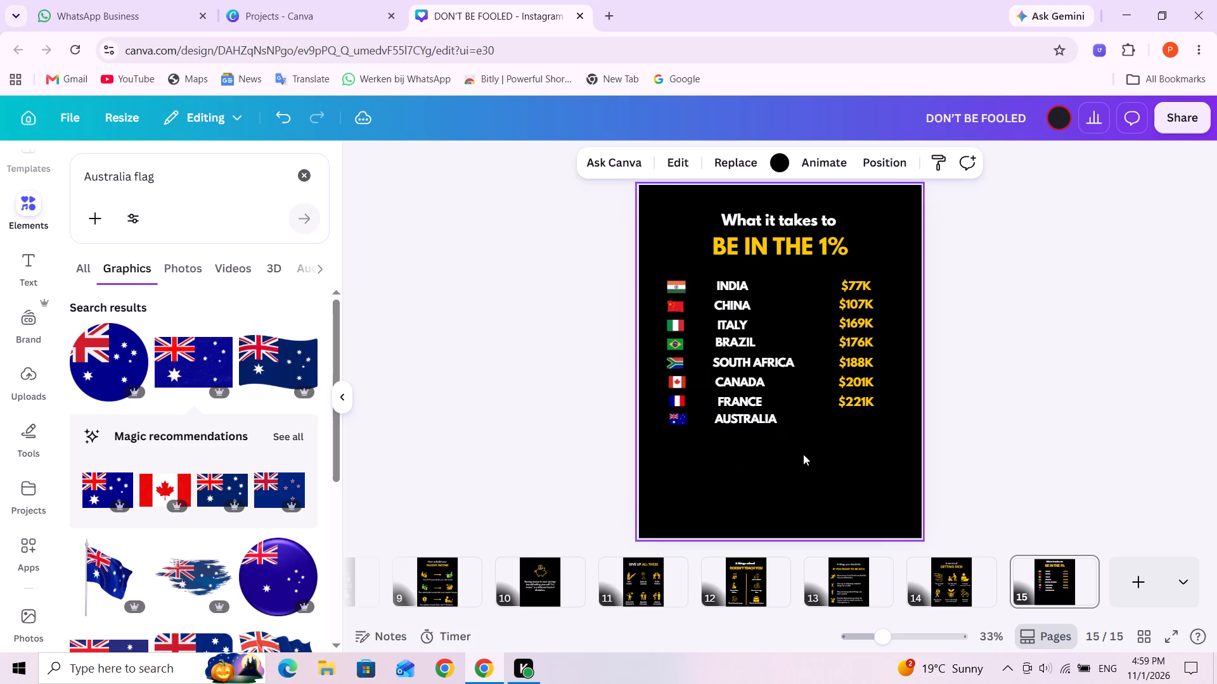
# Duplicate the $221K amount and place the copy directly below it in the amounts column, beside AUSTRALIA.
pyautogui.click(856, 410)
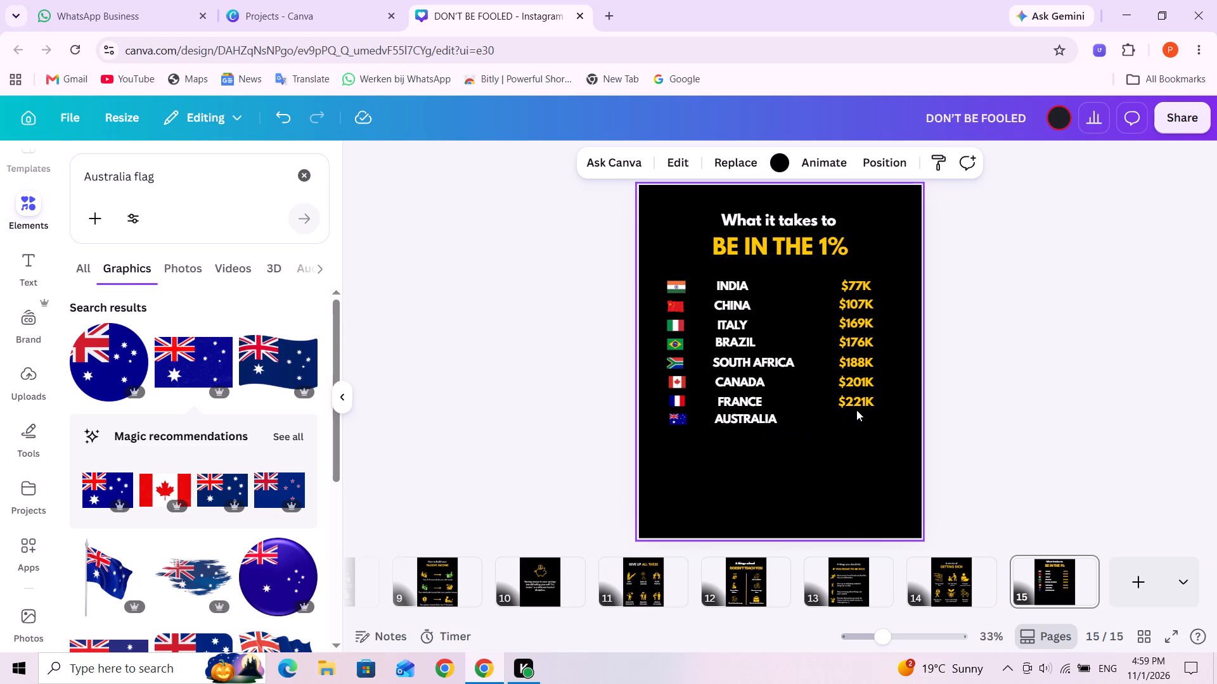
pyautogui.click(857, 404)
pyautogui.click(893, 360)
pyautogui.moveTo(862, 404); pyautogui.dragTo(861, 406)
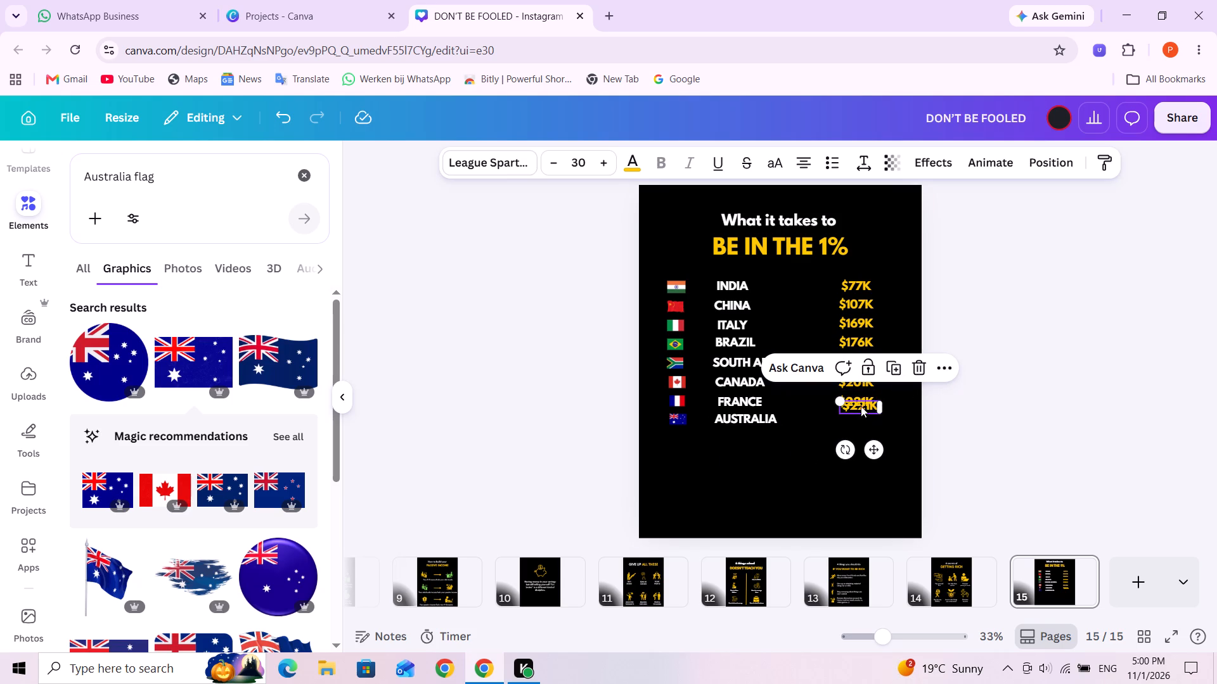
pyautogui.moveTo(861, 406); pyautogui.dragTo(860, 417)
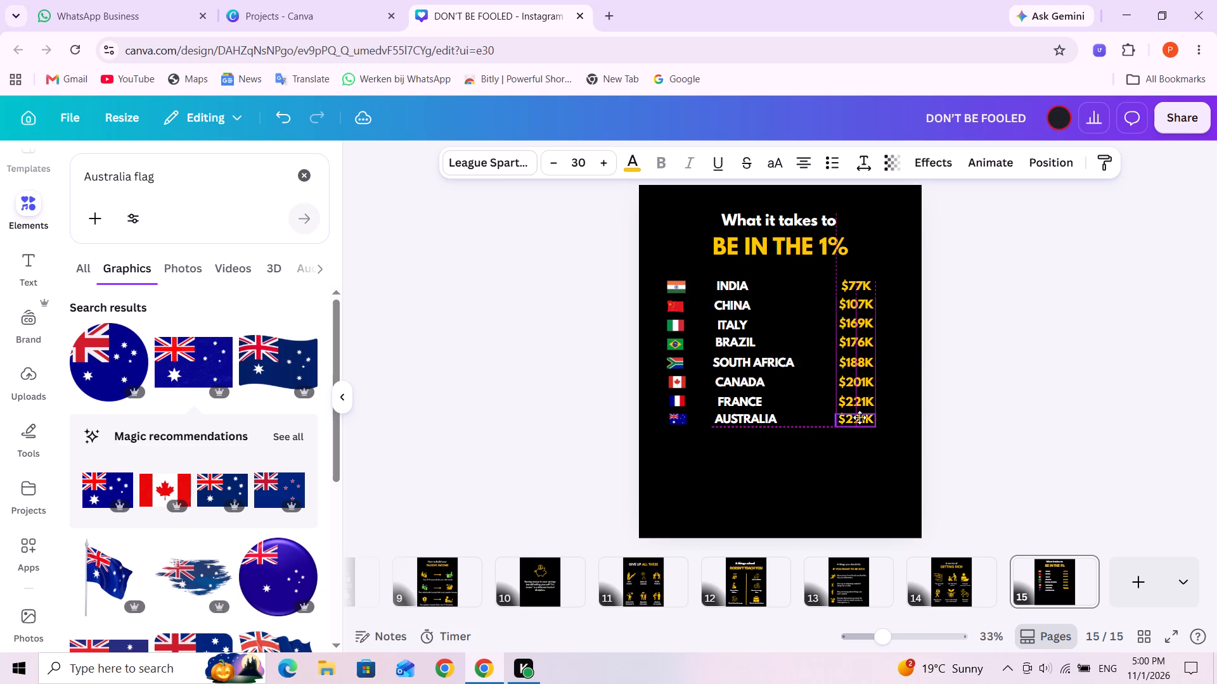
pyautogui.moveTo(860, 417); pyautogui.dragTo(860, 417)
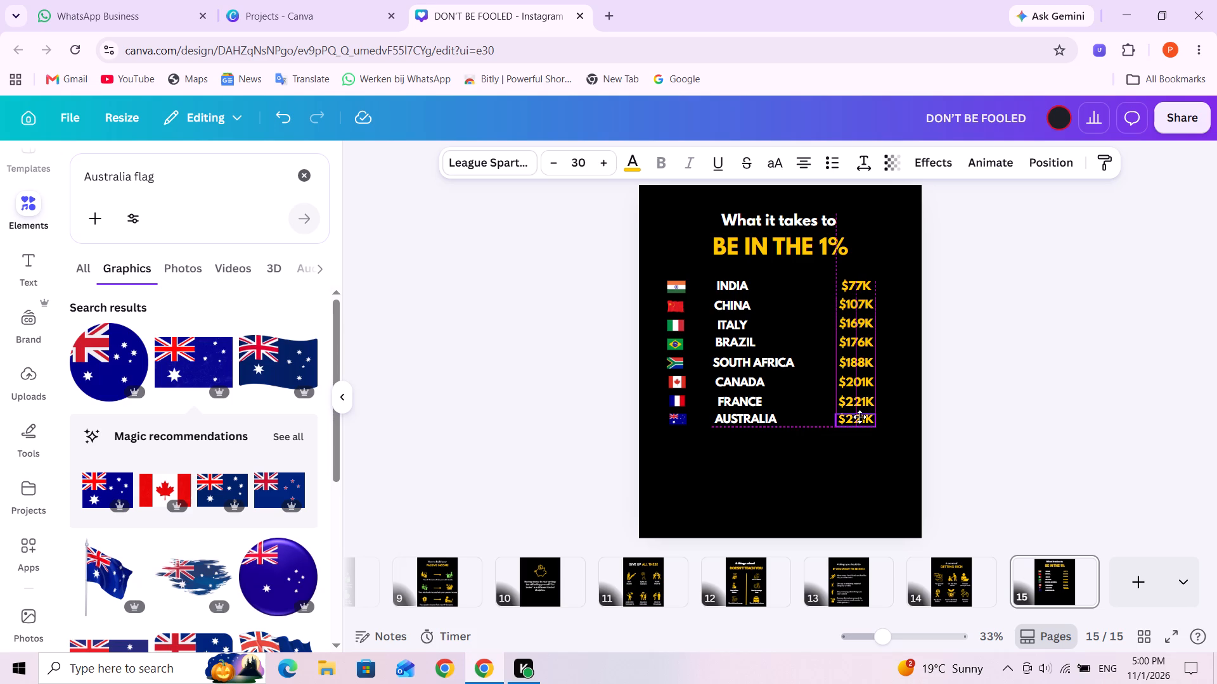
pyautogui.moveTo(860, 417); pyautogui.dragTo(860, 416)
# Change the copied amount beside AUSTRALIA to $246K.
pyautogui.click(854, 415)
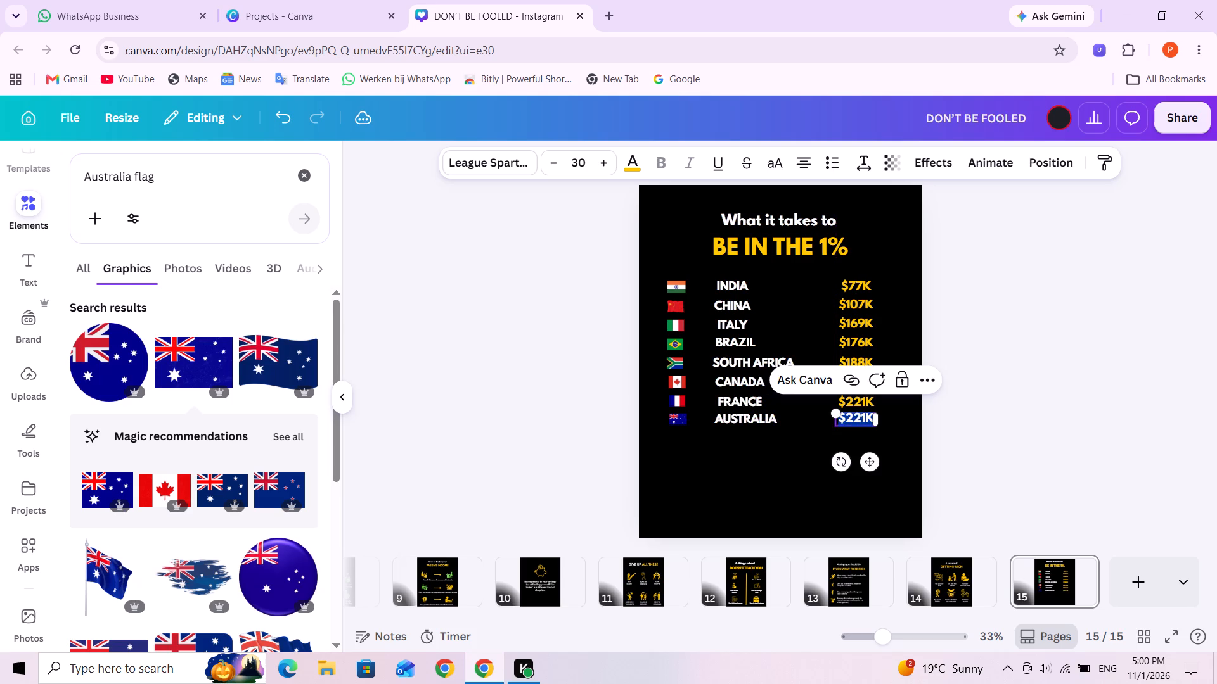
pyautogui.click(860, 415)
pyautogui.click(863, 418)
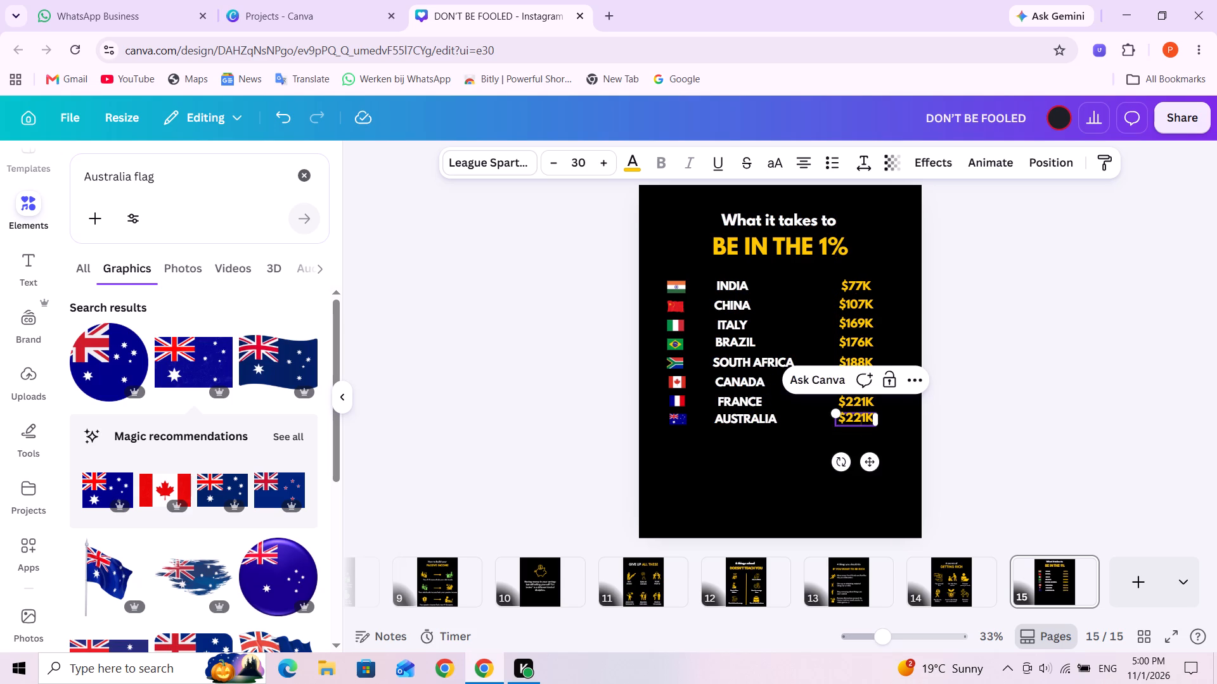
pyautogui.click(866, 417)
pyautogui.click(865, 417)
pyautogui.click(865, 417)
pyautogui.click(865, 417)
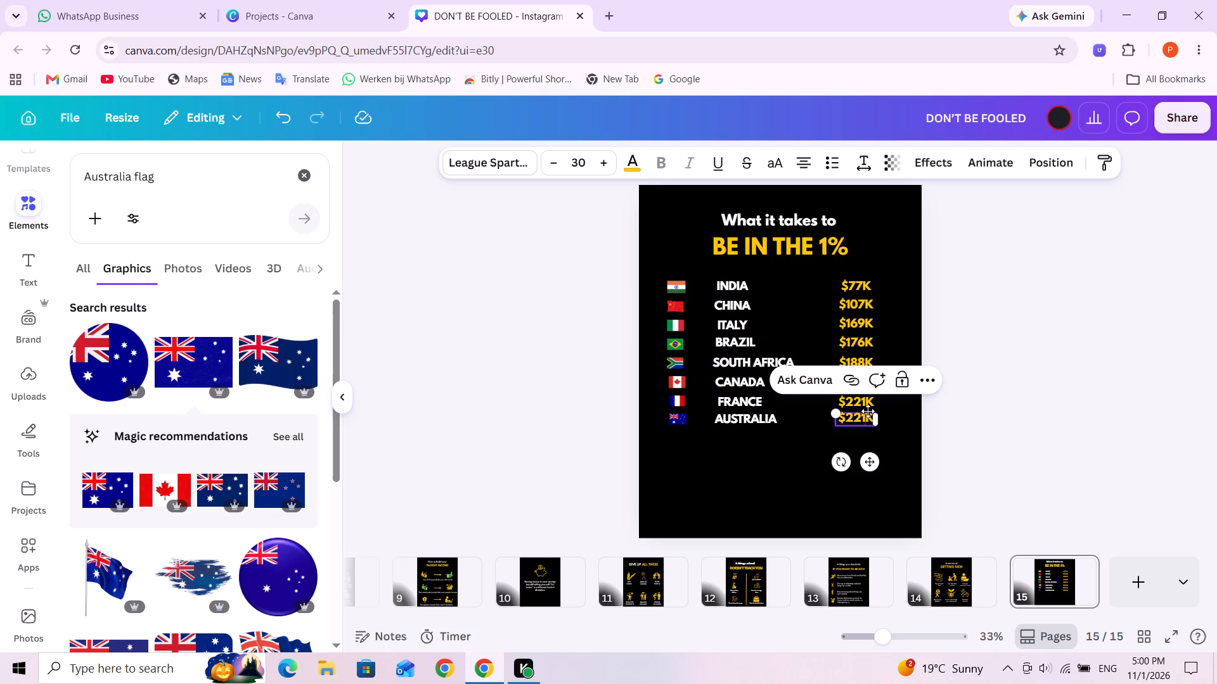
pyautogui.press('BackSpace')
pyautogui.press('BackSpace')
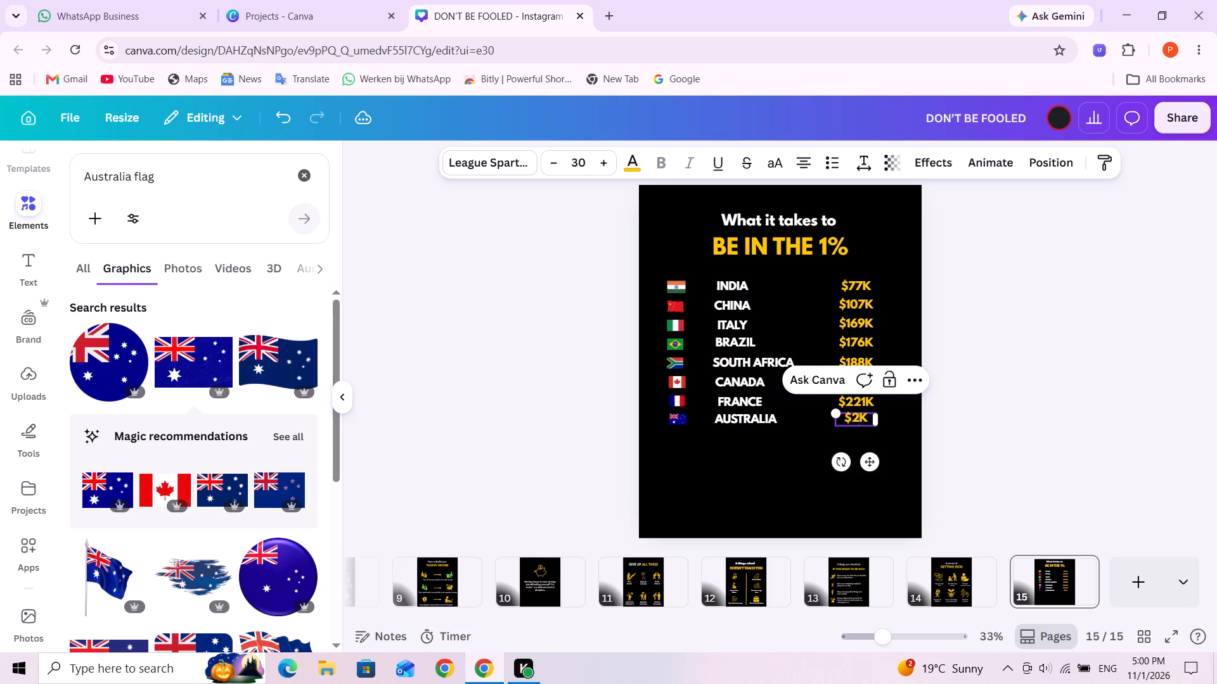
pyautogui.write('46')
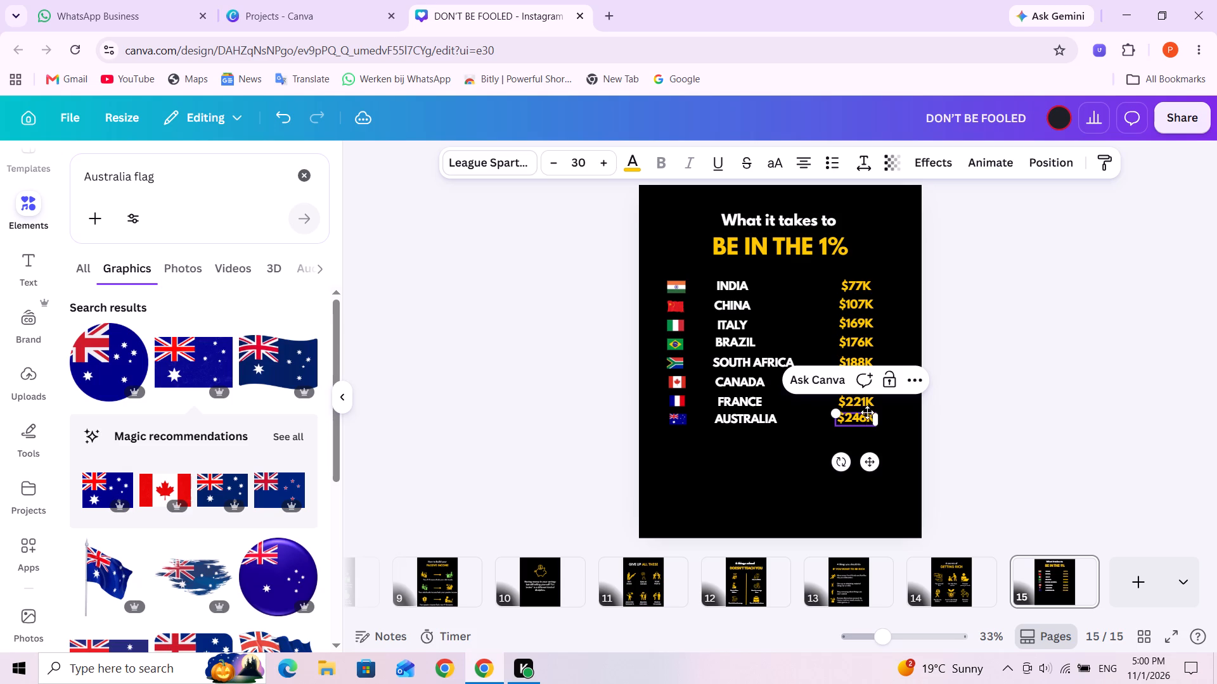
pyautogui.click(769, 505)
# Search the graphics for "UK flag" and add the flat rectangular UK flag to the page below the country list.
pyautogui.moveTo(129, 175); pyautogui.dragTo(122, 175)
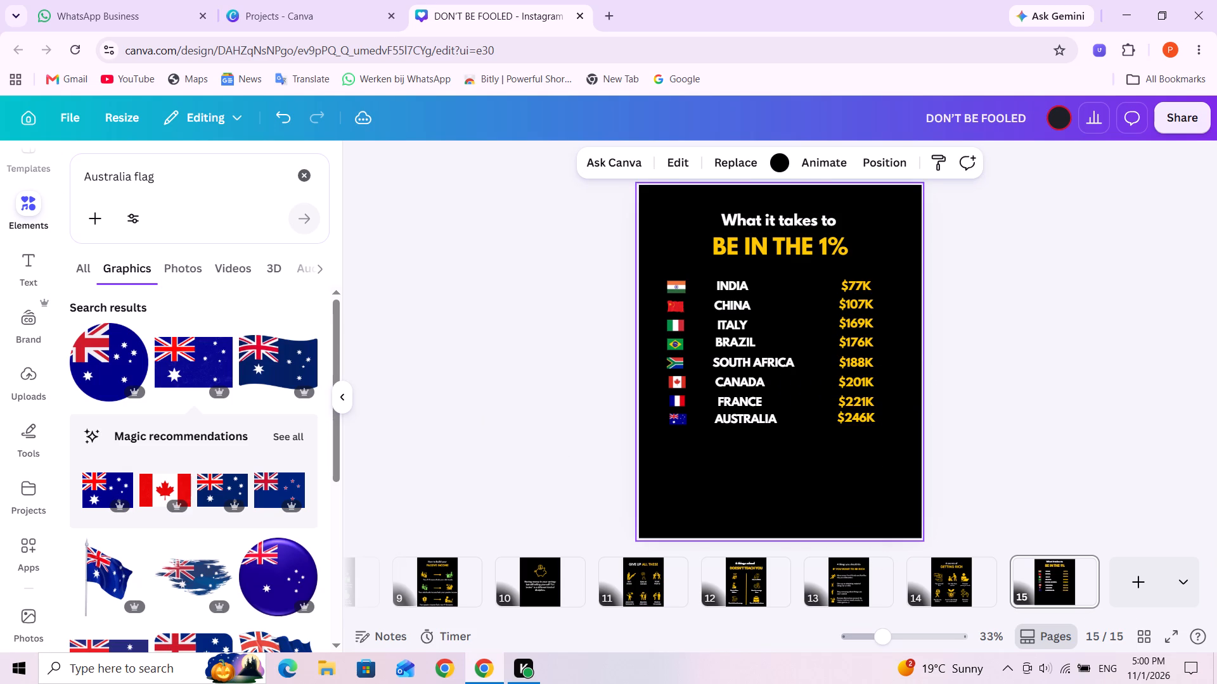
pyautogui.moveTo(122, 175); pyautogui.dragTo(73, 170)
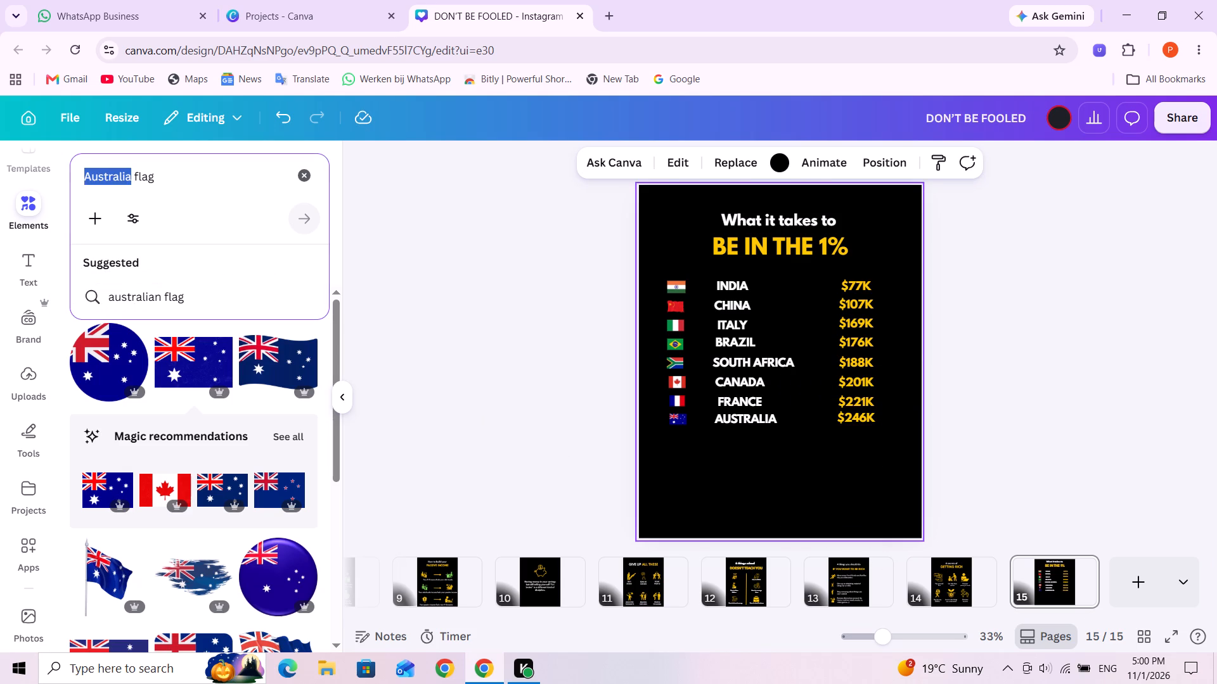
pyautogui.press('Return')
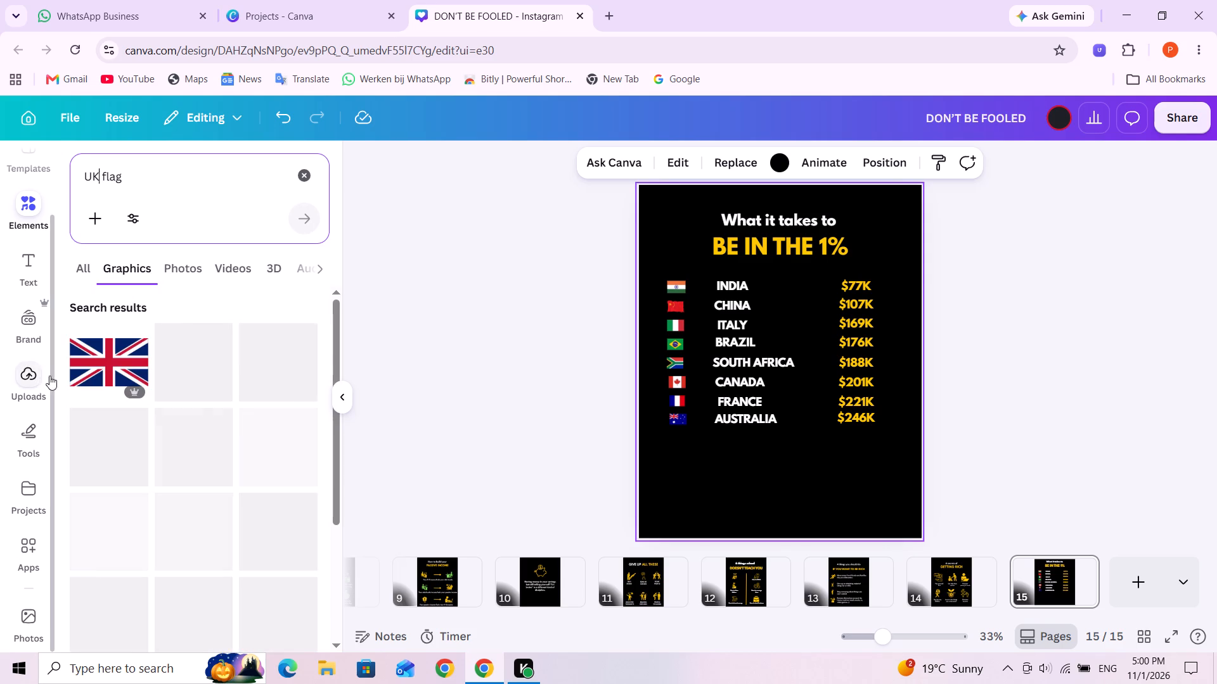
pyautogui.click(110, 363)
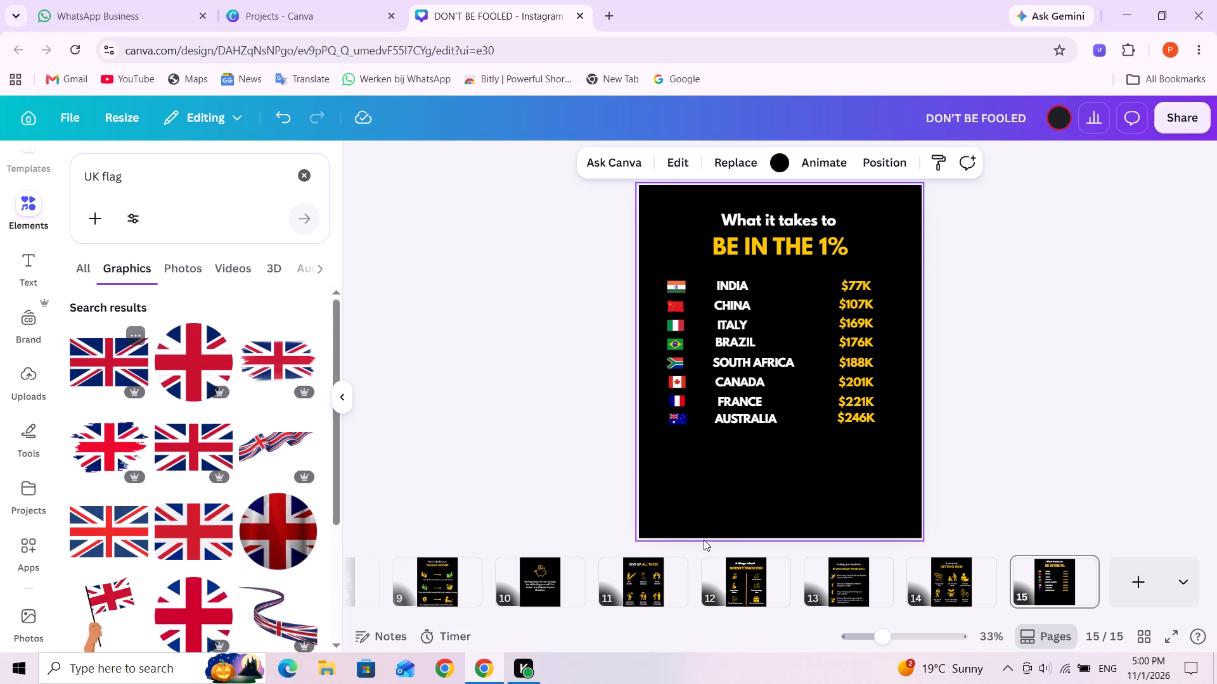
pyautogui.moveTo(794, 382); pyautogui.dragTo(768, 477)
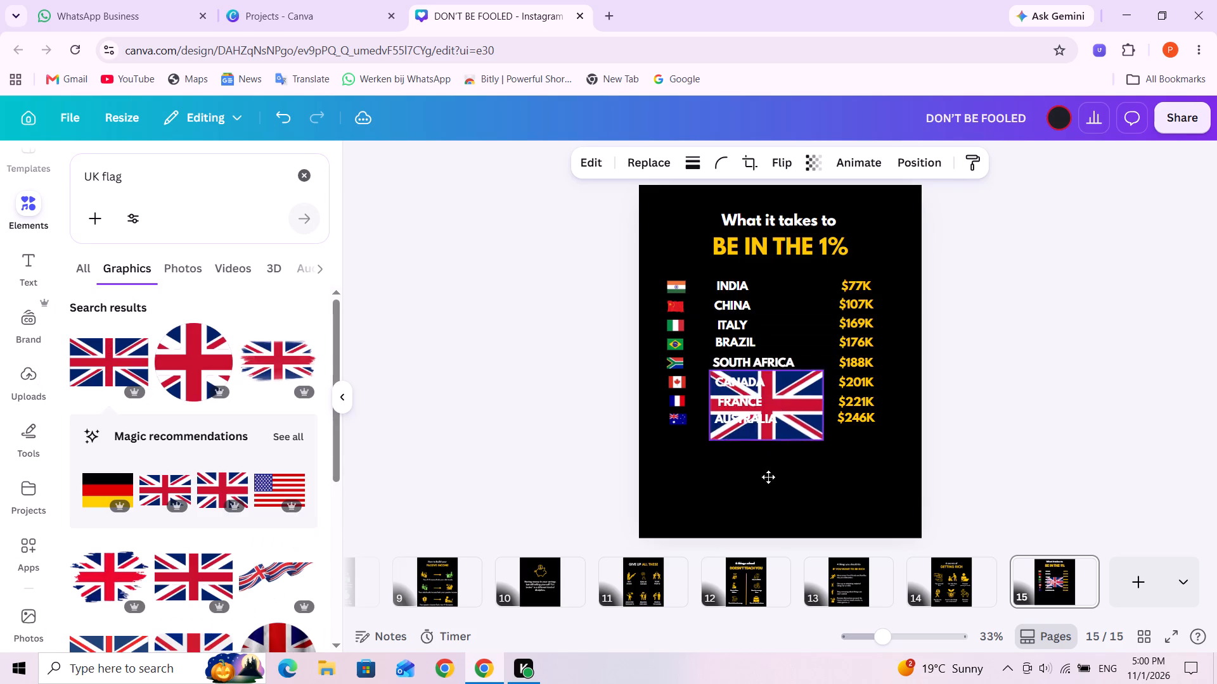
pyautogui.moveTo(768, 477); pyautogui.dragTo(769, 469)
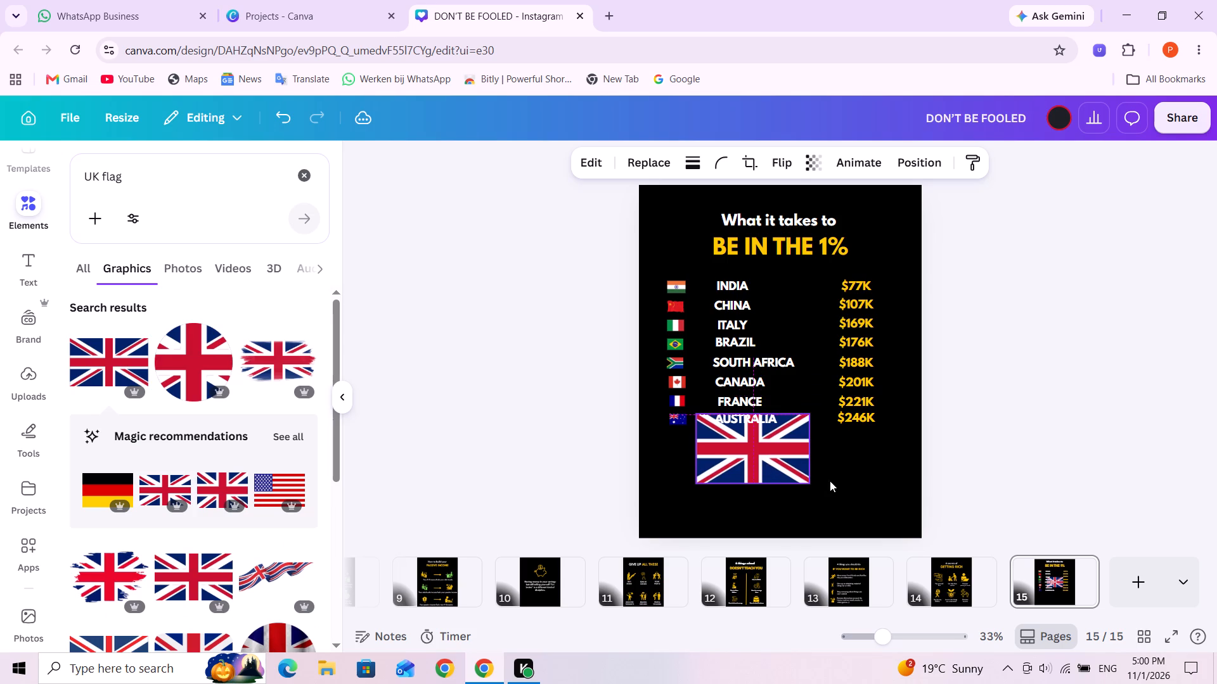
# Shrink the UK flag to the size of the other flags and place it directly below the Australian flag.
pyautogui.moveTo(810, 483); pyautogui.dragTo(721, 419)
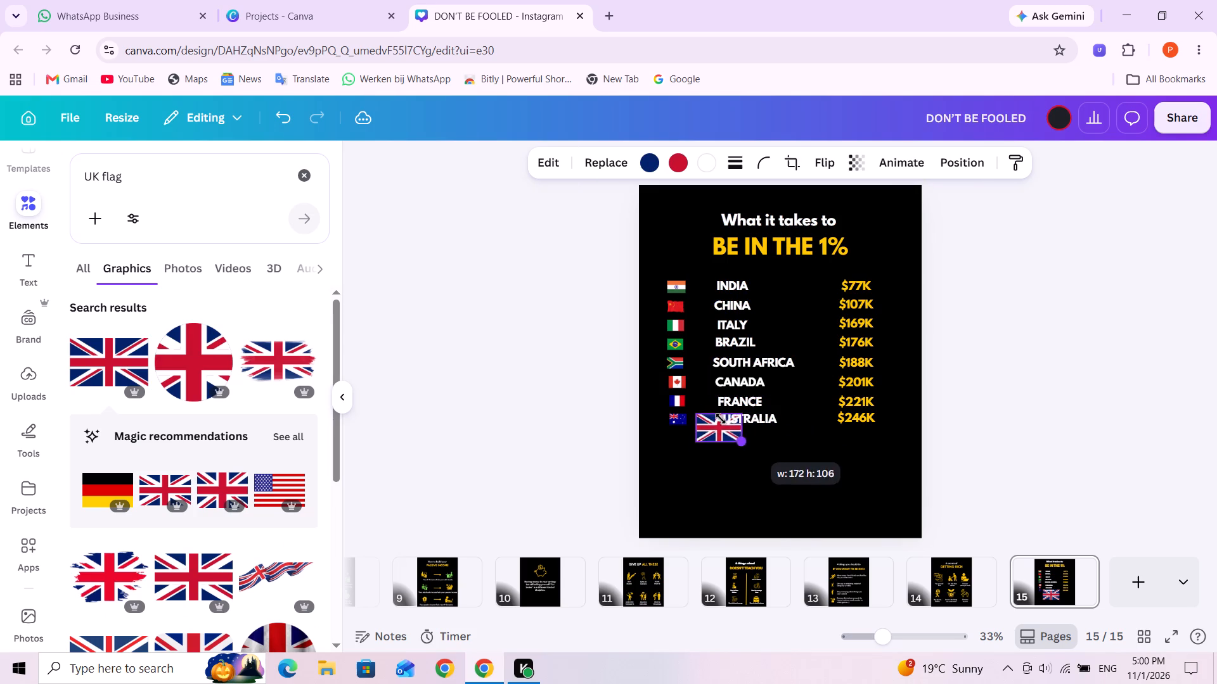
pyautogui.moveTo(721, 419); pyautogui.dragTo(721, 421)
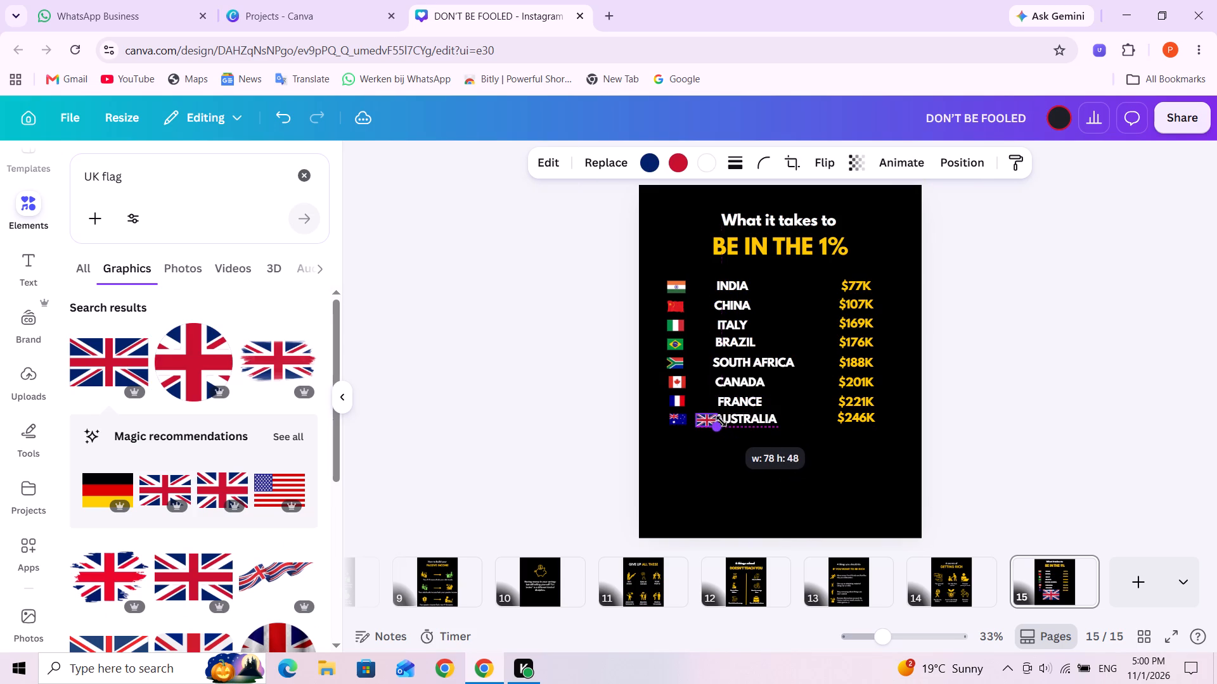
pyautogui.moveTo(721, 421); pyautogui.dragTo(718, 419)
pyautogui.click(783, 459)
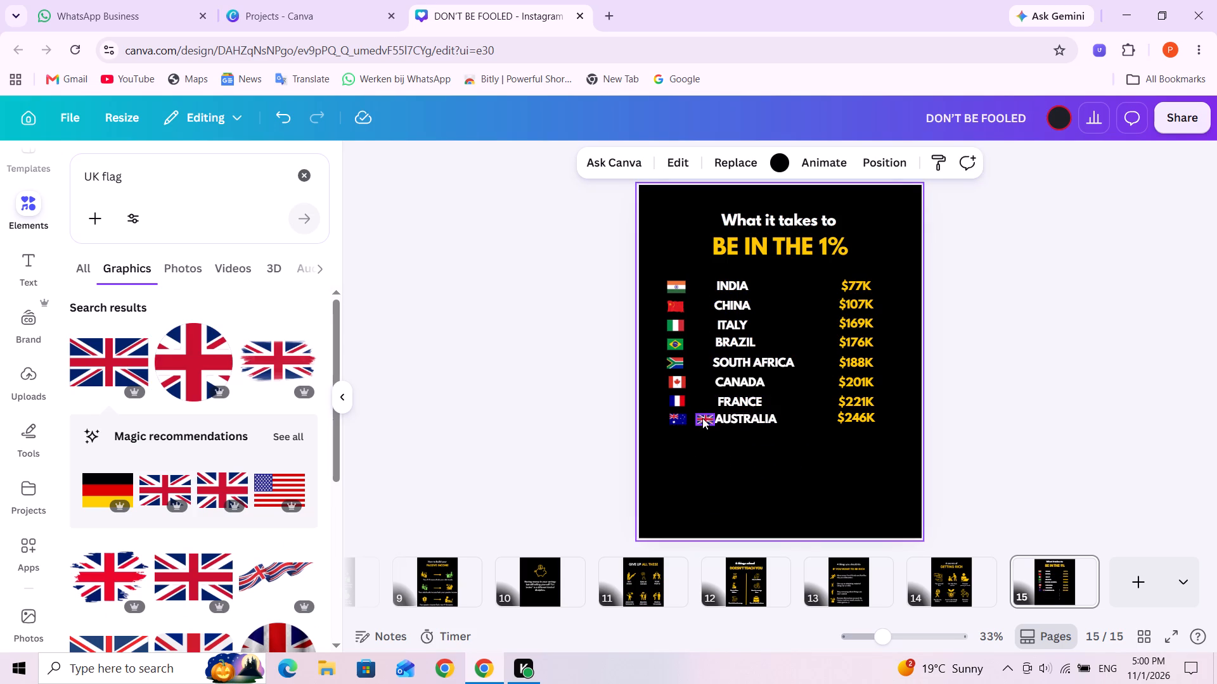
pyautogui.moveTo(702, 418); pyautogui.dragTo(675, 441)
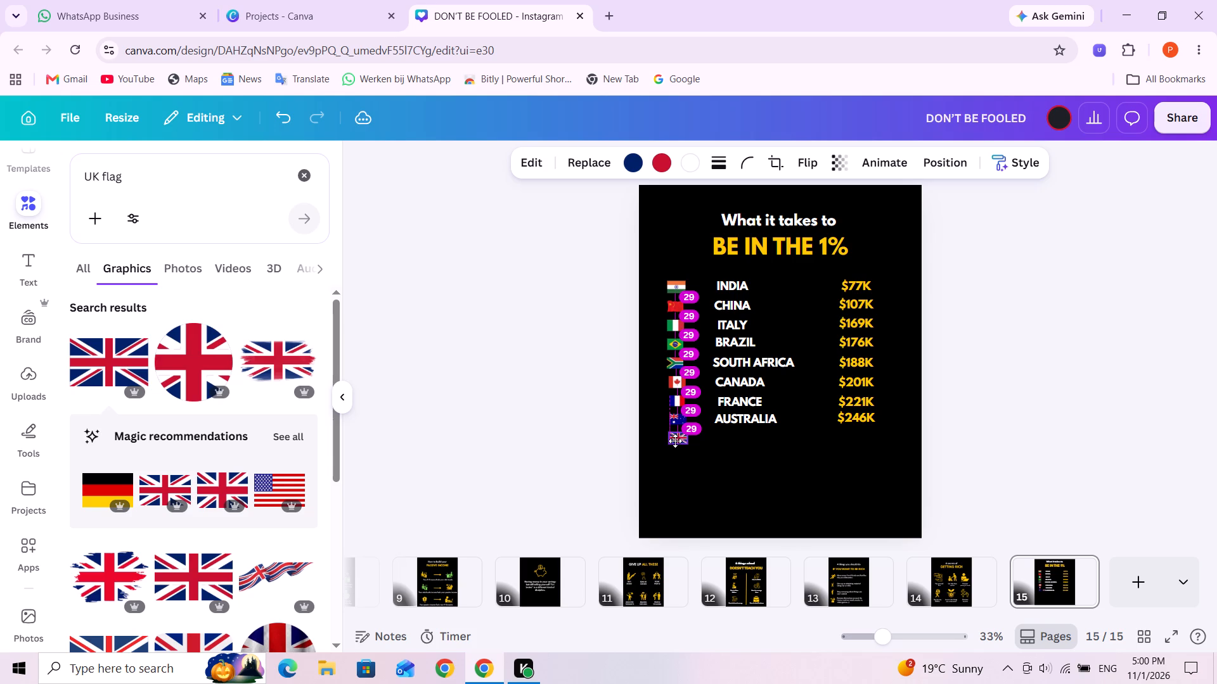
pyautogui.moveTo(675, 441); pyautogui.dragTo(674, 441)
pyautogui.click(739, 447)
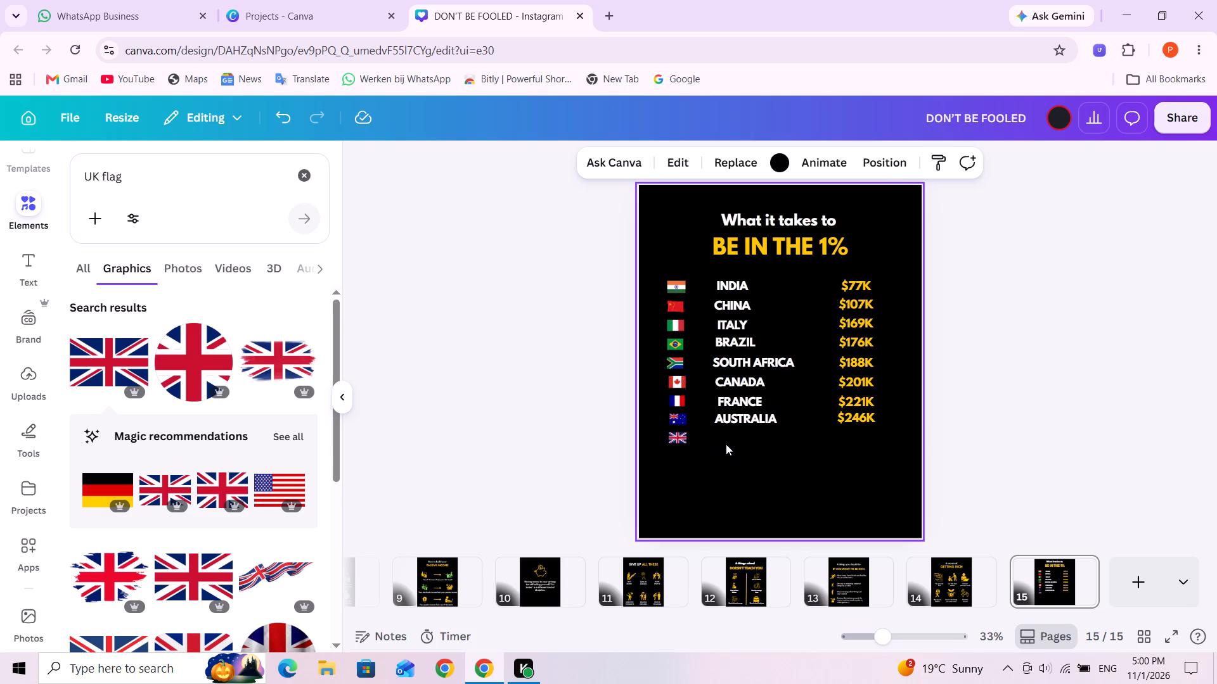
# Duplicate the AUSTRALIA label, place the copy beside the UK flag, replace its text with UK and narrow its box to fit.
pyautogui.click(738, 421)
pyautogui.click(782, 379)
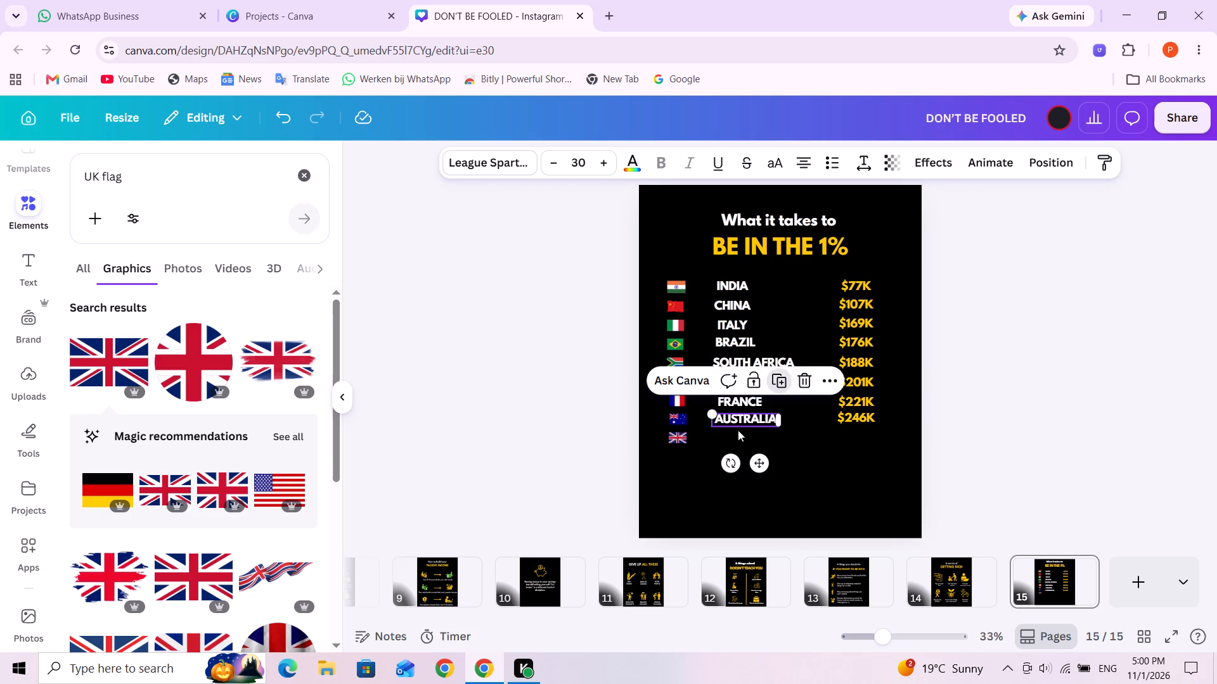
pyautogui.moveTo(740, 422); pyautogui.dragTo(733, 436)
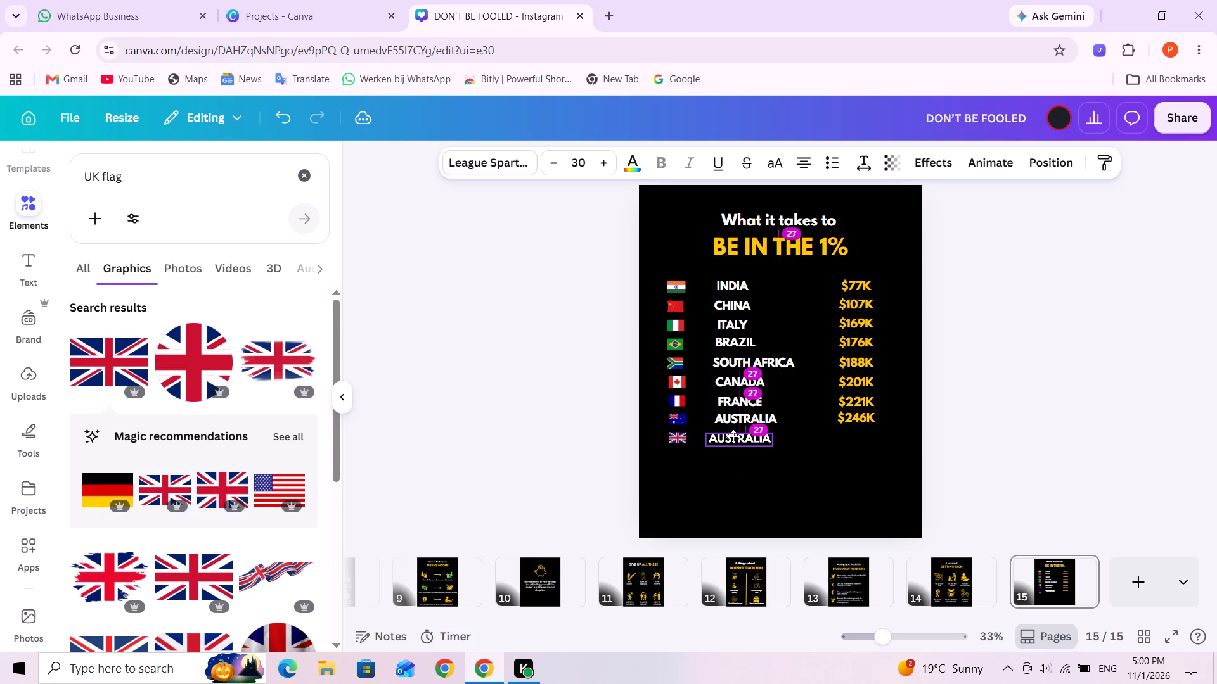
pyautogui.moveTo(733, 436); pyautogui.dragTo(736, 436)
pyautogui.tripleClick(736, 436)
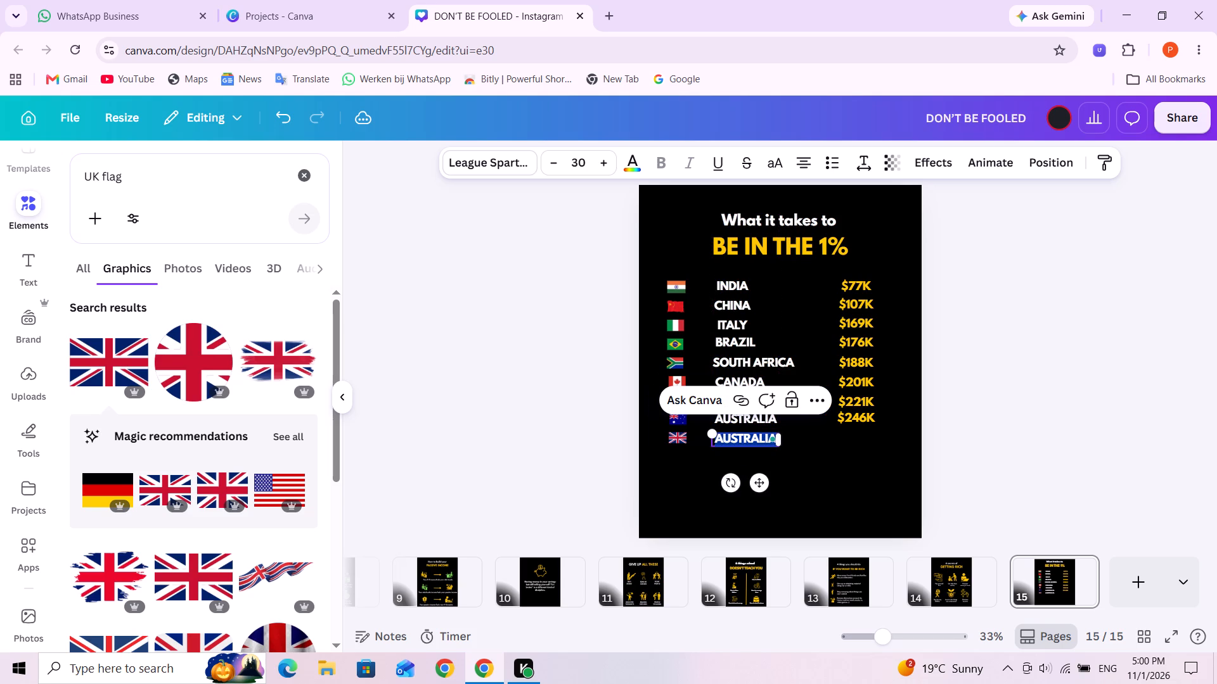
pyautogui.write('UK')
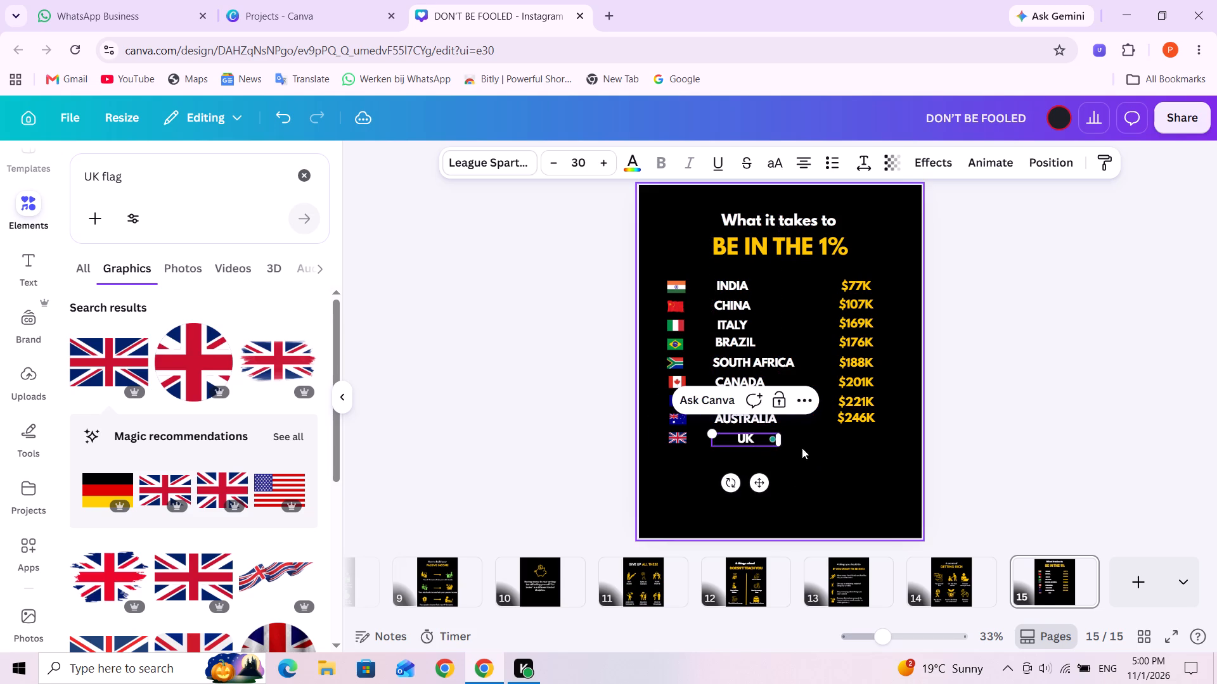
pyautogui.moveTo(781, 439); pyautogui.dragTo(743, 439)
pyautogui.click(778, 439)
pyautogui.click(721, 436)
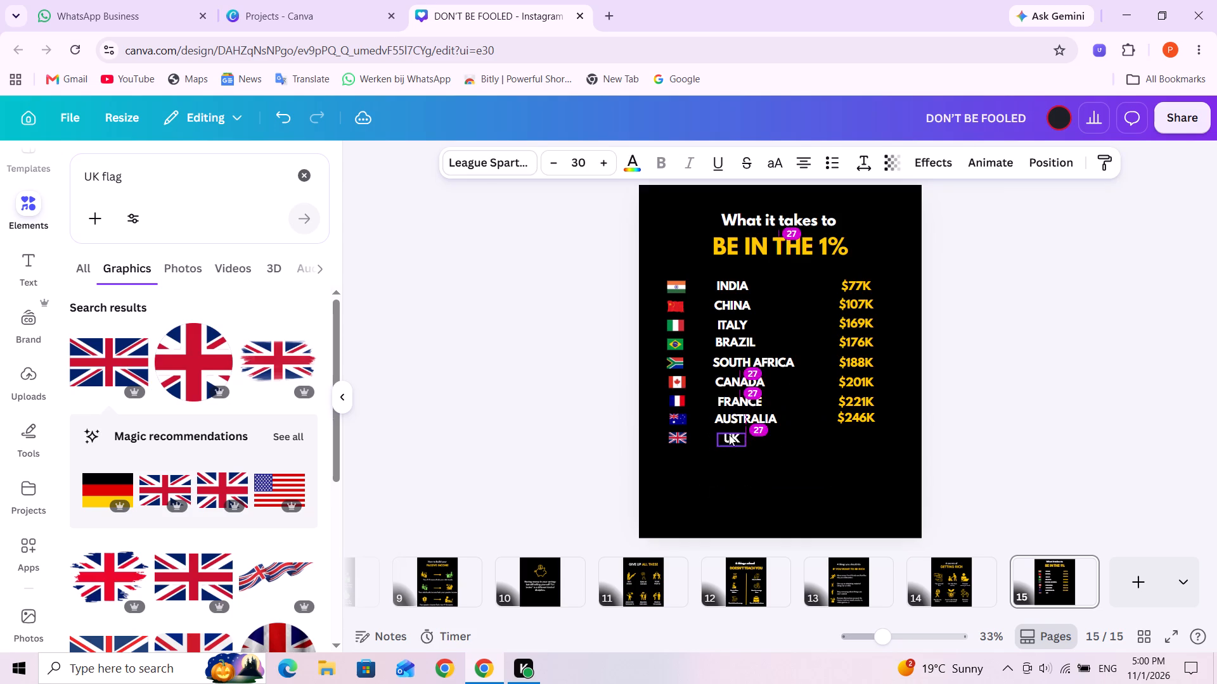
# Duplicate the $246K amount, place the copy below it in line with UK, and change it to $248K.
pyautogui.click(851, 418)
pyautogui.click(887, 374)
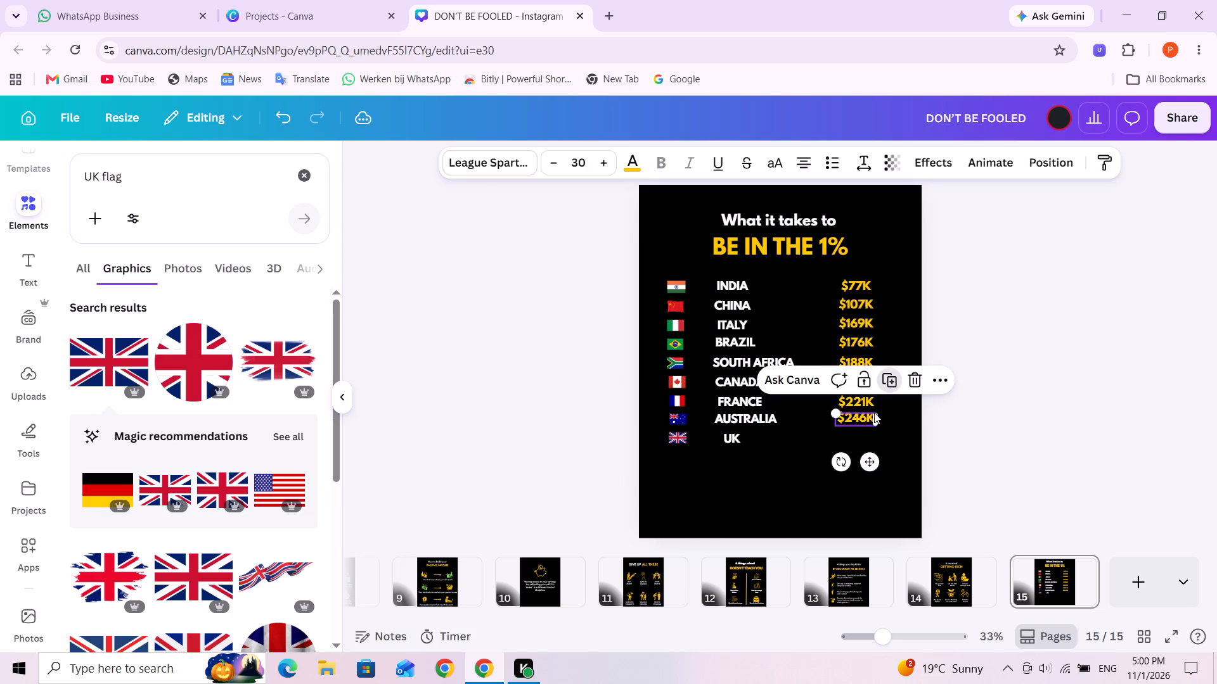
pyautogui.moveTo(858, 422); pyautogui.dragTo(857, 437)
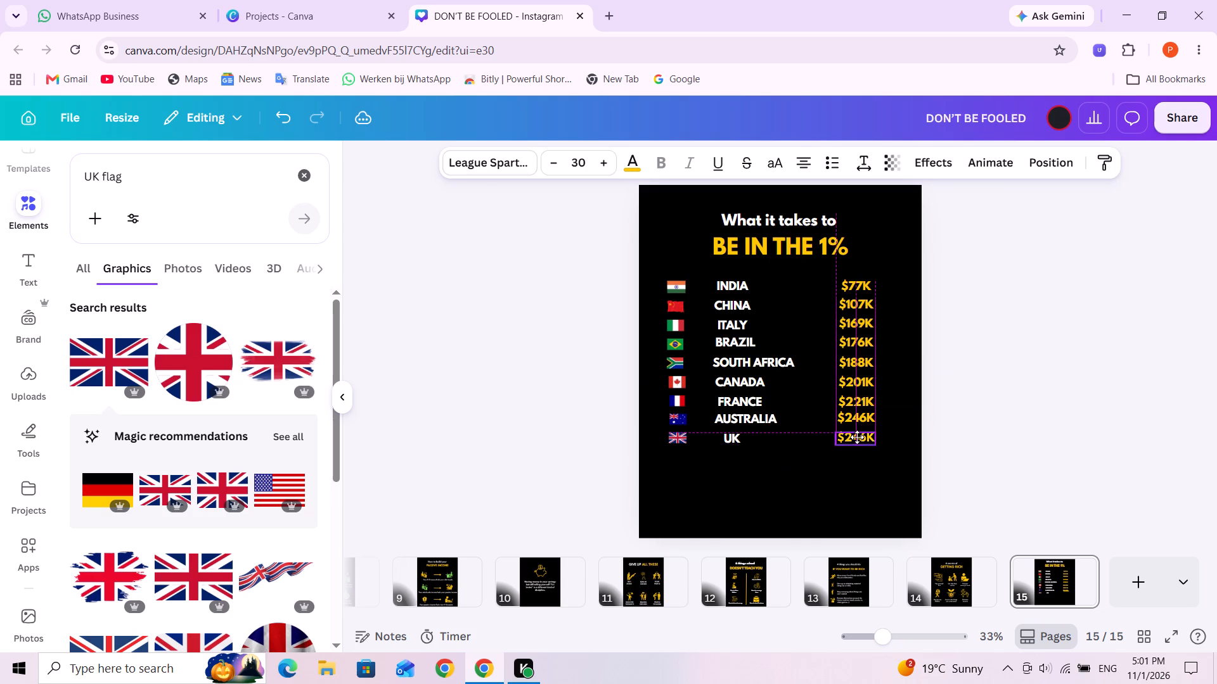
pyautogui.moveTo(857, 437); pyautogui.dragTo(858, 436)
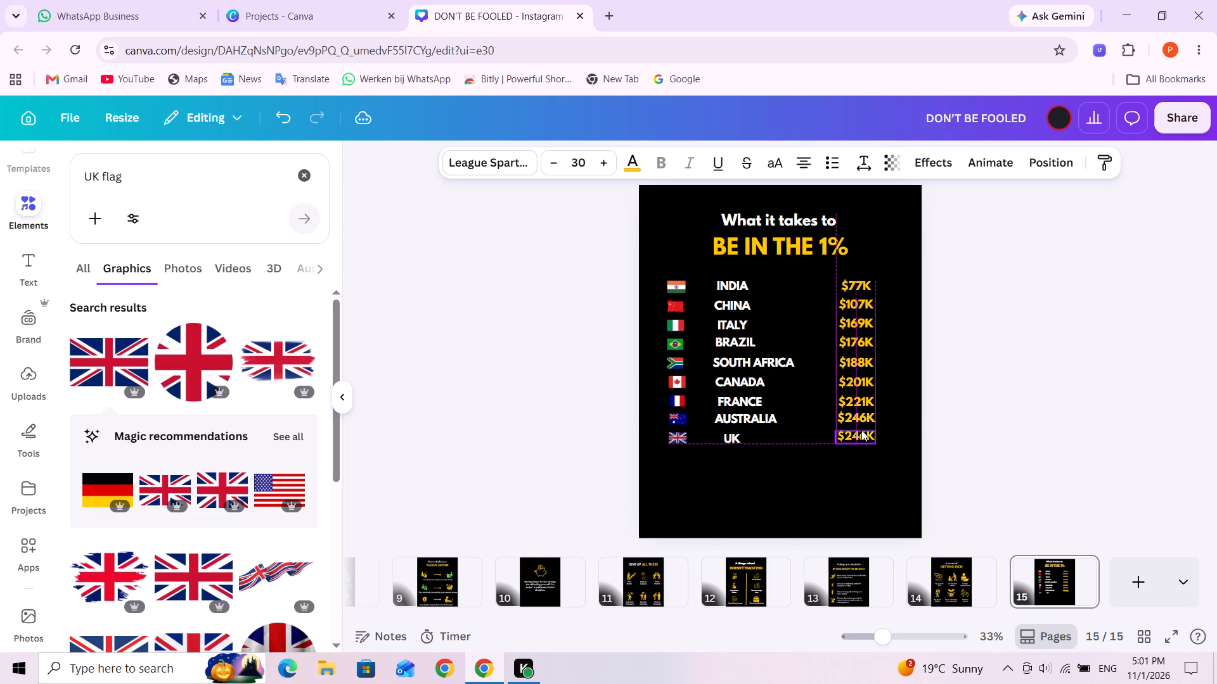
pyautogui.click(863, 433)
pyautogui.click(864, 434)
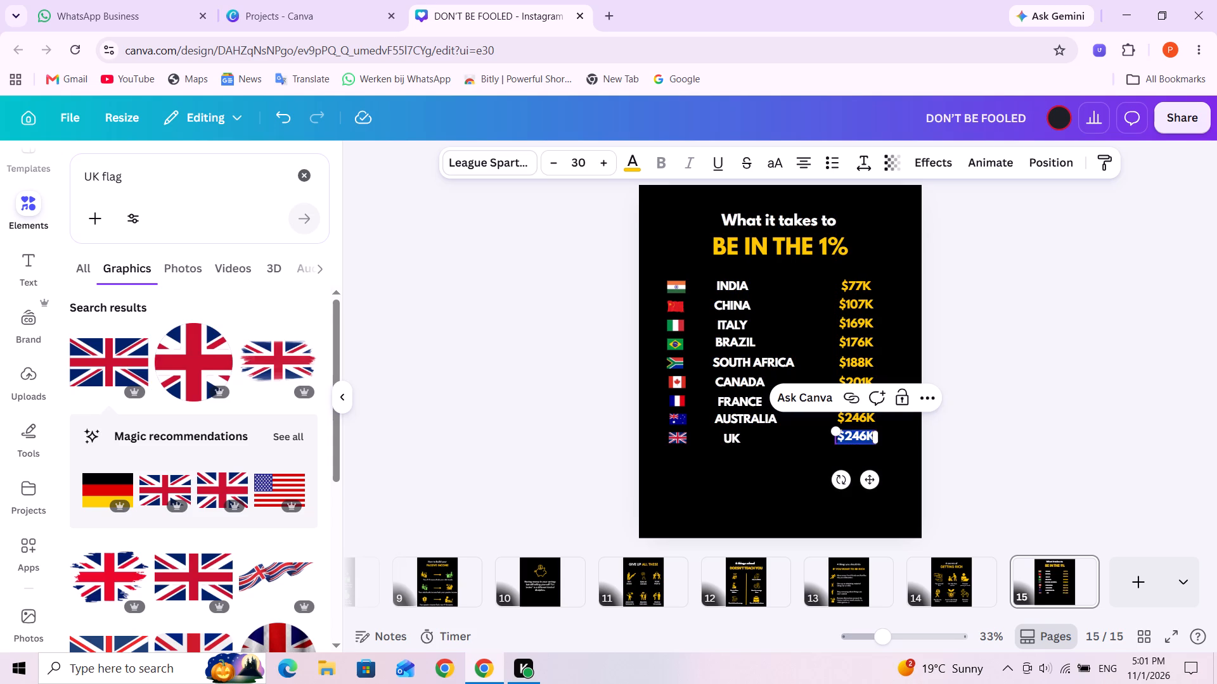
pyautogui.click(865, 437)
pyautogui.press('BackSpace')
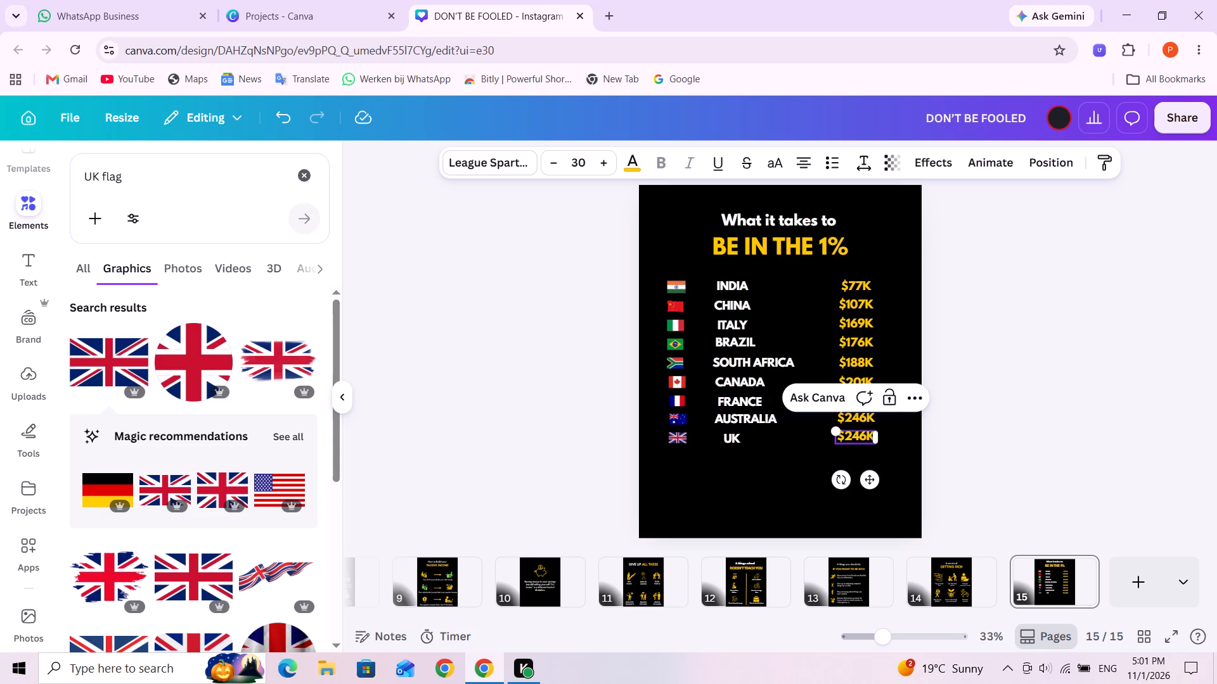
pyautogui.press('8')
# Search the graphics for "Germany flag" and add the flat rectangular German flag to the page.
pyautogui.moveTo(100, 175); pyautogui.dragTo(51, 175)
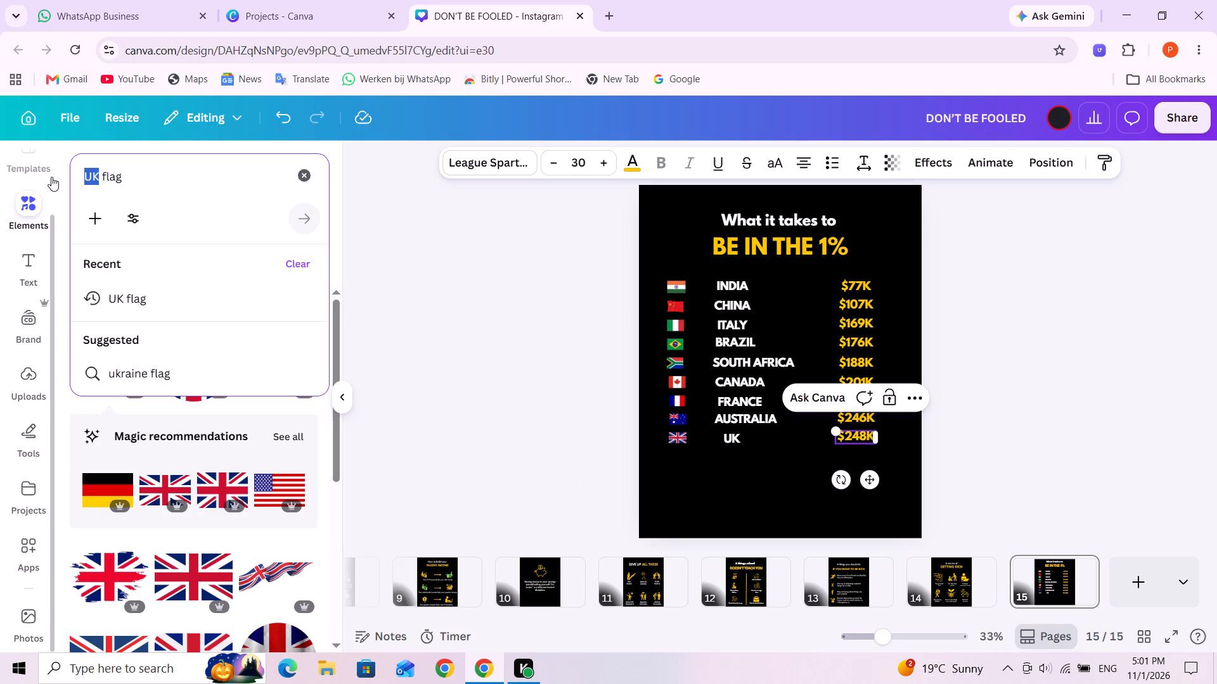
pyautogui.write('ermany')
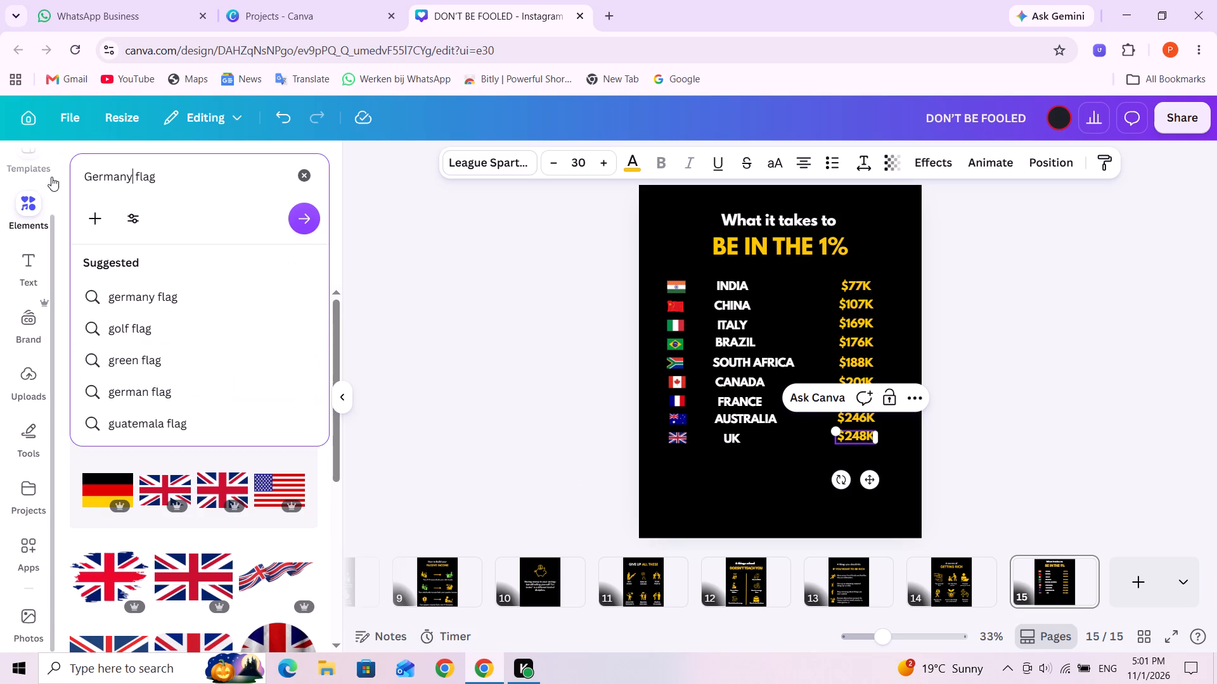
pyautogui.press('Return')
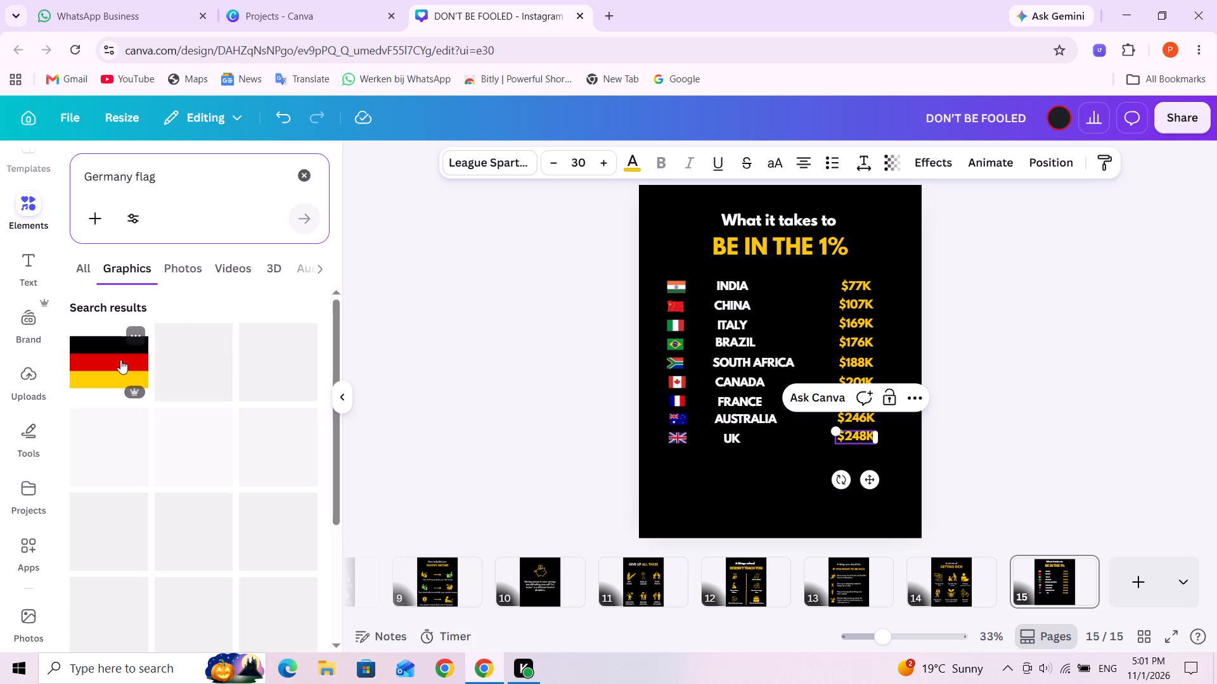
pyautogui.click(117, 363)
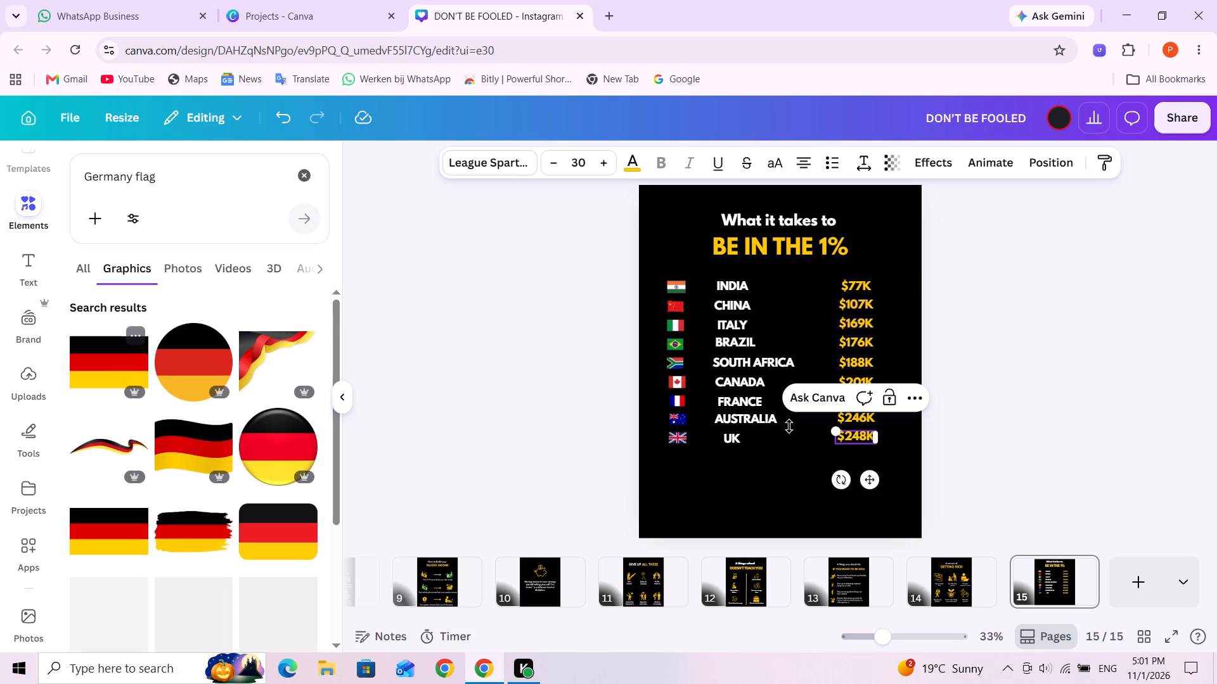
# Shrink the German flag to the size of the other flags and place it directly below the UK flag.
pyautogui.moveTo(813, 414); pyautogui.dragTo(813, 473)
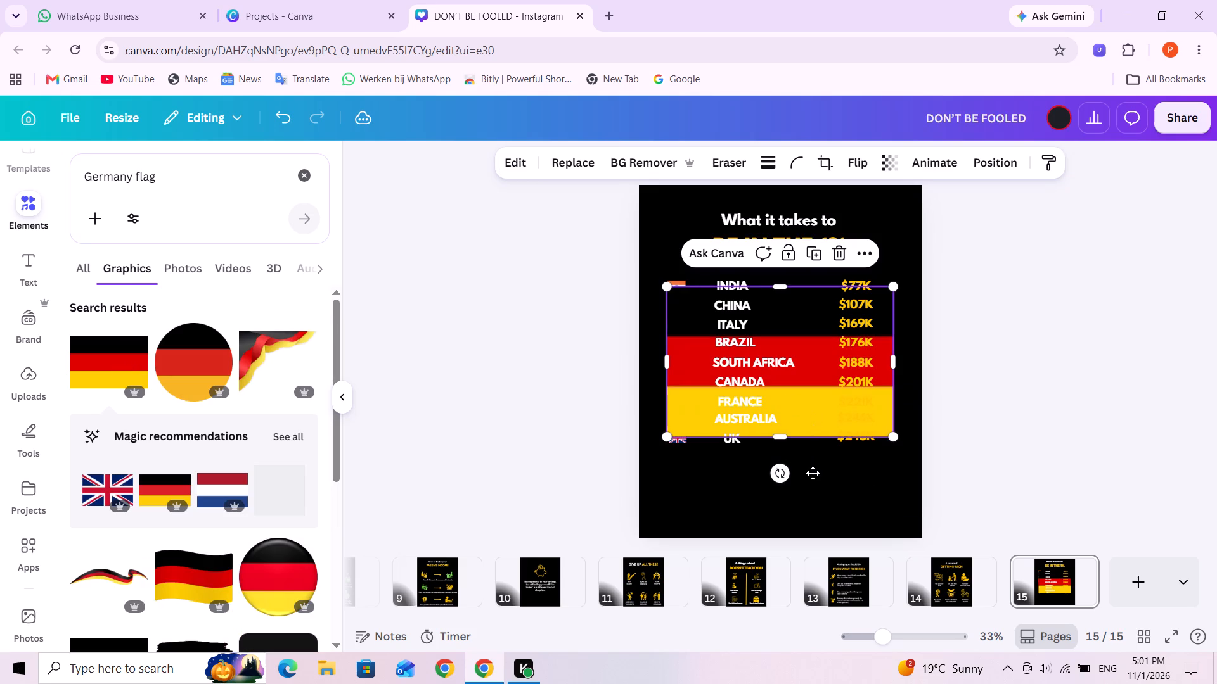
pyautogui.moveTo(813, 473); pyautogui.dragTo(813, 472)
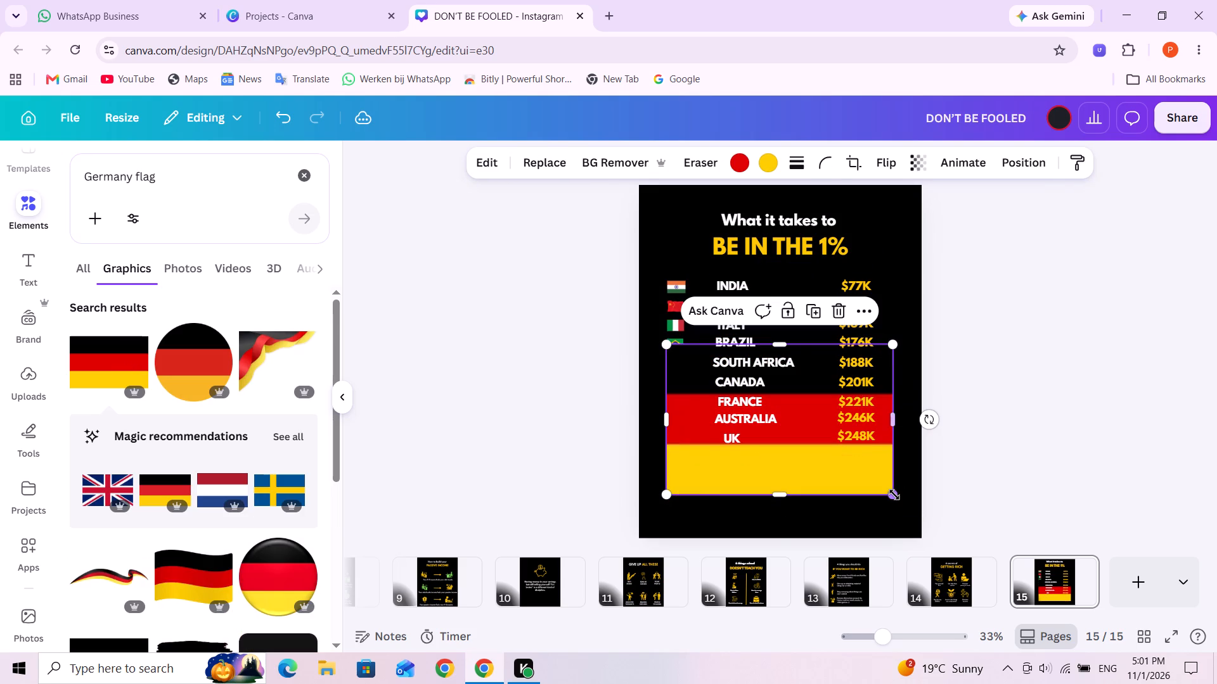
pyautogui.moveTo(894, 495); pyautogui.dragTo(727, 364)
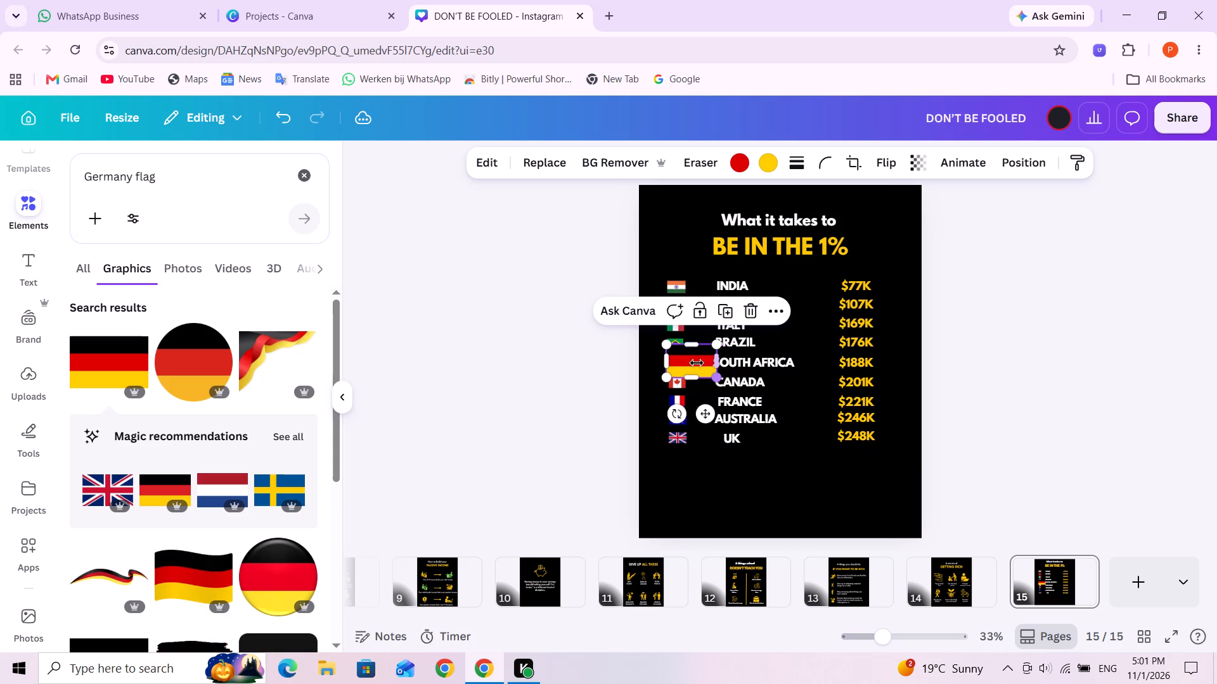
pyautogui.moveTo(697, 360); pyautogui.dragTo(734, 448)
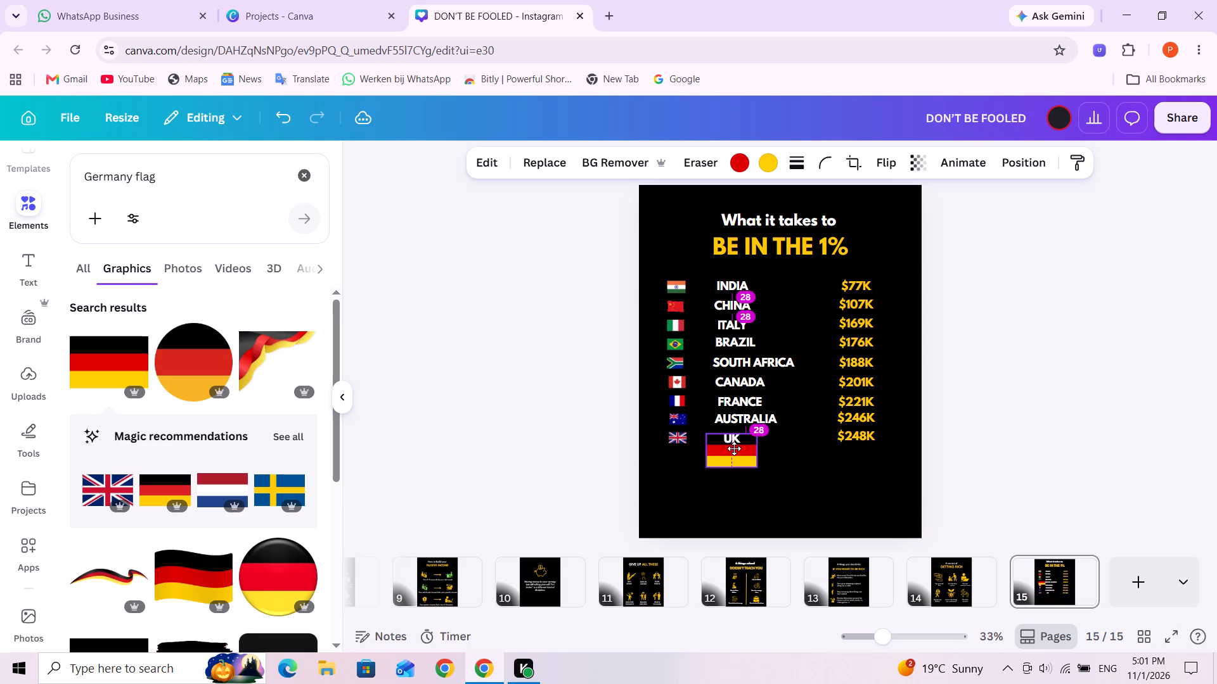
pyautogui.moveTo(734, 448); pyautogui.dragTo(733, 448)
pyautogui.moveTo(754, 465); pyautogui.dragTo(726, 447)
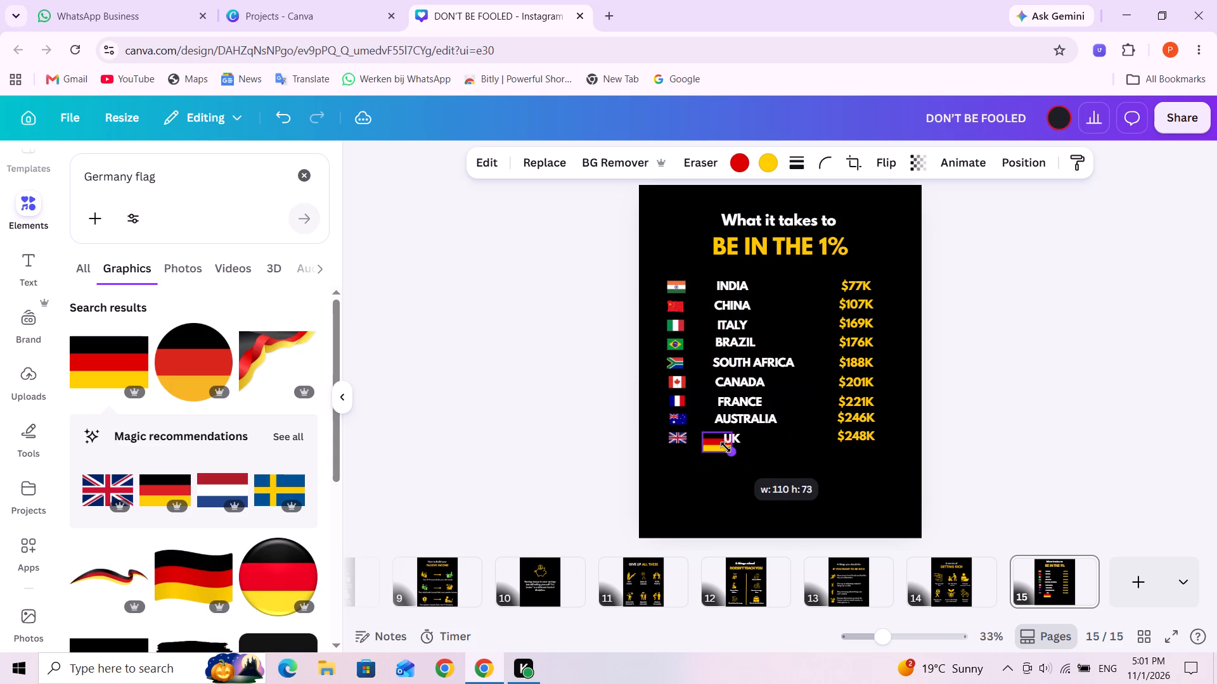
pyautogui.moveTo(726, 447); pyautogui.dragTo(719, 441)
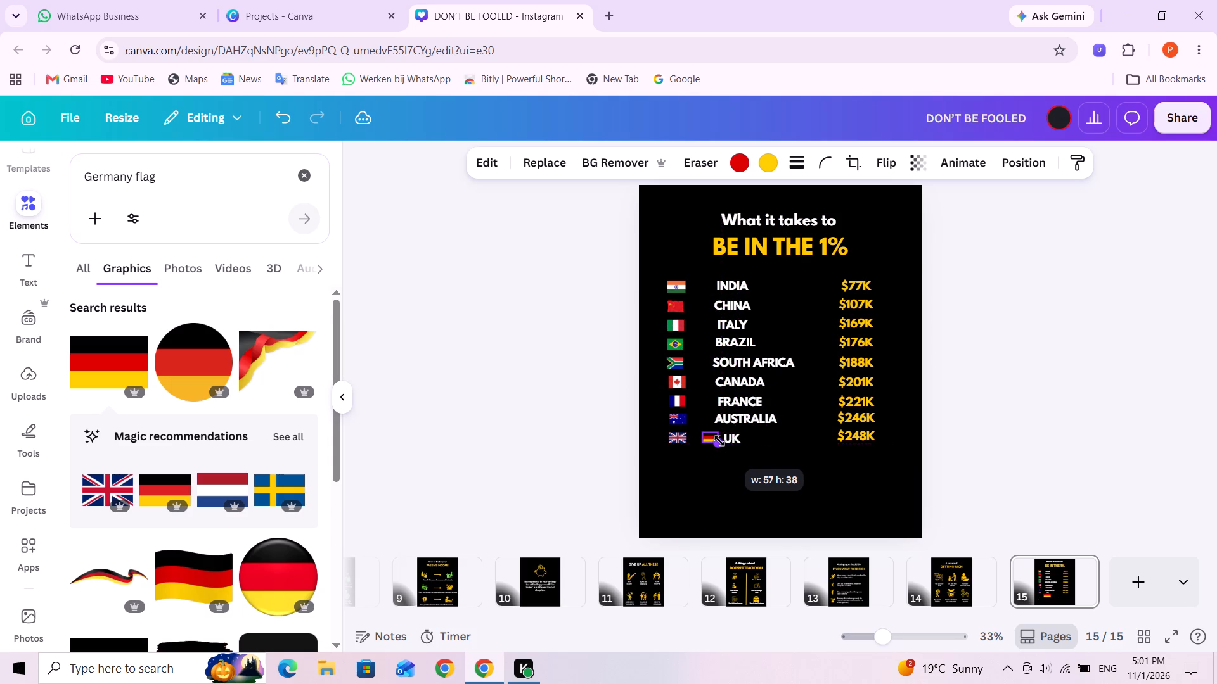
pyautogui.moveTo(719, 441); pyautogui.dragTo(722, 441)
pyautogui.click(792, 462)
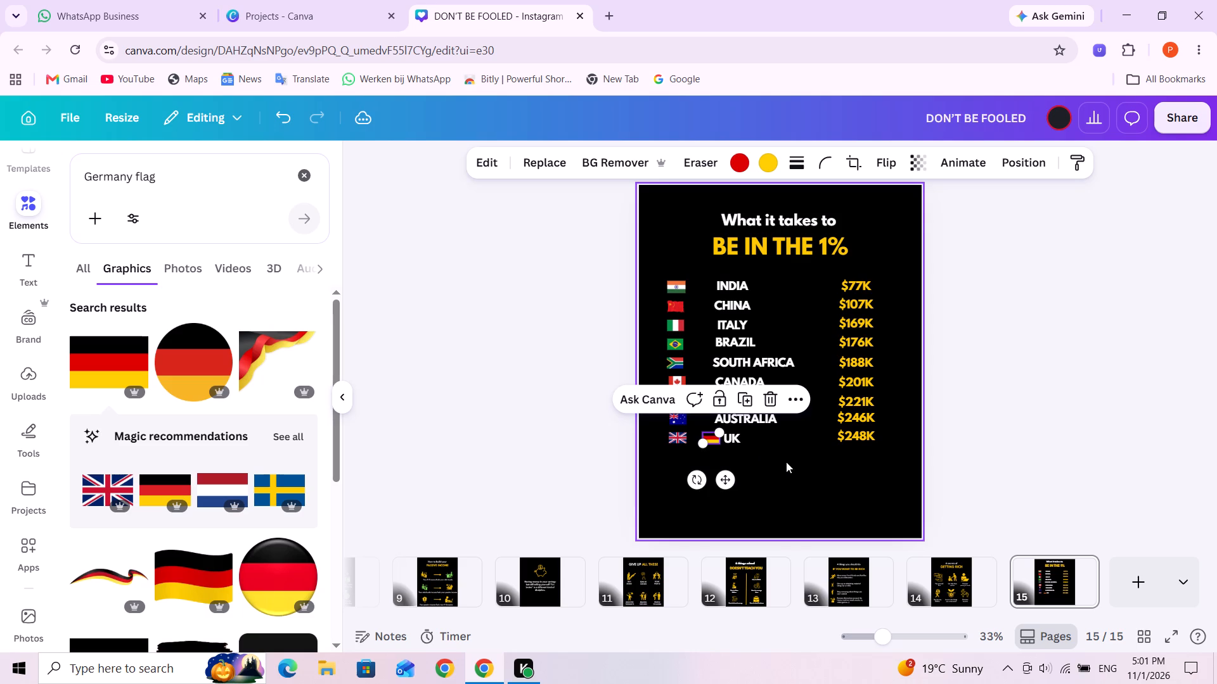
pyautogui.click(765, 455)
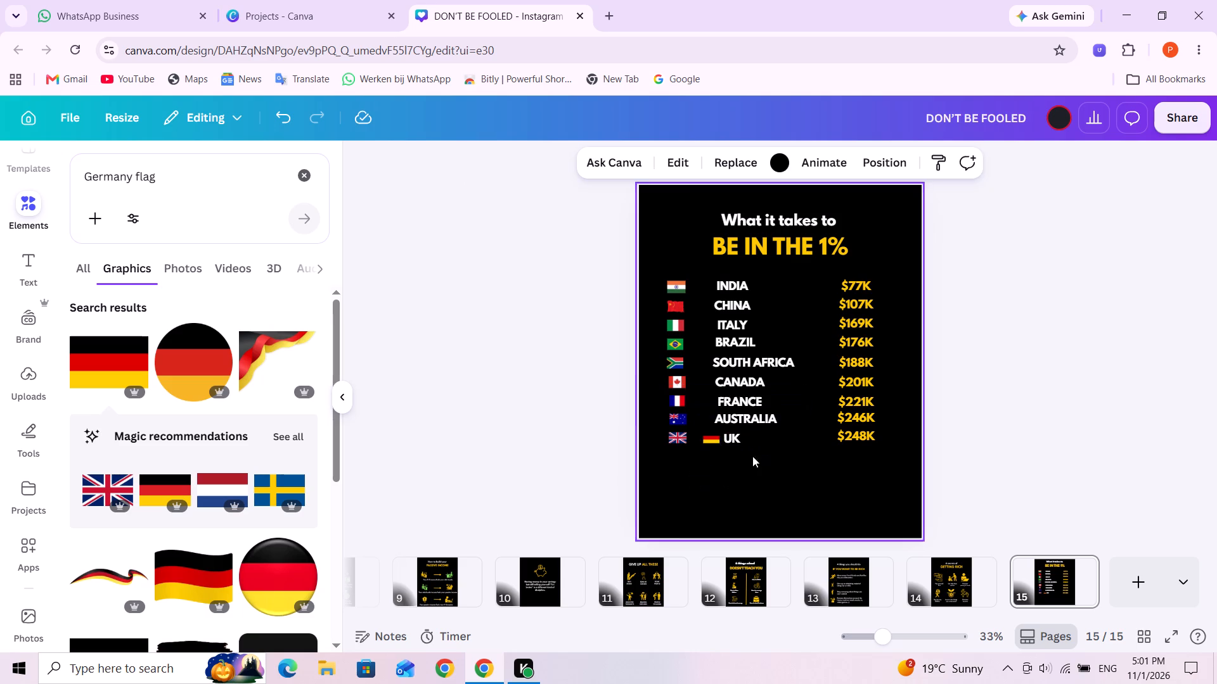
pyautogui.moveTo(709, 439); pyautogui.dragTo(690, 455)
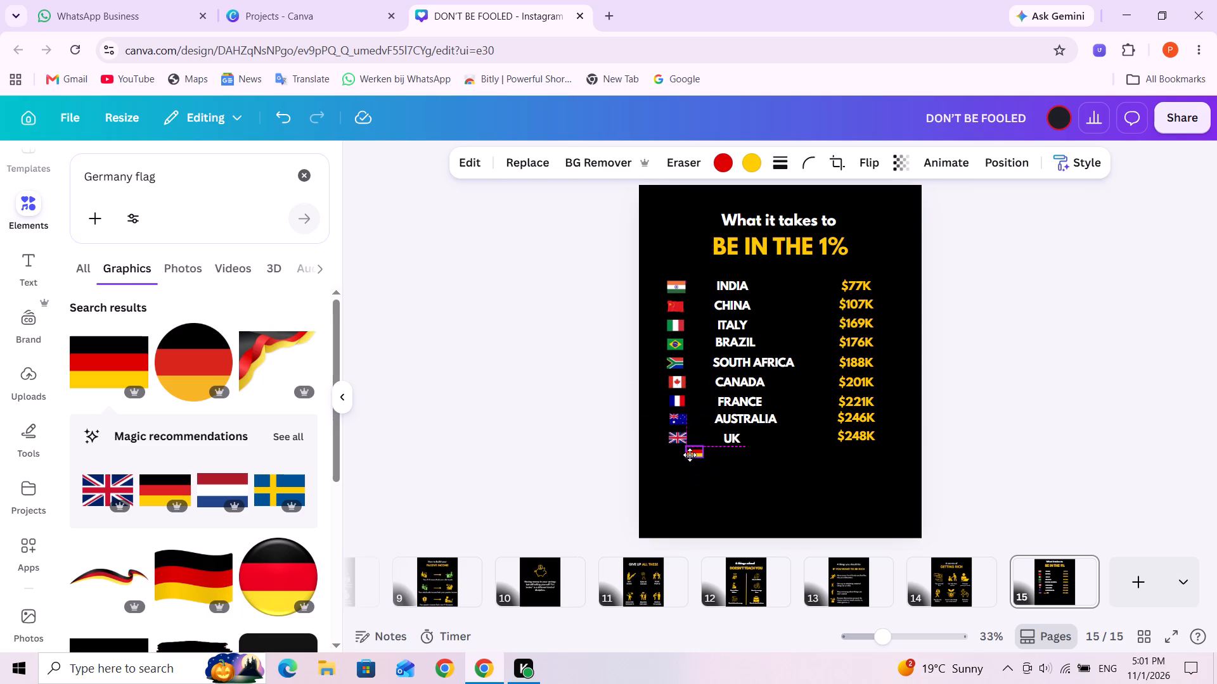
pyautogui.moveTo(690, 455); pyautogui.dragTo(675, 459)
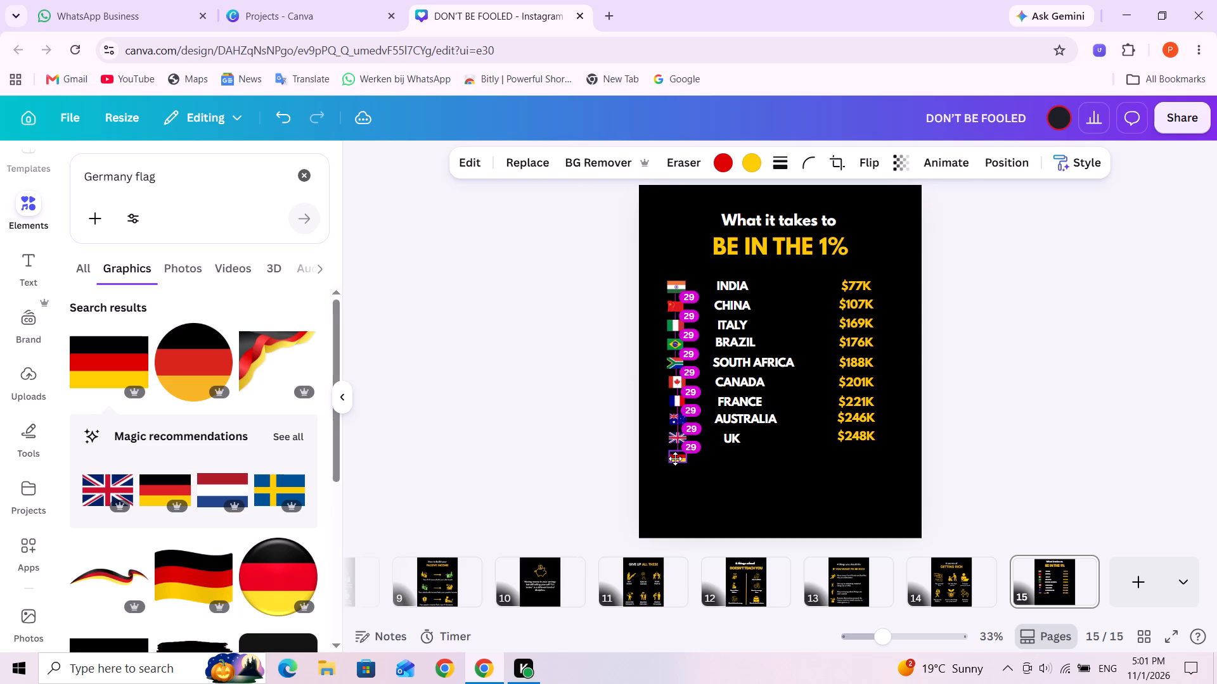
pyautogui.moveTo(675, 459); pyautogui.dragTo(674, 459)
pyautogui.click(718, 462)
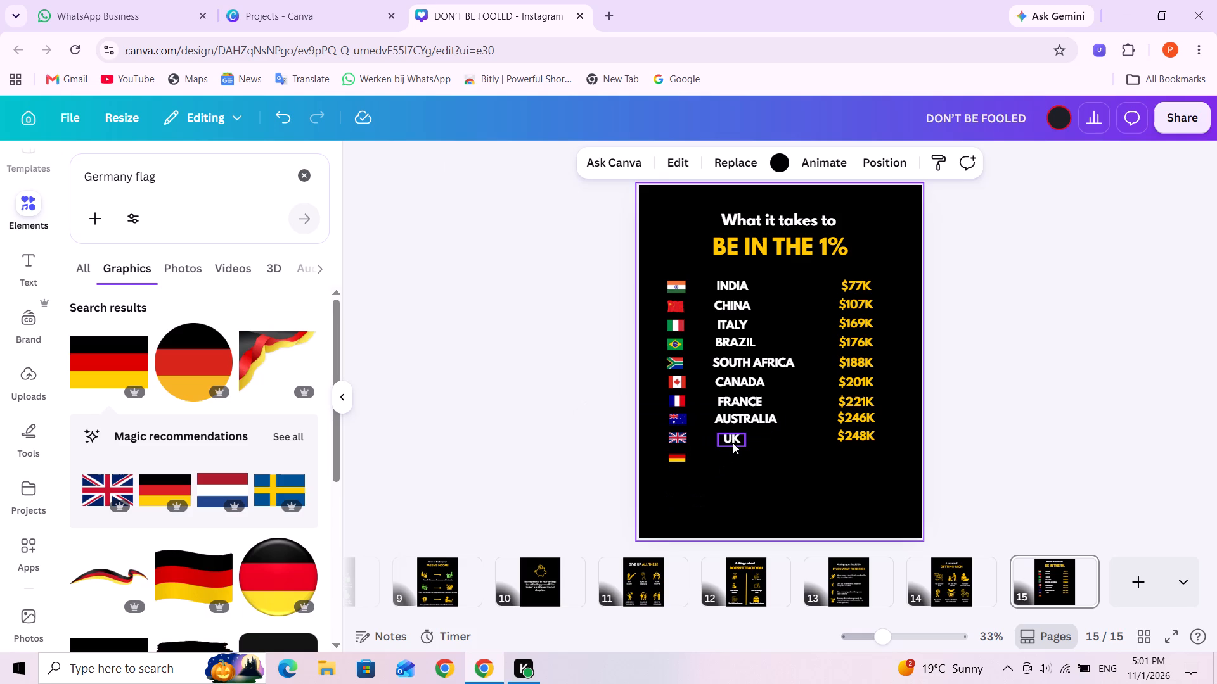
# Nudge the UK label slightly closer to its flag to line it up with the country names above.
pyautogui.moveTo(733, 441); pyautogui.dragTo(726, 442)
pyautogui.click(763, 459)
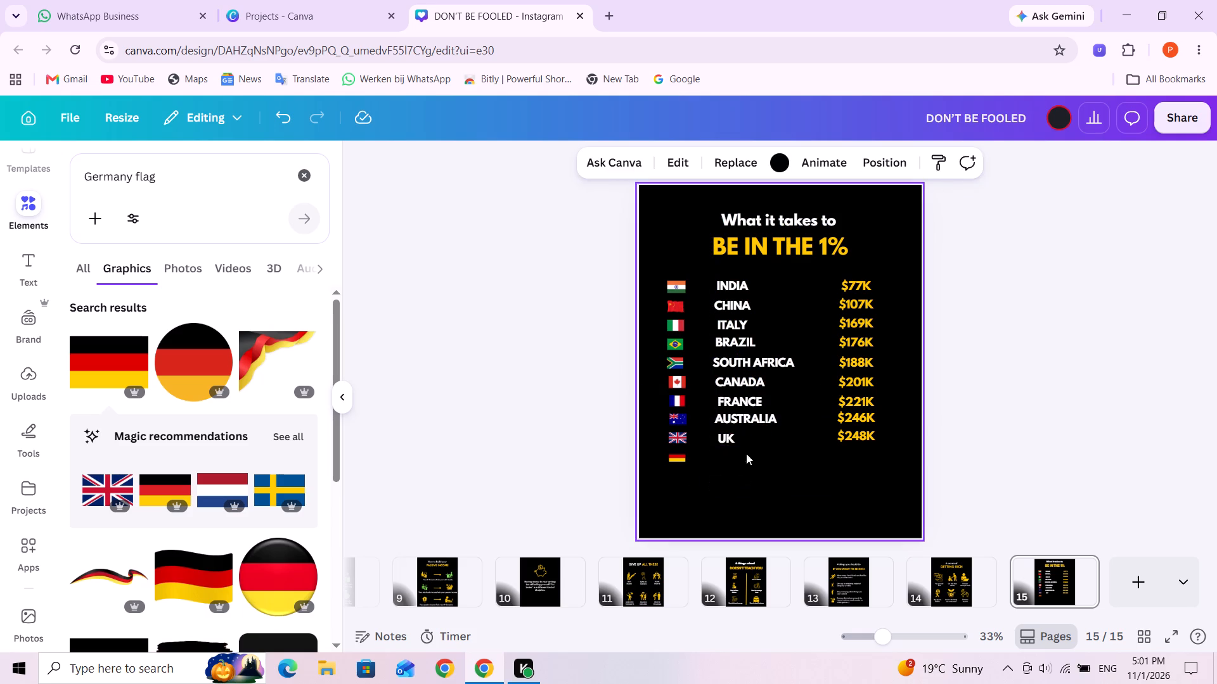
# Duplicate the UK label, place the copy below it beside the German flag, and change it to GERMANY on one line.
pyautogui.click(725, 440)
pyautogui.click(761, 409)
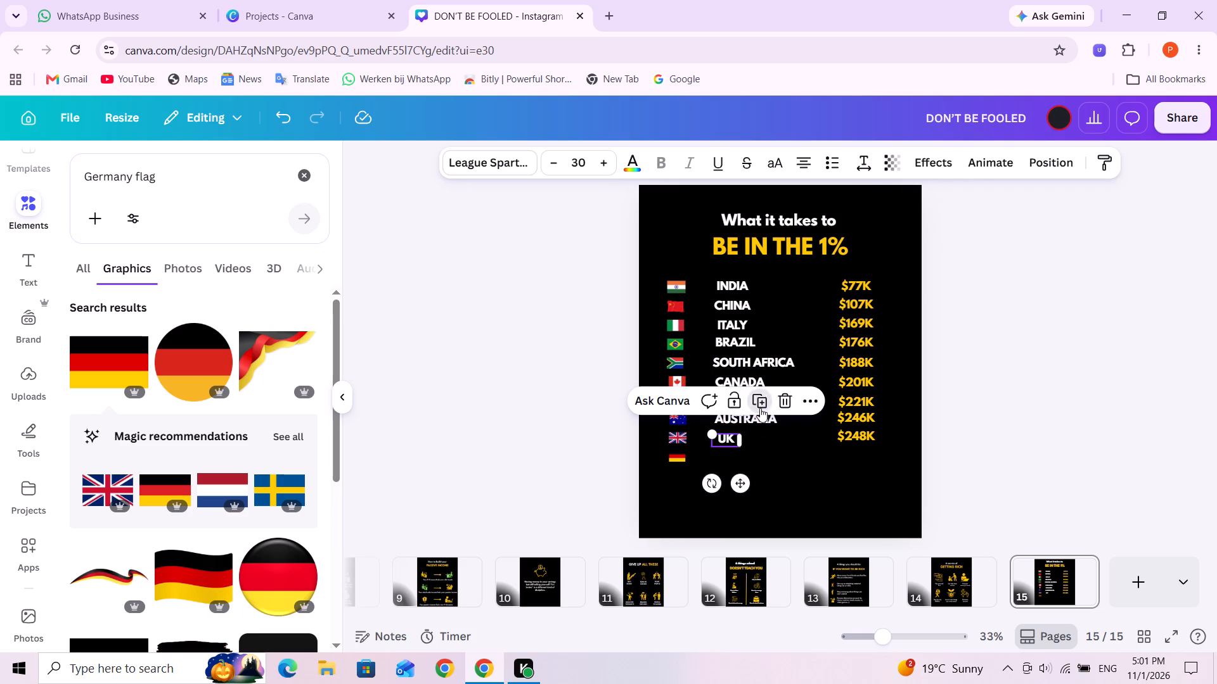
pyautogui.moveTo(730, 442); pyautogui.dragTo(726, 457)
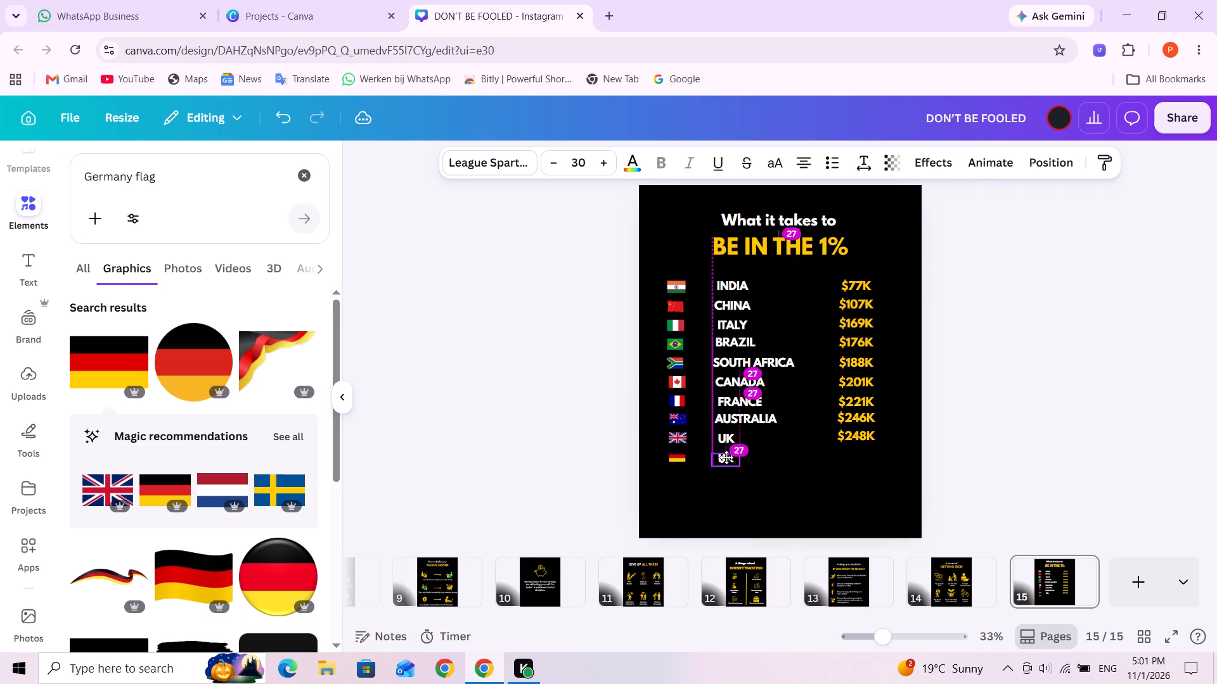
pyautogui.moveTo(726, 457); pyautogui.dragTo(727, 457)
pyautogui.tripleClick(725, 456)
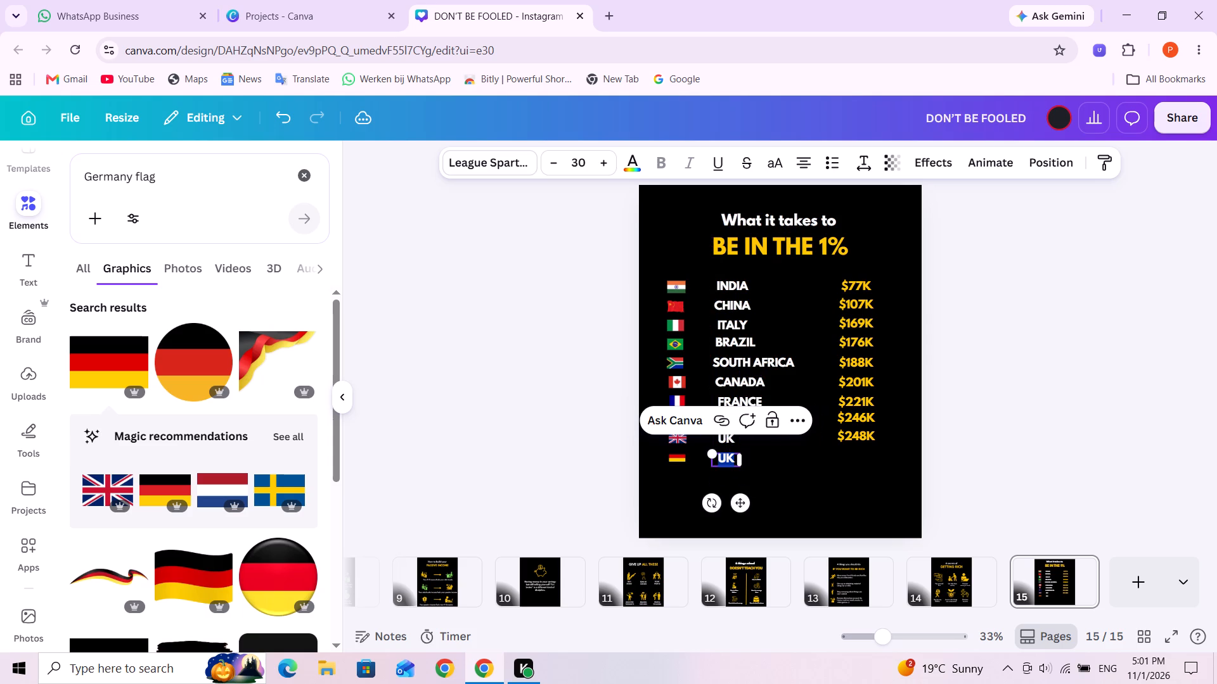
pyautogui.write('GW')
pyautogui.press('BackSpace')
pyautogui.write('ERMAN')
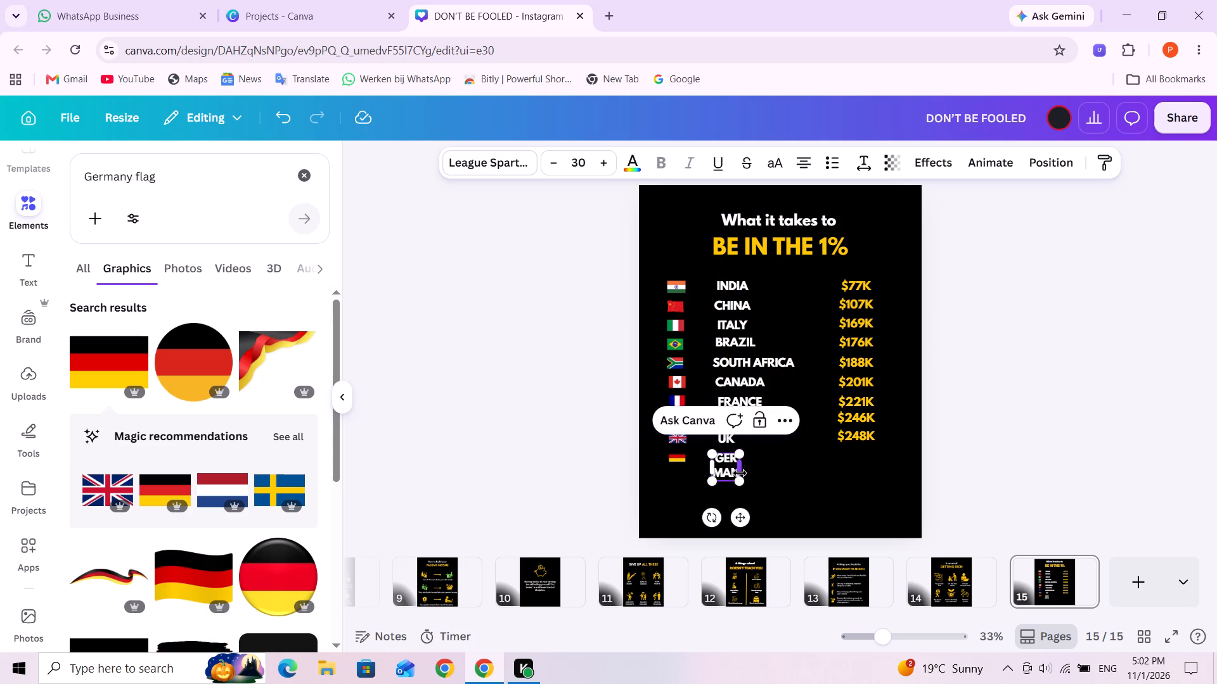
pyautogui.moveTo(740, 473); pyautogui.dragTo(770, 464)
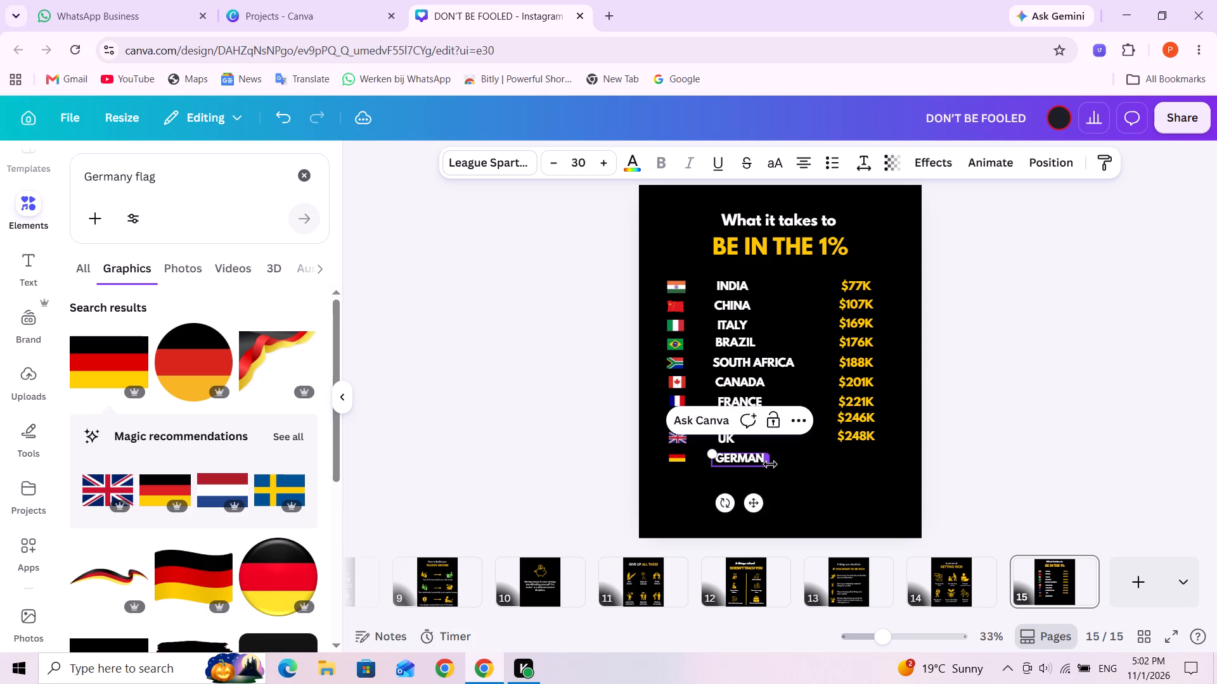
pyautogui.press('y')
pyautogui.moveTo(768, 459); pyautogui.dragTo(769, 459)
pyautogui.moveTo(769, 459); pyautogui.dragTo(775, 459)
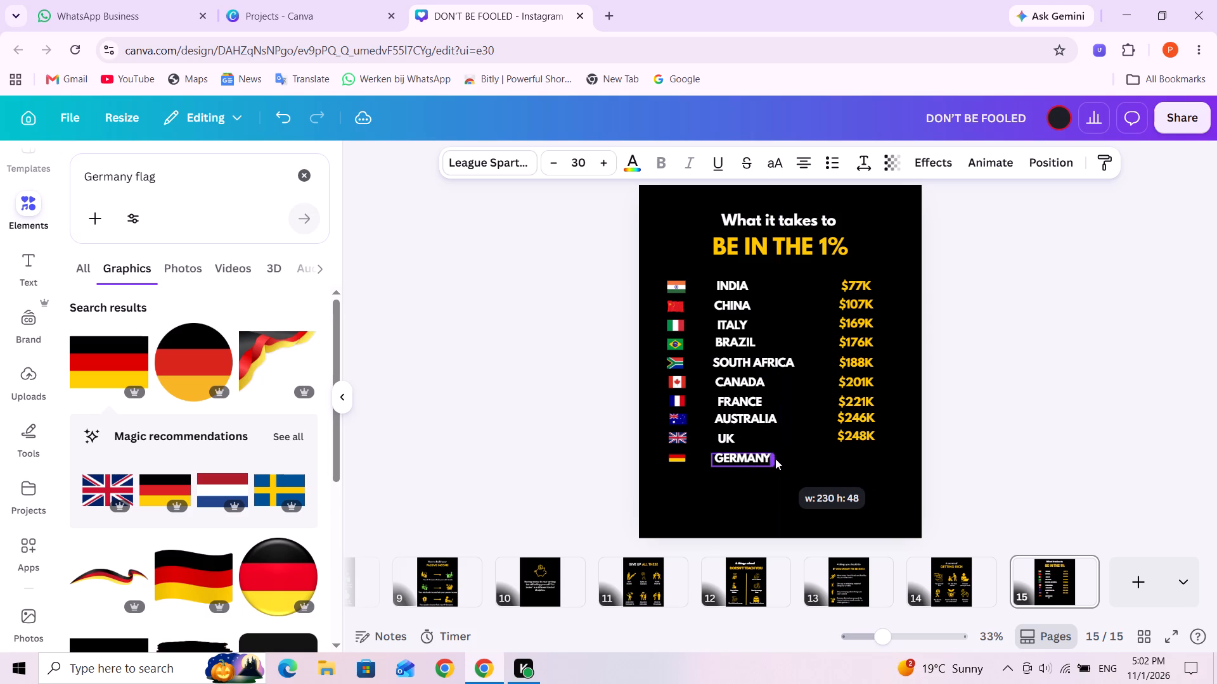
pyautogui.moveTo(775, 459); pyautogui.dragTo(776, 459)
# Narrow the GERMANY text box to fit the word and line it up with the country names above.
pyautogui.click(803, 463)
pyautogui.click(754, 459)
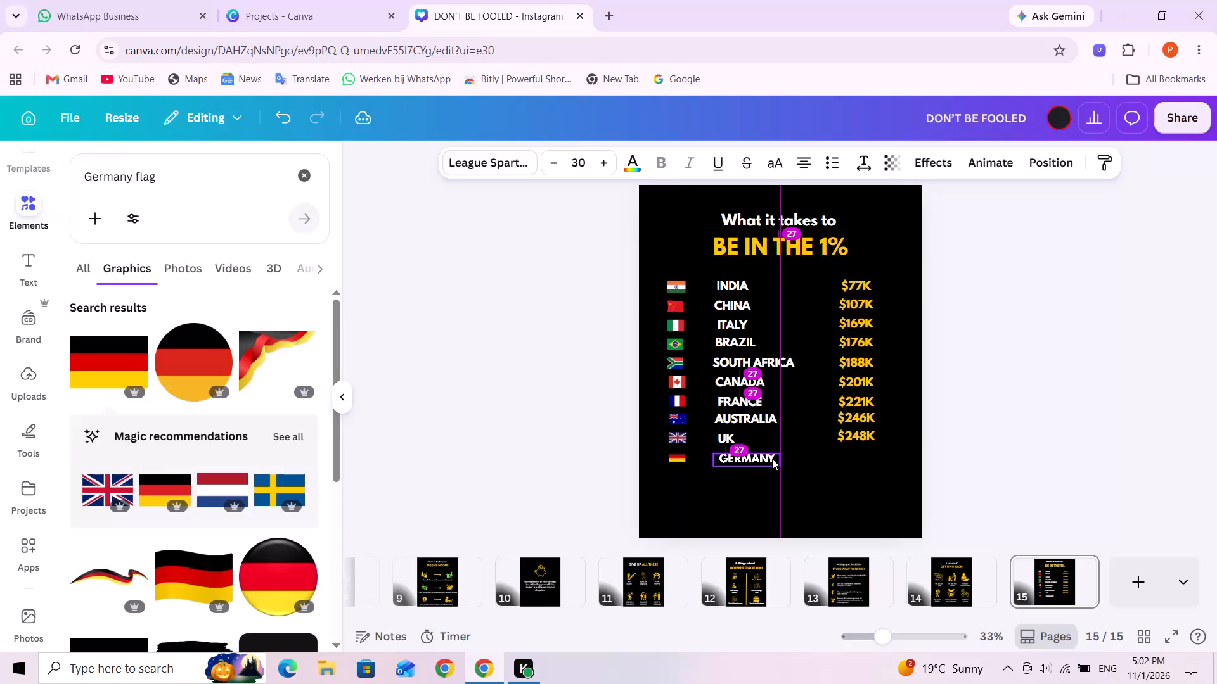
pyautogui.moveTo(782, 459); pyautogui.dragTo(775, 460)
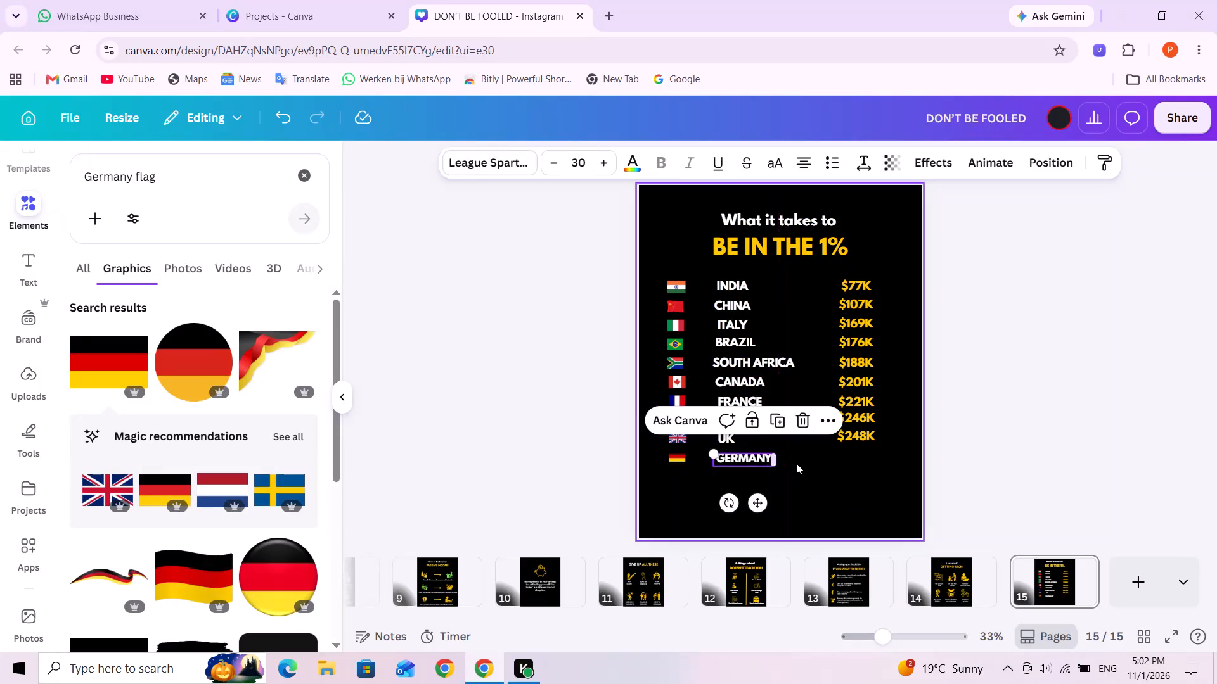
pyautogui.click(798, 463)
pyautogui.click(746, 460)
# Duplicate the $248K amount, place the copy below it in line with GERMANY, and change it to $277K.
pyautogui.click(861, 435)
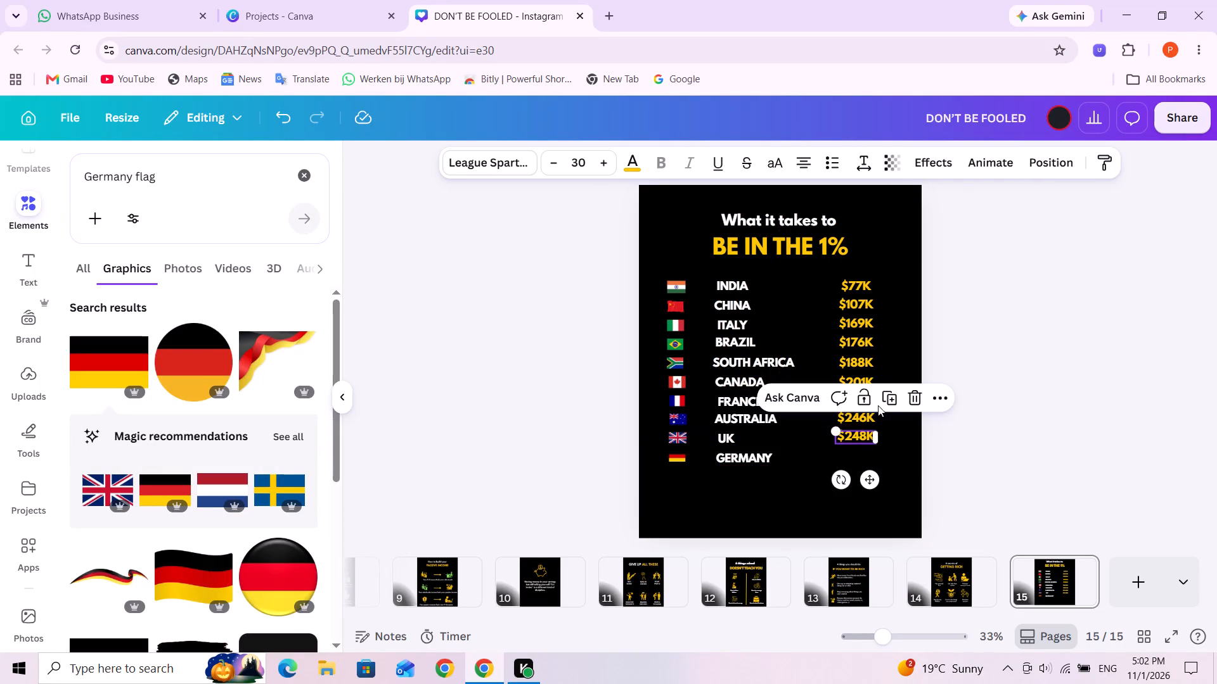
pyautogui.click(891, 399)
pyautogui.moveTo(859, 440); pyautogui.dragTo(857, 451)
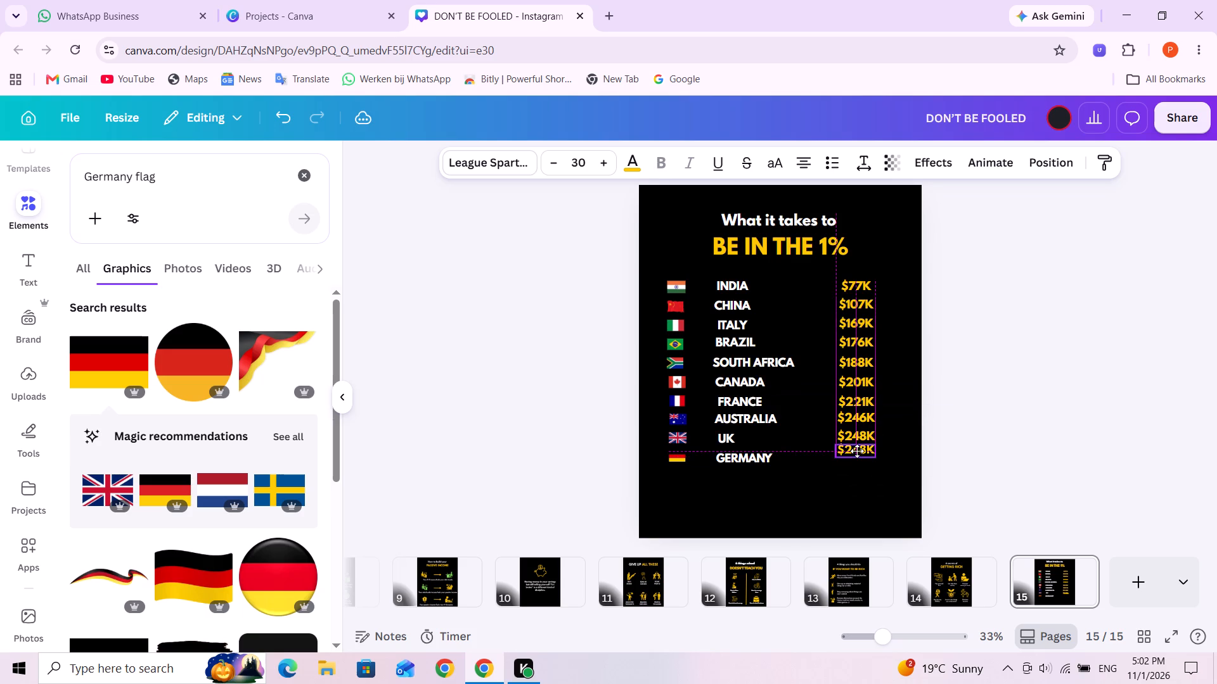
pyautogui.moveTo(857, 451); pyautogui.dragTo(859, 455)
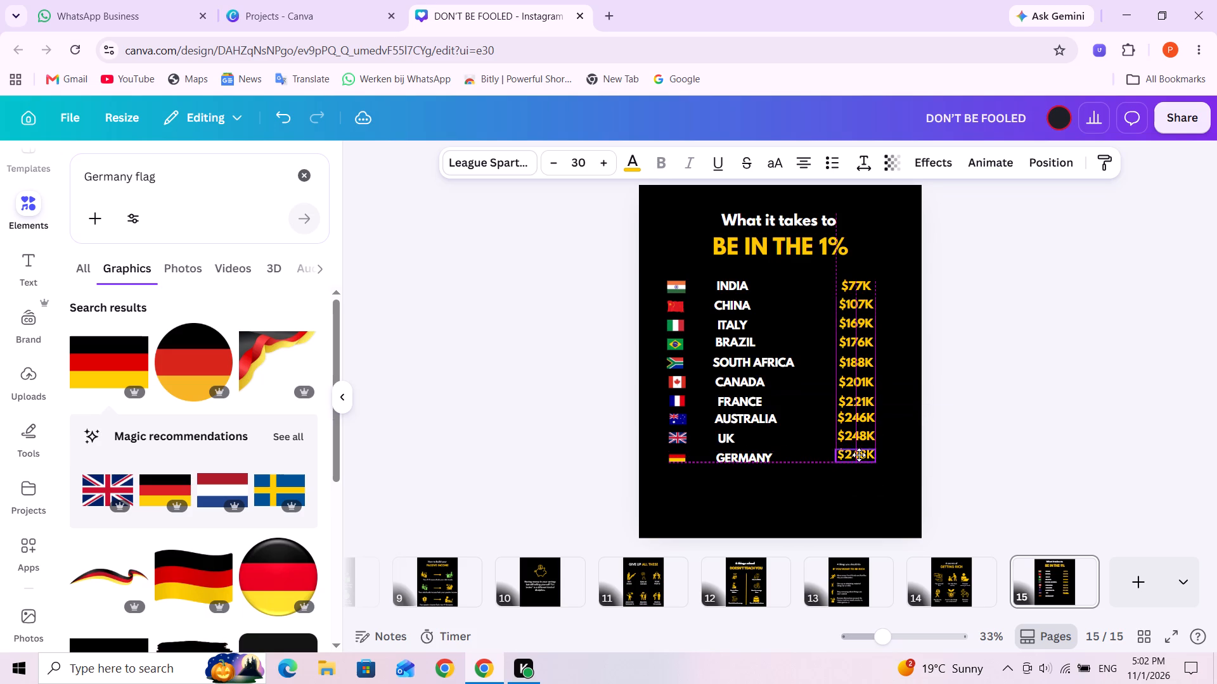
pyautogui.click(861, 455)
pyautogui.click(865, 456)
pyautogui.click(864, 456)
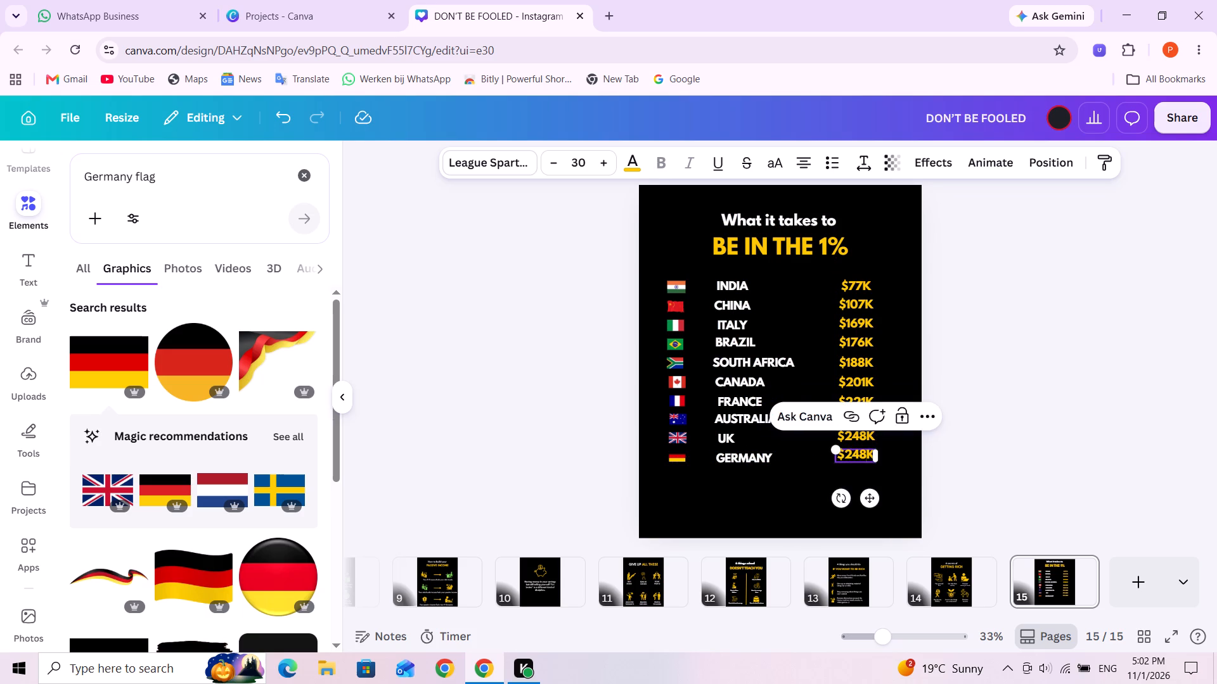
pyautogui.press('BackSpace')
pyautogui.press('BackSpace')
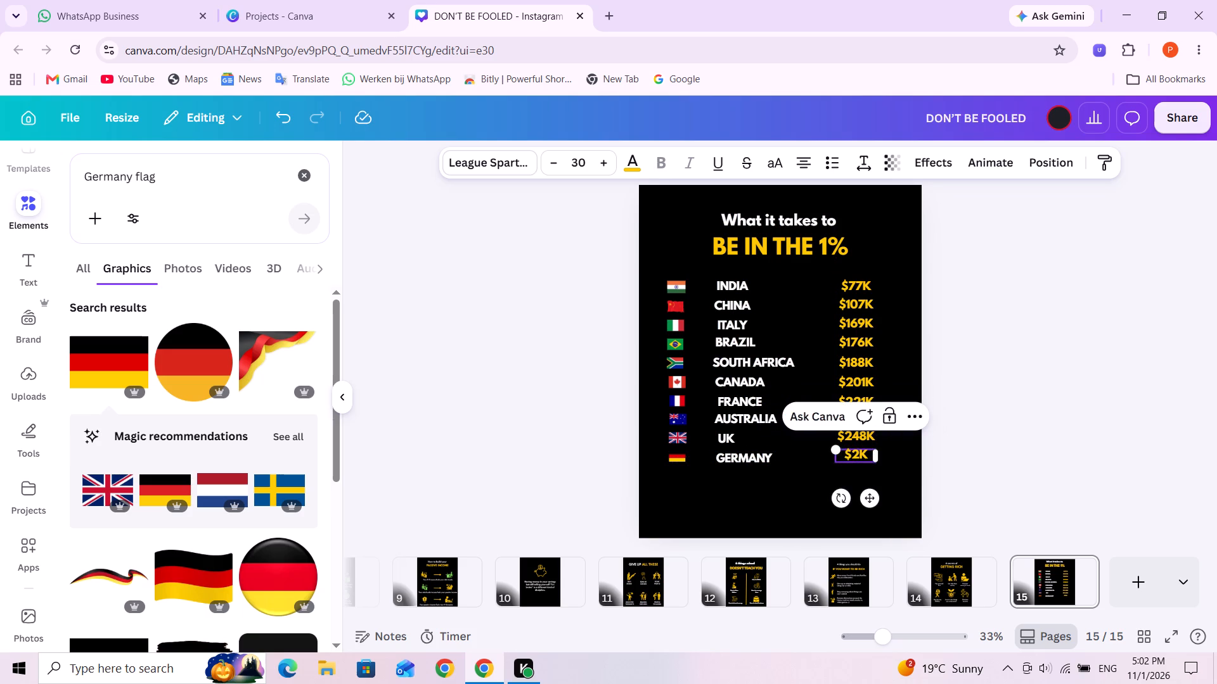
pyautogui.write('77')
pyautogui.click(803, 480)
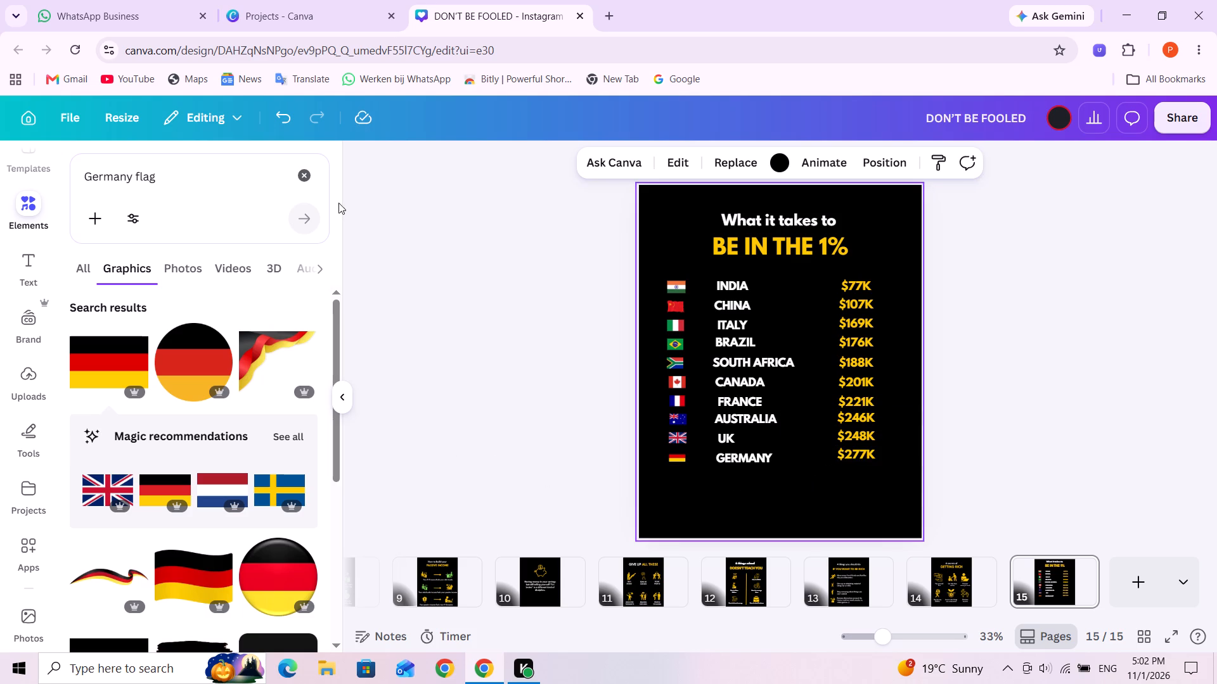
# Search the graphics for "Bahrain flag" and add the flat rectangular red-and-white flag to the page.
pyautogui.moveTo(133, 179); pyautogui.dragTo(56, 179)
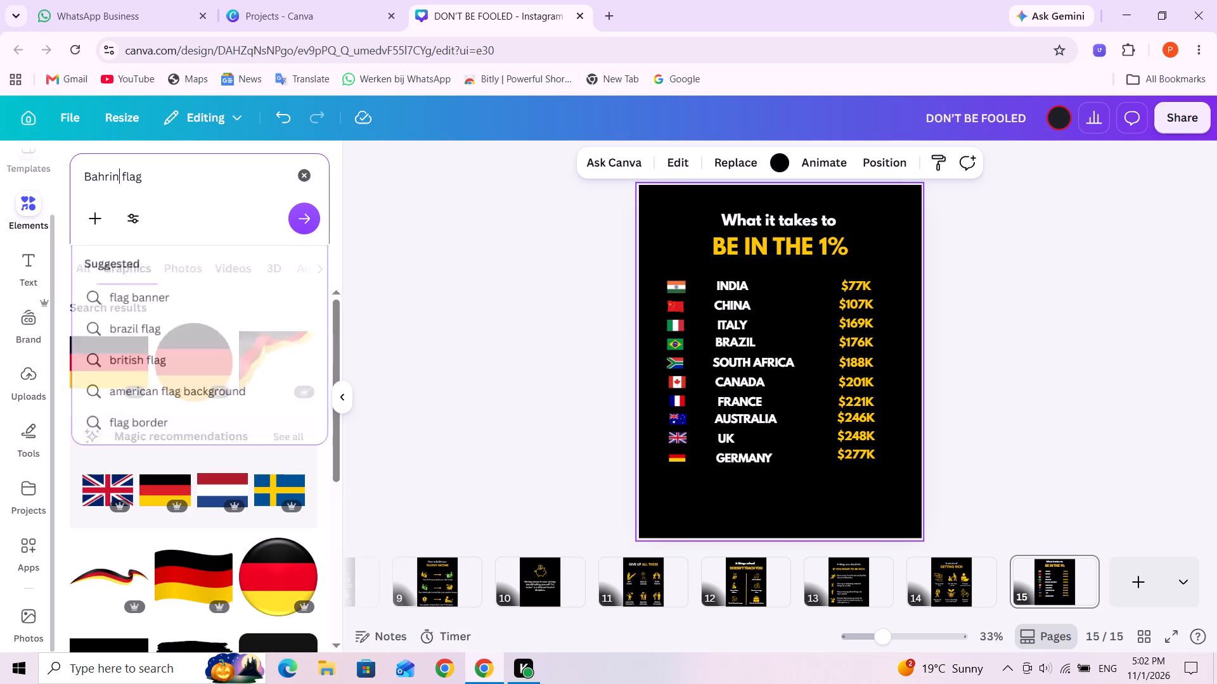
pyautogui.press('Return')
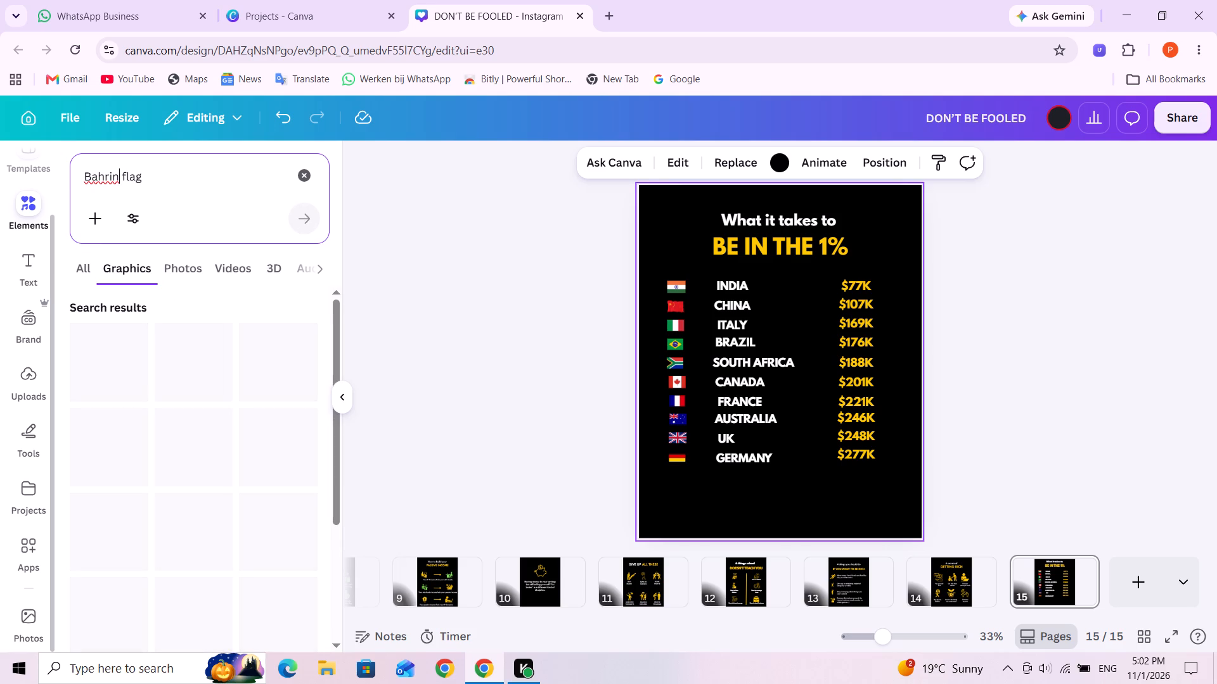
pyautogui.click(113, 180)
pyautogui.press('BackSpace')
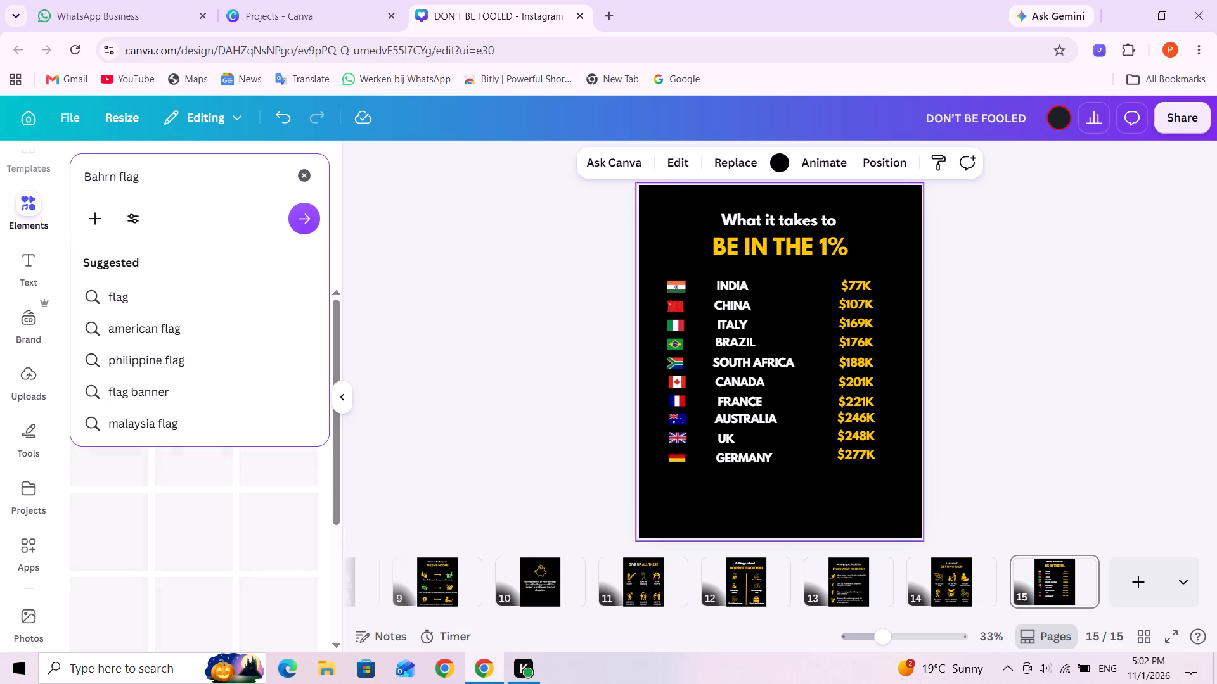
pyautogui.write('ai')
pyautogui.press('Return')
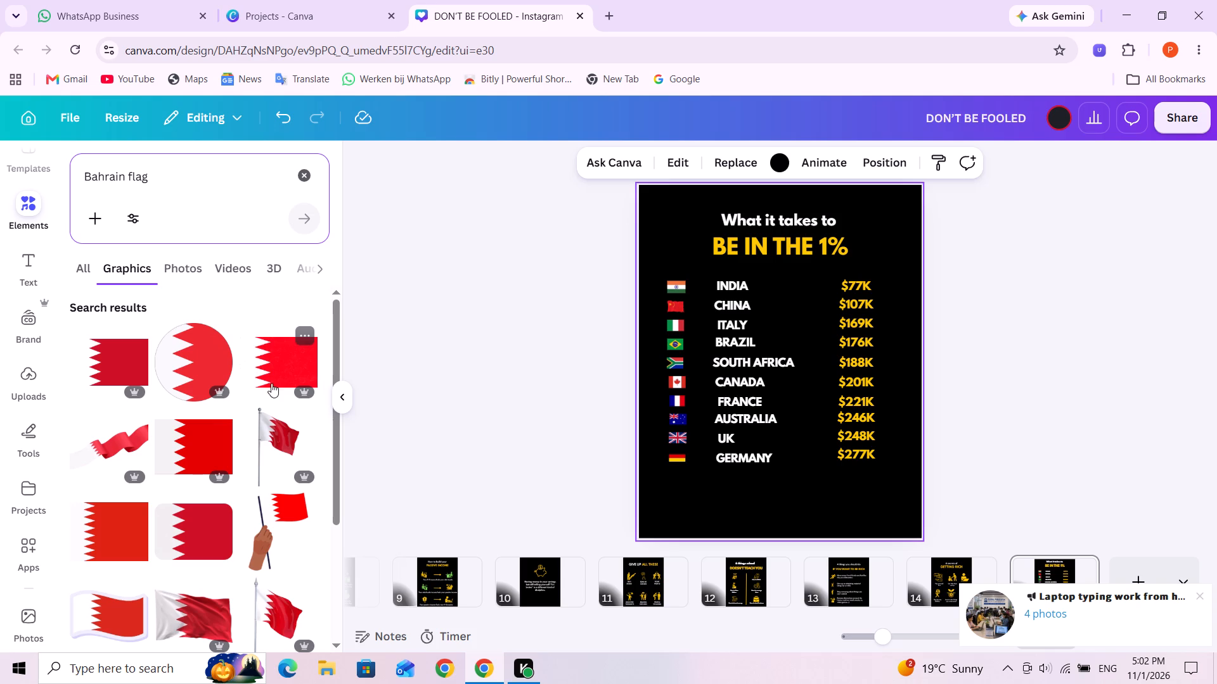
pyautogui.click(188, 434)
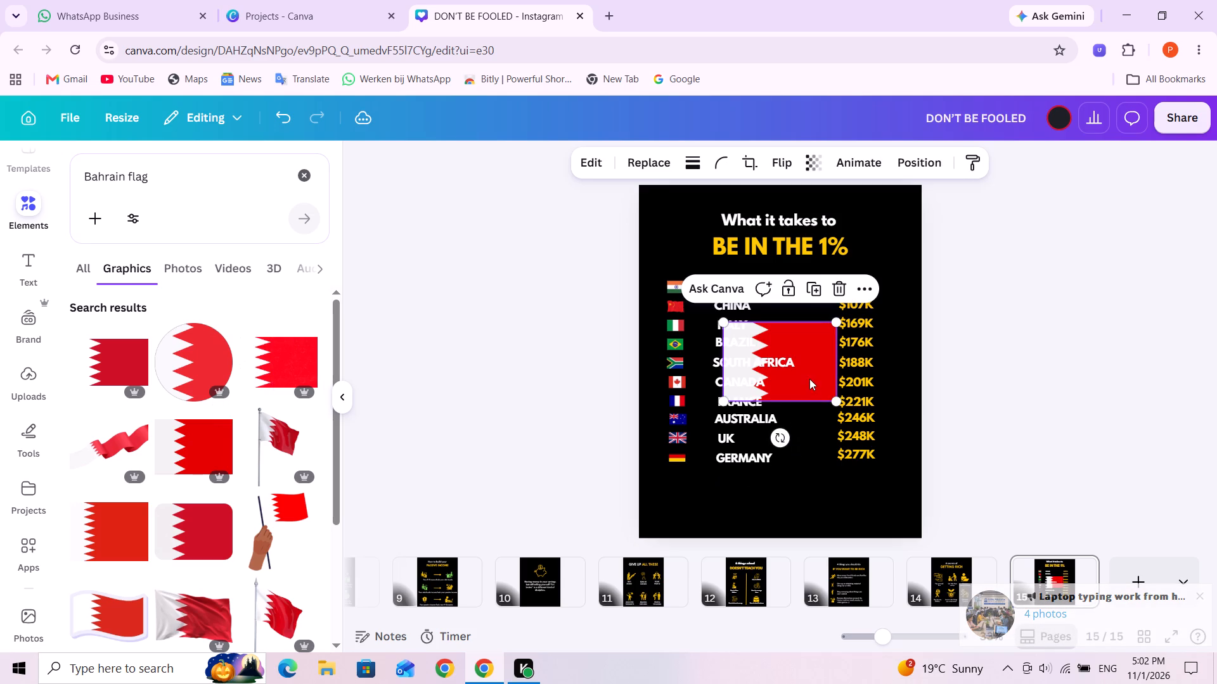
# Move the Bahrain flag down the page over GERMANY and shrink it proportionally to about 69 by 48.
pyautogui.moveTo(809, 379); pyautogui.dragTo(797, 490)
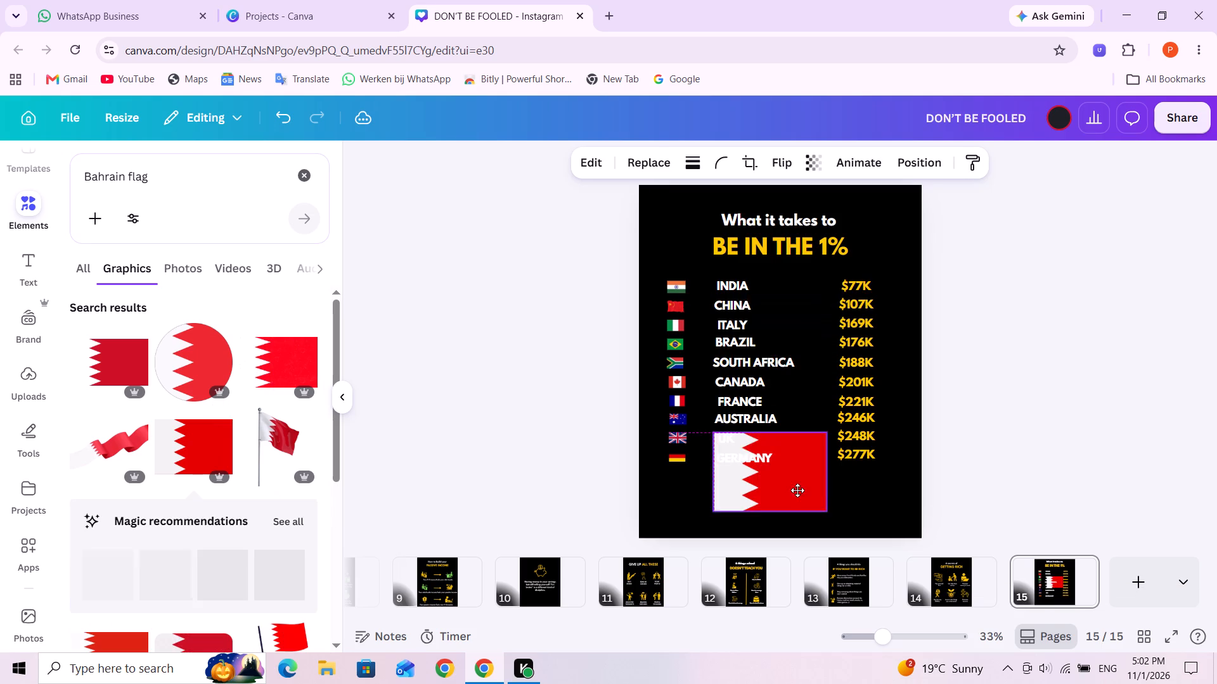
pyautogui.moveTo(797, 490); pyautogui.dragTo(789, 509)
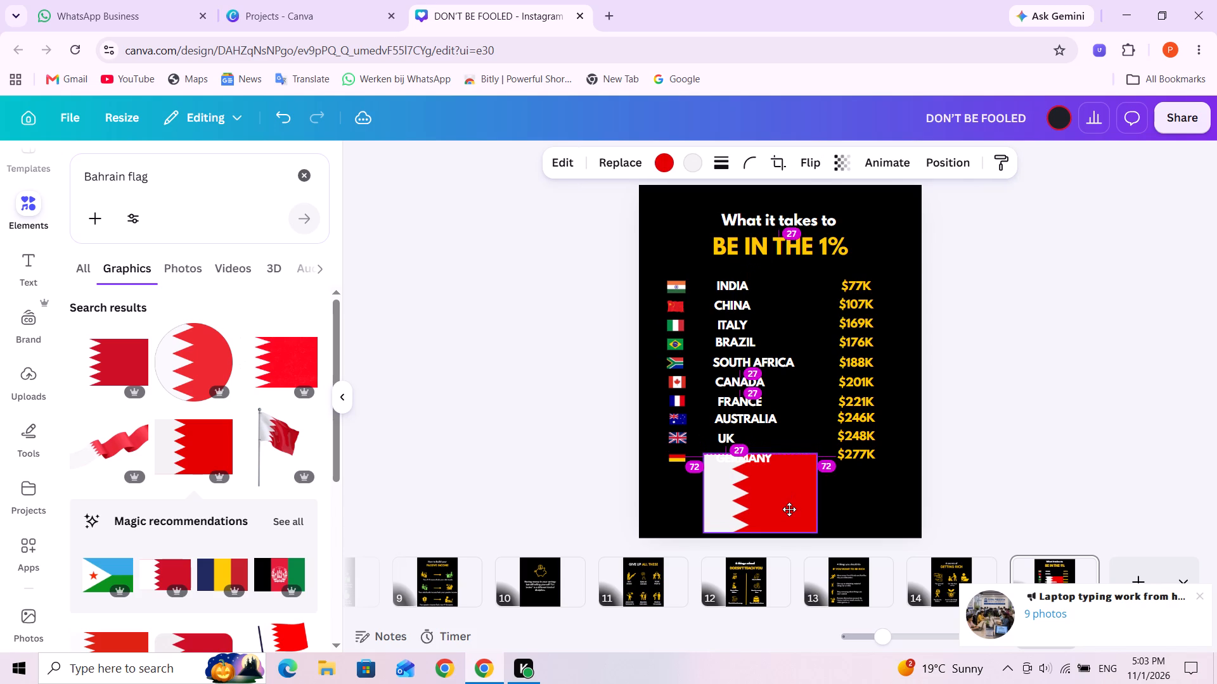
pyautogui.moveTo(789, 509); pyautogui.dragTo(787, 510)
pyautogui.moveTo(815, 533); pyautogui.dragTo(728, 465)
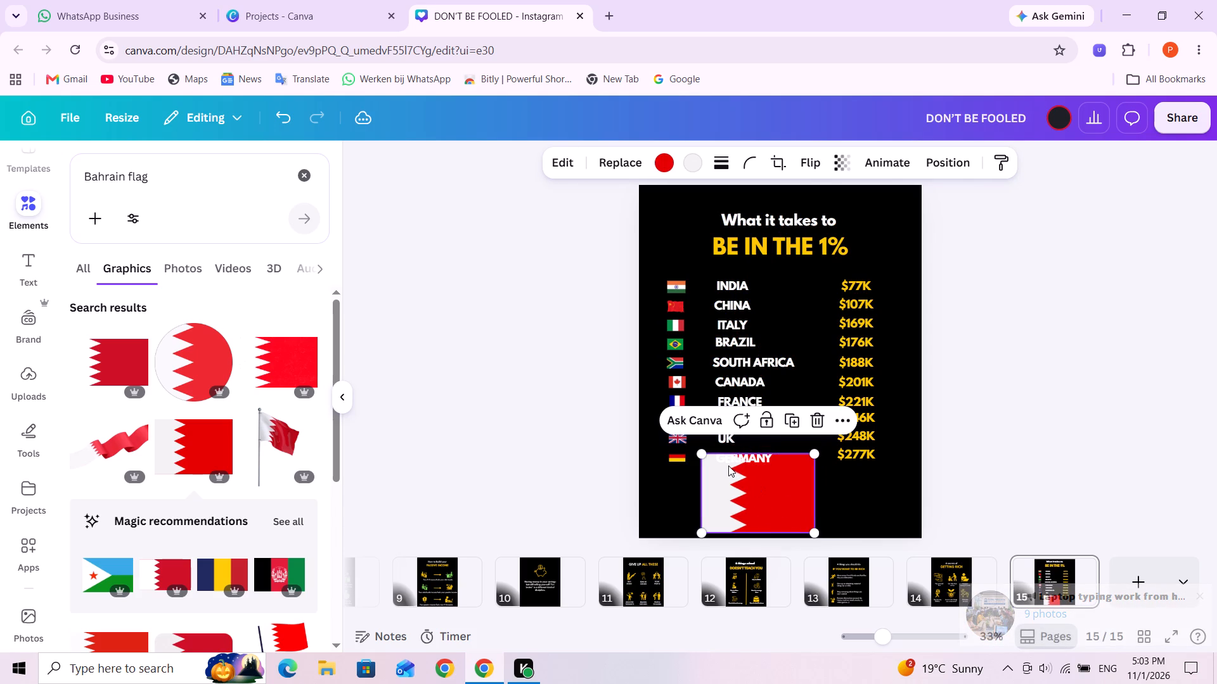
pyautogui.moveTo(728, 465); pyautogui.dragTo(724, 460)
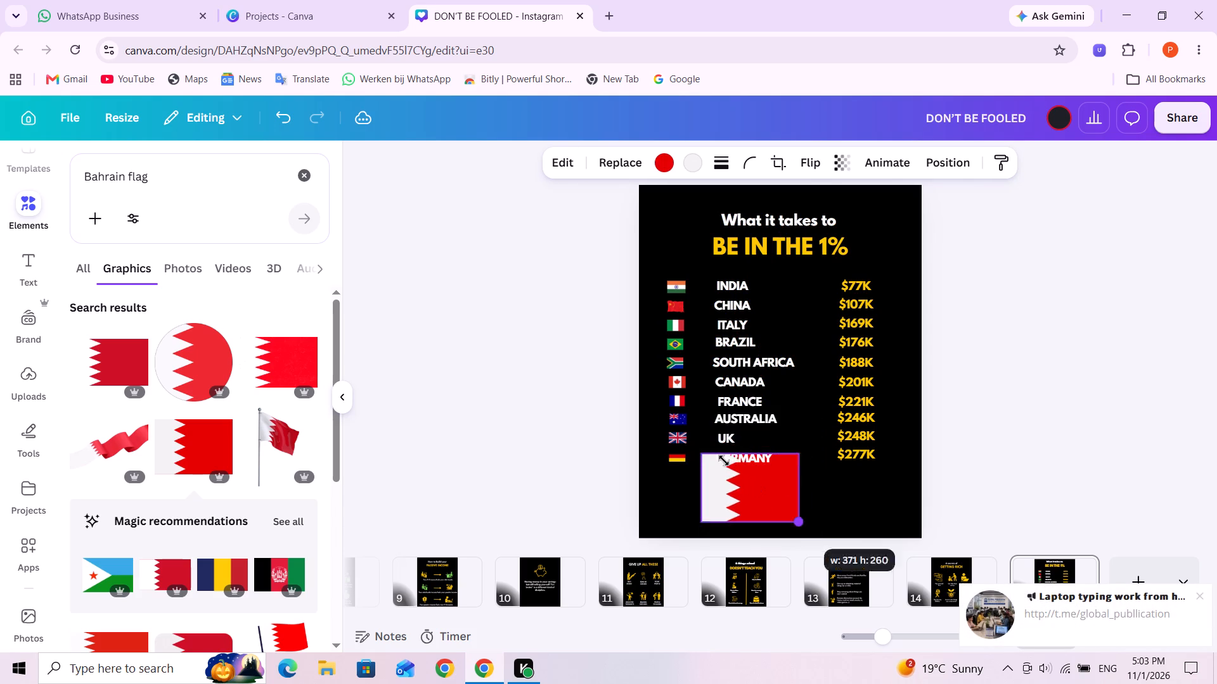
pyautogui.moveTo(724, 460); pyautogui.dragTo(715, 459)
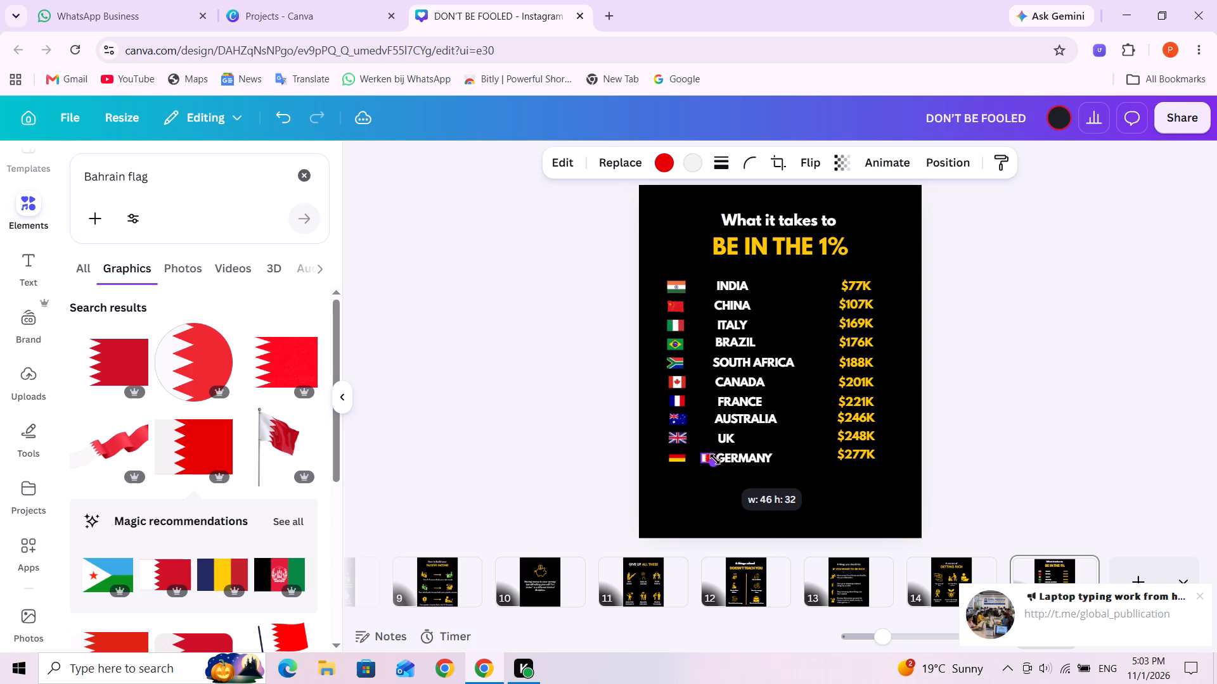
pyautogui.moveTo(715, 459); pyautogui.dragTo(714, 460)
pyautogui.moveTo(714, 460); pyautogui.dragTo(719, 464)
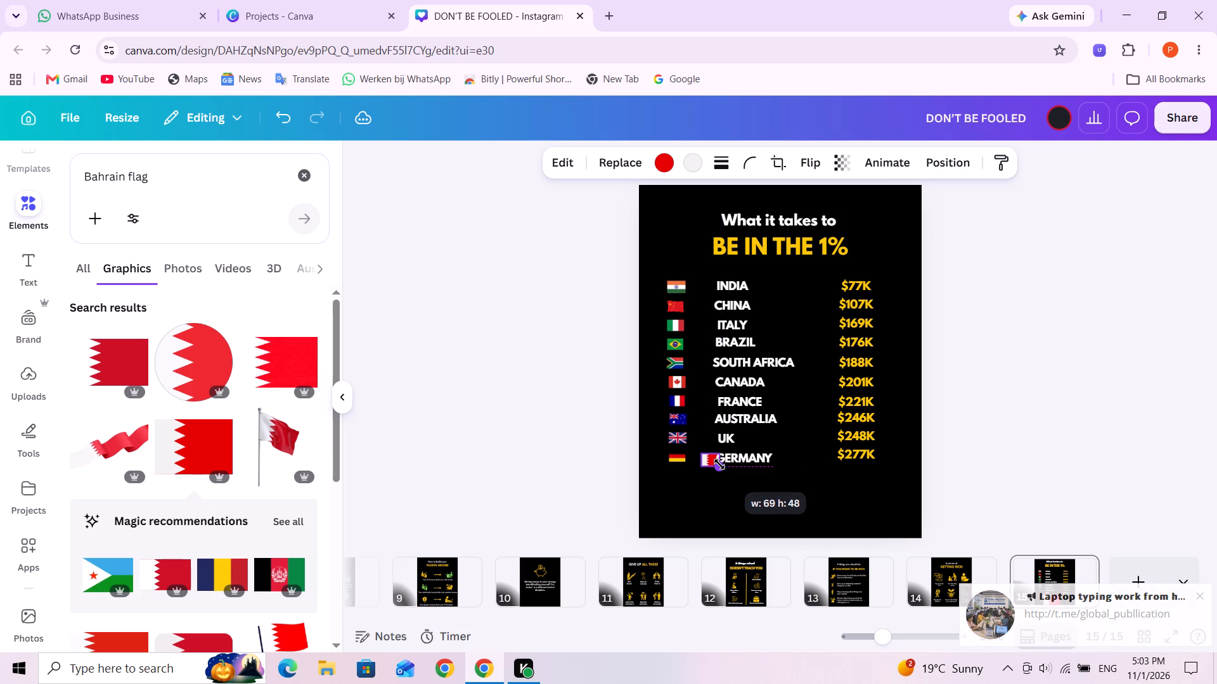
pyautogui.moveTo(719, 464); pyautogui.dragTo(718, 464)
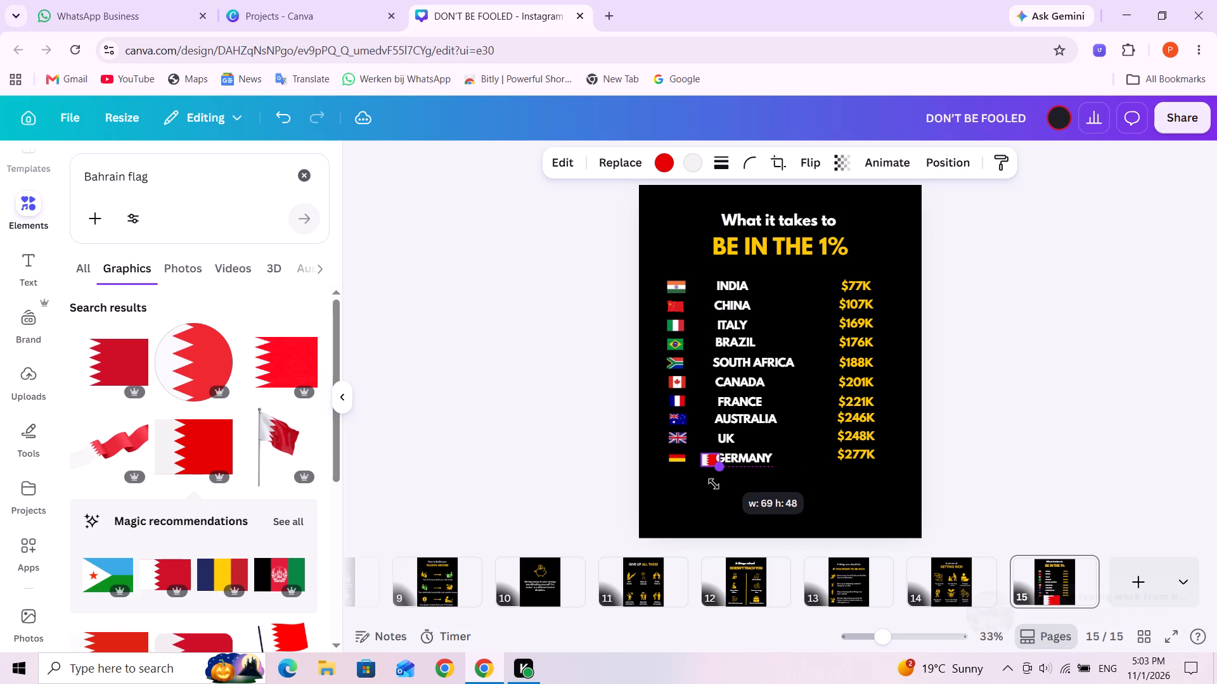
pyautogui.click(695, 493)
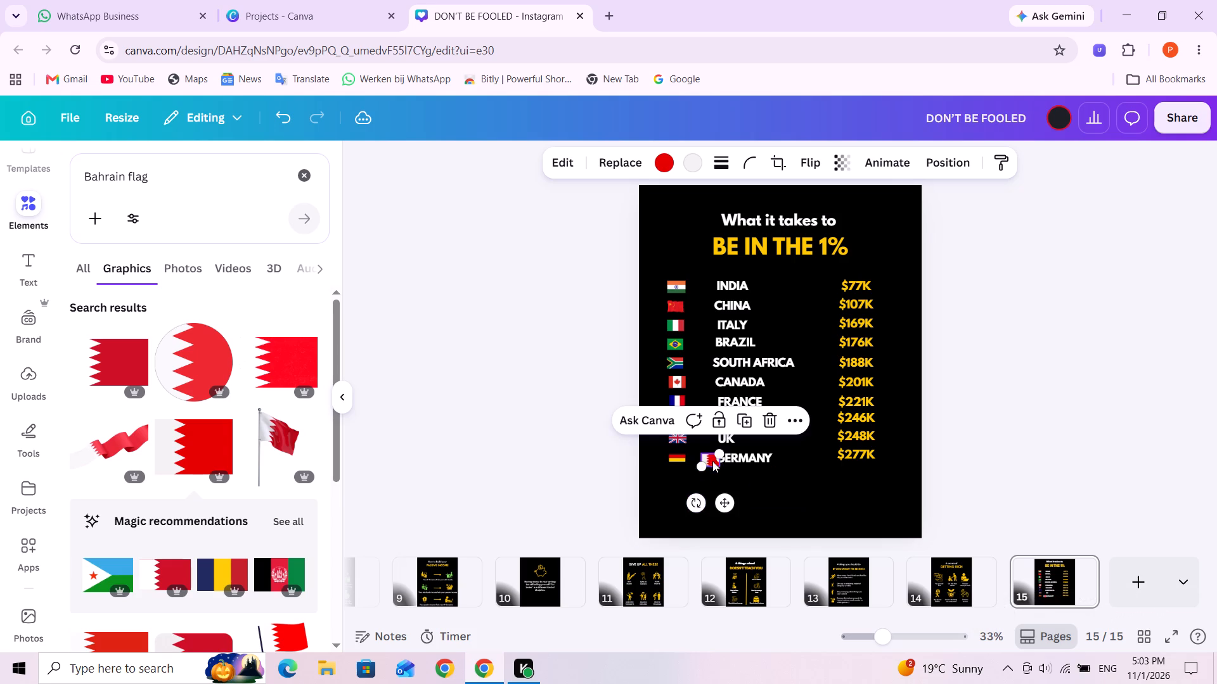
pyautogui.click(765, 497)
pyautogui.click(754, 488)
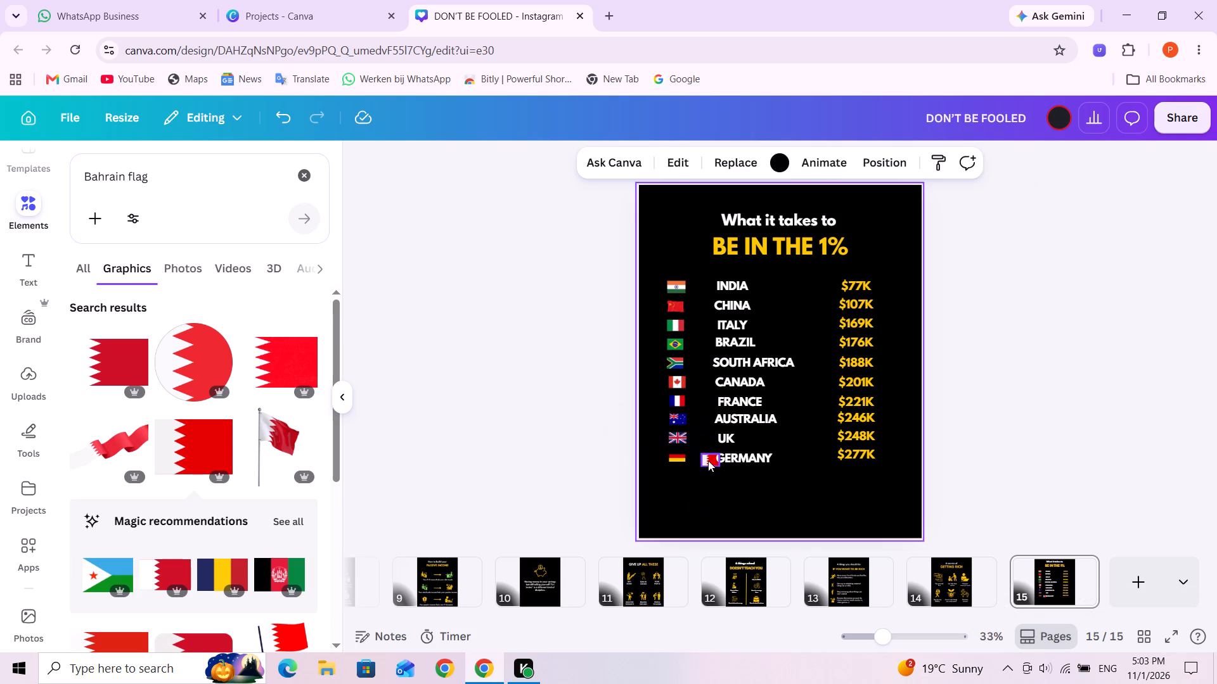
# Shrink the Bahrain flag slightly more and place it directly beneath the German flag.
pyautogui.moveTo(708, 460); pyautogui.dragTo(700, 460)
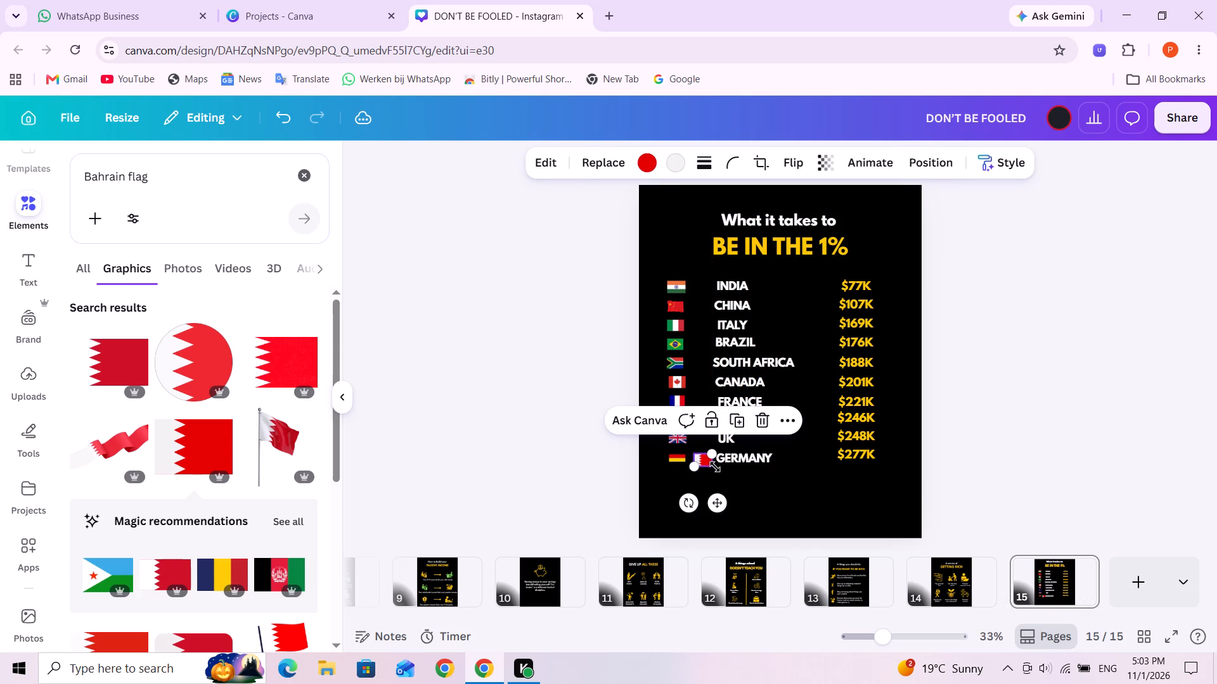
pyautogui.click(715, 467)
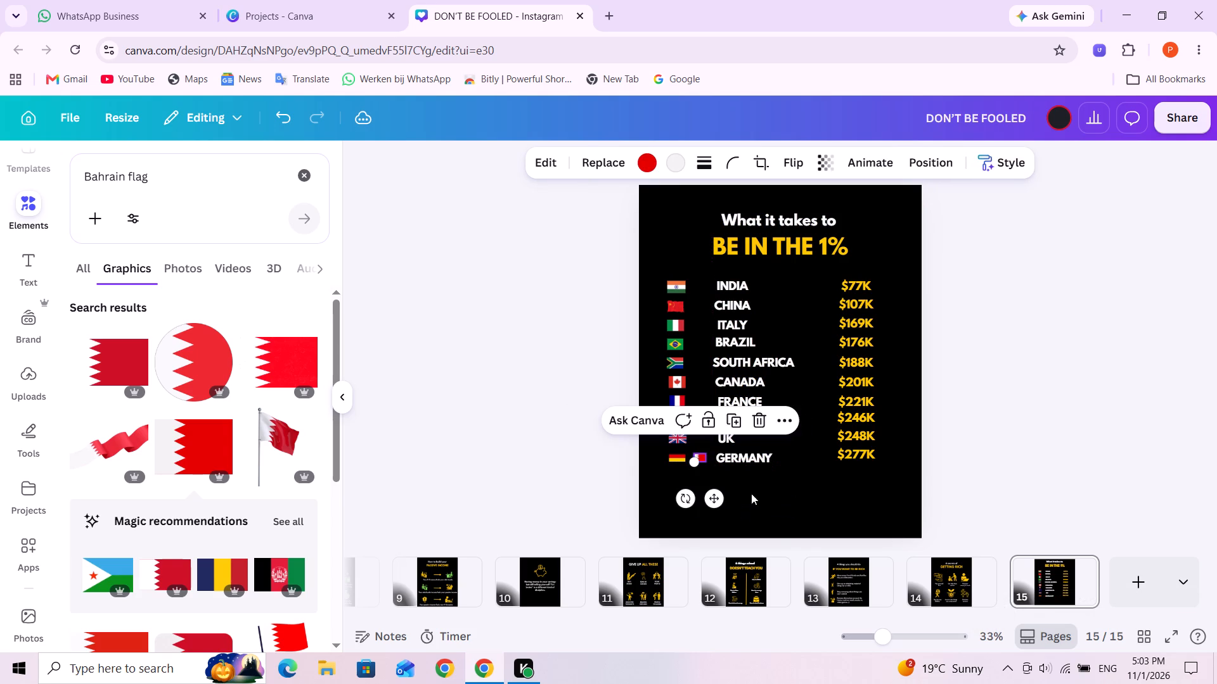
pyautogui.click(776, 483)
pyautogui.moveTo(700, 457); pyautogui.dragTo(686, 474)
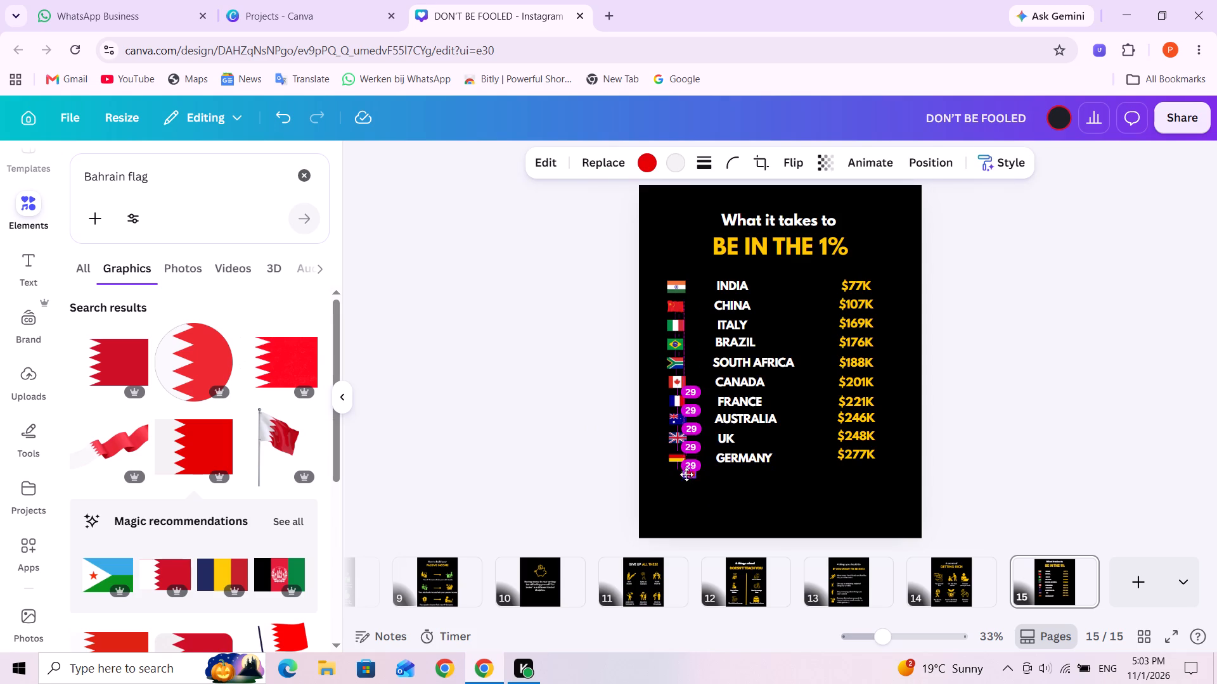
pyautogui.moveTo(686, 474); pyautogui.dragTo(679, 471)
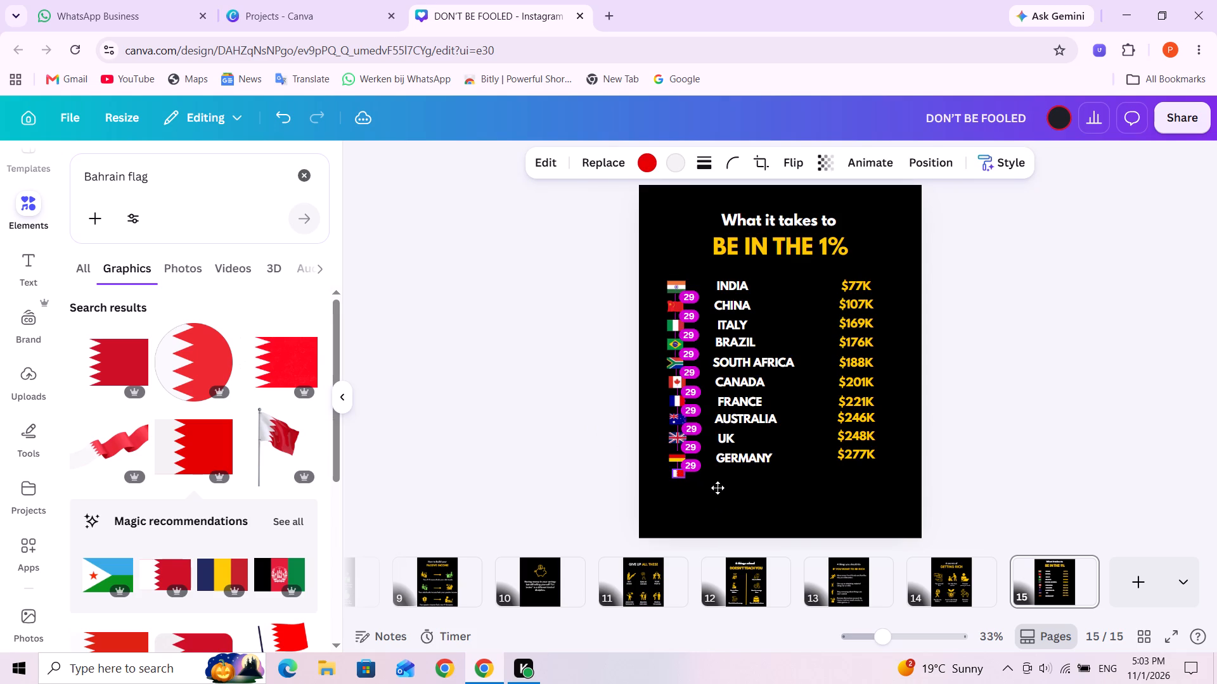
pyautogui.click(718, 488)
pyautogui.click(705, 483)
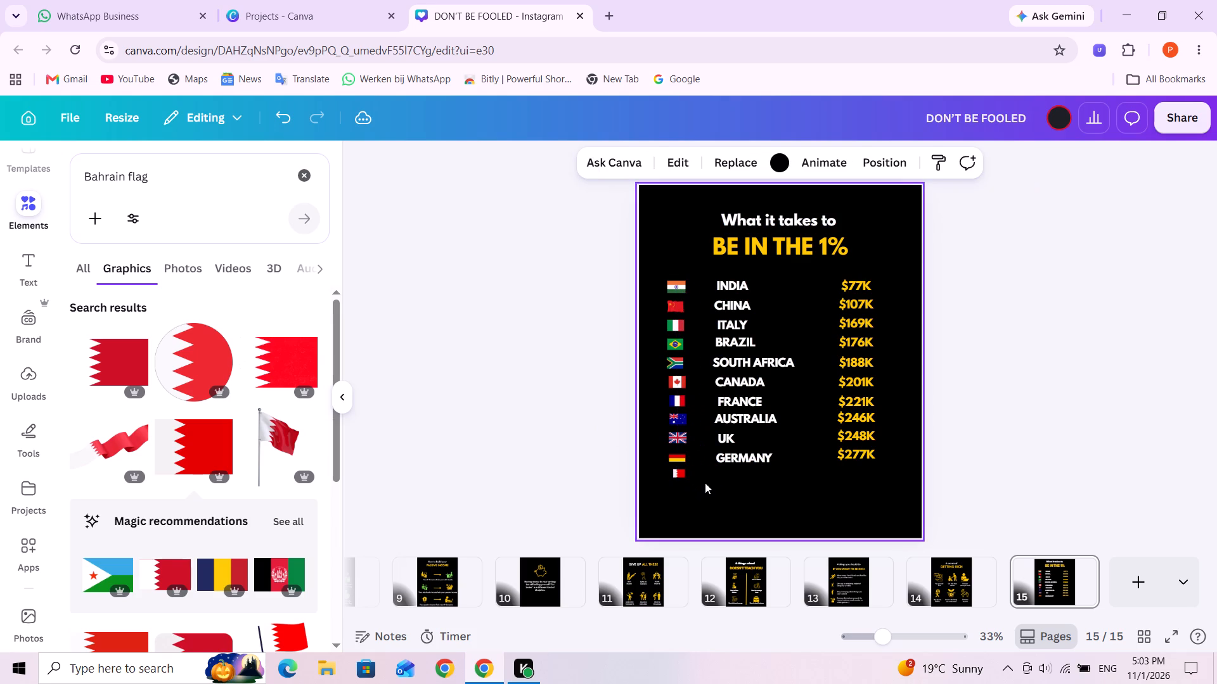
# Compare the Bahrain flag with the UK flag, enlarge it to about 61 by 43, and place it beneath the German flag in the flag column.
pyautogui.moveTo(675, 473); pyautogui.dragTo(696, 459)
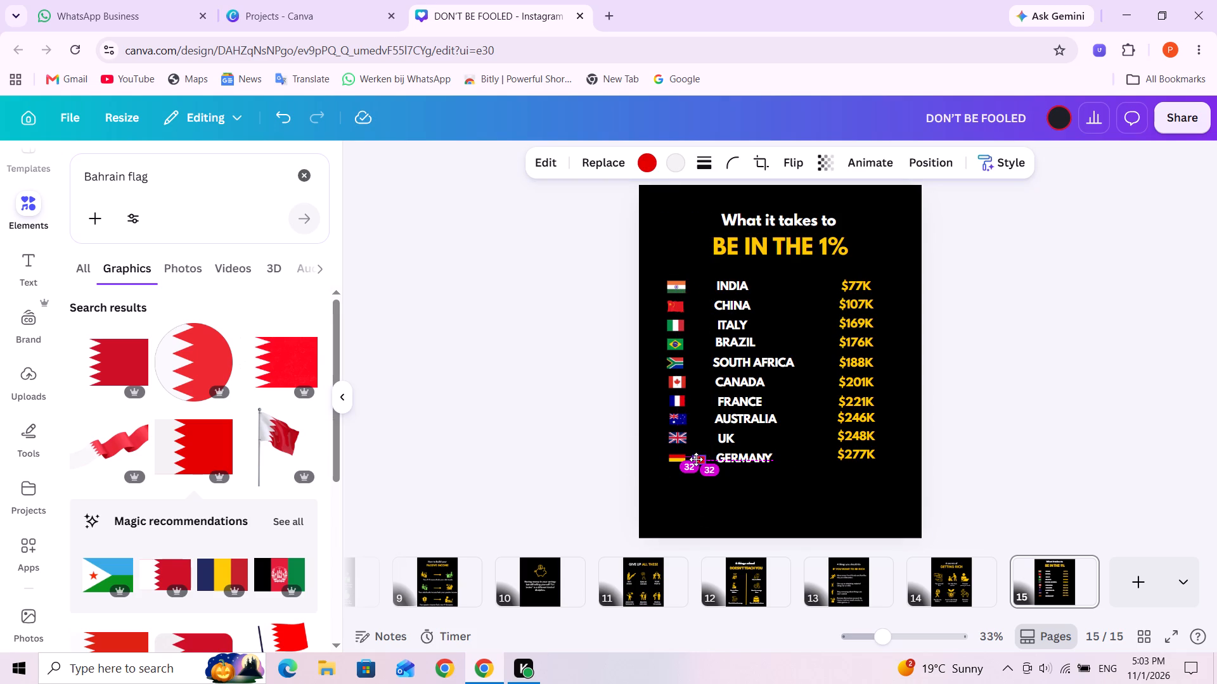
pyautogui.moveTo(696, 459); pyautogui.dragTo(698, 436)
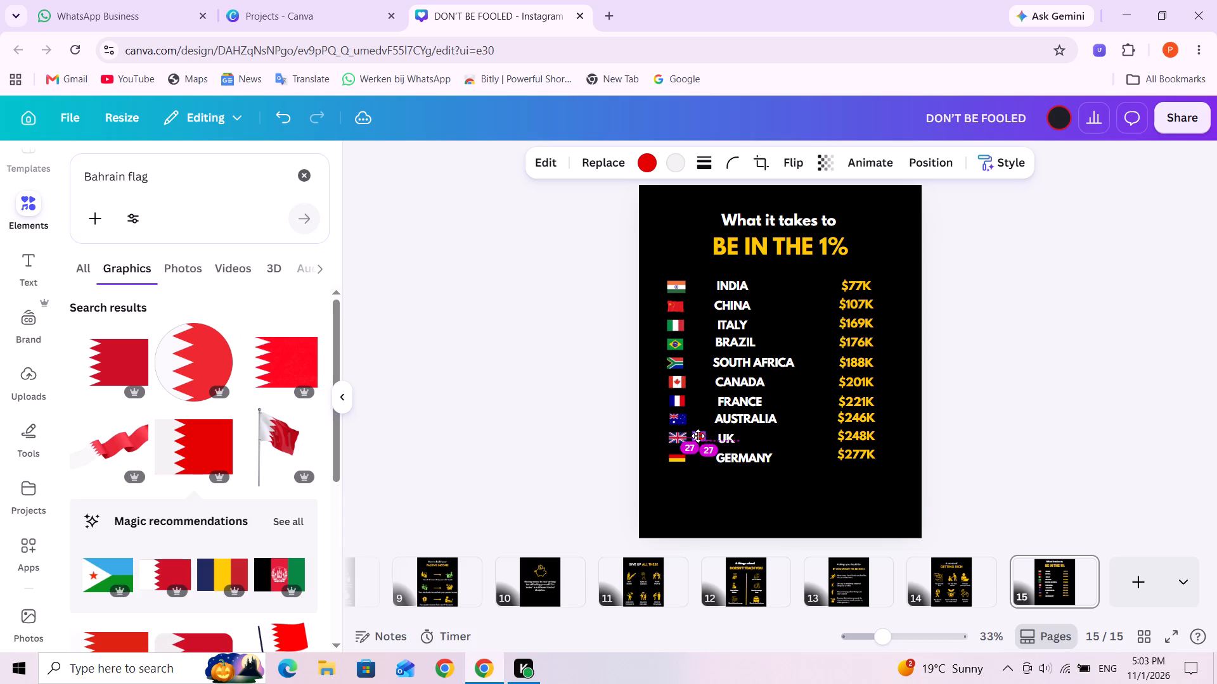
pyautogui.moveTo(698, 436); pyautogui.dragTo(697, 436)
pyautogui.click(703, 438)
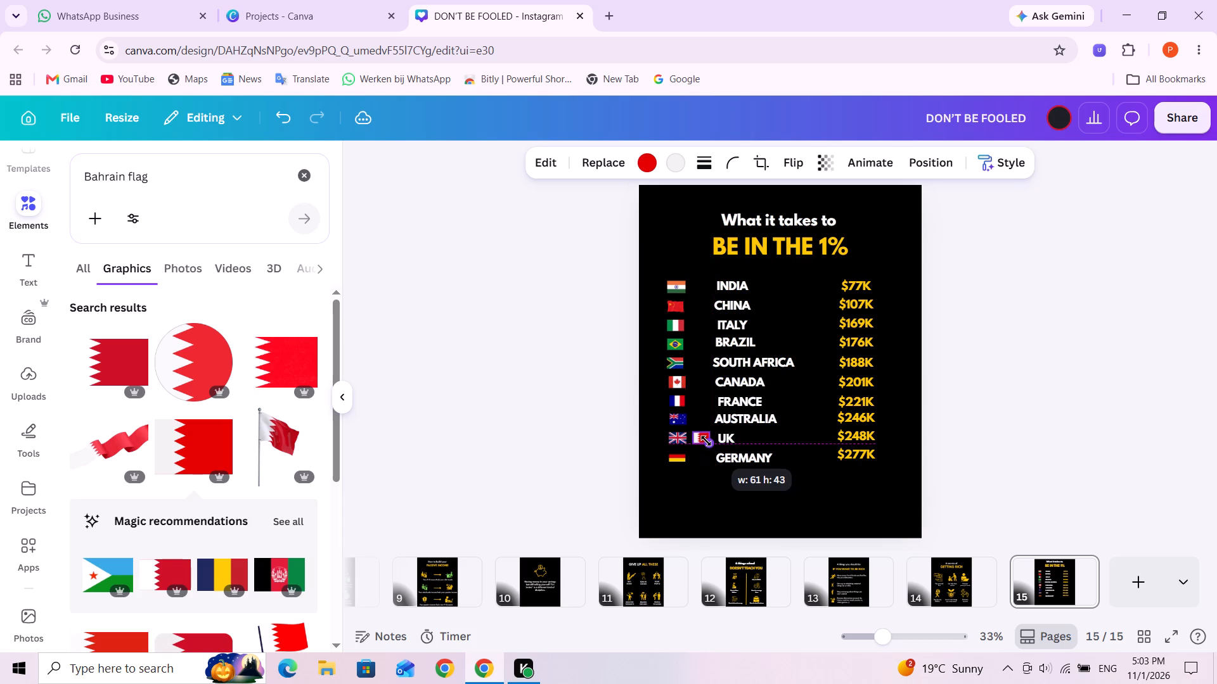
pyautogui.click(726, 523)
pyautogui.moveTo(700, 441); pyautogui.dragTo(699, 445)
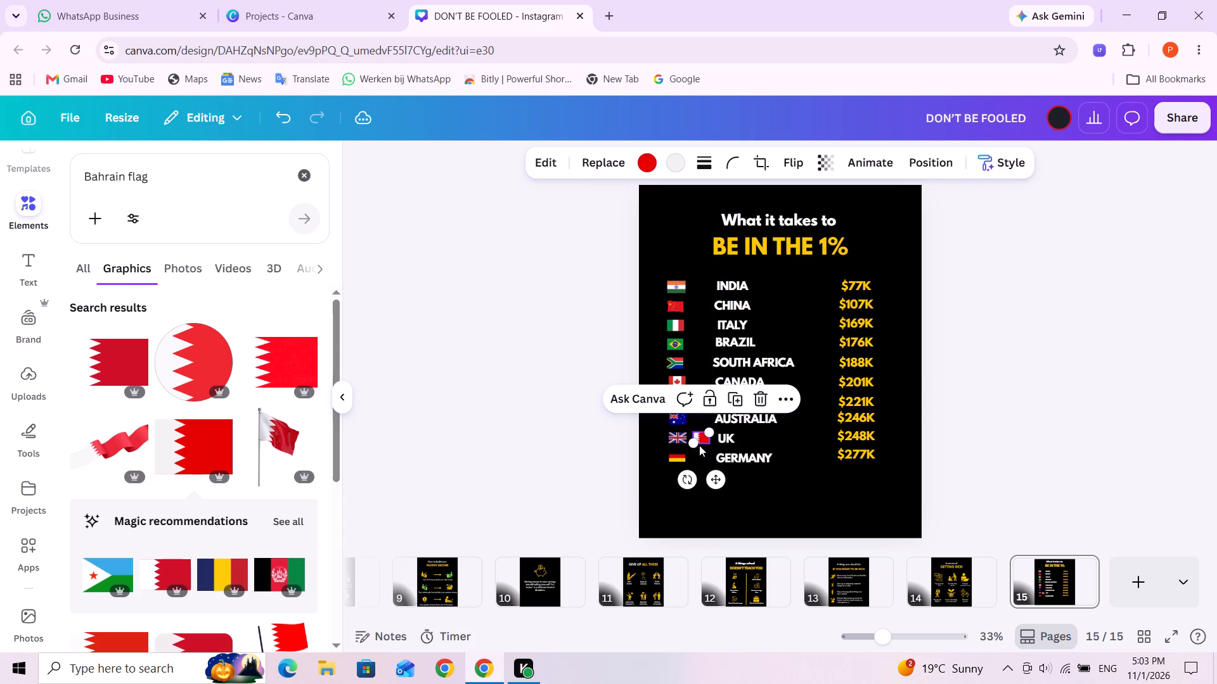
pyautogui.moveTo(699, 445); pyautogui.dragTo(677, 477)
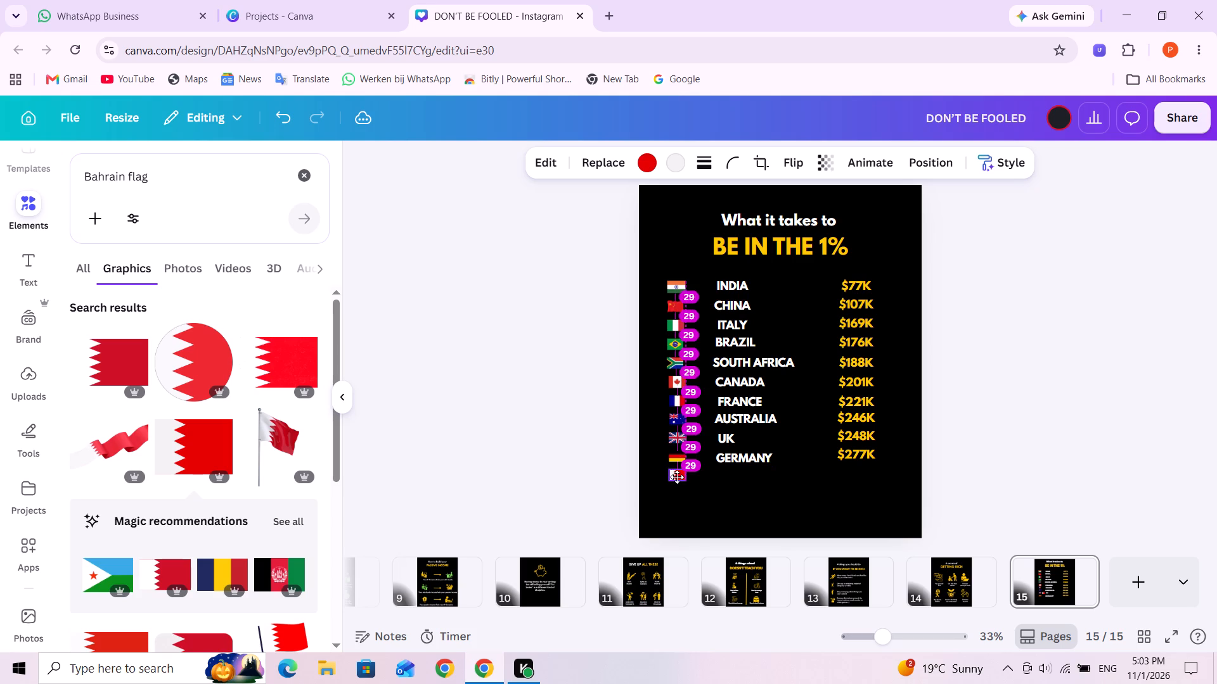
pyautogui.moveTo(677, 477); pyautogui.dragTo(677, 476)
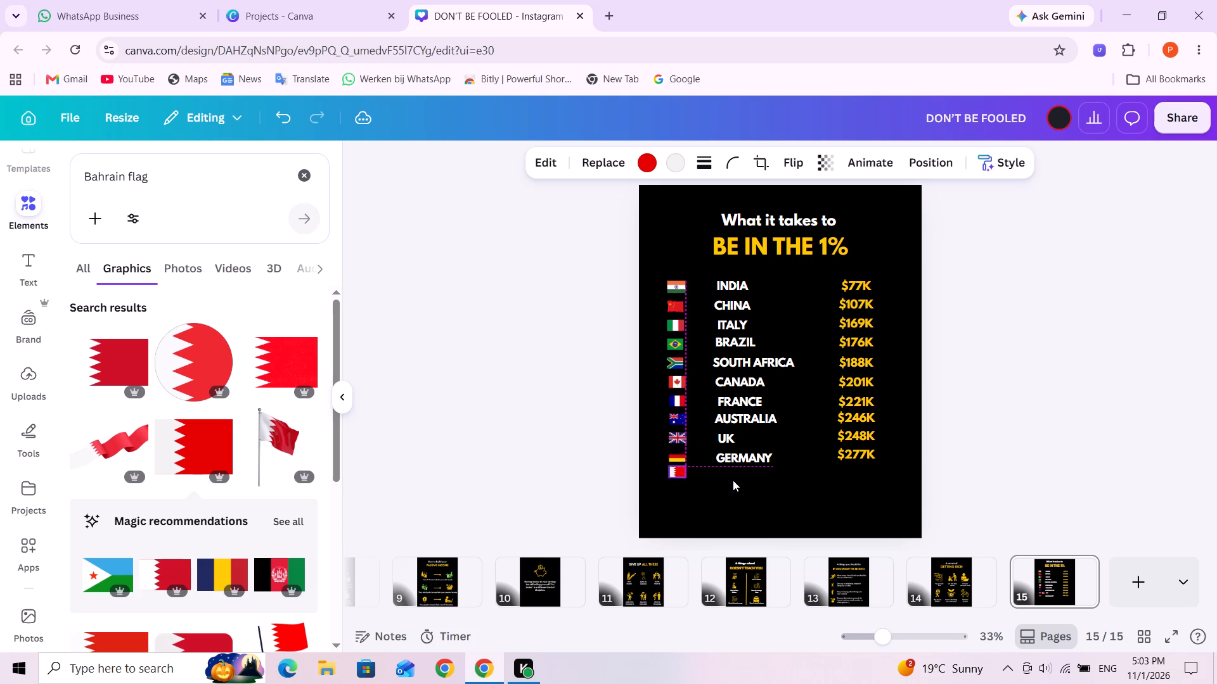
# Duplicate the GERMANY label, place the copy directly below it beside the Bahrain flag, and change it to BAHRAIN.
pyautogui.click(744, 459)
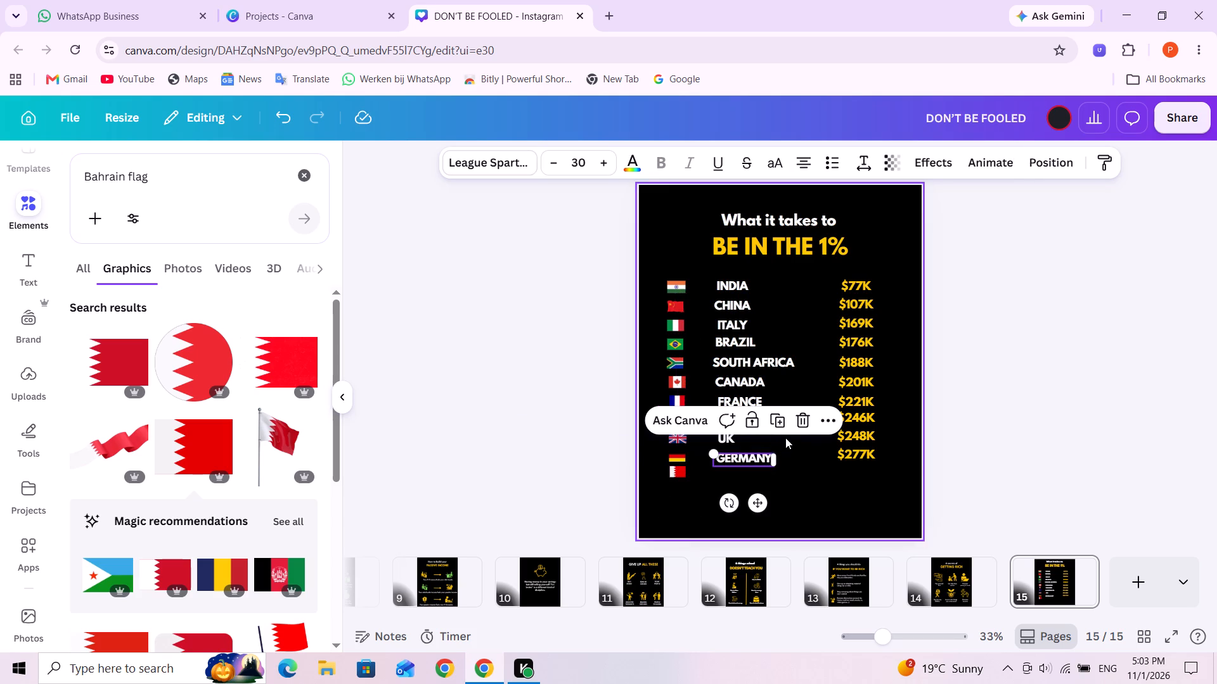
pyautogui.click(778, 422)
pyautogui.moveTo(739, 459); pyautogui.dragTo(734, 474)
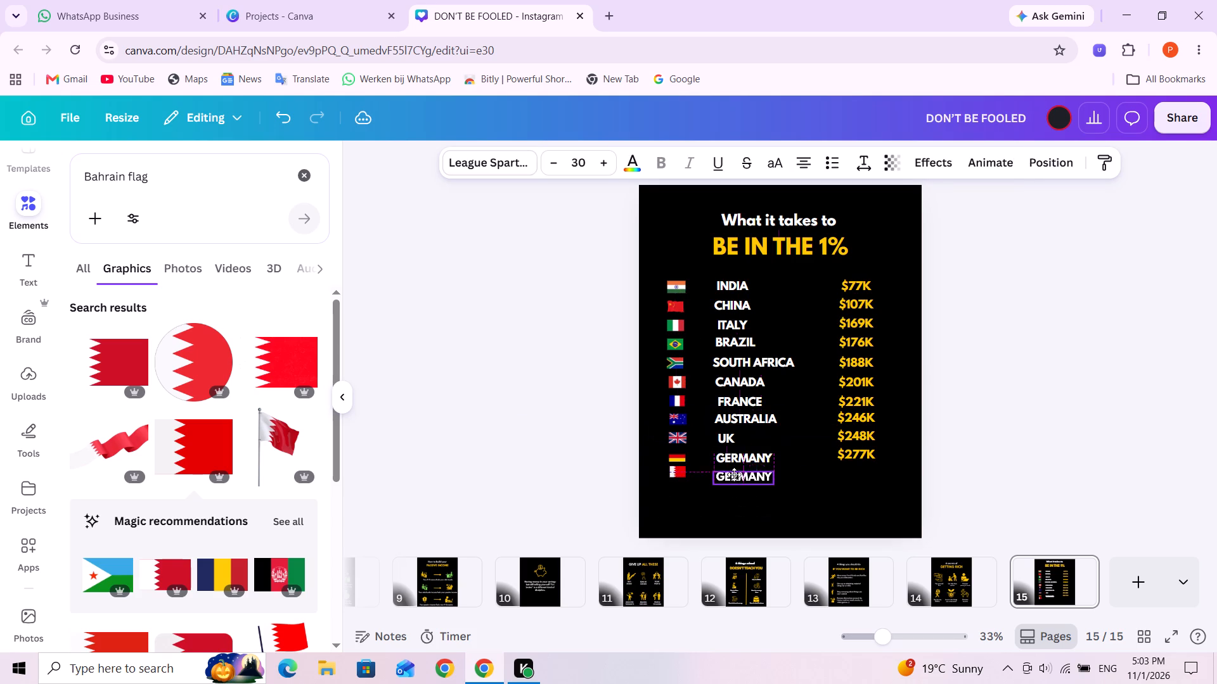
pyautogui.moveTo(734, 474); pyautogui.dragTo(735, 472)
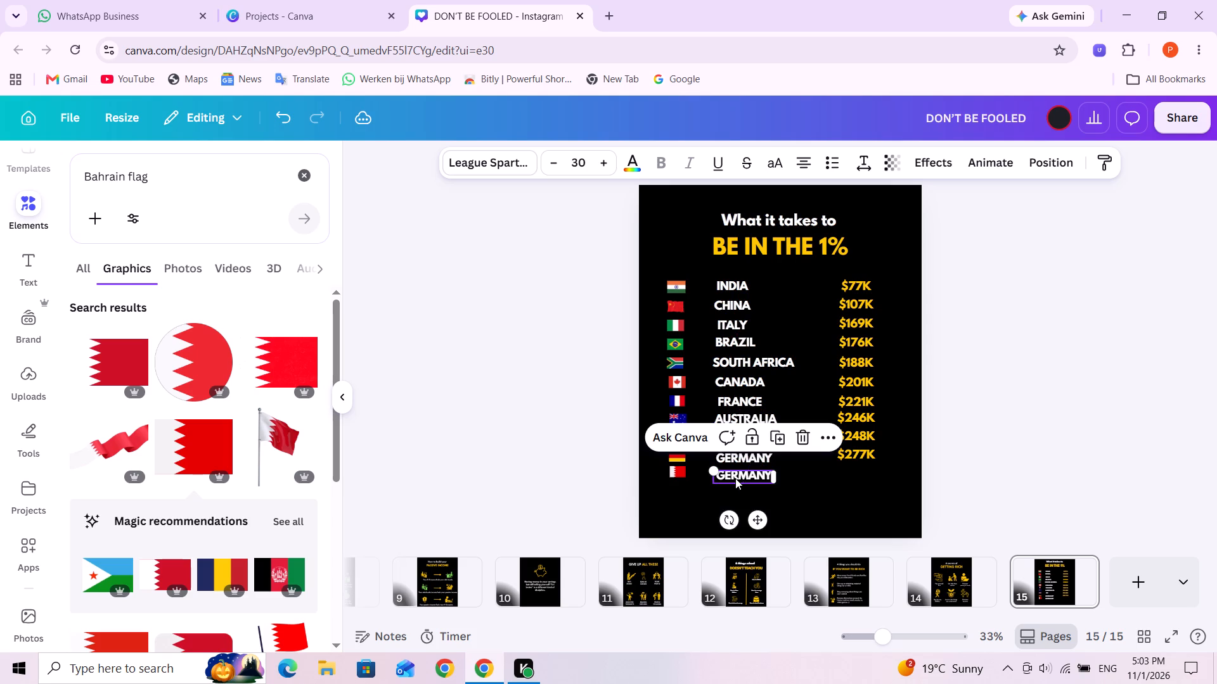
pyautogui.tripleClick(742, 479)
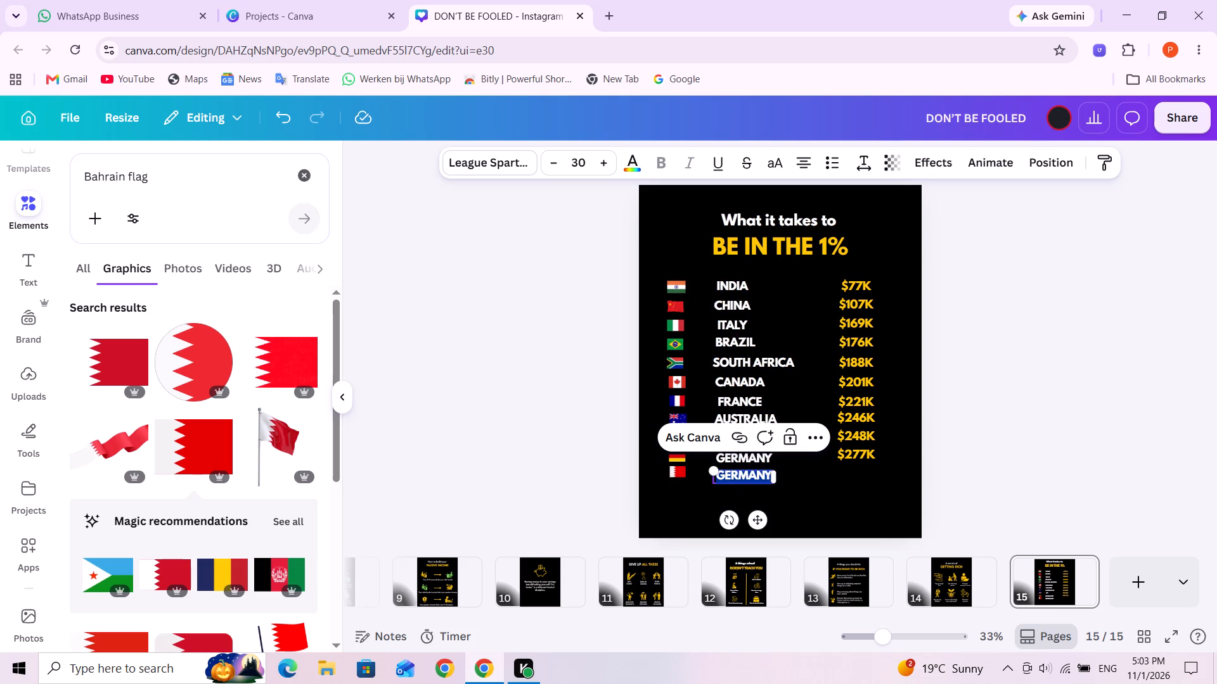
pyautogui.write('AIN')
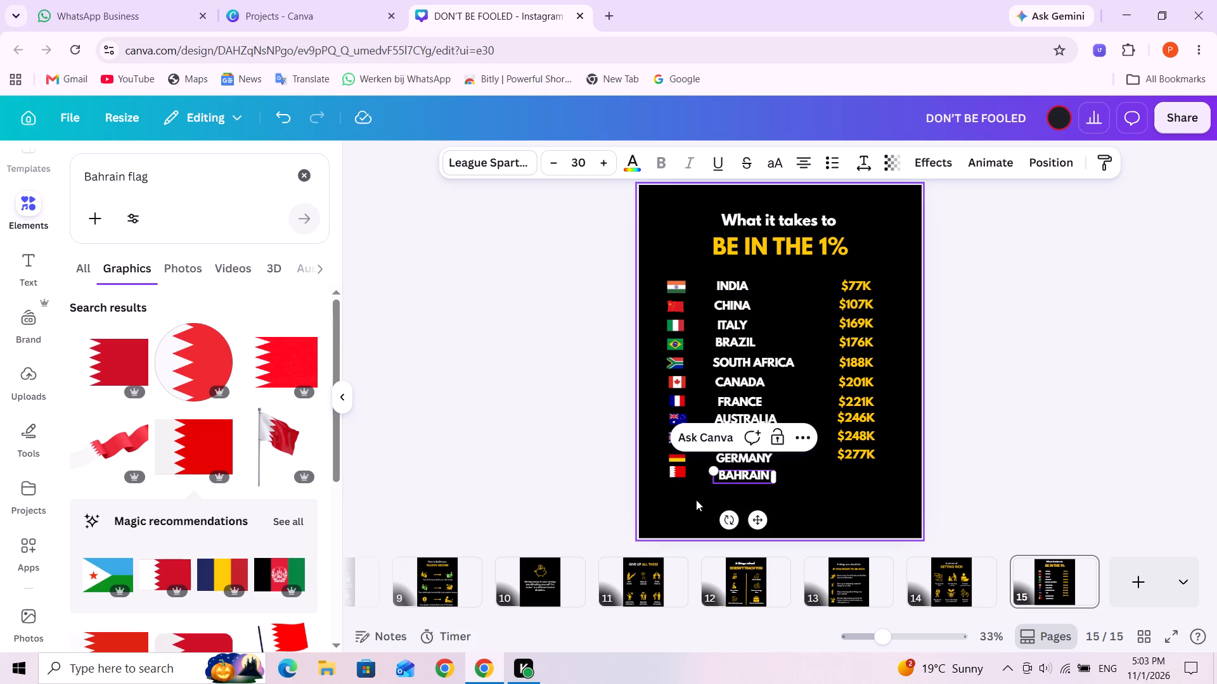
# Nudge the Bahrain flag down slightly to line it up with the BAHRAIN label and the flags above.
pyautogui.moveTo(682, 473); pyautogui.dragTo(685, 479)
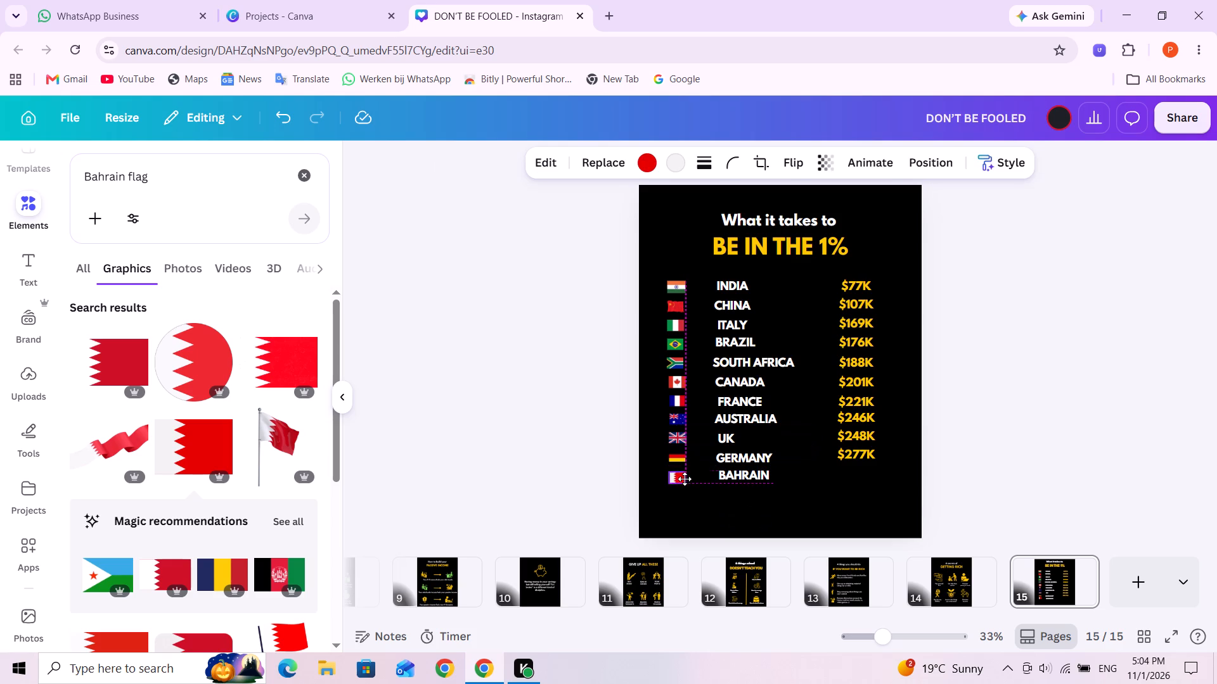
pyautogui.moveTo(685, 479); pyautogui.dragTo(678, 479)
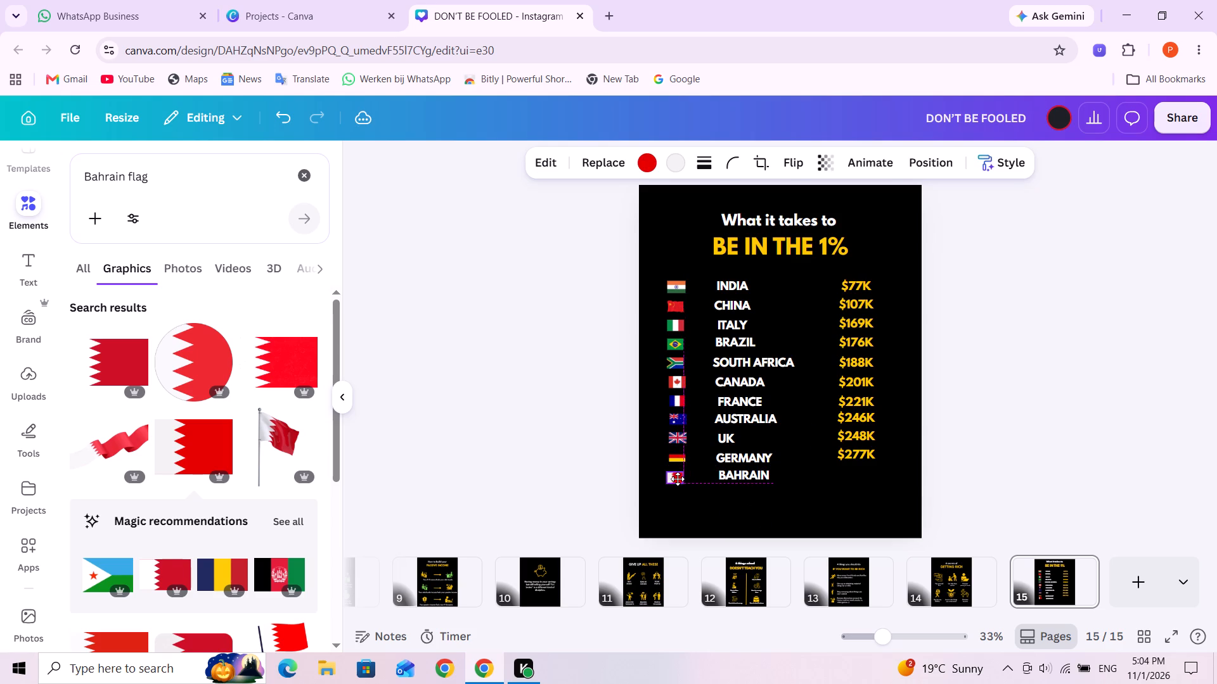
pyautogui.moveTo(678, 479); pyautogui.dragTo(680, 479)
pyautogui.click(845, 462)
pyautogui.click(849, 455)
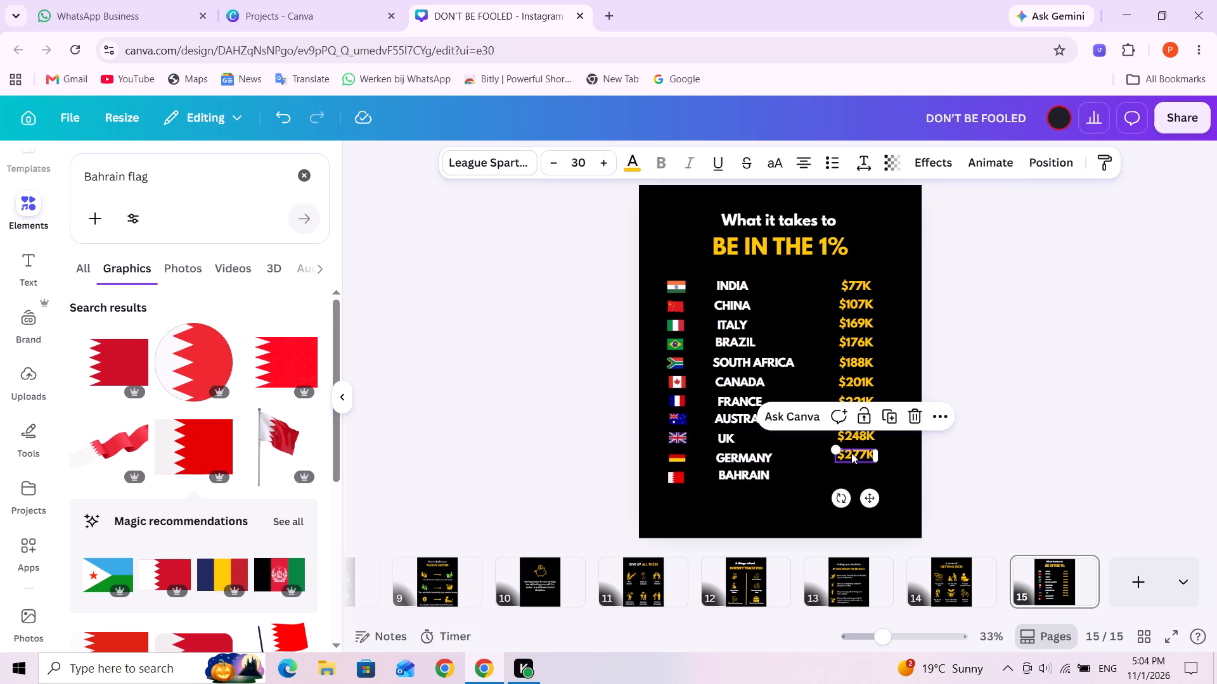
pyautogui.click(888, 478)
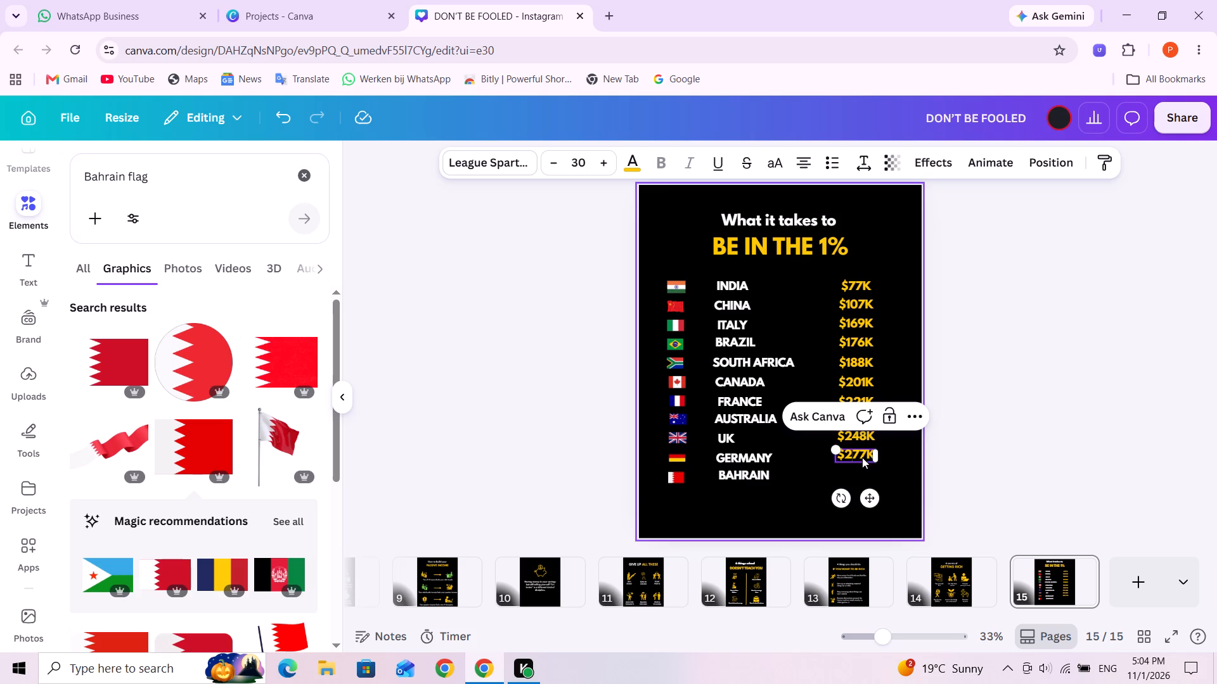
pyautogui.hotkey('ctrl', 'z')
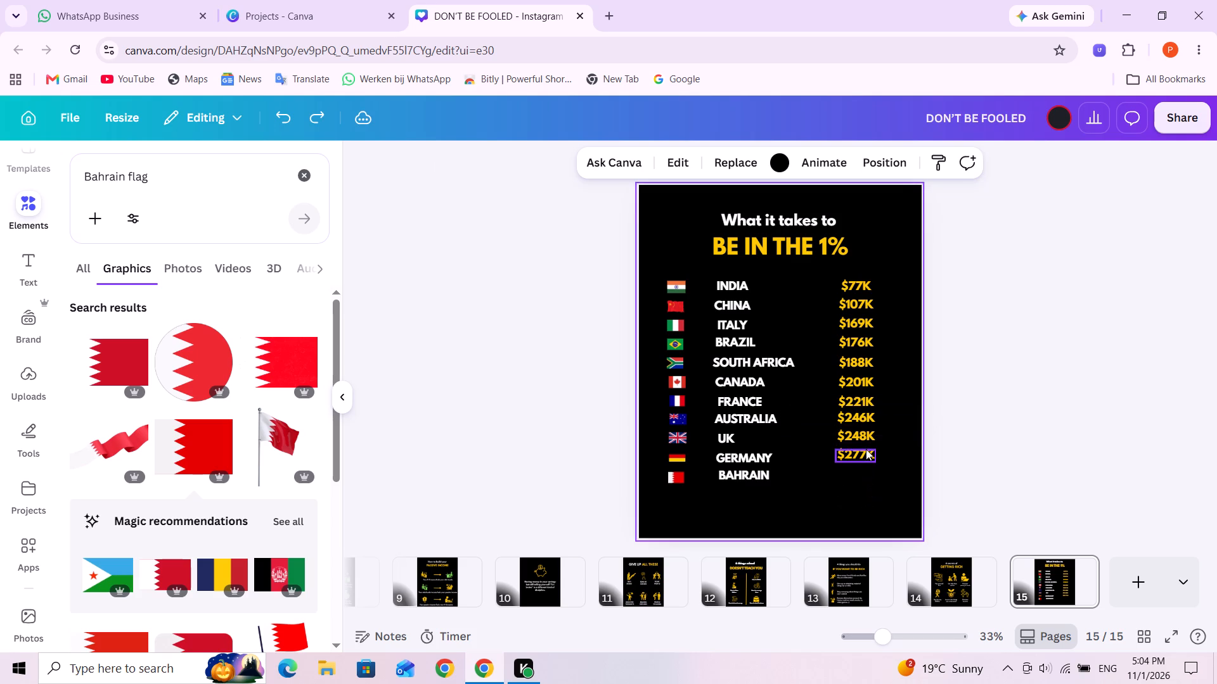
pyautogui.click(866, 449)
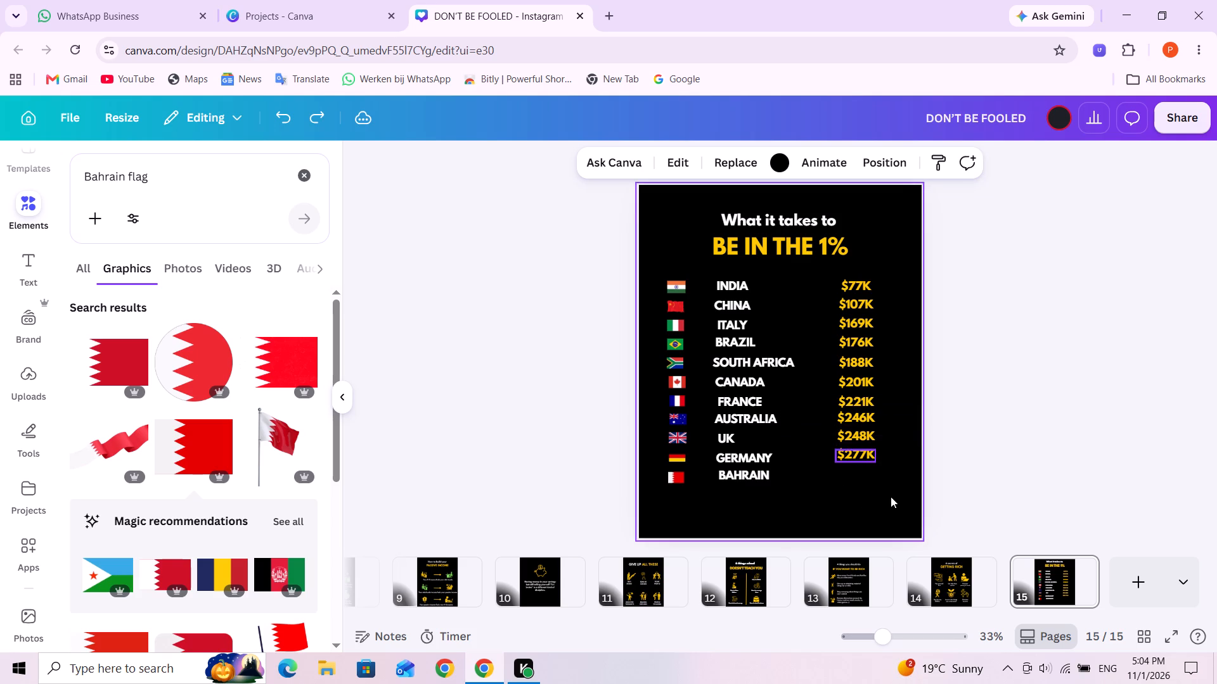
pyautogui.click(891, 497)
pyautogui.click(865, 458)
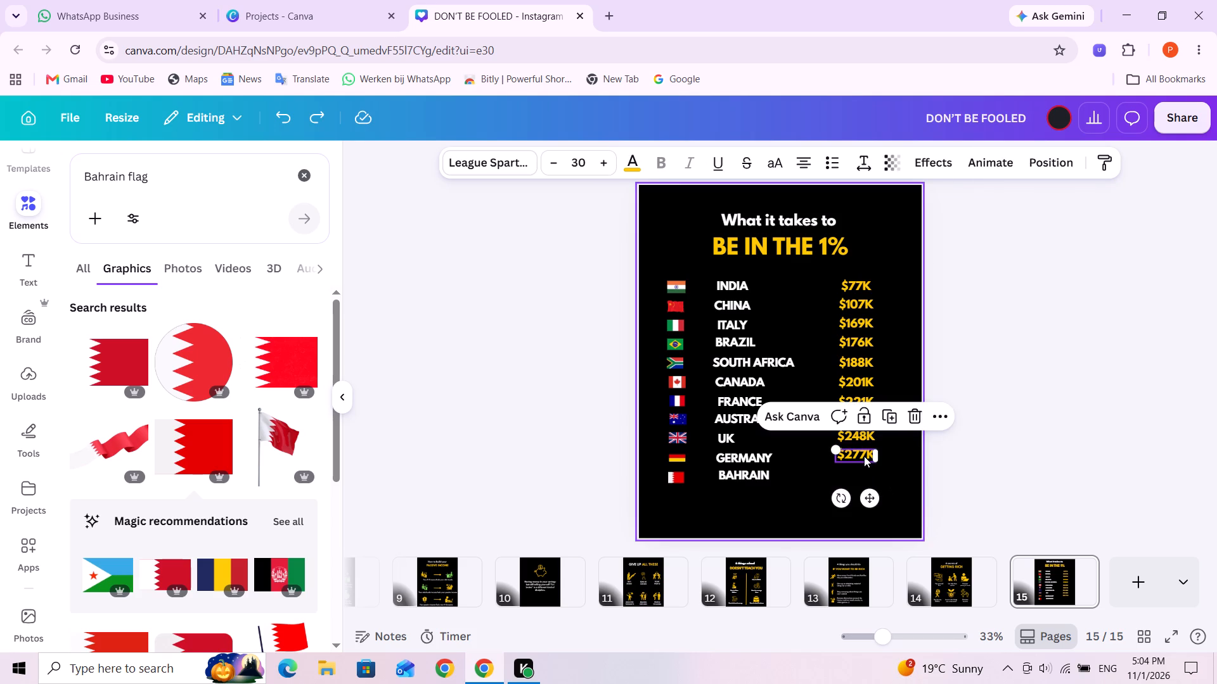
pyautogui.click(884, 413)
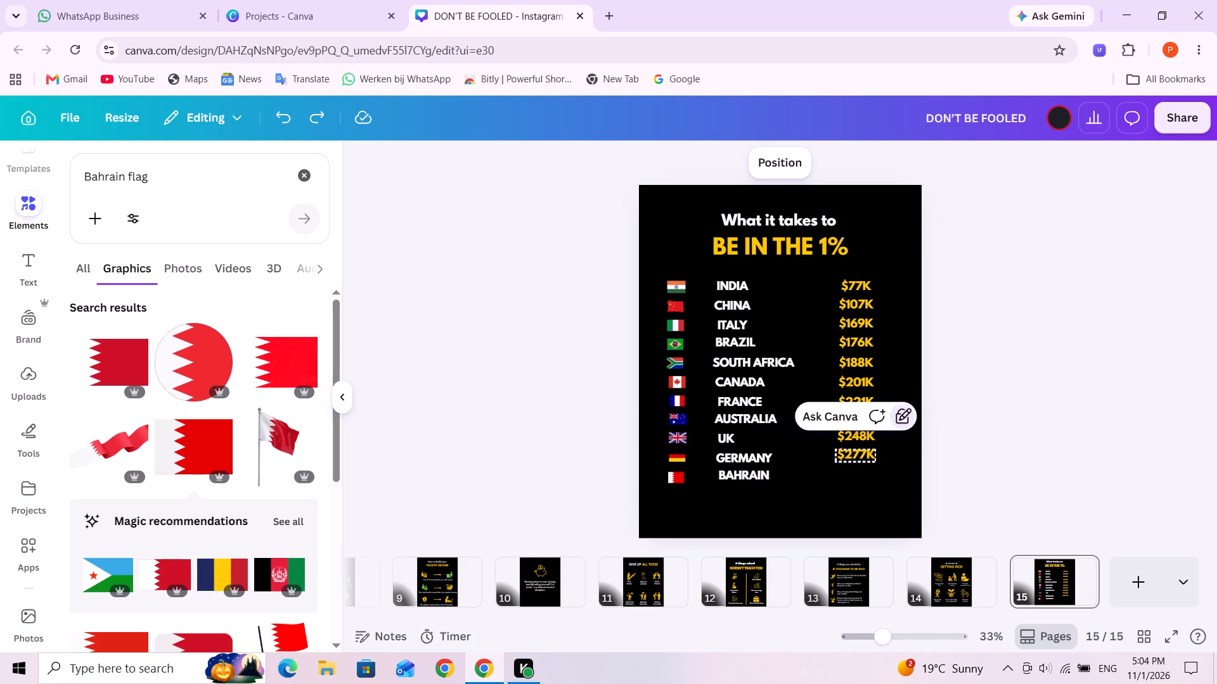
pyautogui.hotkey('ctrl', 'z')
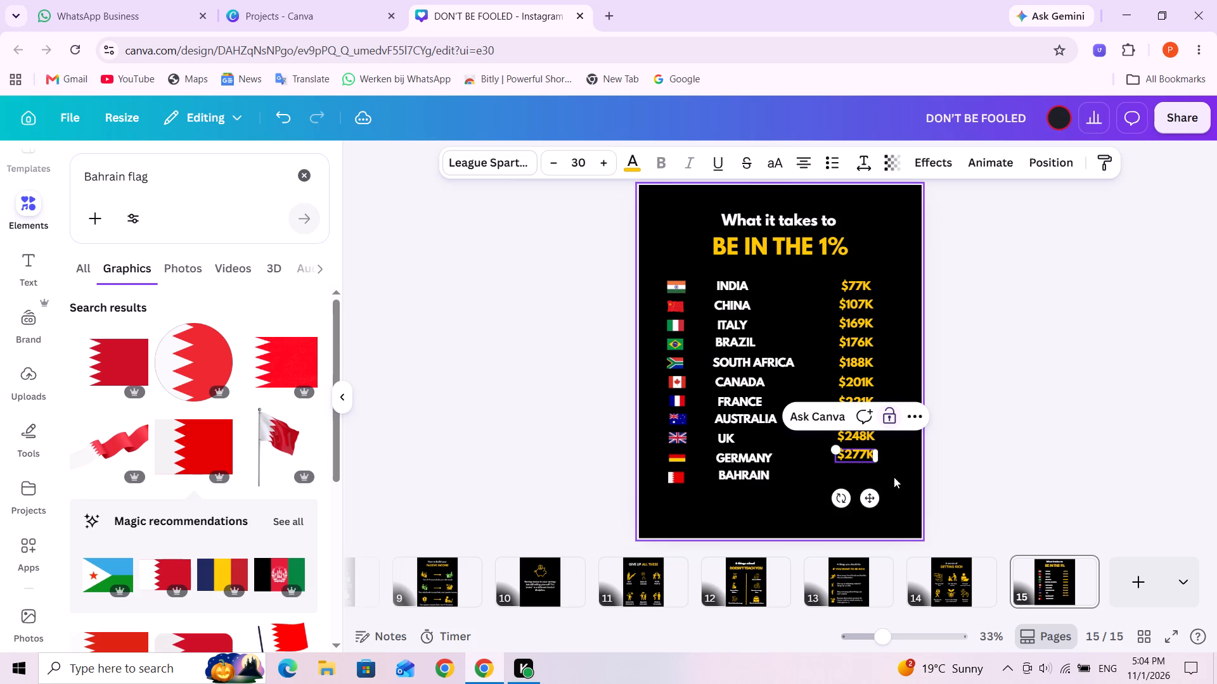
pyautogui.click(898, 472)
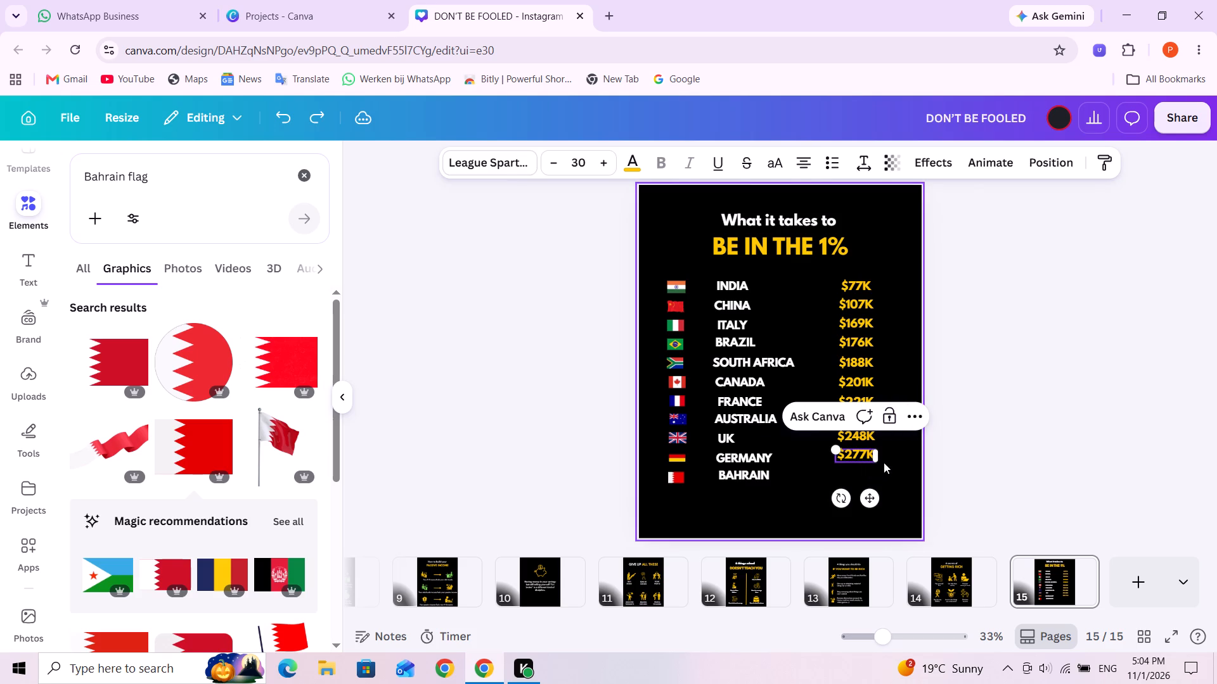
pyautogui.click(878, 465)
# Duplicate the $277K amount and place the copy directly below it, in the BAHRAIN row of the amounts column.
pyautogui.click(858, 452)
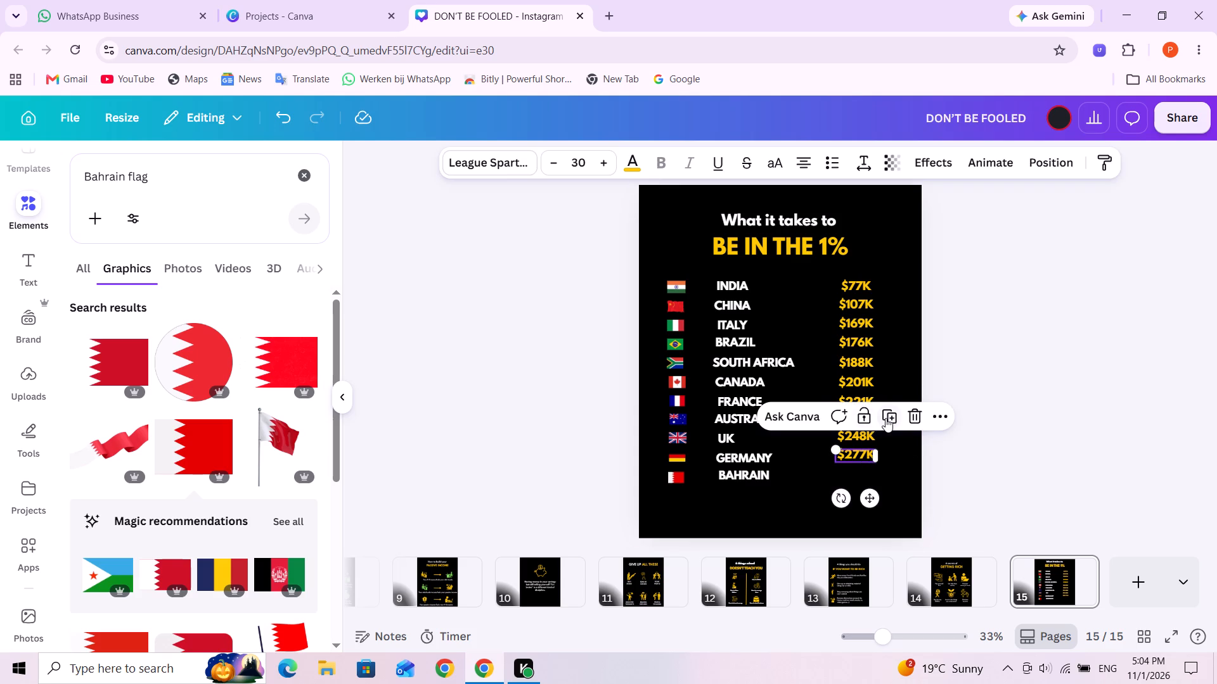
pyautogui.click(885, 418)
pyautogui.moveTo(861, 462); pyautogui.dragTo(863, 465)
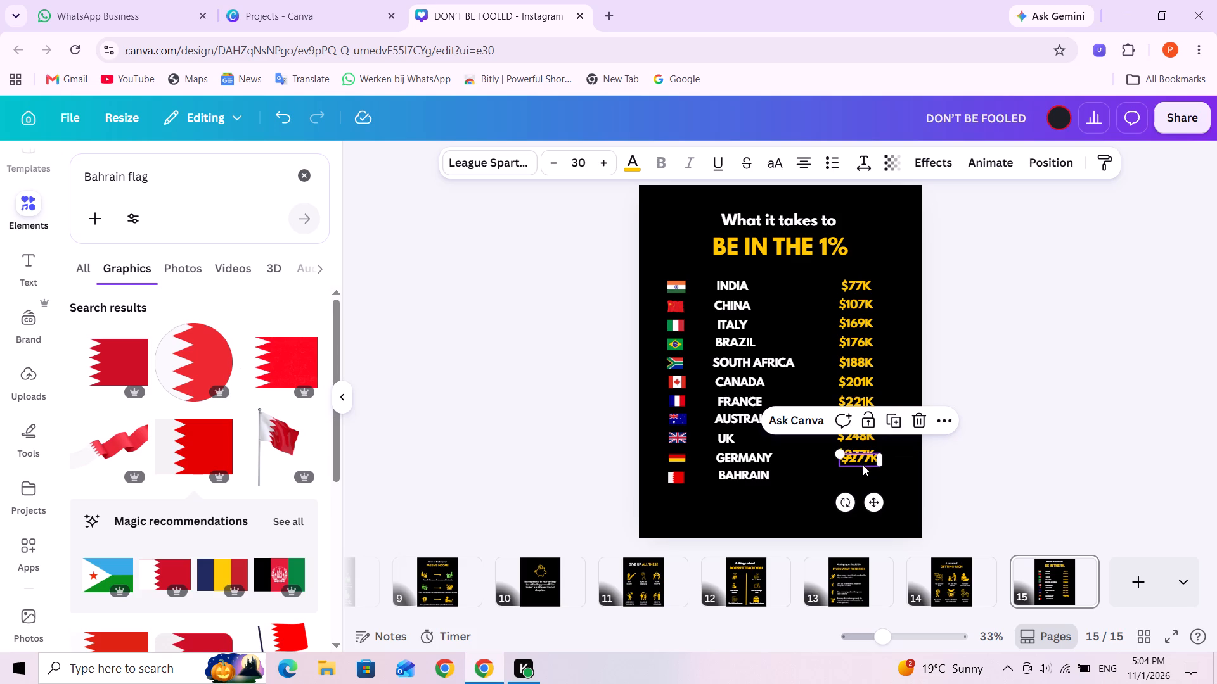
pyautogui.moveTo(863, 465); pyautogui.dragTo(861, 472)
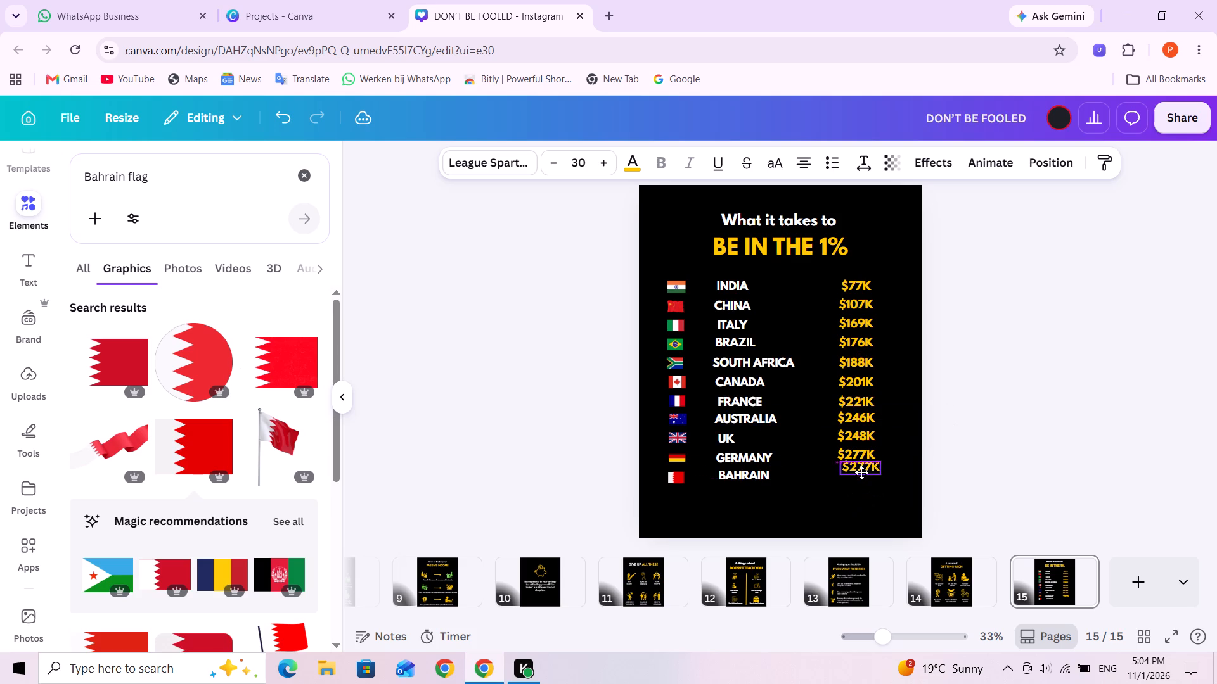
pyautogui.moveTo(861, 472); pyautogui.dragTo(861, 476)
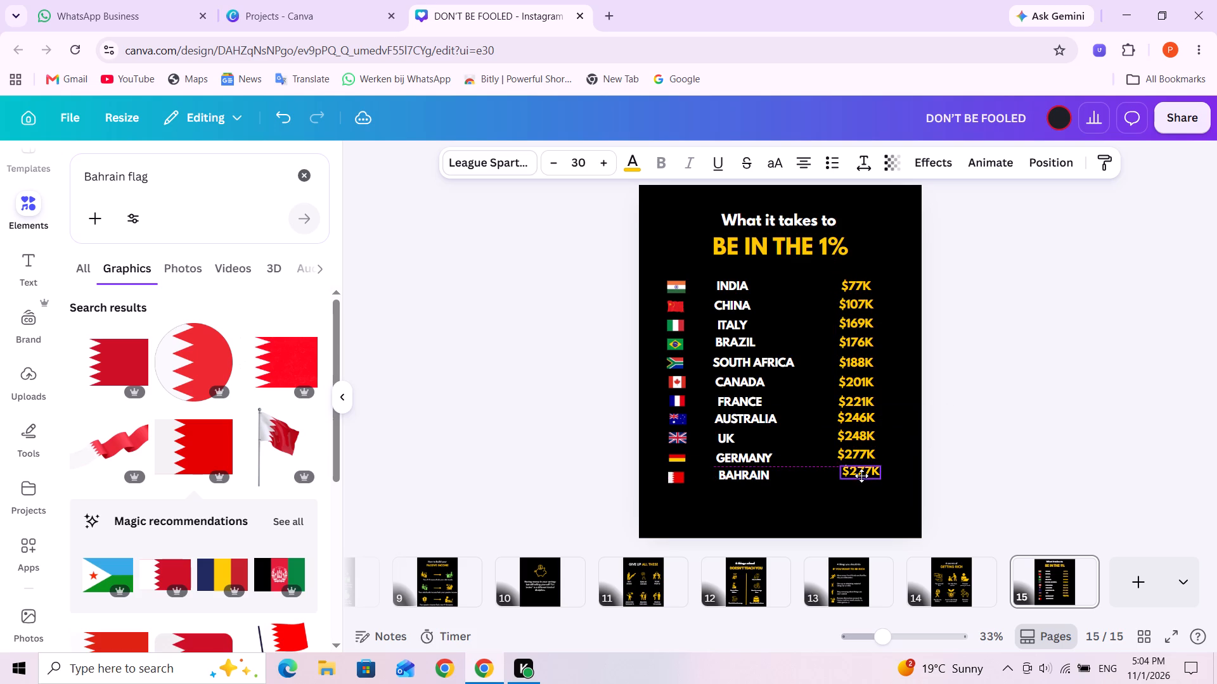
pyautogui.moveTo(861, 476); pyautogui.dragTo(860, 476)
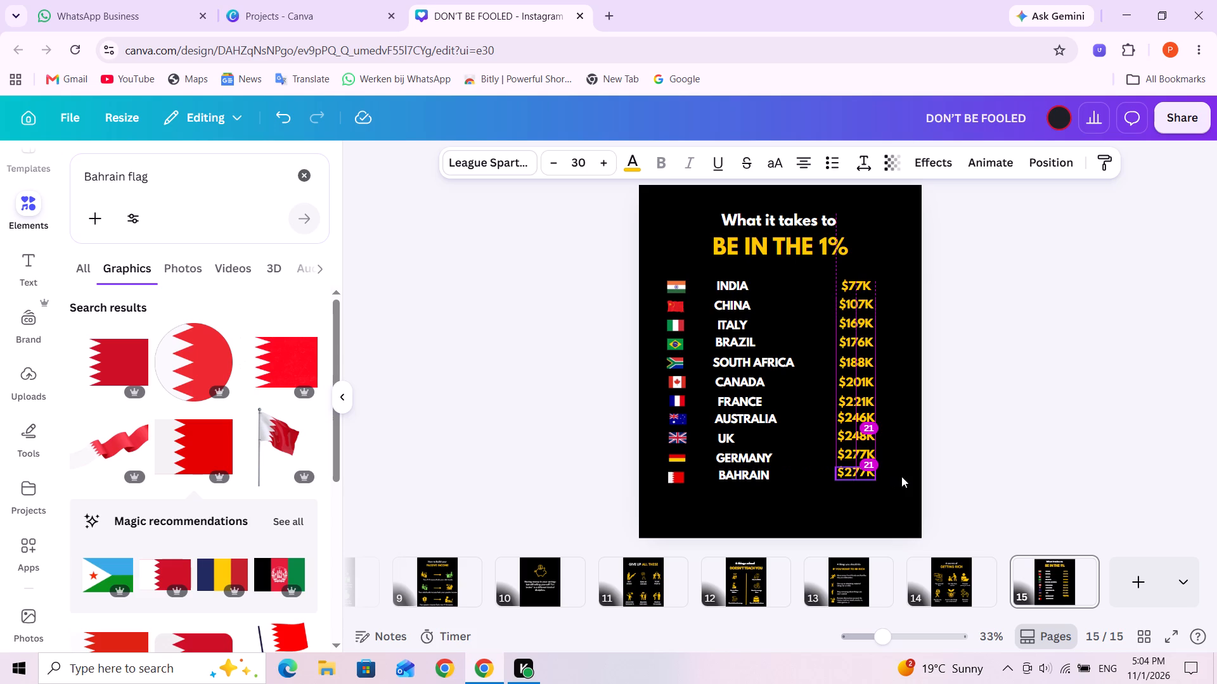
pyautogui.click(902, 476)
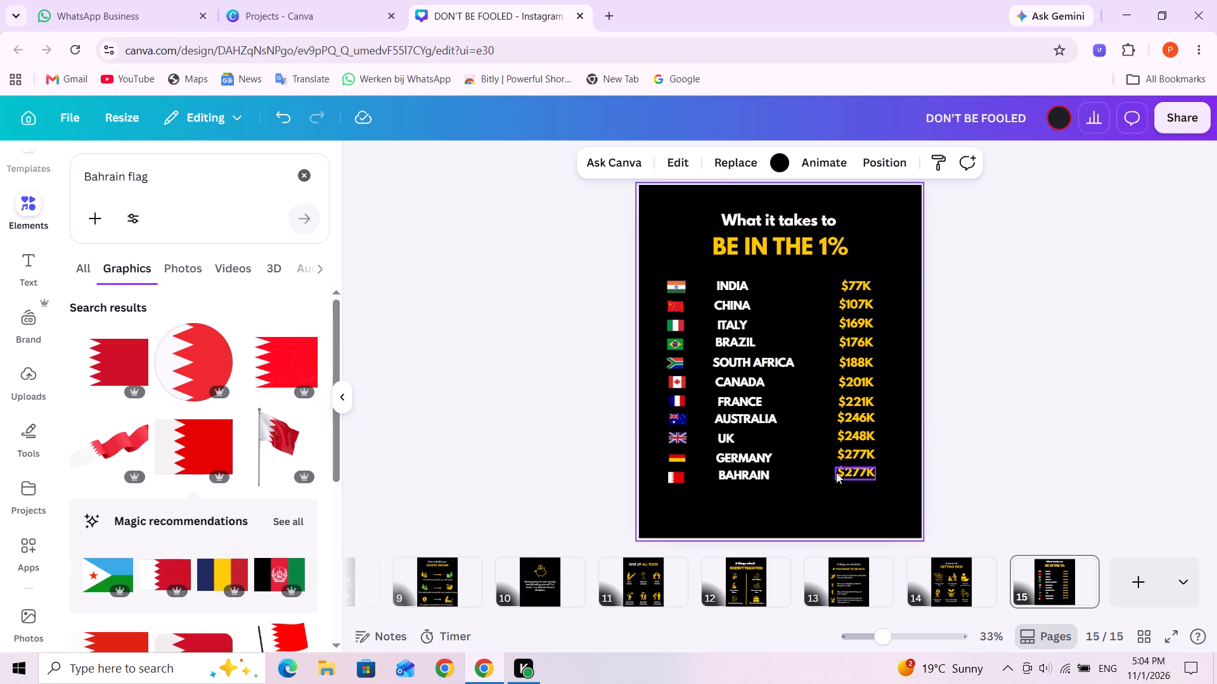
# Change the copied amount beside BAHRAIN to $485K.
pyautogui.doubleClick(844, 472)
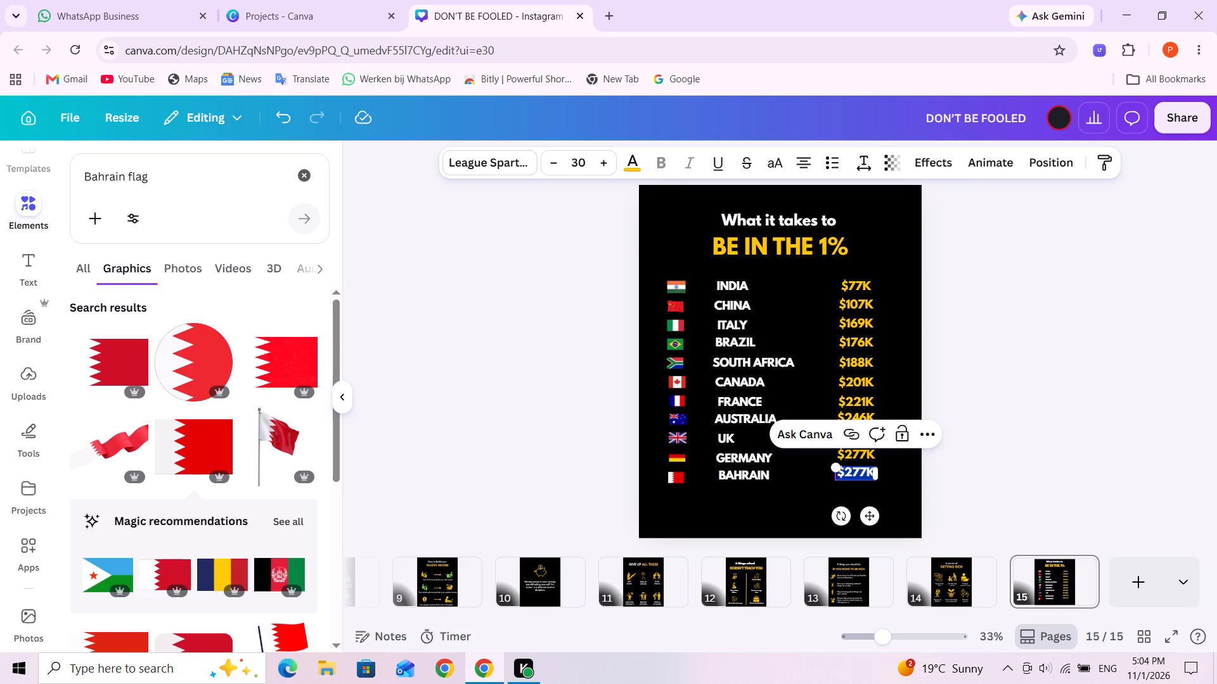
pyautogui.click(845, 472)
pyautogui.moveTo(847, 472); pyautogui.dragTo(867, 473)
pyautogui.write('485')
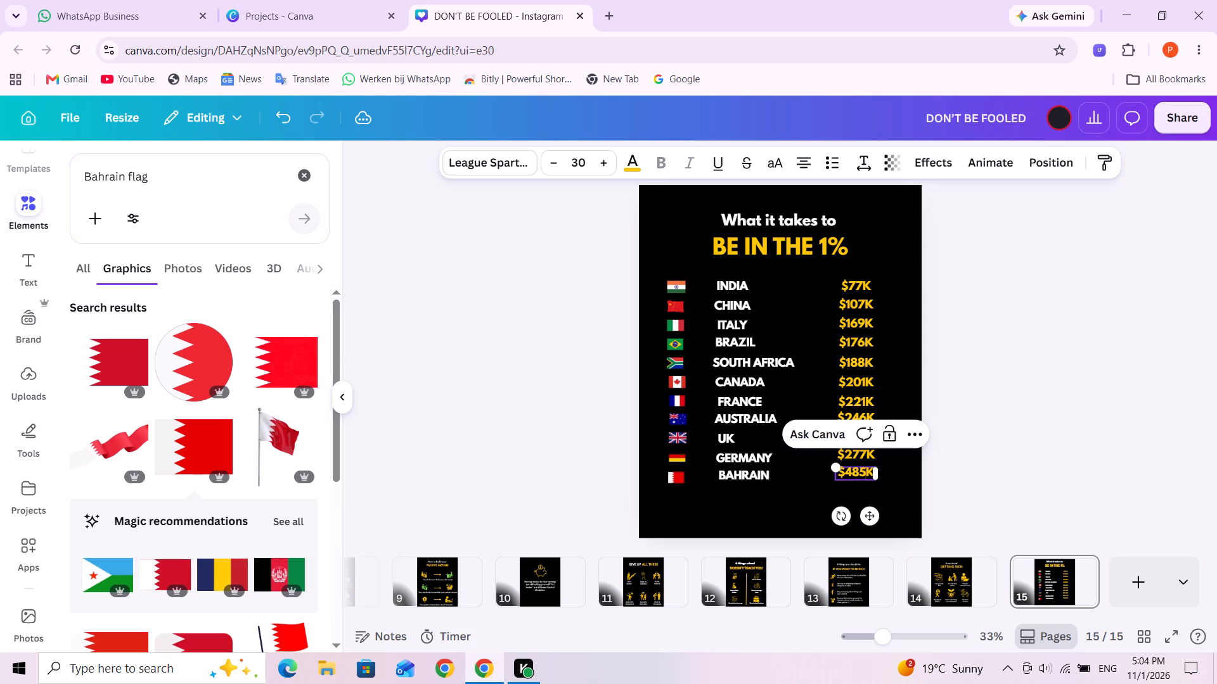
pyautogui.click(905, 483)
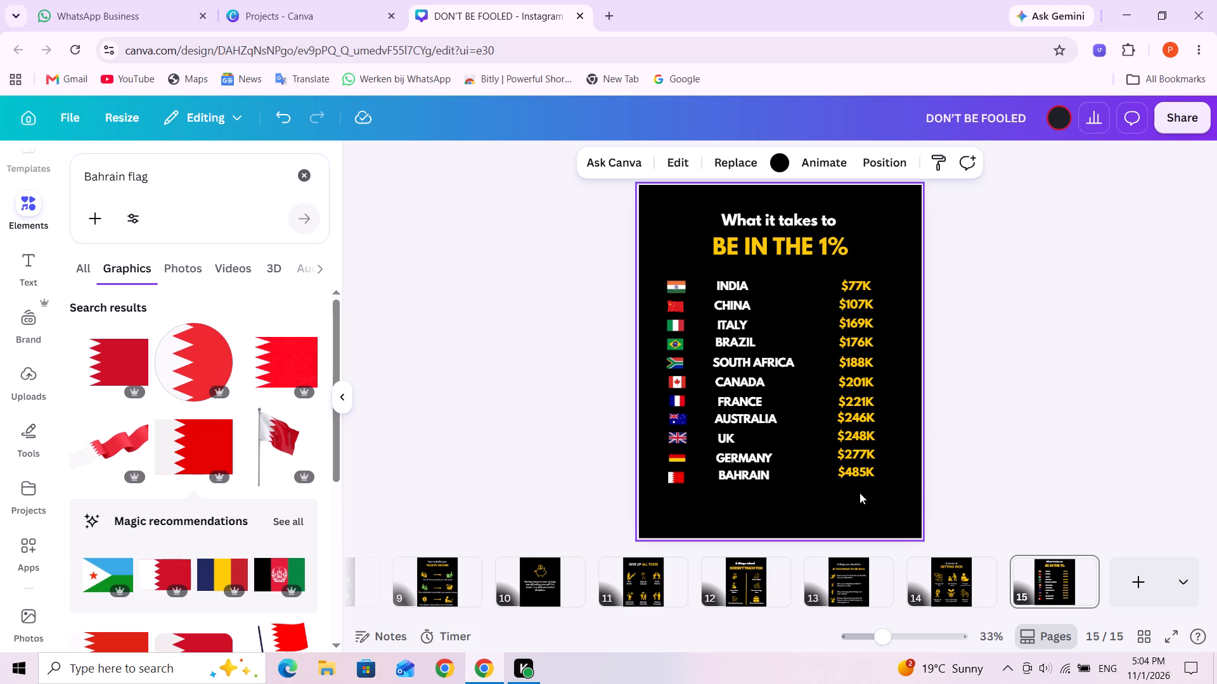
# Search the graphics for "USA flag" and add the flat rectangular USA flag to the page.
pyautogui.moveTo(122, 177); pyautogui.dragTo(76, 179)
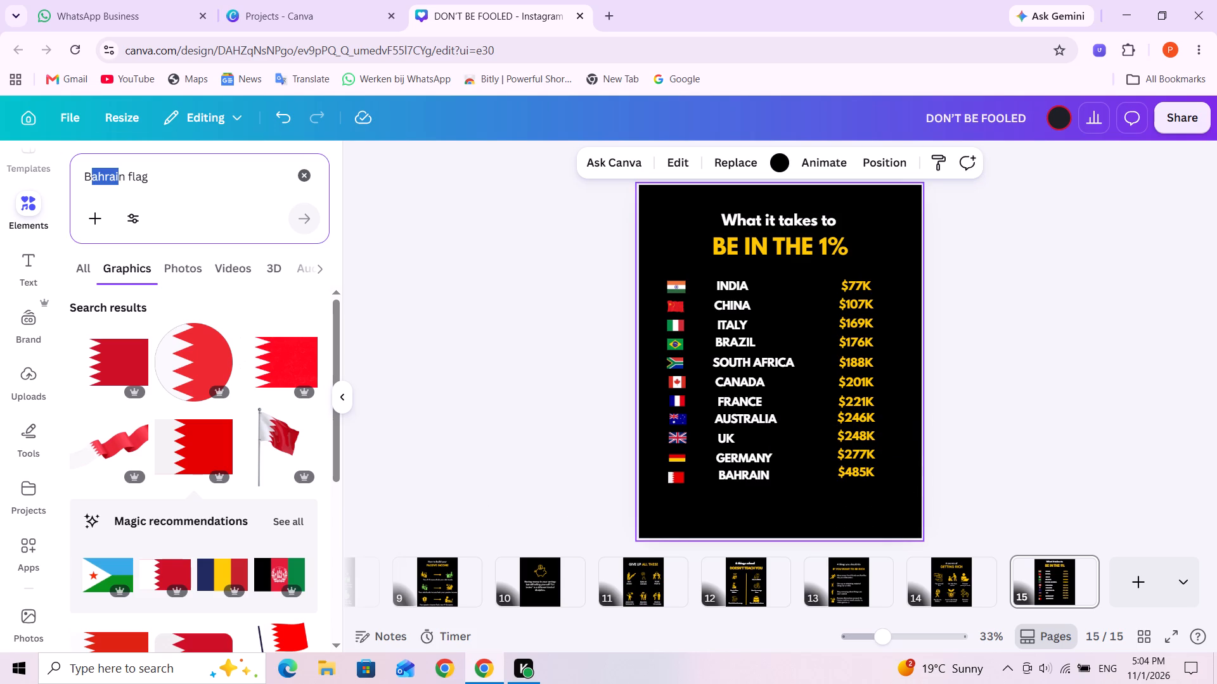
pyautogui.moveTo(76, 179); pyautogui.dragTo(73, 179)
pyautogui.moveTo(124, 175); pyautogui.dragTo(75, 177)
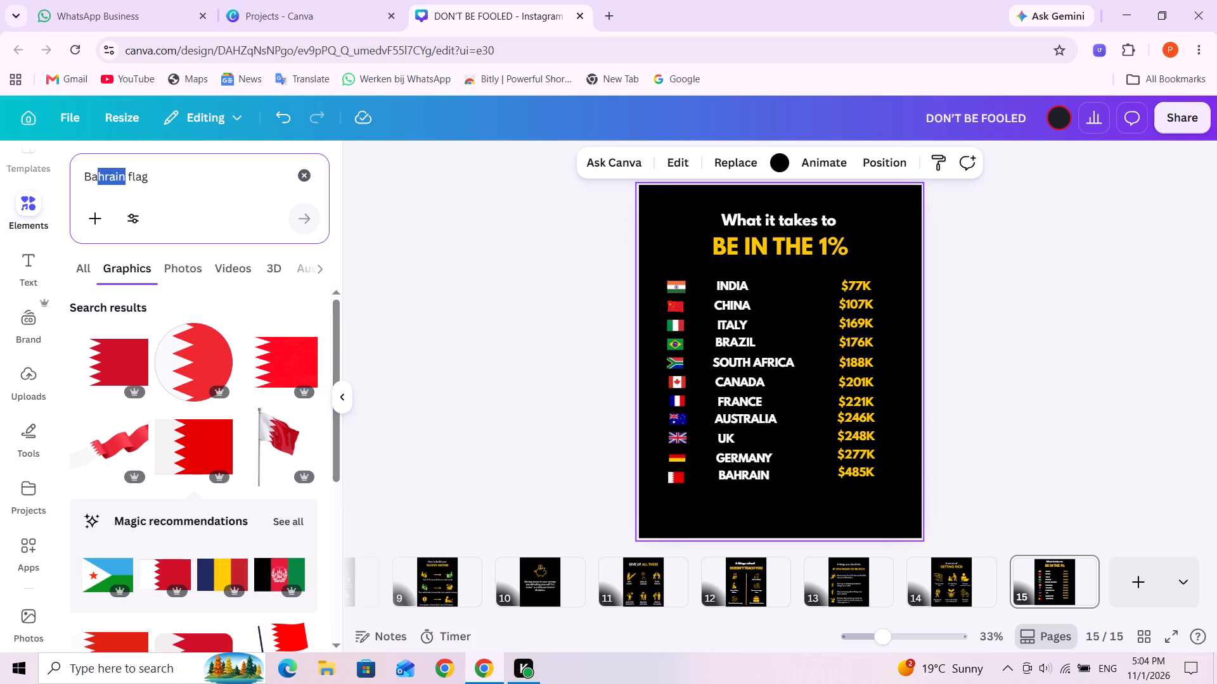
pyautogui.press('a')
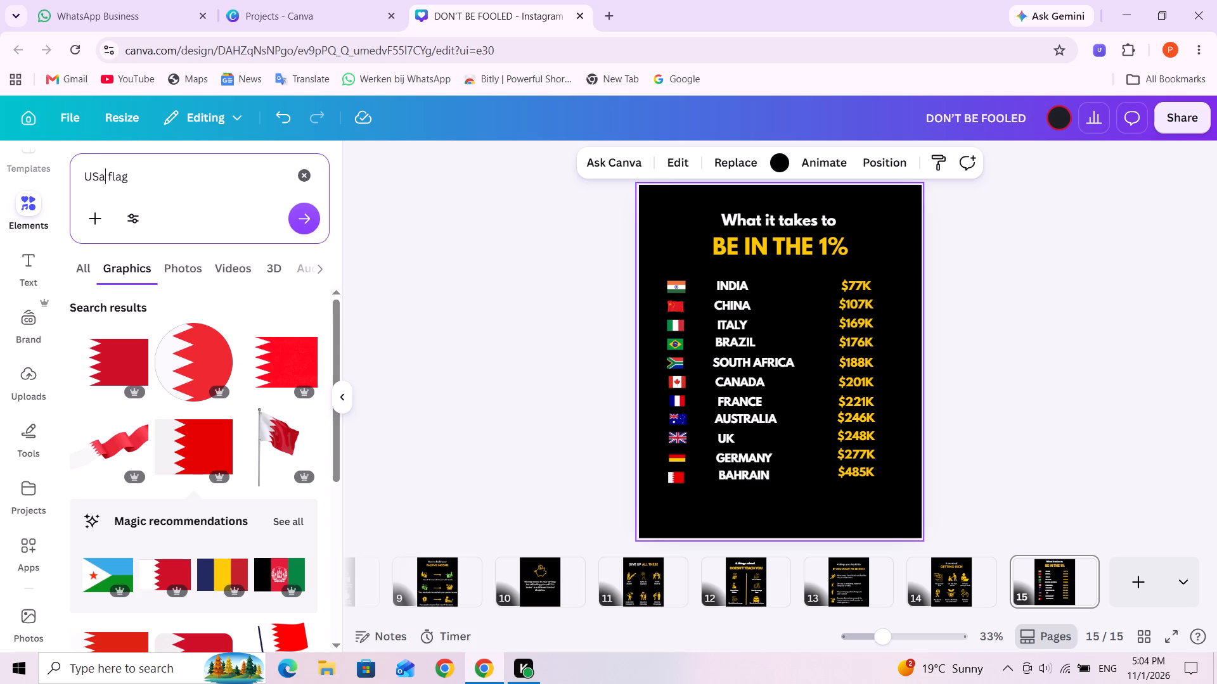
pyautogui.press('a')
pyautogui.press('Return')
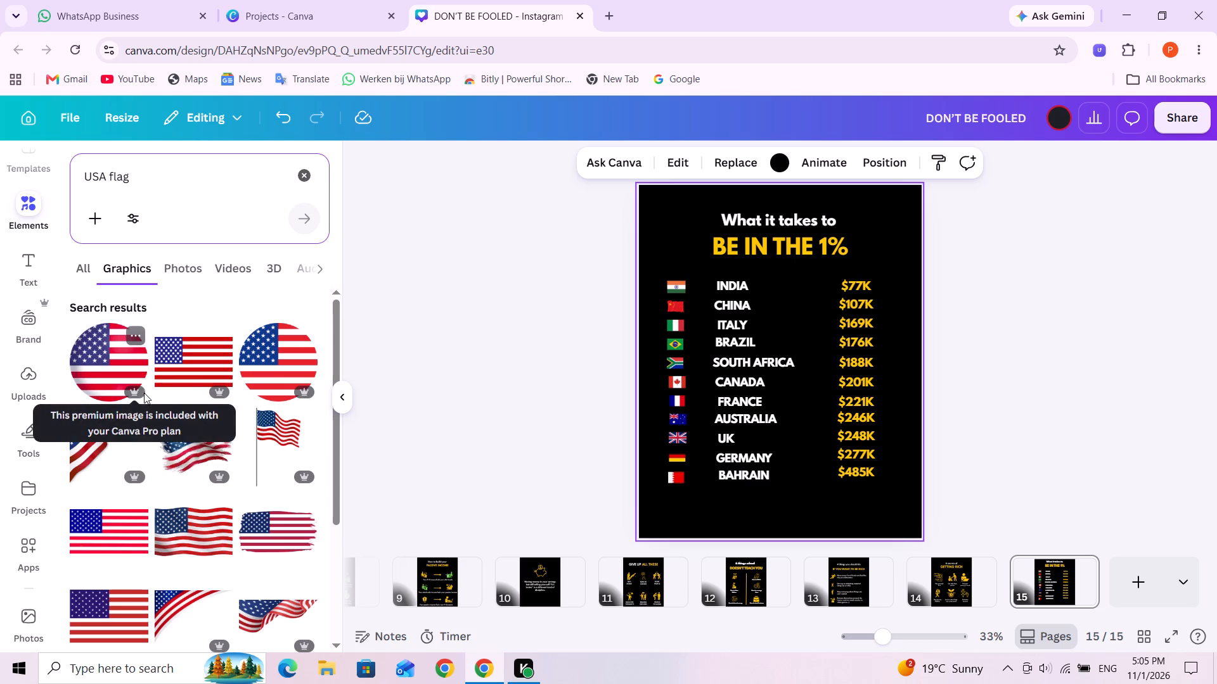
pyautogui.click(198, 369)
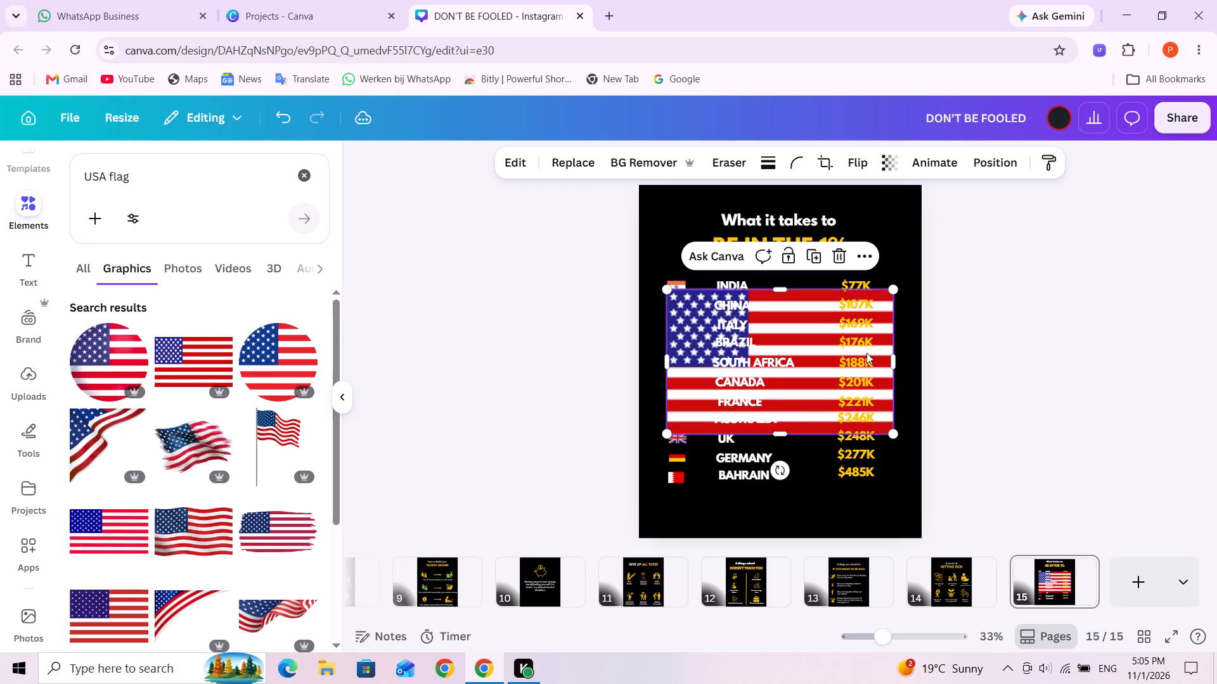
# Shrink the USA flag to about 75 by 48 and move it down beside the Bahrain flag.
pyautogui.moveTo(894, 291); pyautogui.dragTo(767, 410)
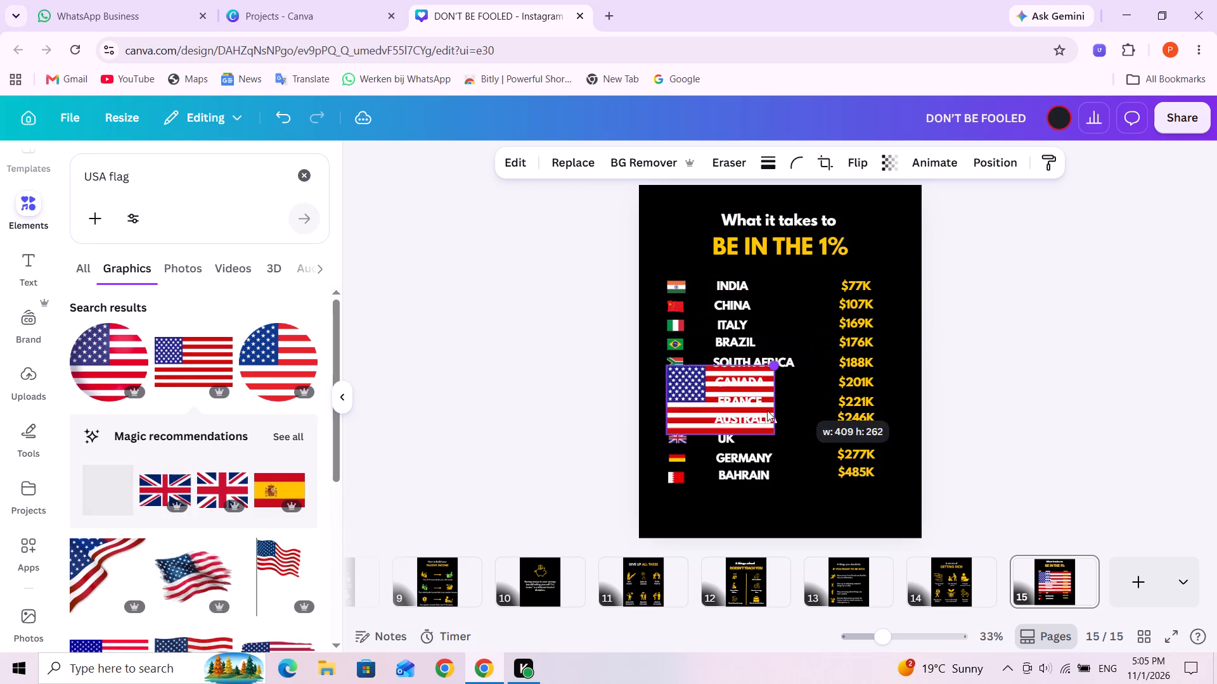
pyautogui.moveTo(767, 410); pyautogui.dragTo(725, 444)
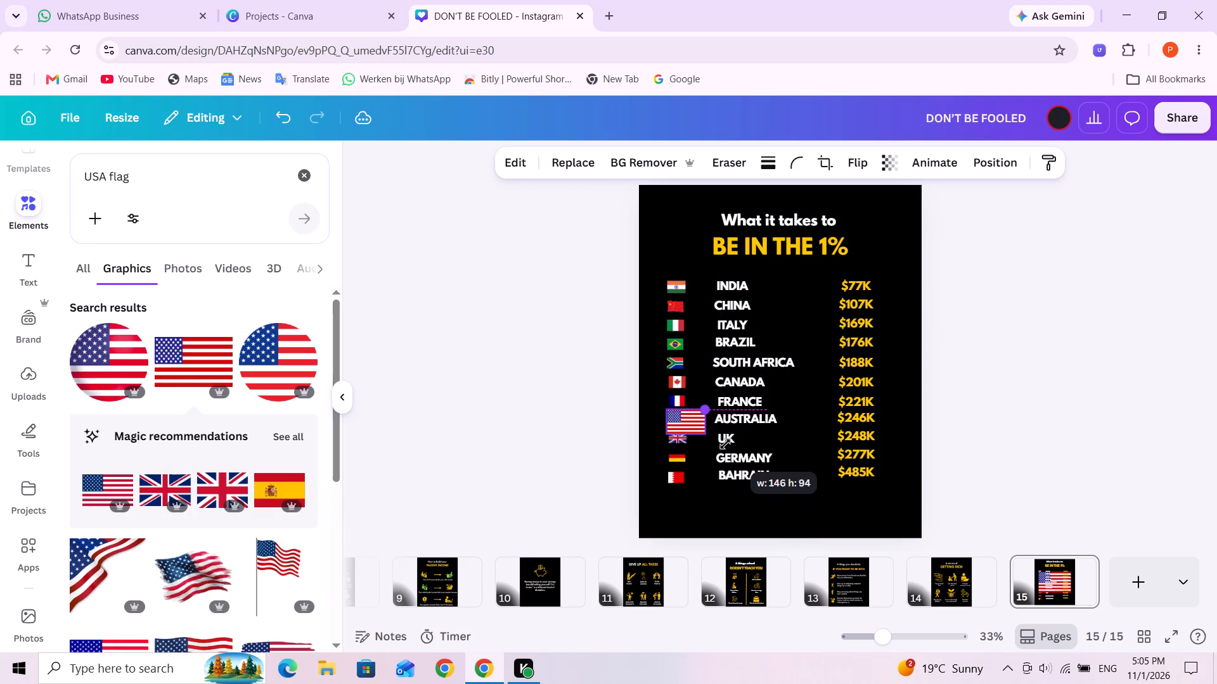
pyautogui.moveTo(725, 444); pyautogui.dragTo(726, 443)
pyautogui.click(737, 512)
pyautogui.moveTo(692, 418); pyautogui.dragTo(695, 472)
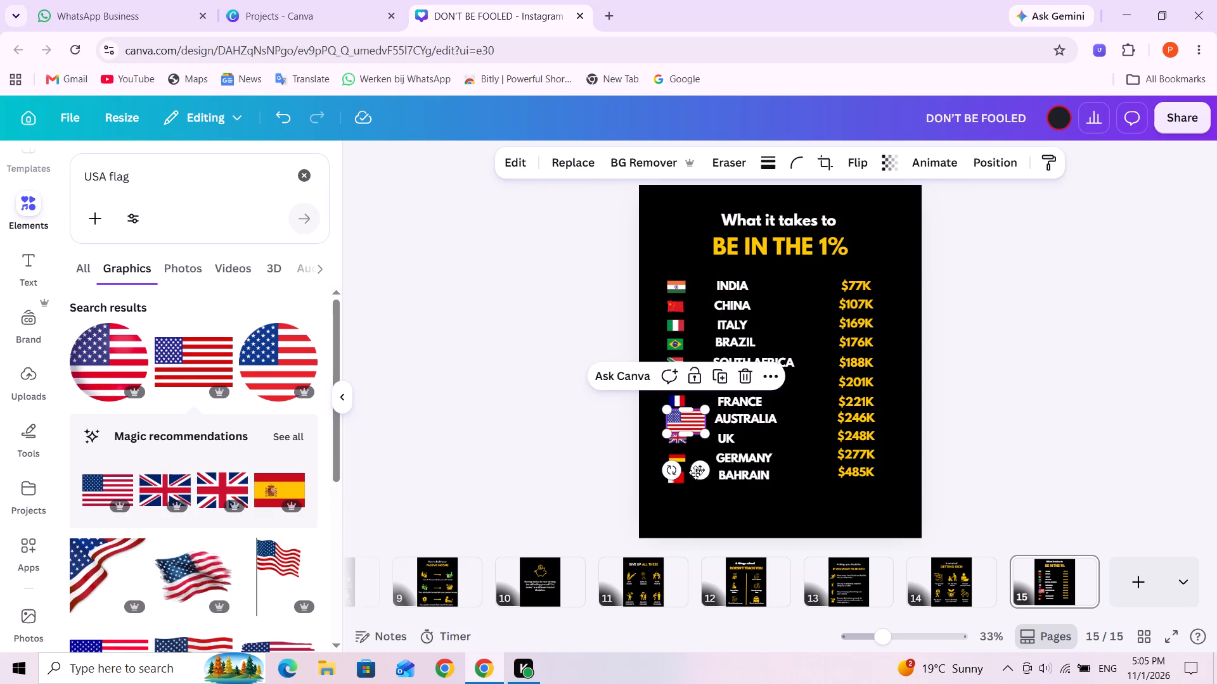
pyautogui.moveTo(695, 472); pyautogui.dragTo(723, 486)
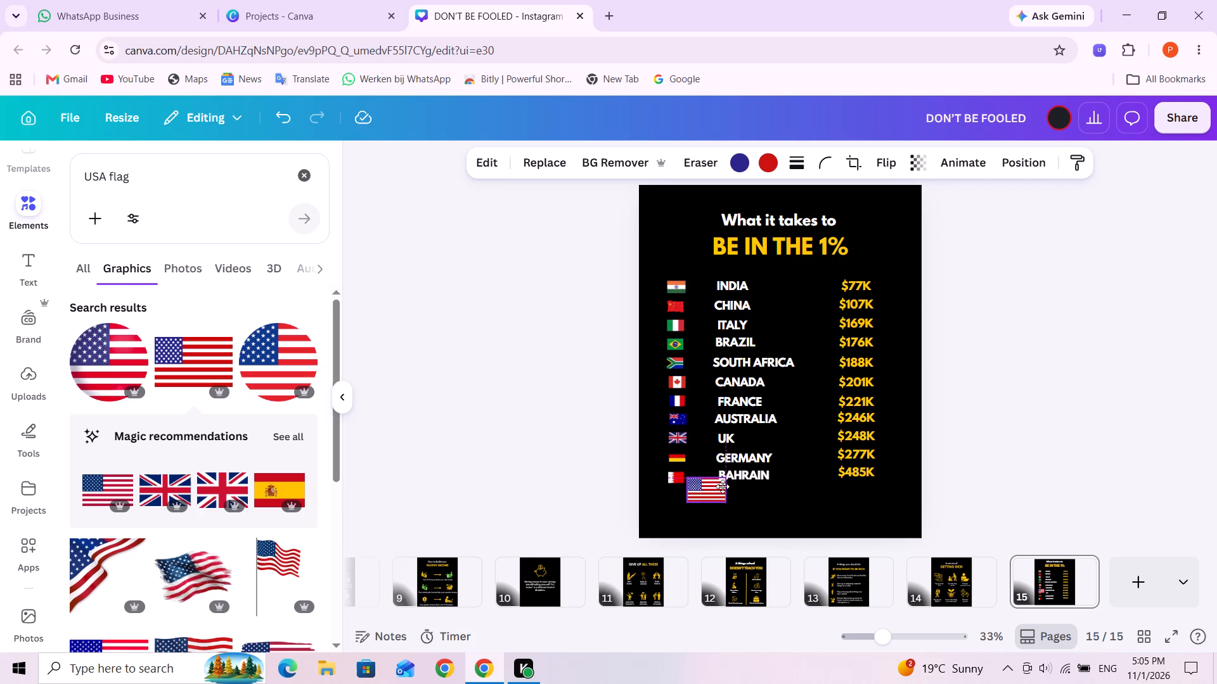
pyautogui.moveTo(723, 486); pyautogui.dragTo(728, 475)
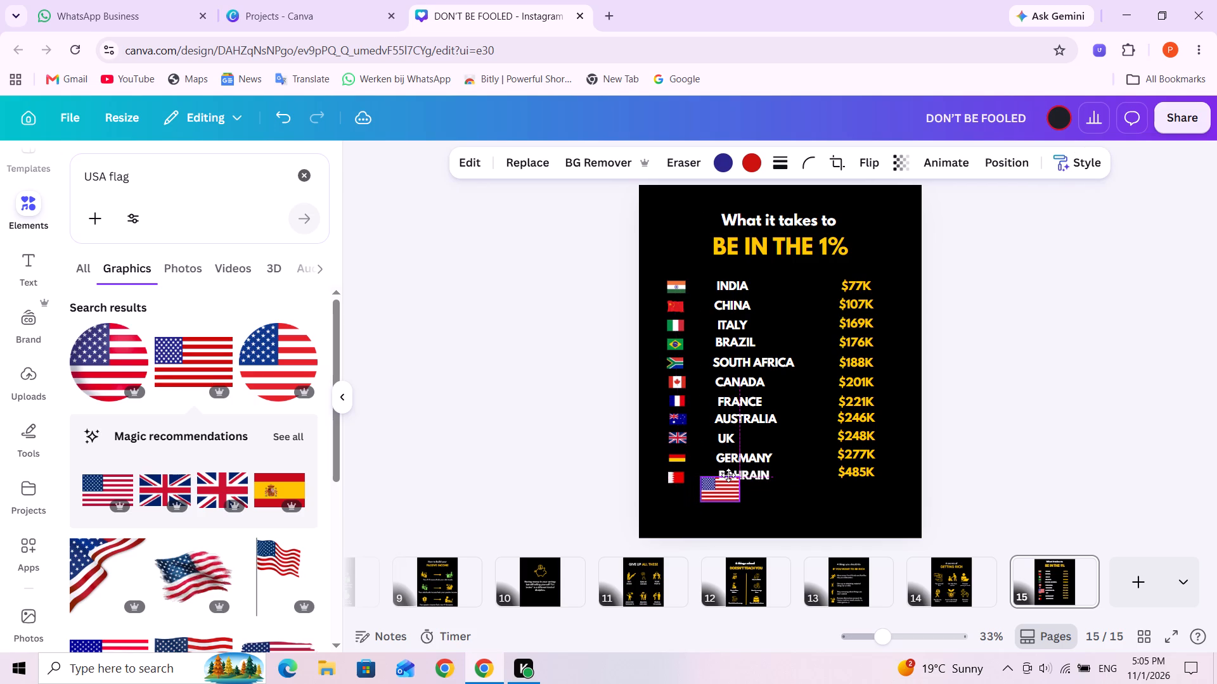
pyautogui.moveTo(728, 475); pyautogui.dragTo(722, 481)
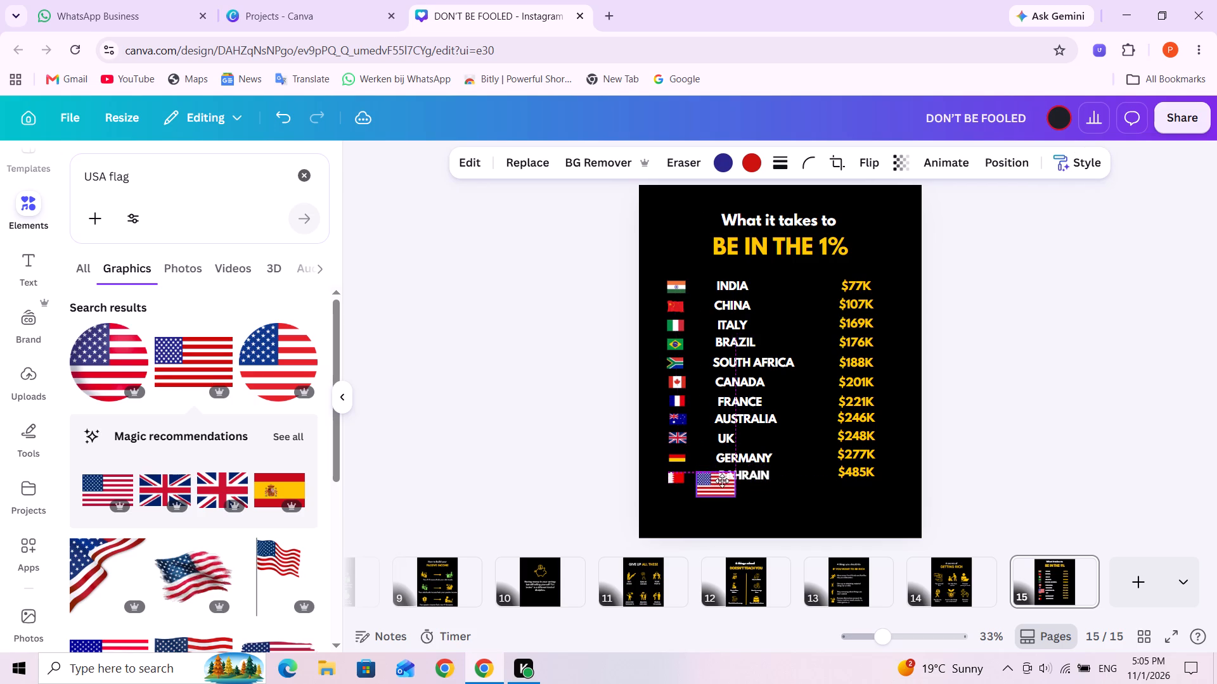
pyautogui.moveTo(722, 481); pyautogui.dragTo(723, 479)
pyautogui.moveTo(734, 496); pyautogui.dragTo(722, 489)
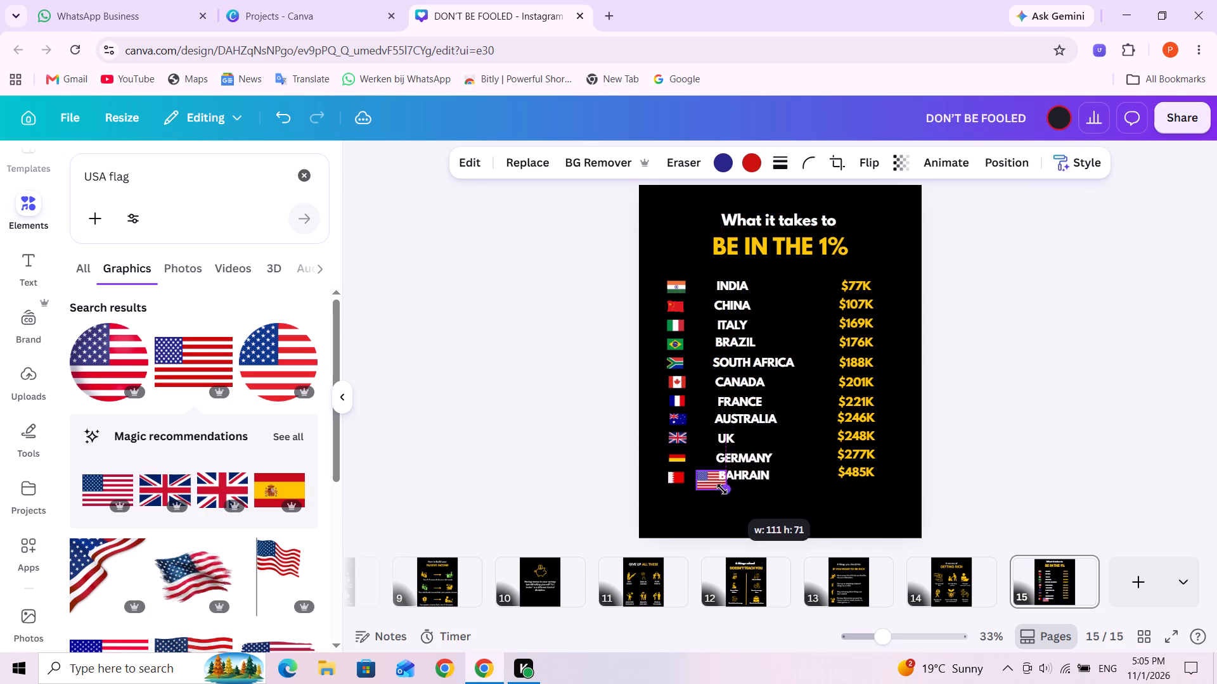
pyautogui.moveTo(722, 489); pyautogui.dragTo(715, 484)
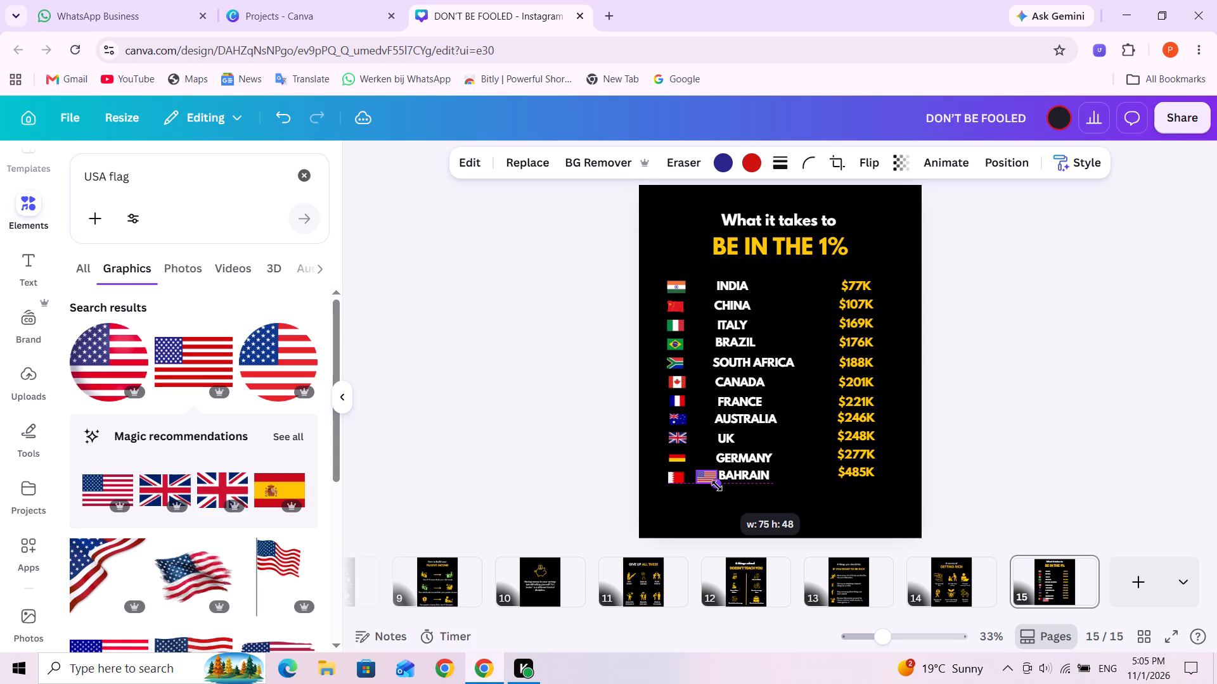
pyautogui.click(777, 499)
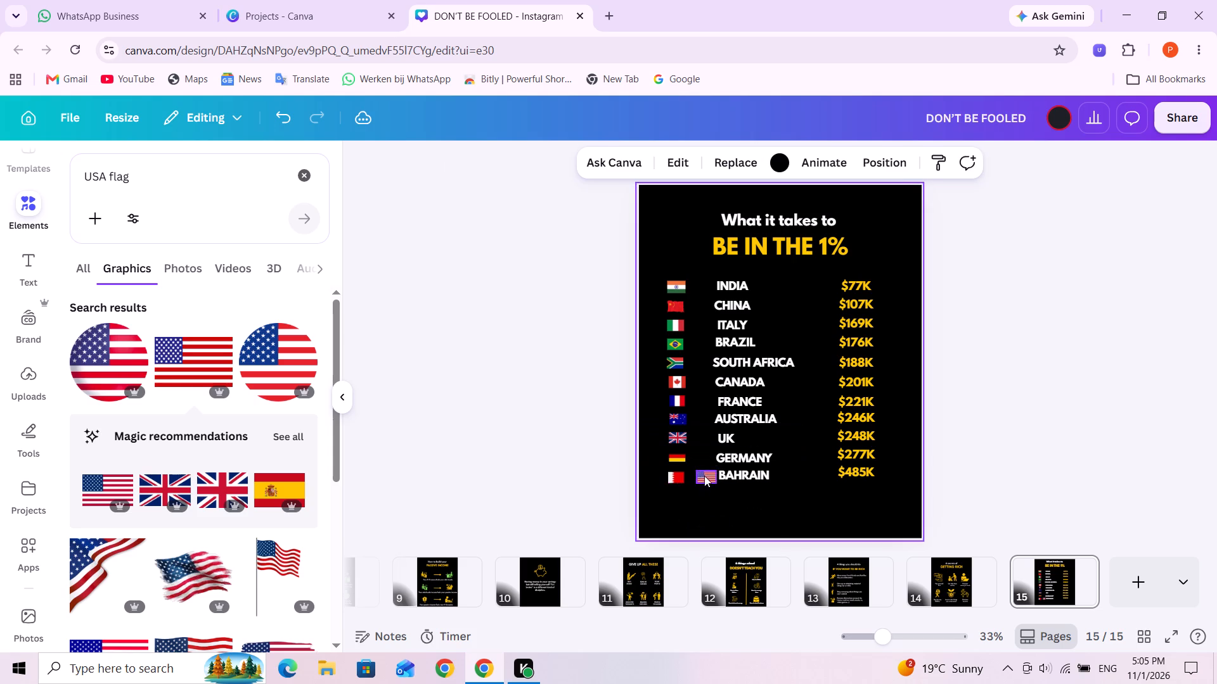
# Place the USA flag beneath the Bahrain flag in the flag column and reduce it to about 62 by 39.
pyautogui.moveTo(704, 476); pyautogui.dragTo(676, 493)
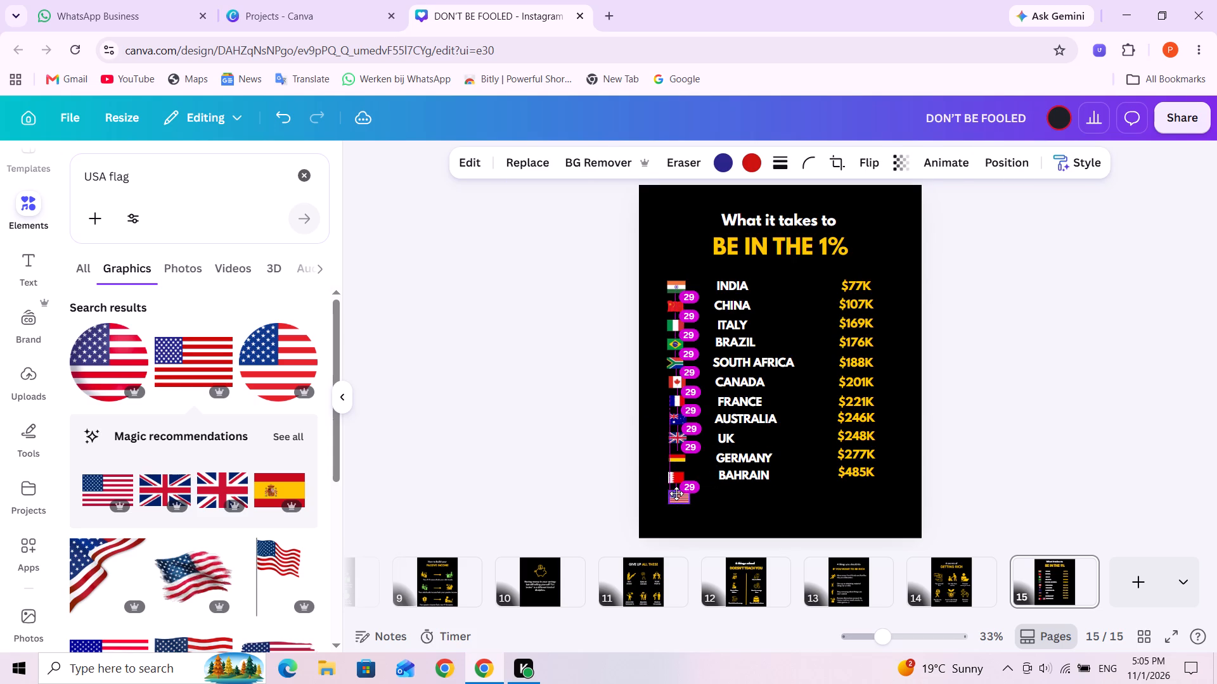
pyautogui.moveTo(676, 493); pyautogui.dragTo(675, 493)
pyautogui.click(733, 512)
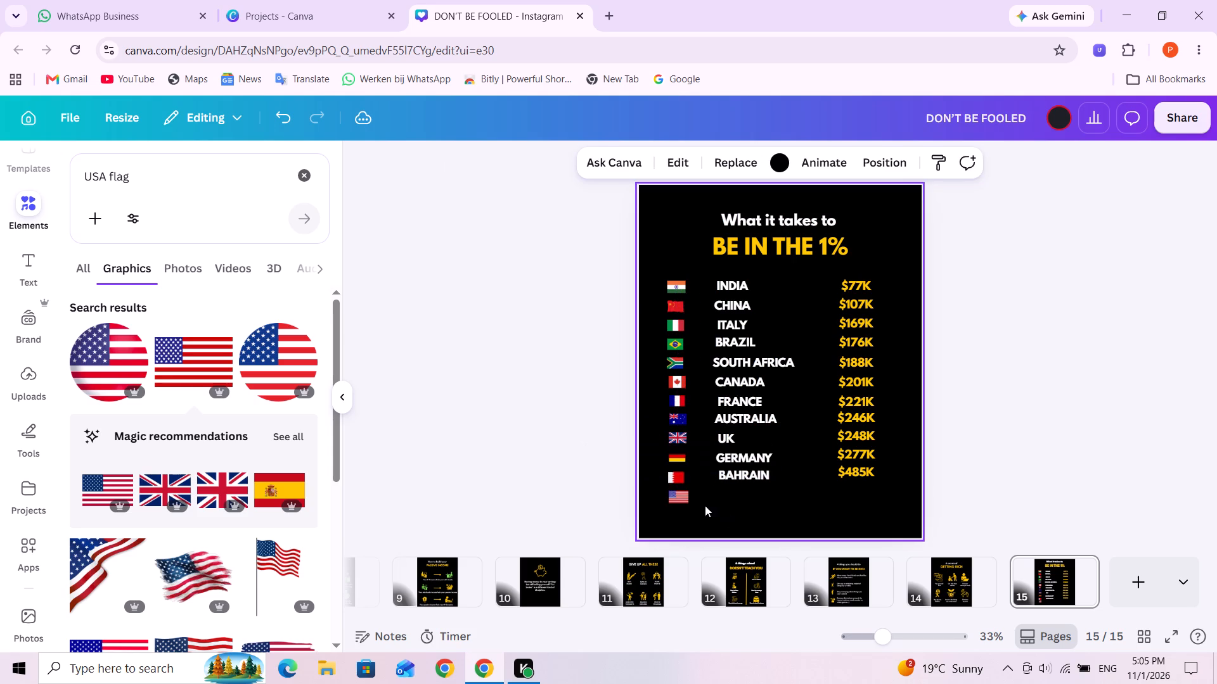
pyautogui.click(689, 500)
pyautogui.click(686, 503)
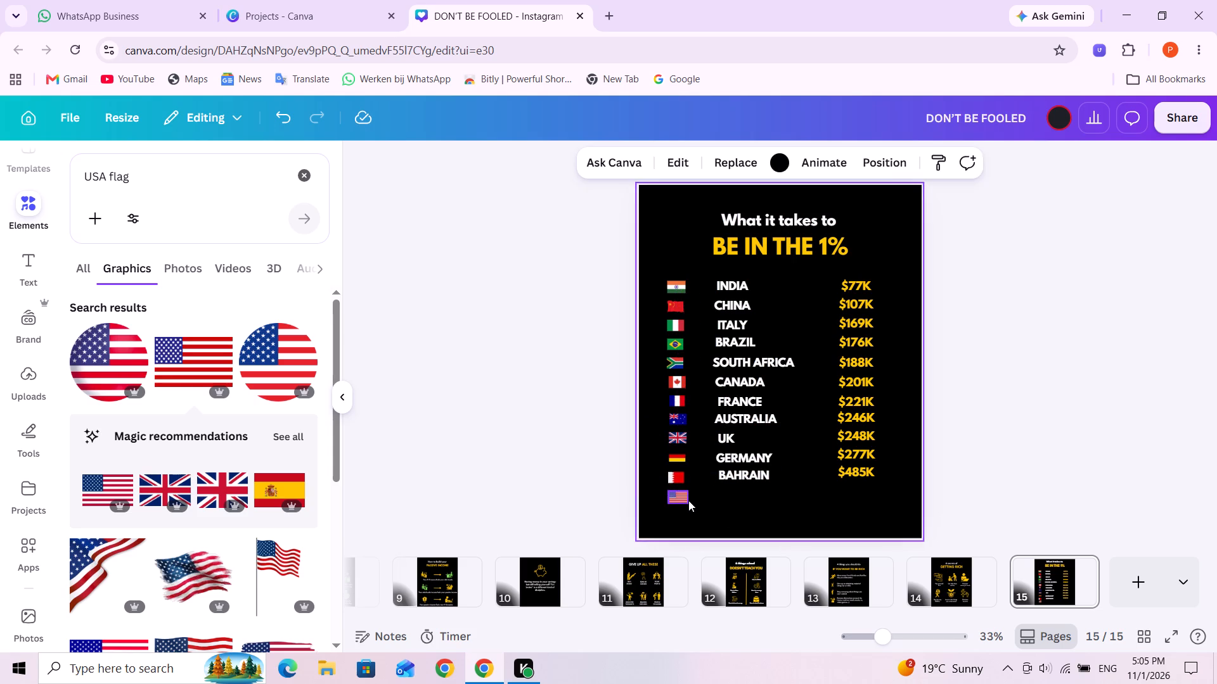
pyautogui.click(687, 499)
pyautogui.click(686, 504)
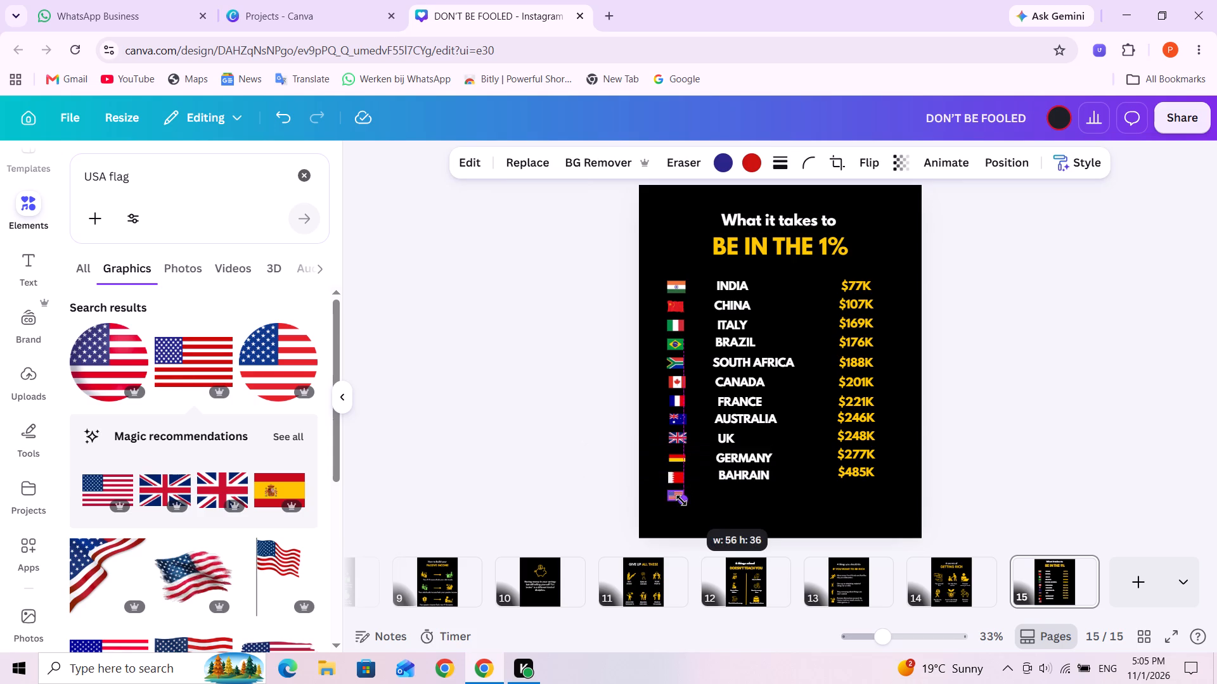
pyautogui.click(716, 500)
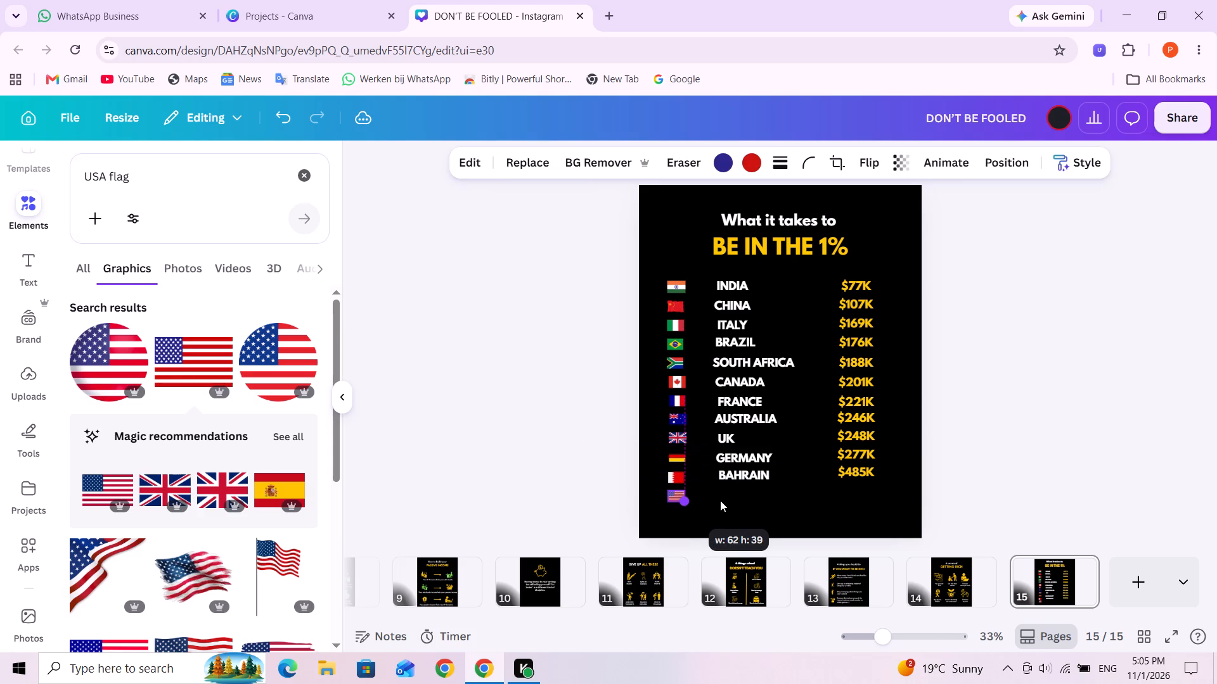
# Duplicate the BAHRAIN label and place the copy beneath it in the name column, beside the USA flag.
pyautogui.click(742, 467)
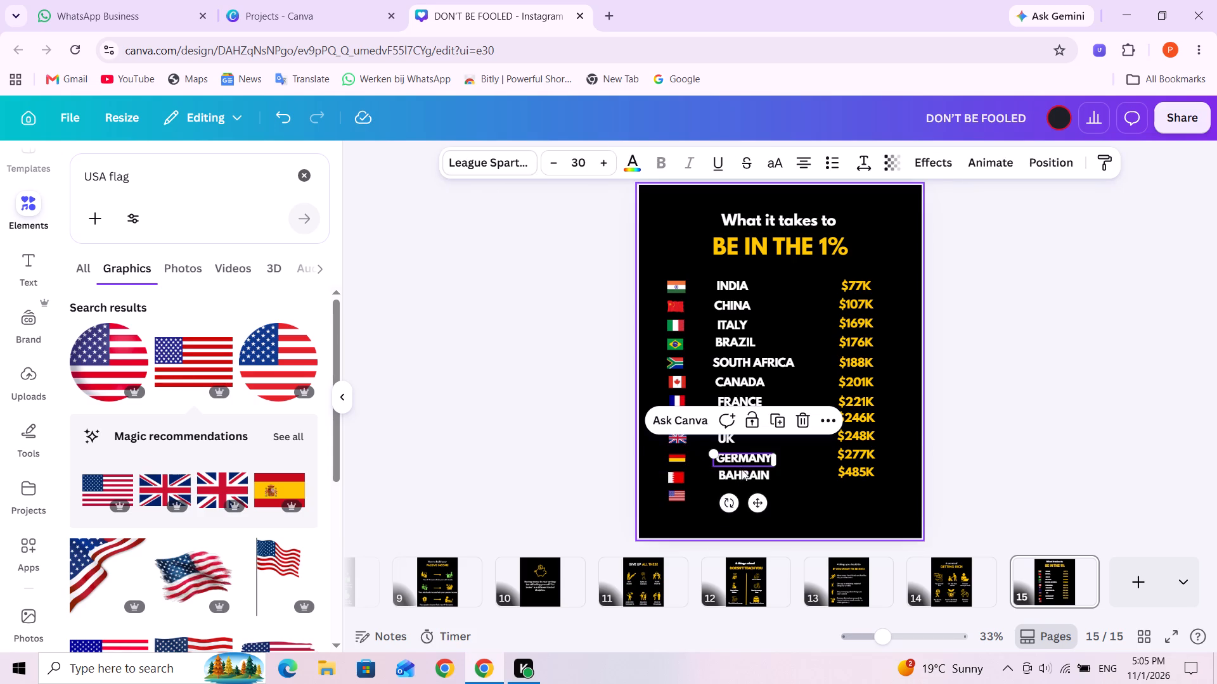
pyautogui.click(743, 474)
pyautogui.click(782, 436)
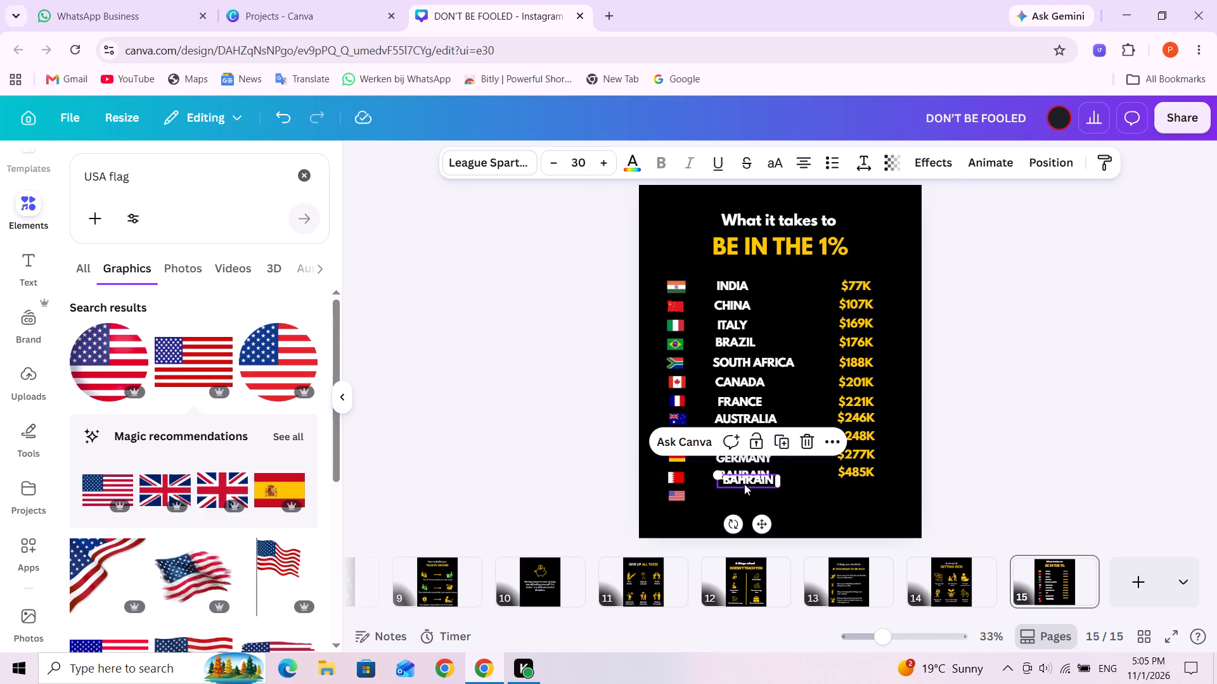
pyautogui.moveTo(745, 476); pyautogui.dragTo(744, 490)
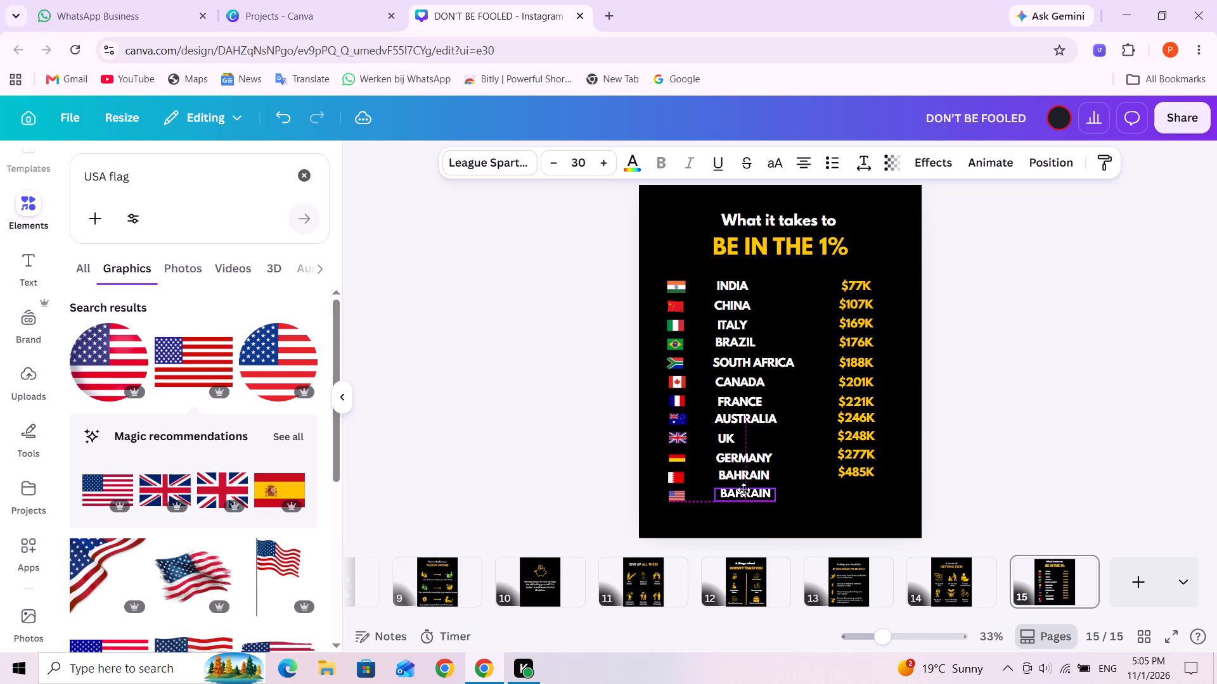
pyautogui.moveTo(744, 490); pyautogui.dragTo(745, 491)
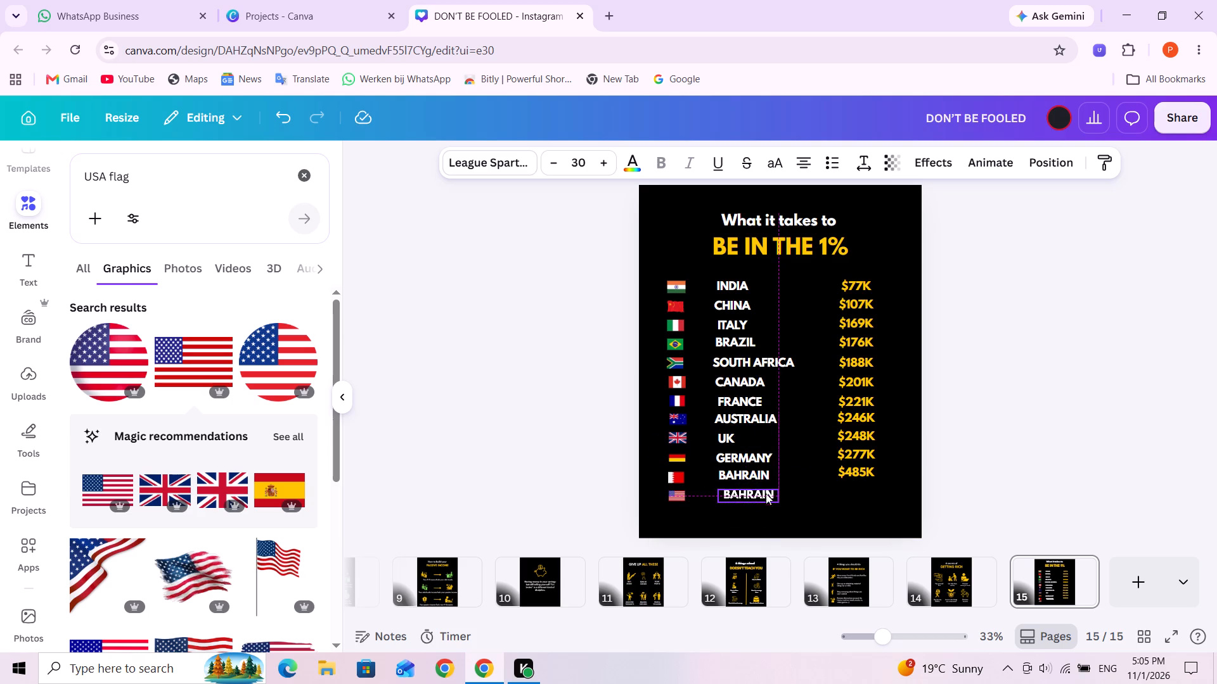
pyautogui.moveTo(779, 495); pyautogui.dragTo(773, 495)
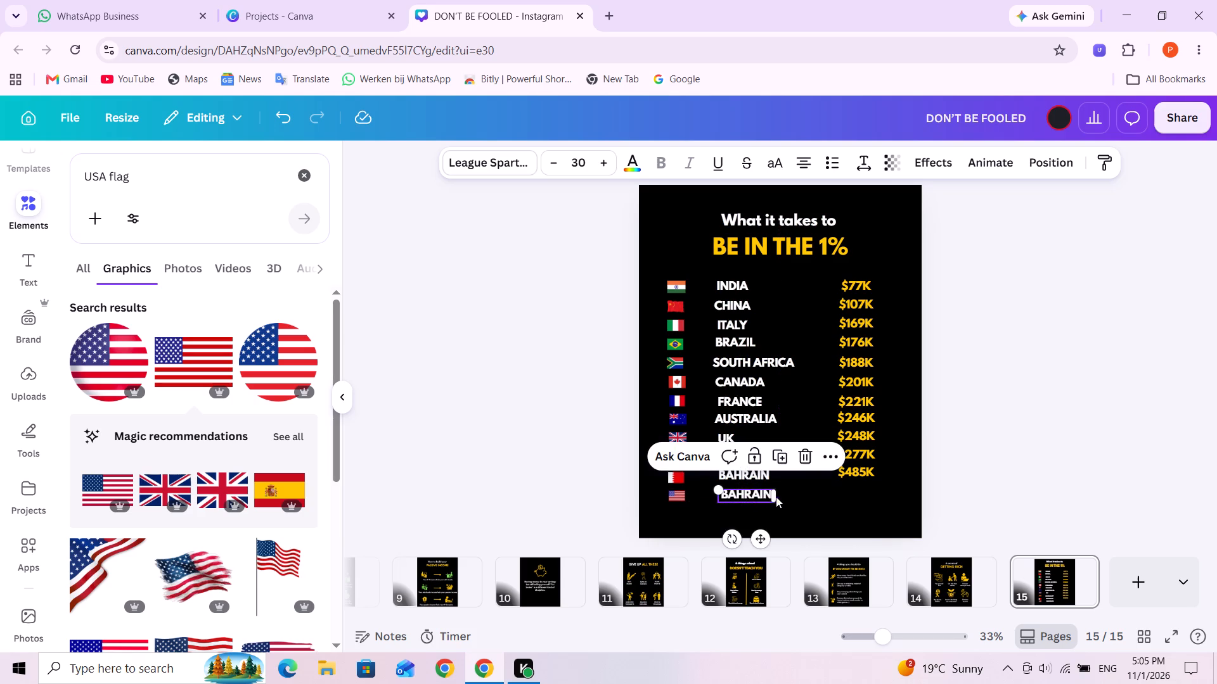
pyautogui.click(816, 495)
# Change the copied country name beside the USA flag to USA and narrow its text box to fit.
pyautogui.tripleClick(748, 497)
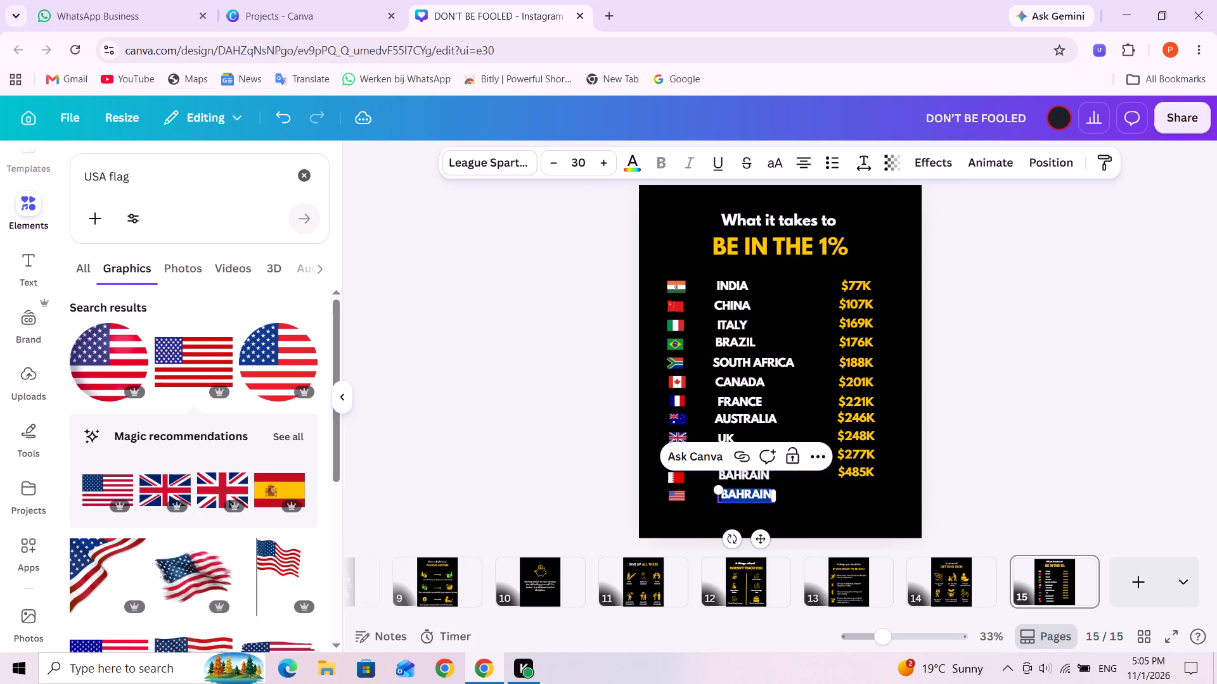
pyautogui.write('USA')
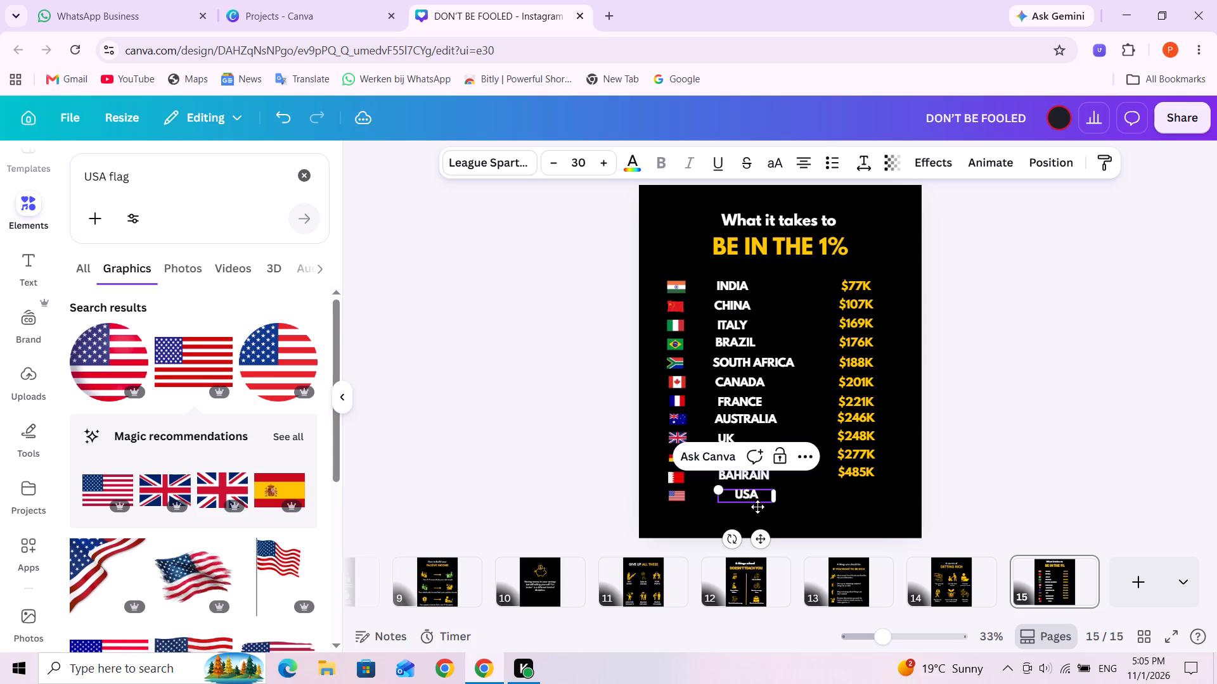
pyautogui.moveTo(775, 498); pyautogui.dragTo(748, 503)
pyautogui.click(786, 500)
# Duplicate the $485K amount and place the copy beneath it in the amount column, in the USA row.
pyautogui.click(866, 471)
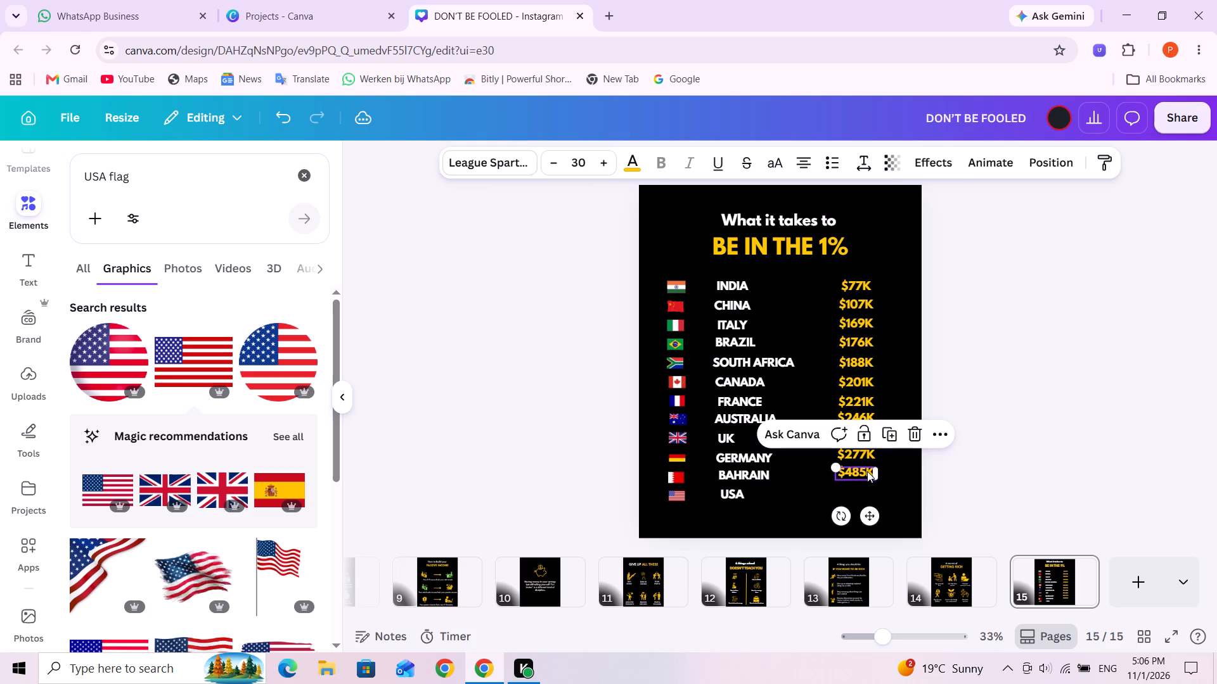
pyautogui.click(893, 429)
pyautogui.moveTo(857, 476); pyautogui.dragTo(857, 493)
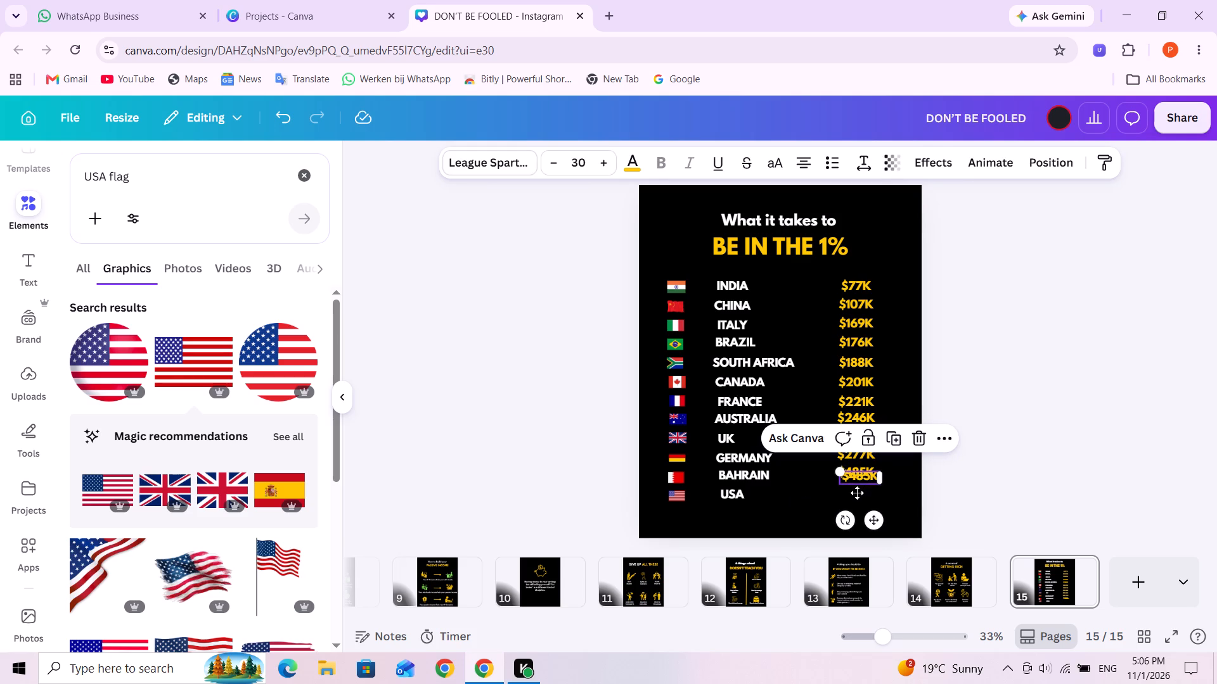
pyautogui.moveTo(857, 493); pyautogui.dragTo(855, 493)
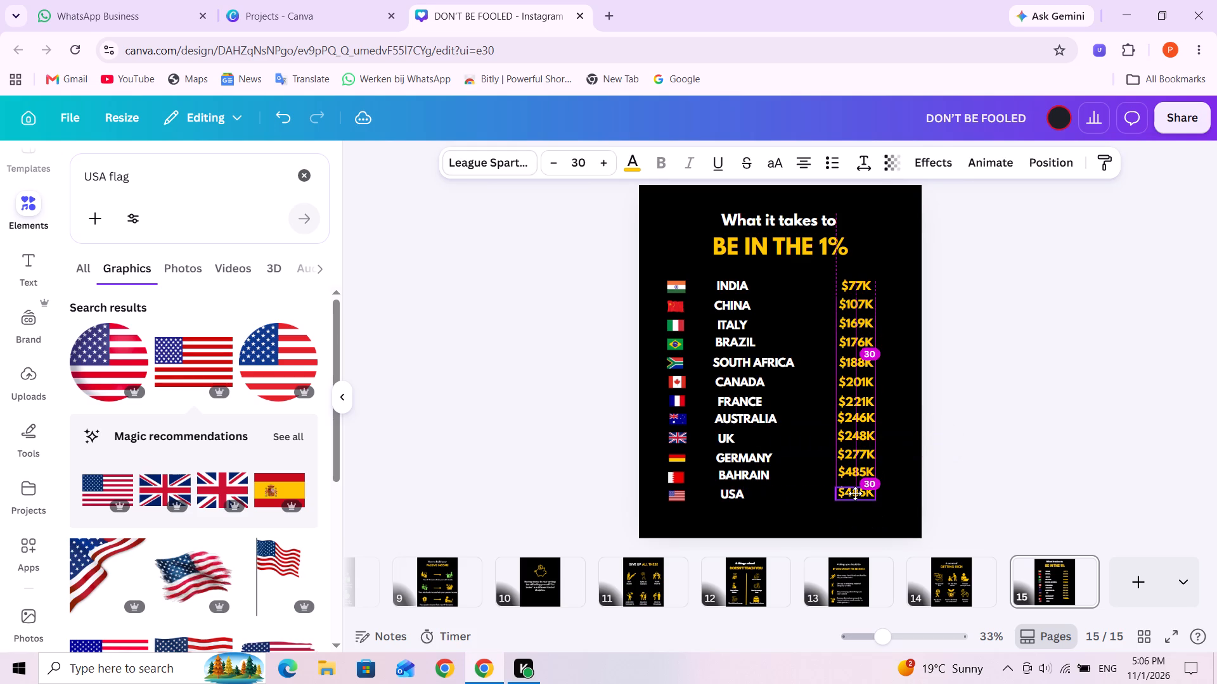
pyautogui.moveTo(855, 493); pyautogui.dragTo(855, 491)
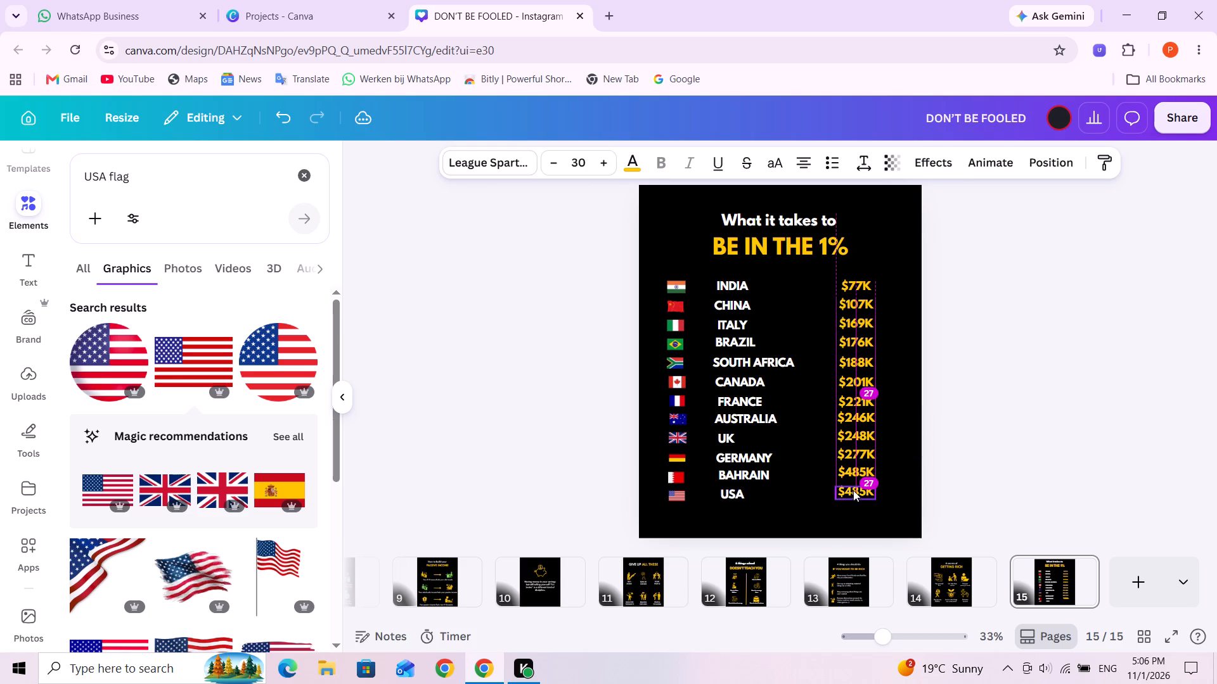
# Change the copied amount in the USA row to $488K.
pyautogui.tripleClick(852, 487)
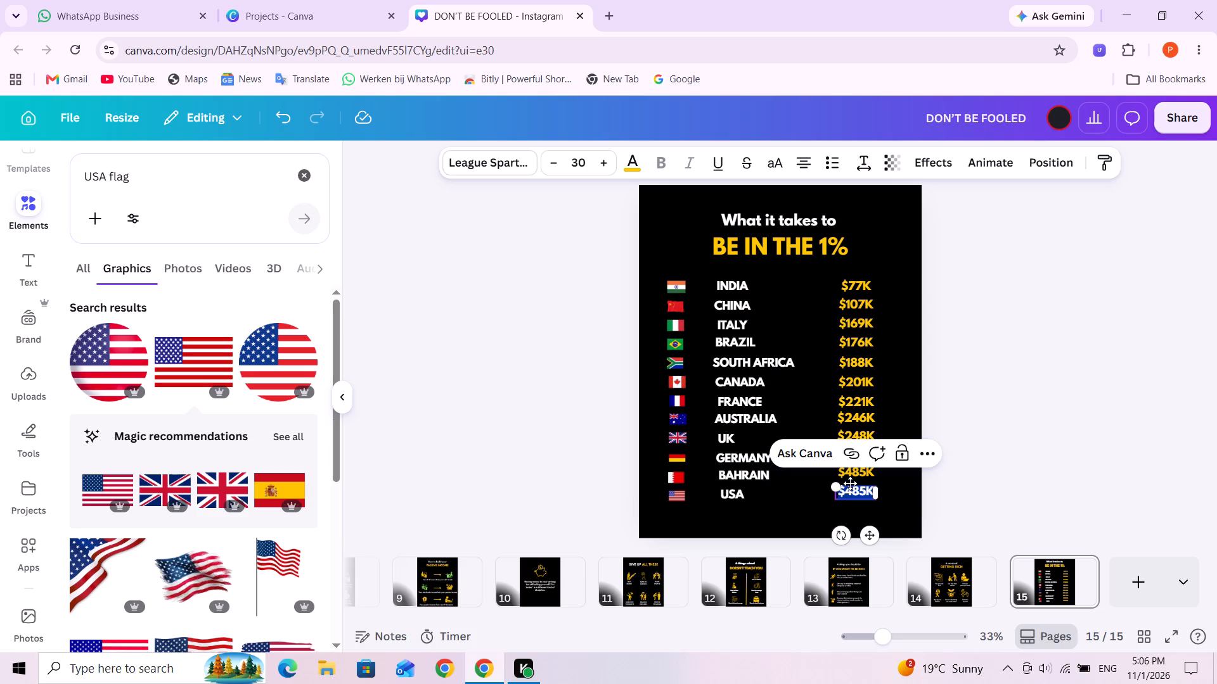
pyautogui.hotkey('shift', '$')
pyautogui.press('4')
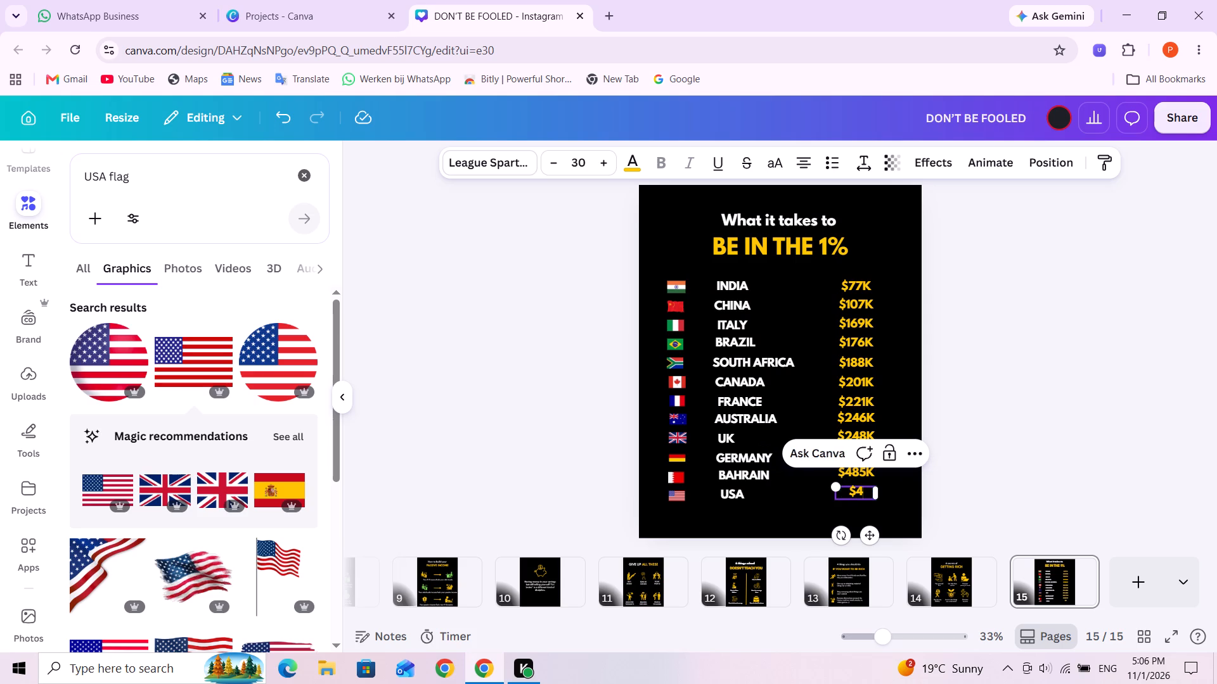
pyautogui.write('88')
pyautogui.press('k')
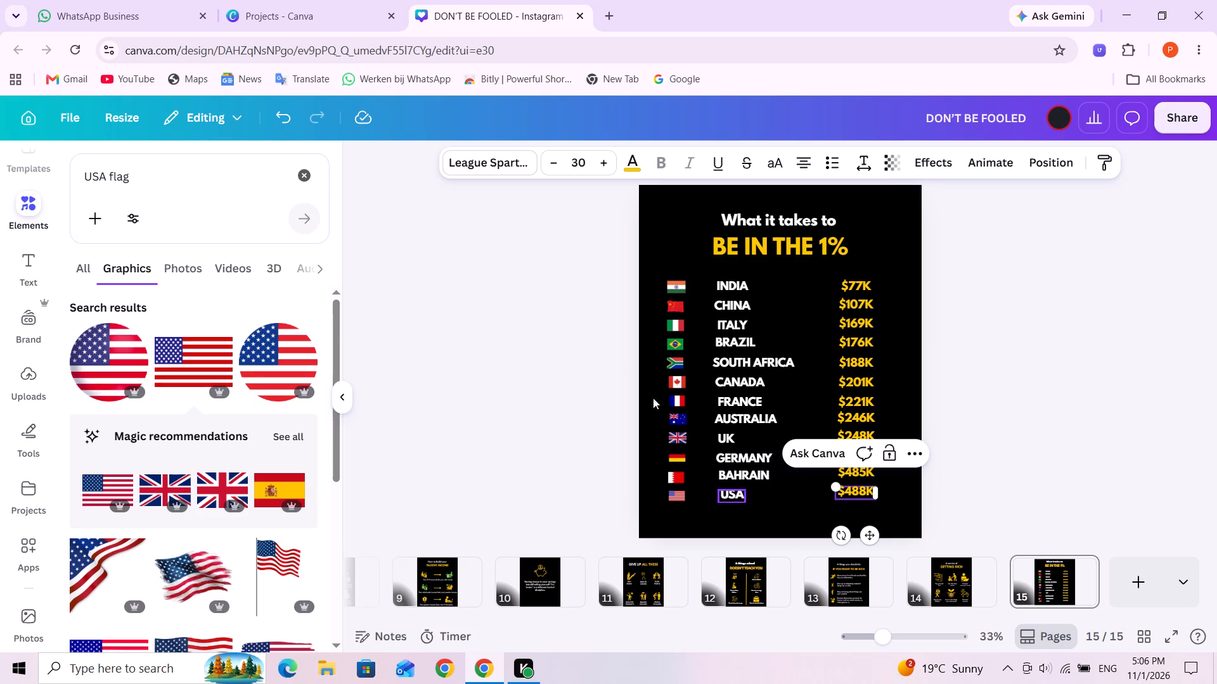
# Search the graphics for "Singapore flag".
pyautogui.moveTo(108, 171); pyautogui.dragTo(82, 172)
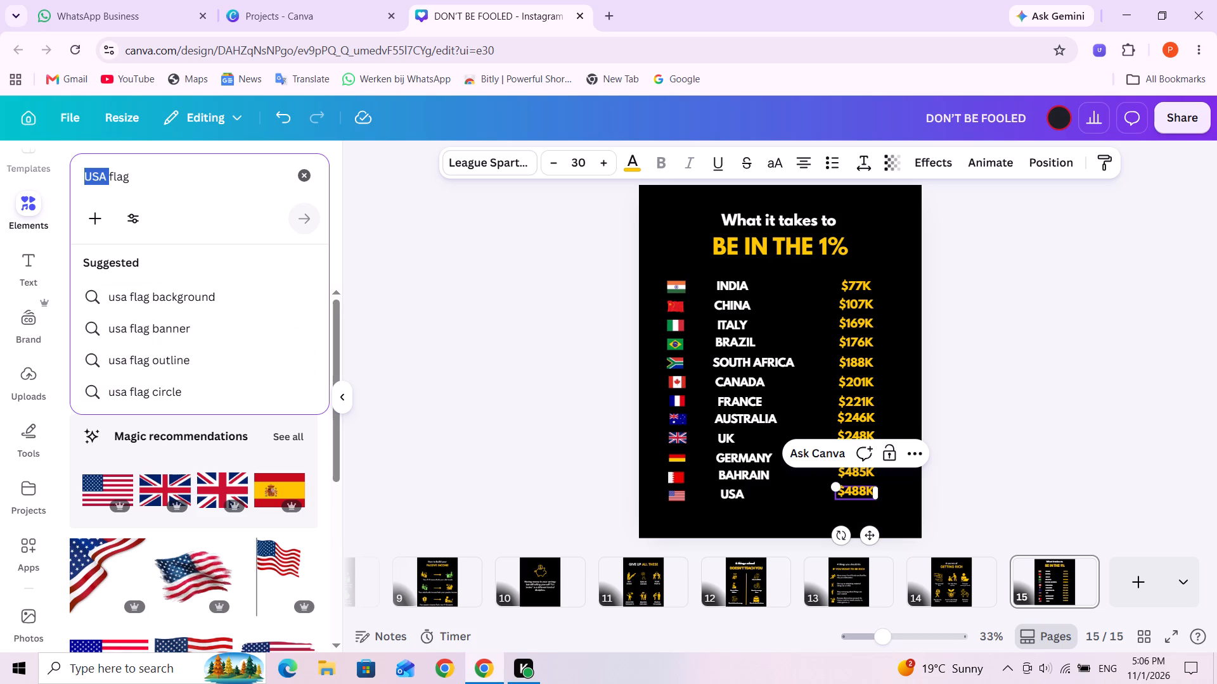
pyautogui.moveTo(82, 172); pyautogui.dragTo(74, 171)
pyautogui.write('ingap')
pyautogui.write('ore')
pyautogui.press('space')
pyautogui.press('Return')
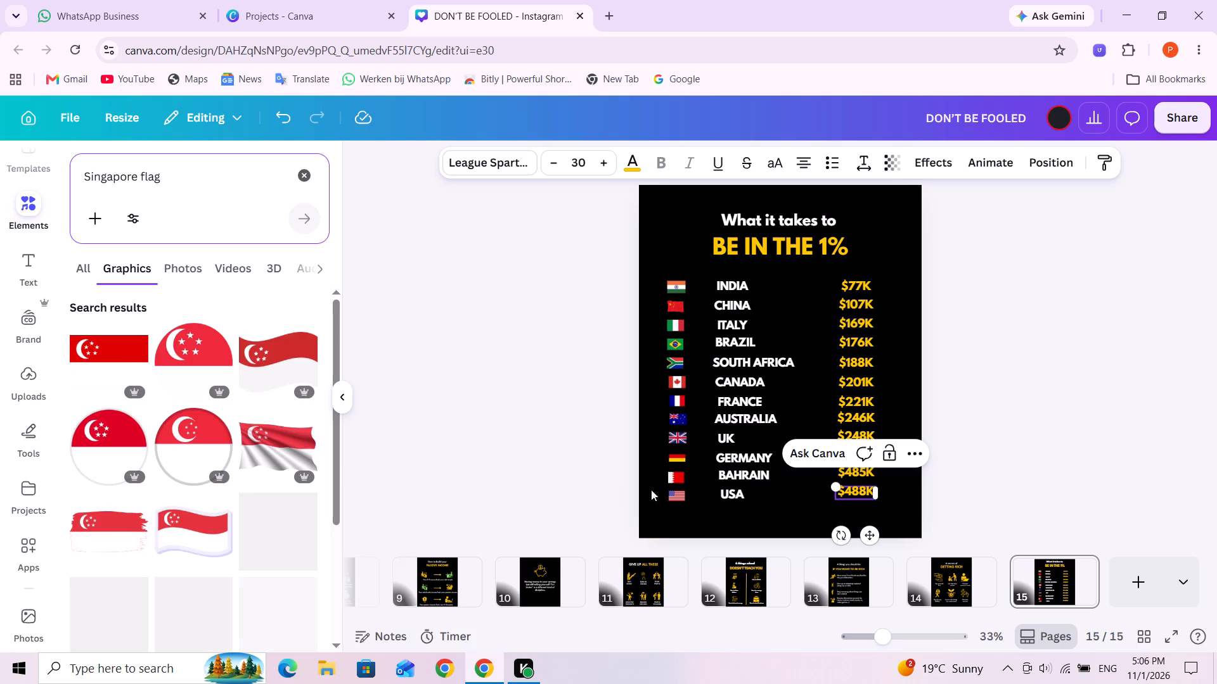
# Duplicate the USA label and place the copy beneath it at the bottom of the name column.
pyautogui.click(735, 499)
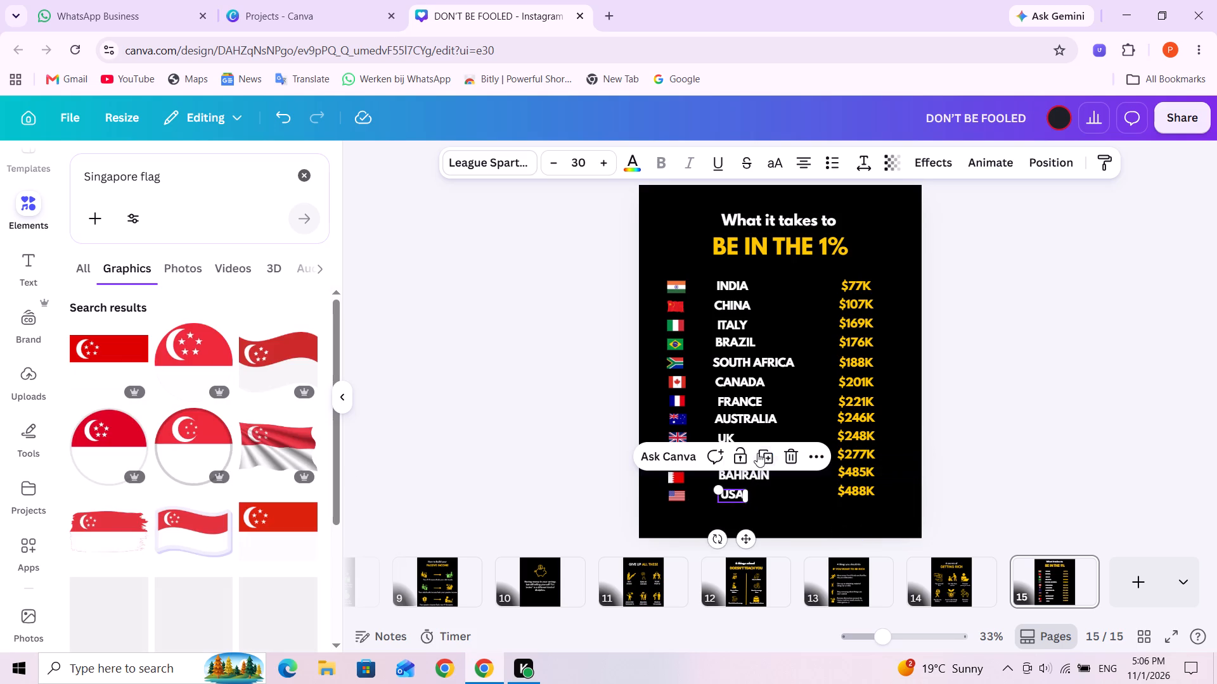
pyautogui.click(768, 457)
pyautogui.moveTo(735, 499); pyautogui.dragTo(737, 506)
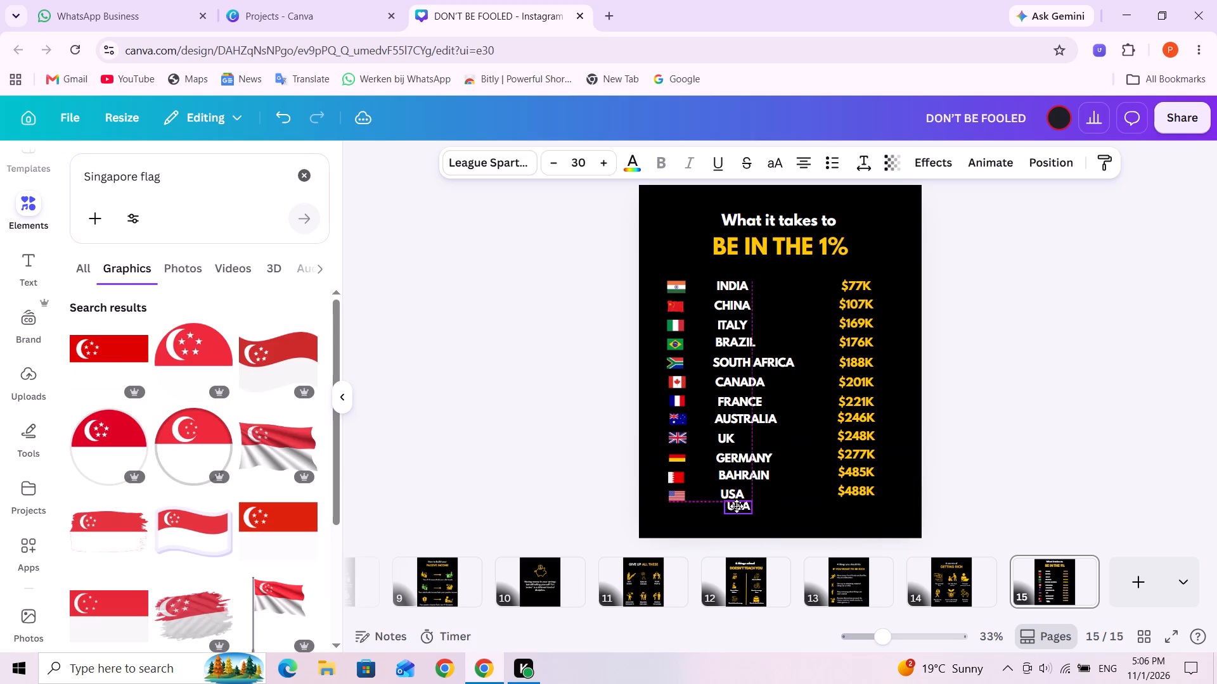
pyautogui.moveTo(737, 506); pyautogui.dragTo(734, 512)
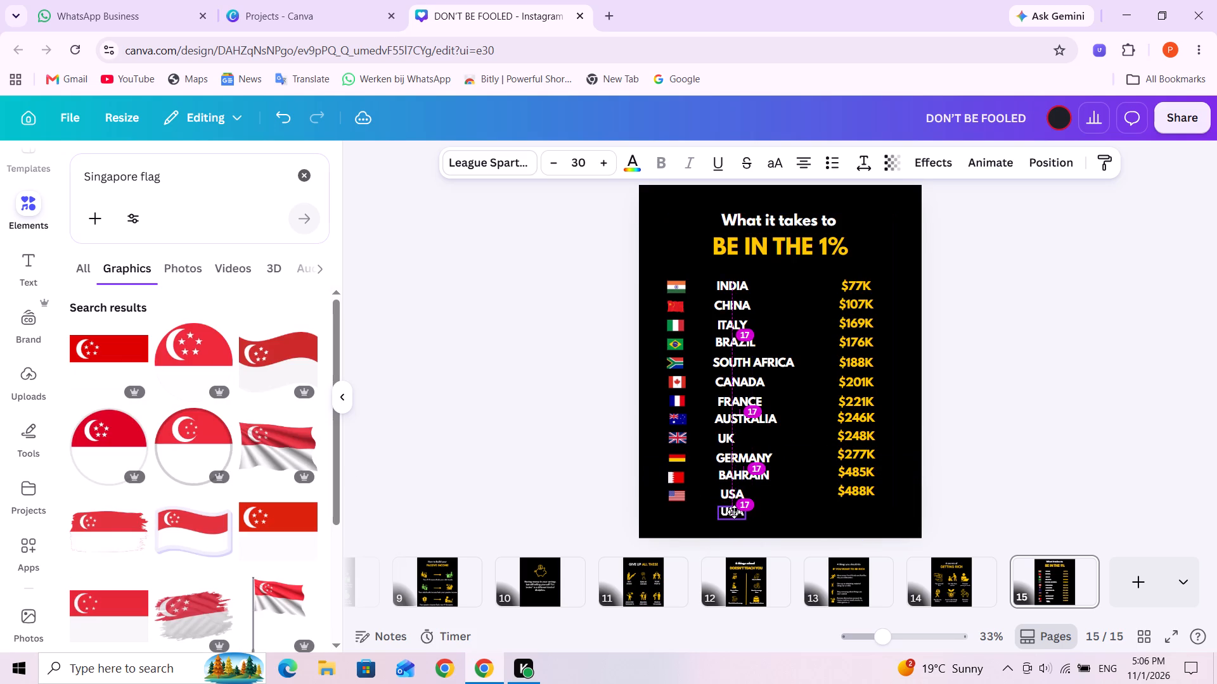
pyautogui.moveTo(734, 512); pyautogui.dragTo(733, 512)
# Change the copied label to SINGAPORE, widen its text box to fit one line, and position it just beneath USA.
pyautogui.doubleClick(733, 512)
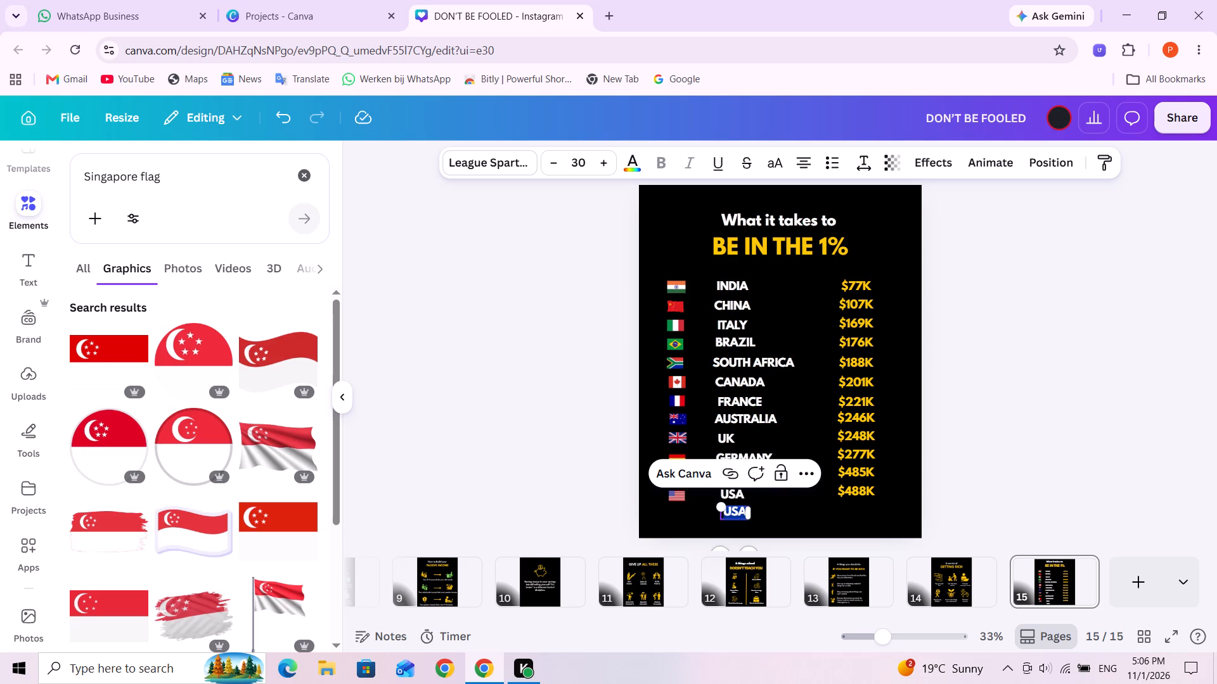
pyautogui.write('in')
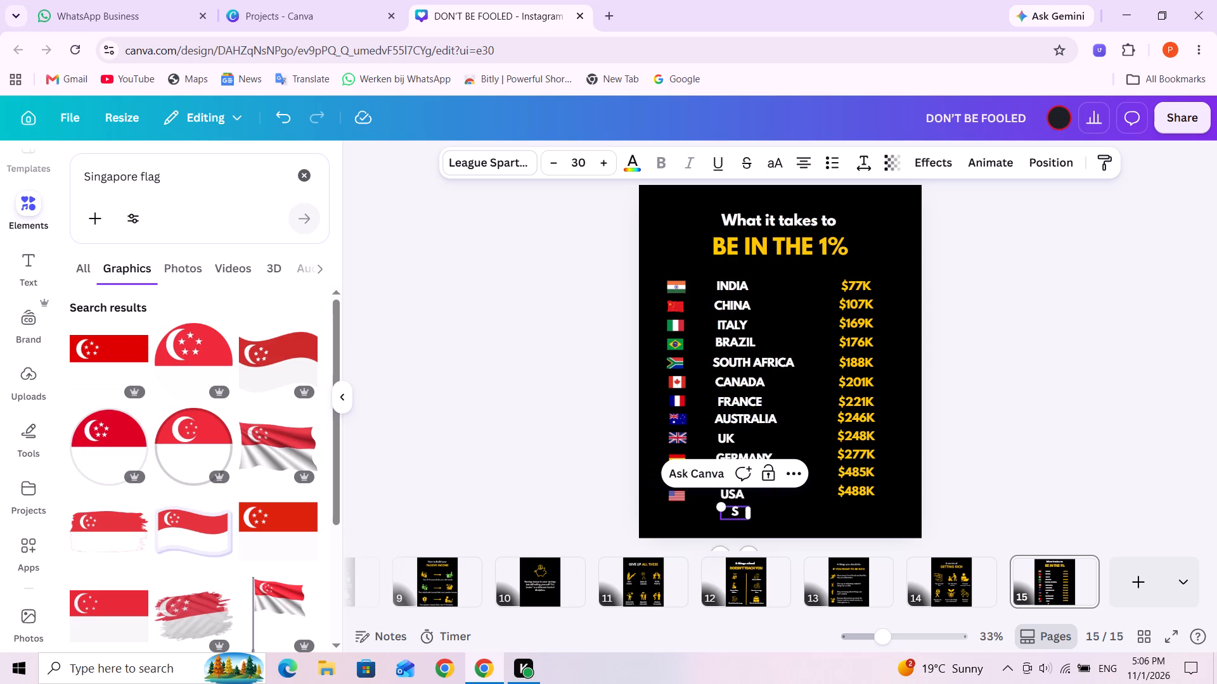
pyautogui.press('BackSpace')
pyautogui.press('BackSpace')
pyautogui.press('u')
pyautogui.press('BackSpace')
pyautogui.write('IN')
pyautogui.write('GAPO')
pyautogui.press('BackSpace')
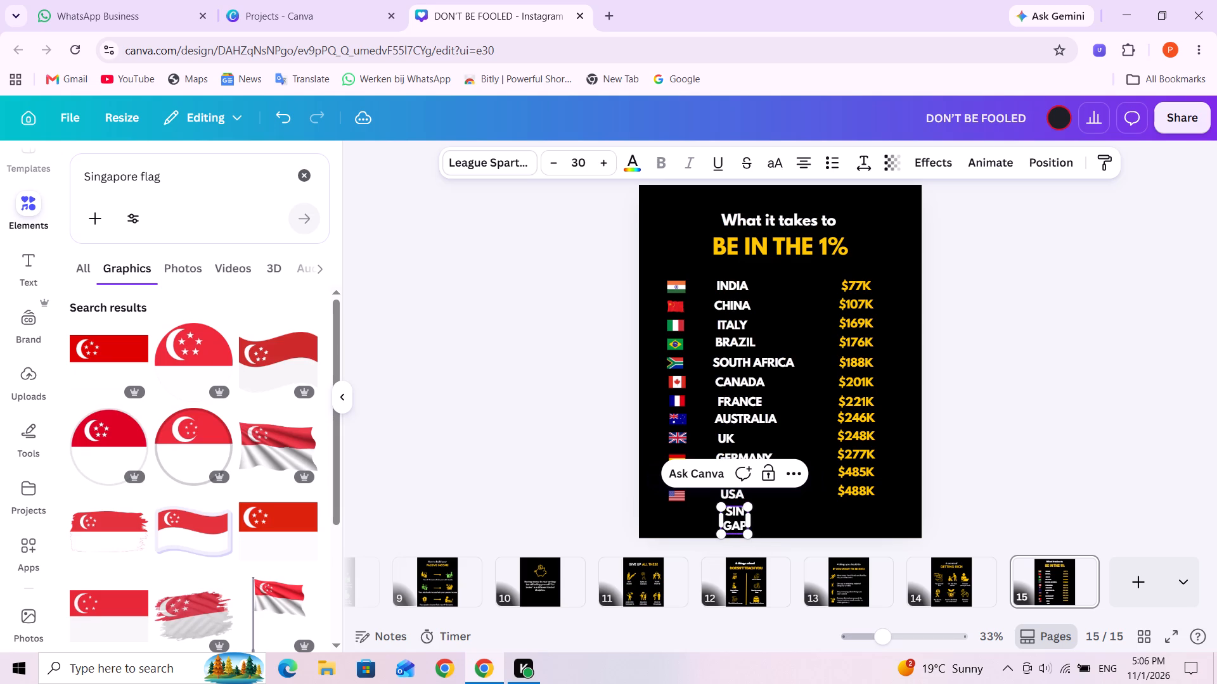
pyautogui.write('ORE')
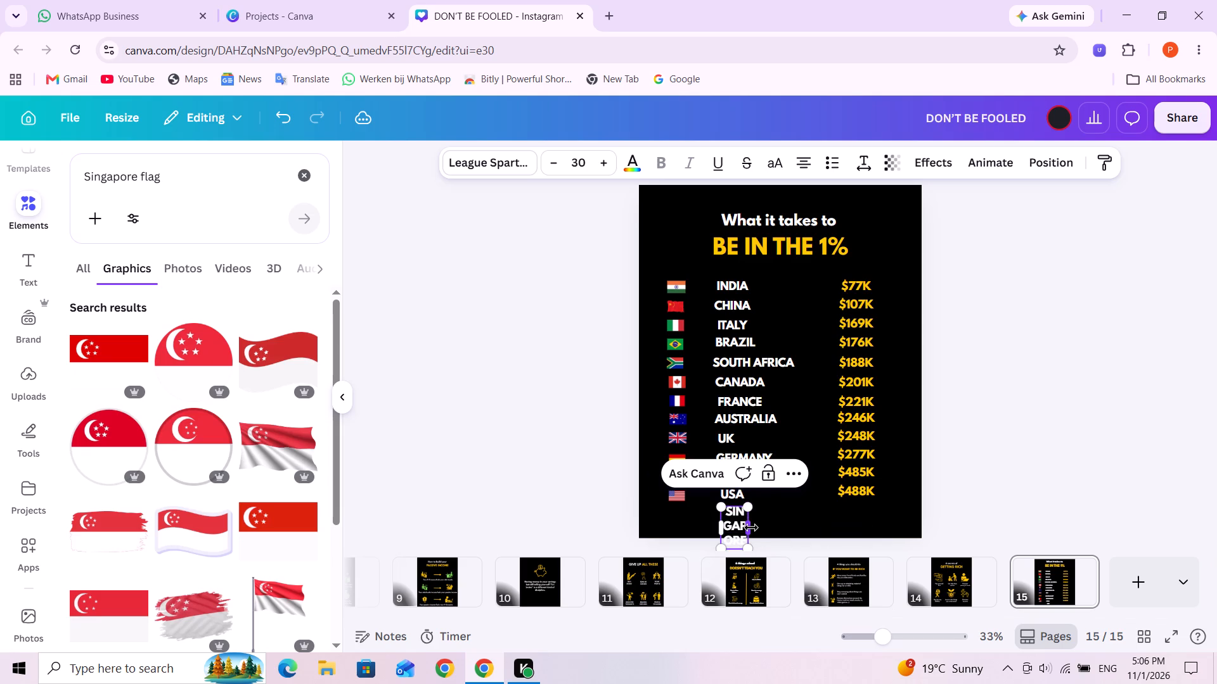
pyautogui.moveTo(752, 528); pyautogui.dragTo(798, 524)
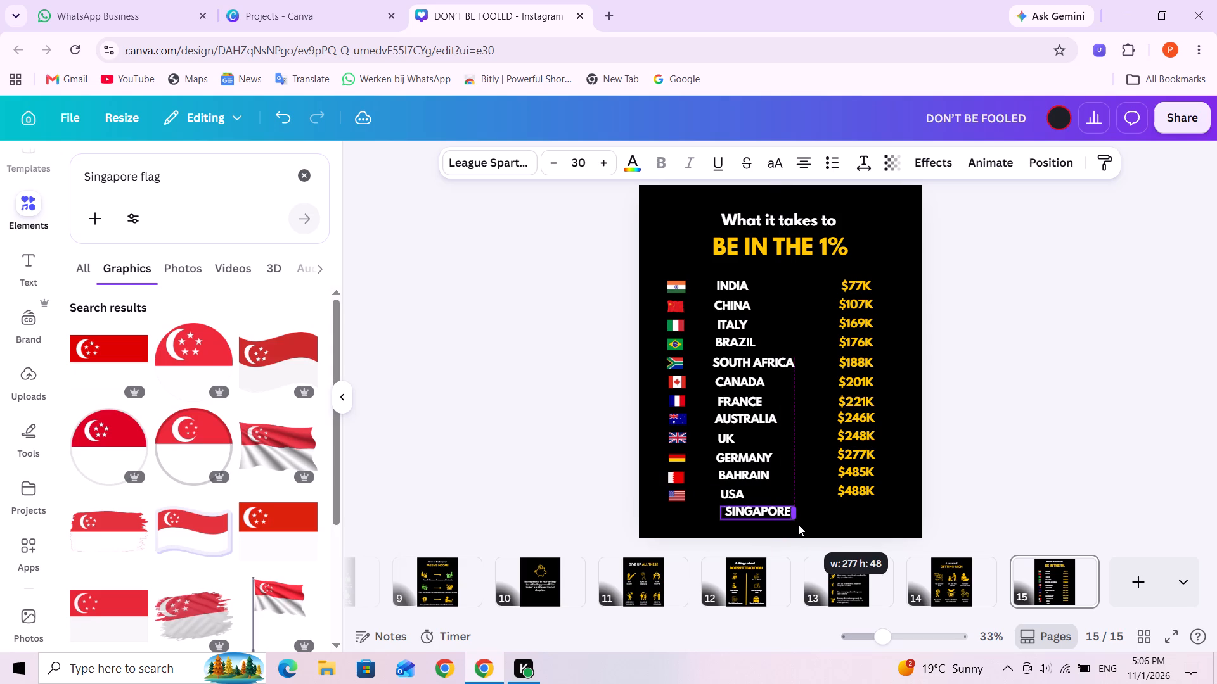
pyautogui.moveTo(798, 524); pyautogui.dragTo(792, 524)
pyautogui.click(811, 506)
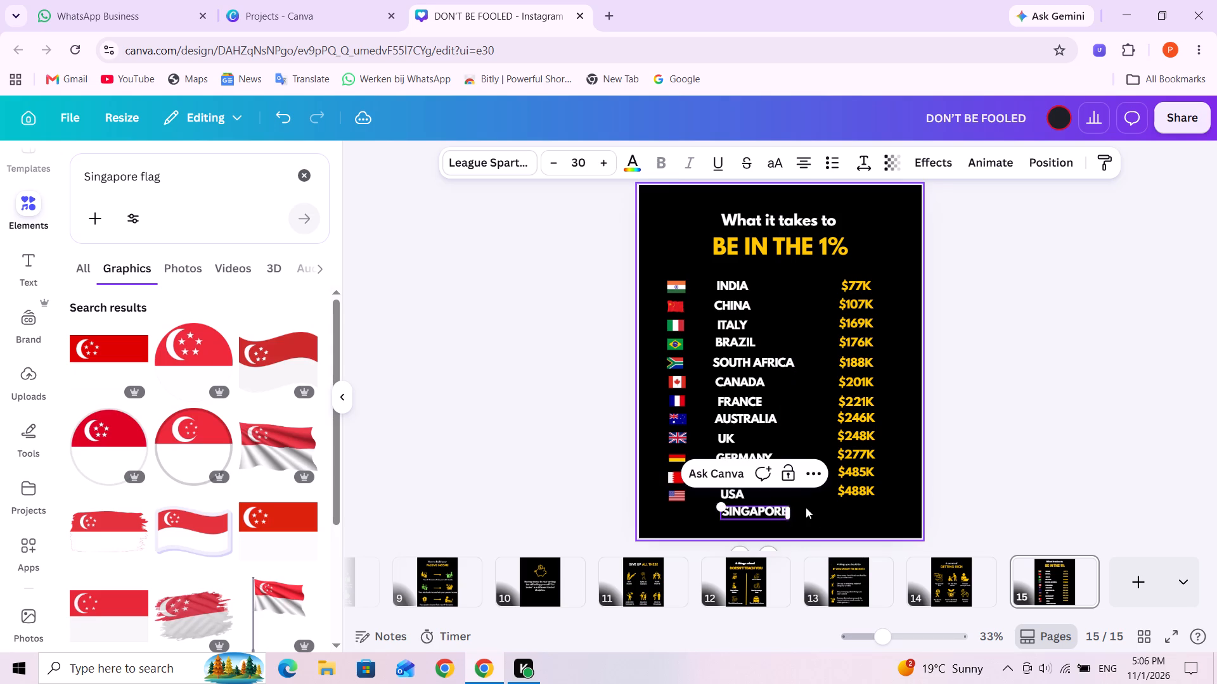
pyautogui.click(761, 517)
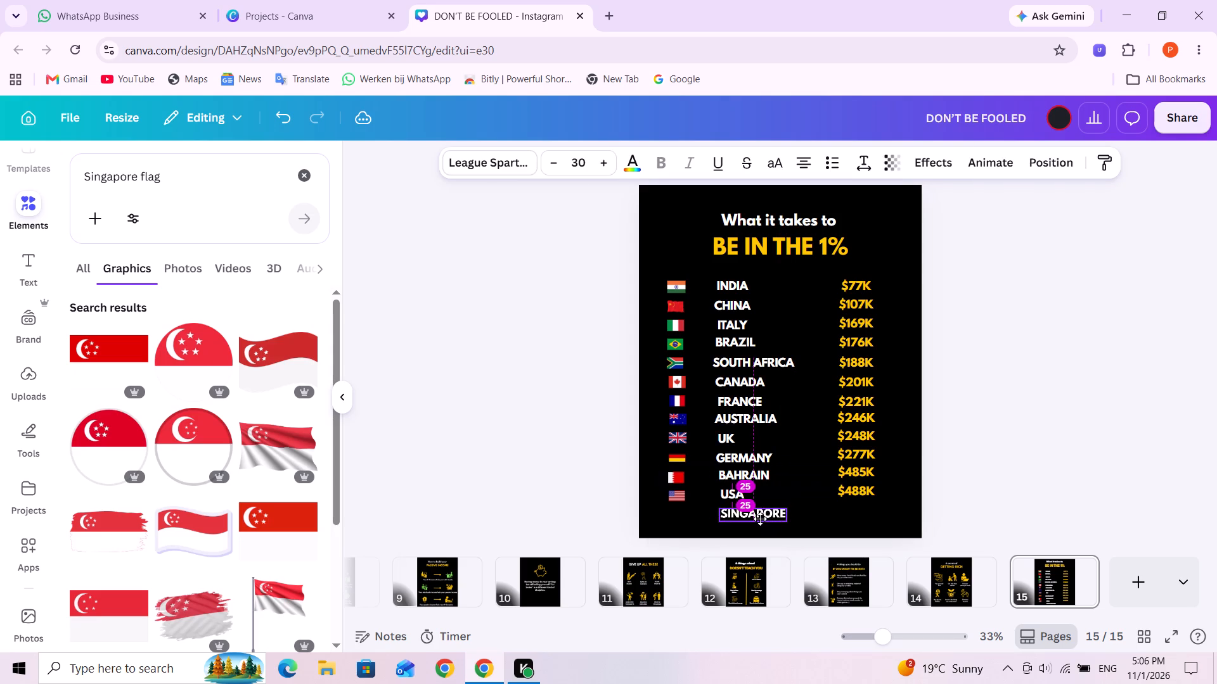
pyautogui.click(798, 498)
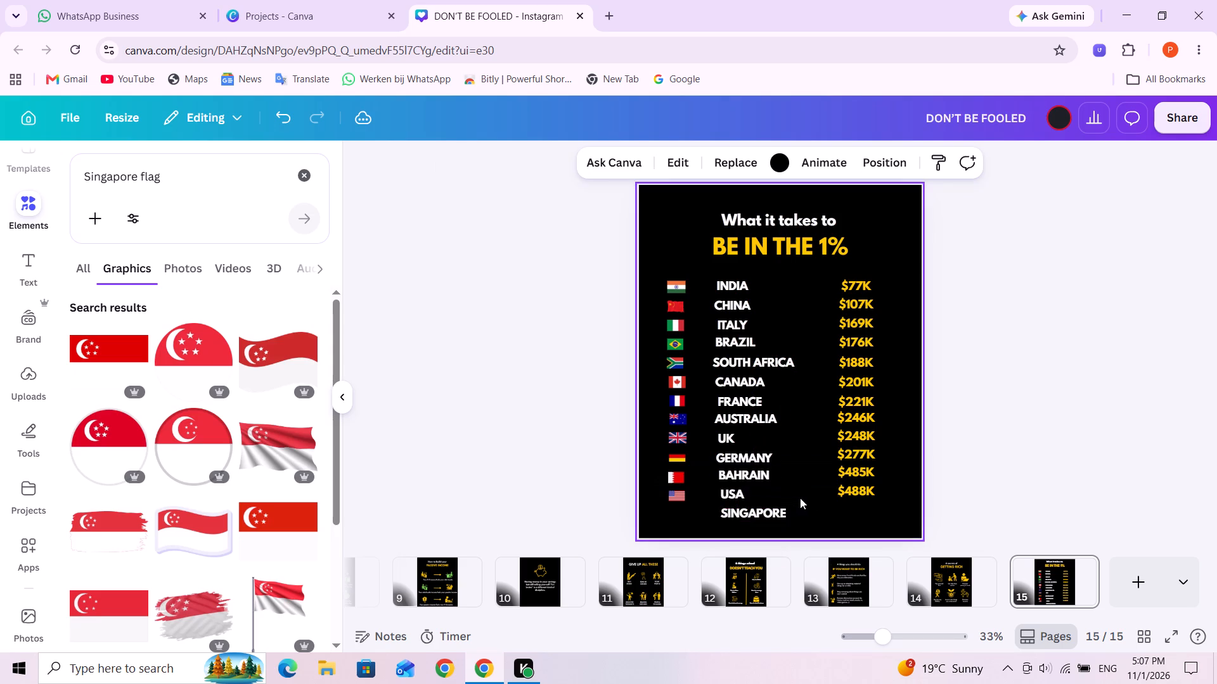
# Shift the BAHRAIN and GERMANY labels slightly right to line up with USA and SINGAPORE, and narrow BAHRAIN's text box to fit.
pyautogui.moveTo(745, 475); pyautogui.dragTo(753, 474)
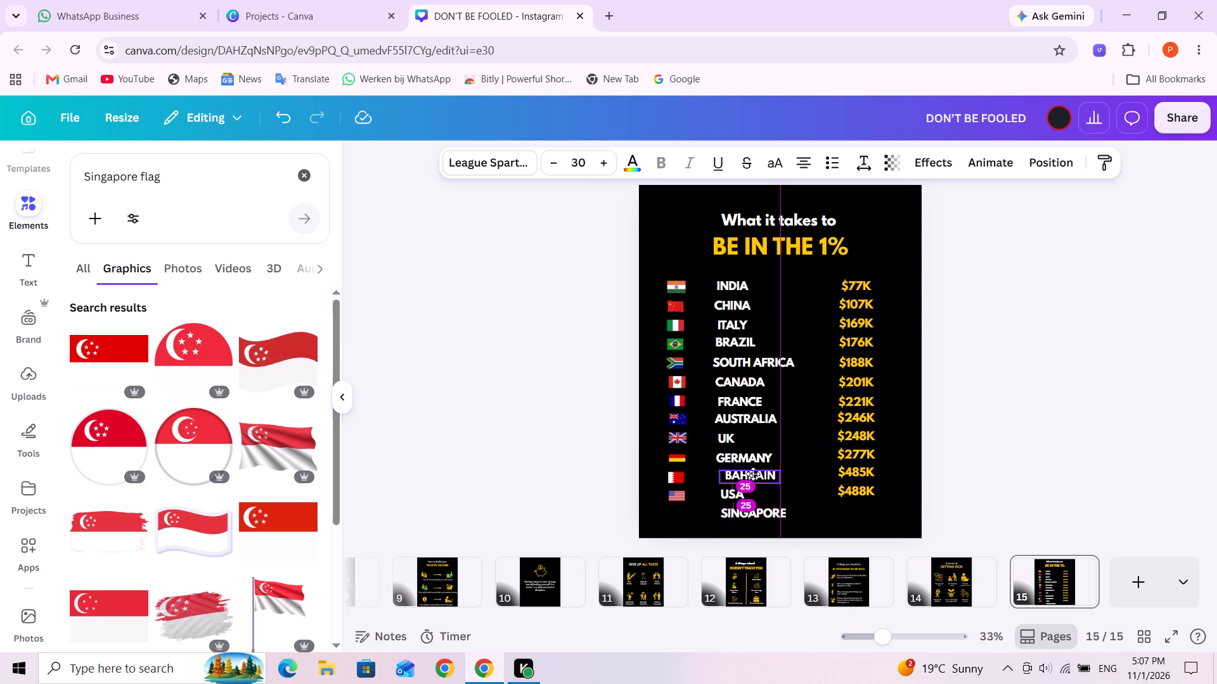
pyautogui.moveTo(753, 474); pyautogui.dragTo(751, 474)
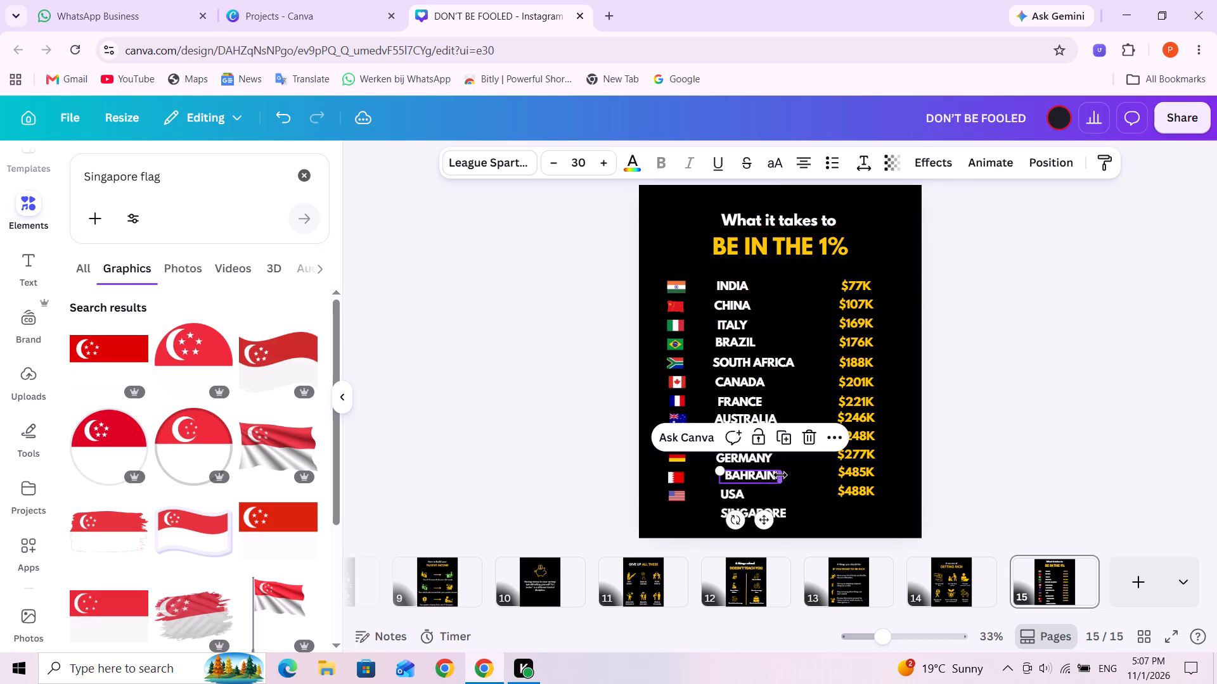
pyautogui.moveTo(780, 475); pyautogui.dragTo(771, 475)
pyautogui.click(802, 493)
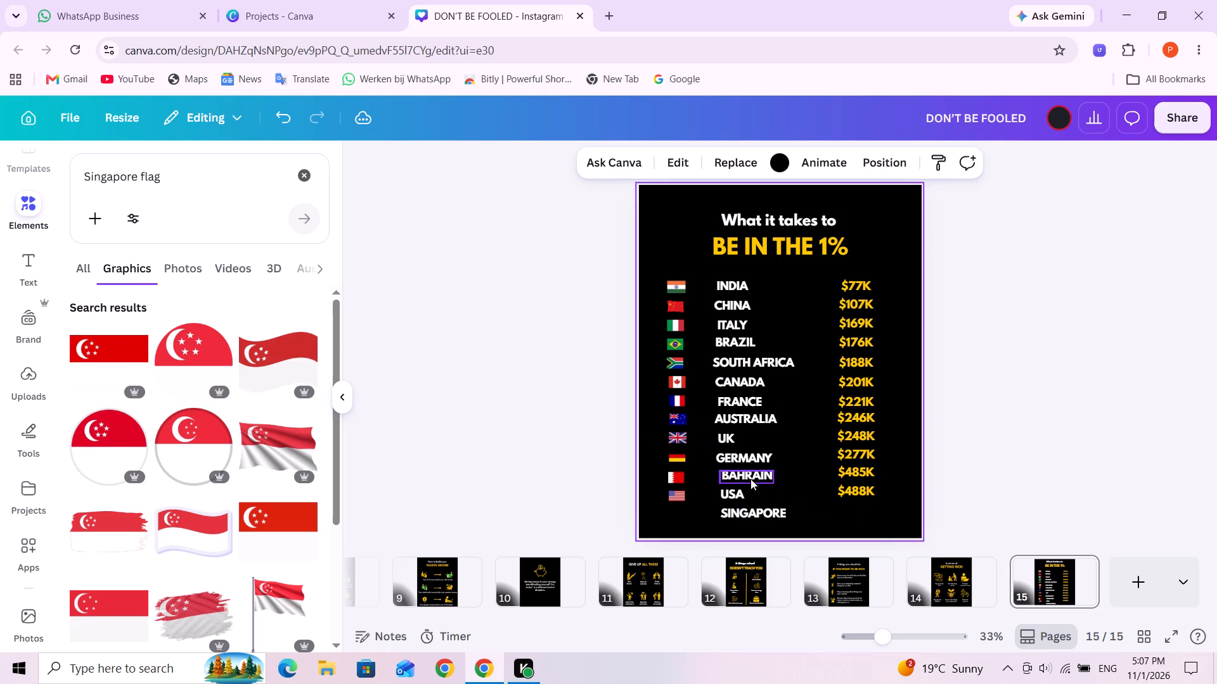
pyautogui.moveTo(747, 458); pyautogui.dragTo(754, 457)
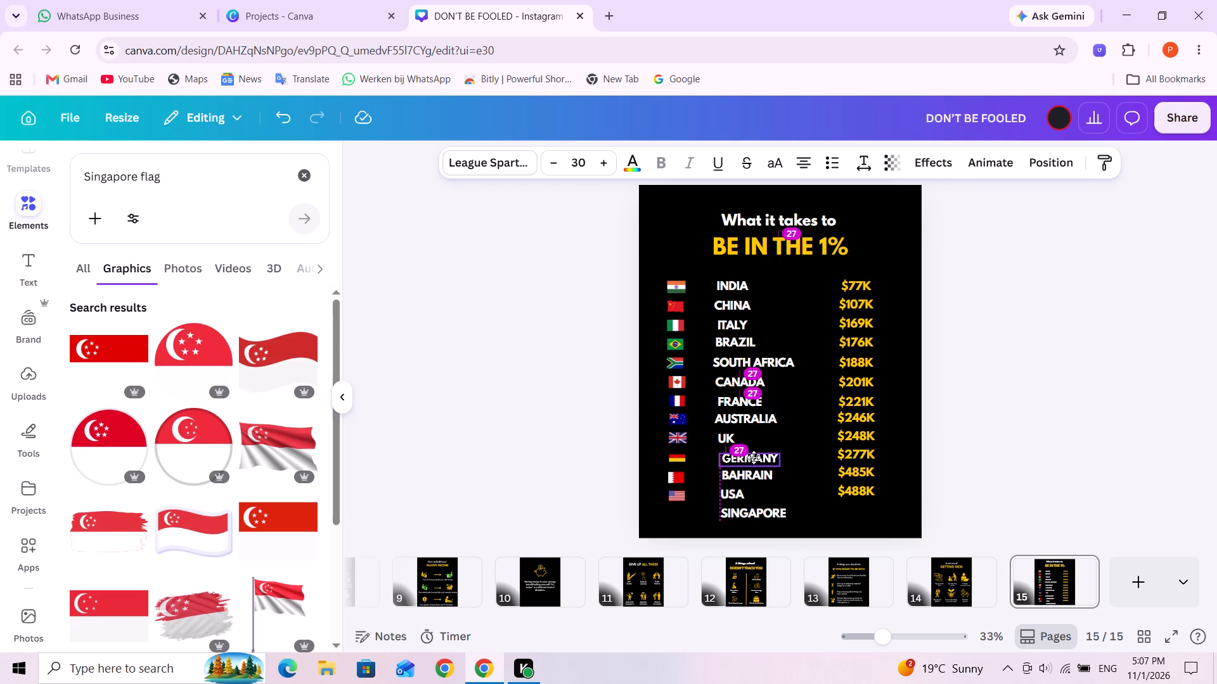
pyautogui.moveTo(754, 457); pyautogui.dragTo(755, 457)
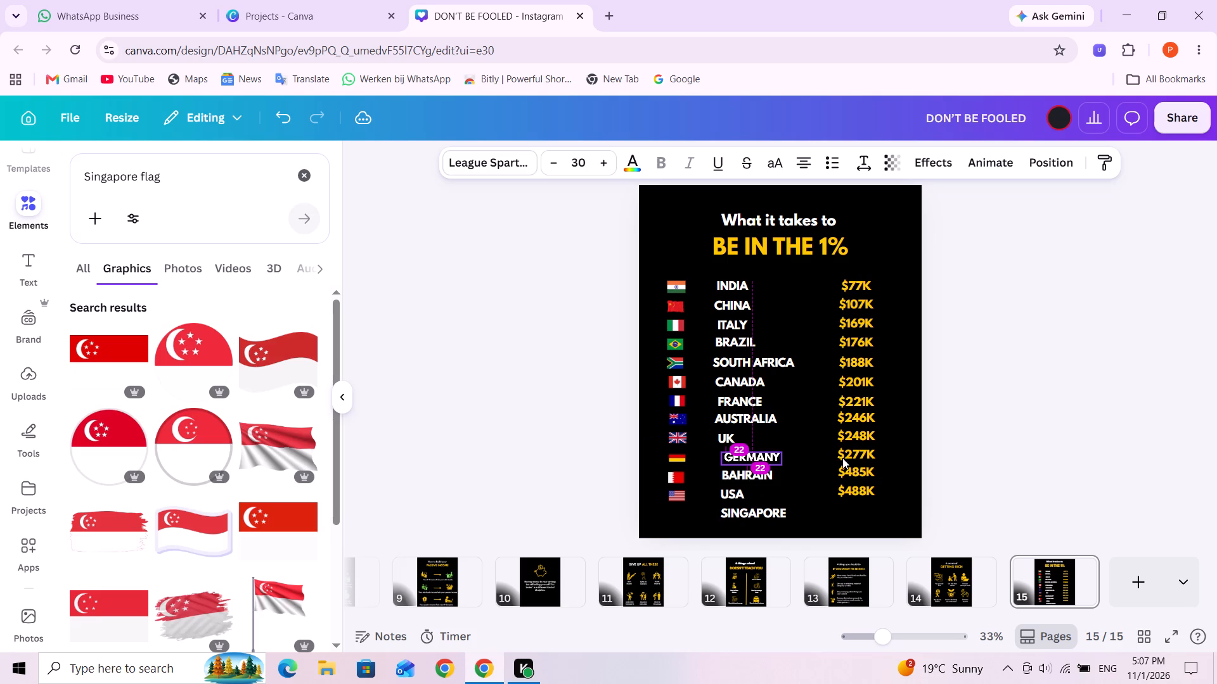
pyautogui.click(811, 460)
# Shift the UK, AUSTRALIA and FRANCE labels right toward the same left edge, and tighten FRANCE's text box around its word.
pyautogui.moveTo(721, 434); pyautogui.dragTo(731, 434)
pyautogui.moveTo(735, 420); pyautogui.dragTo(740, 420)
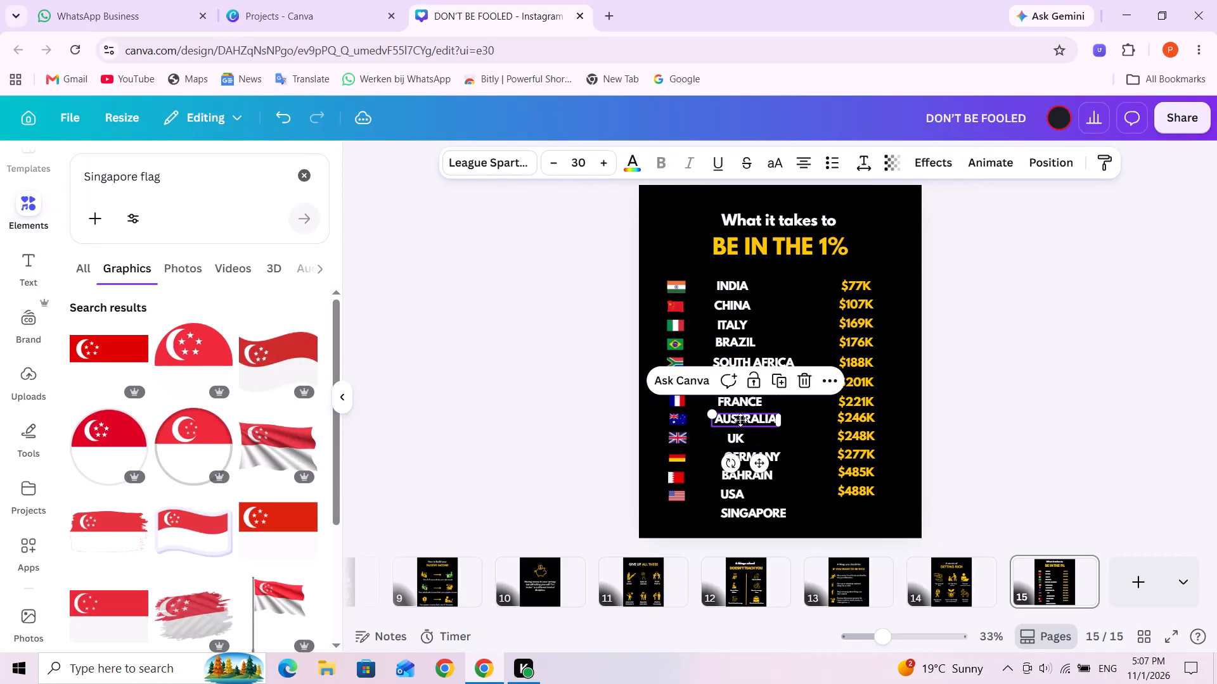
pyautogui.moveTo(740, 420); pyautogui.dragTo(742, 420)
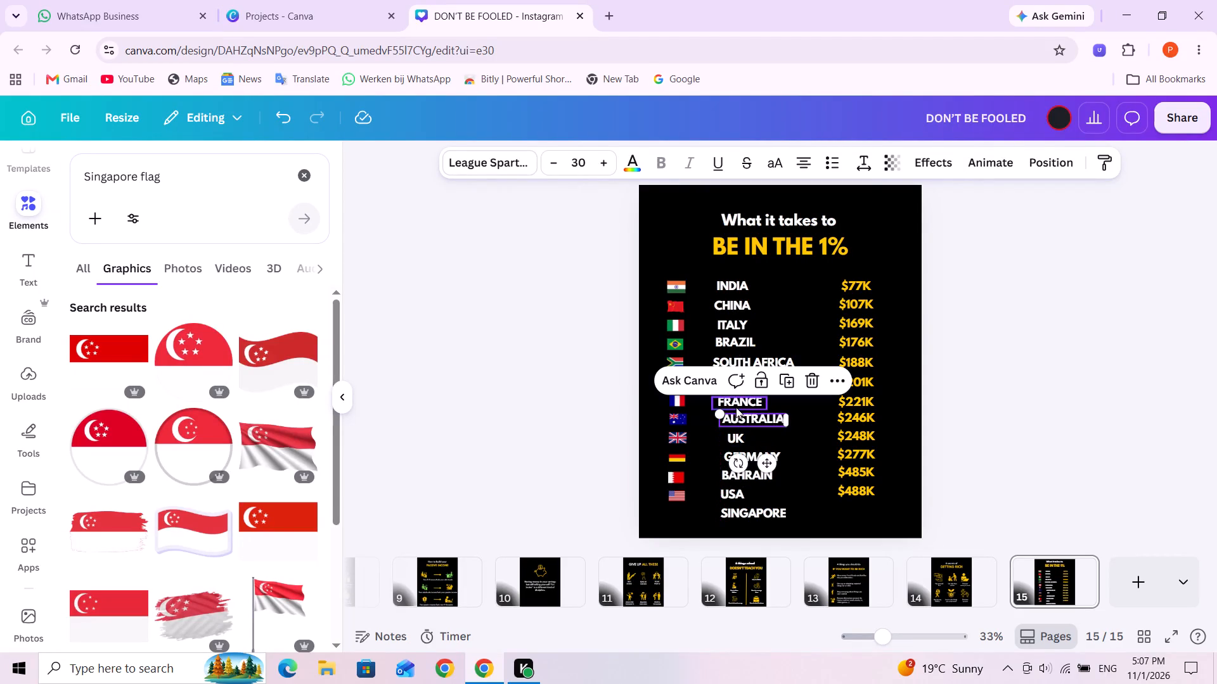
pyautogui.moveTo(736, 407); pyautogui.dragTo(746, 409)
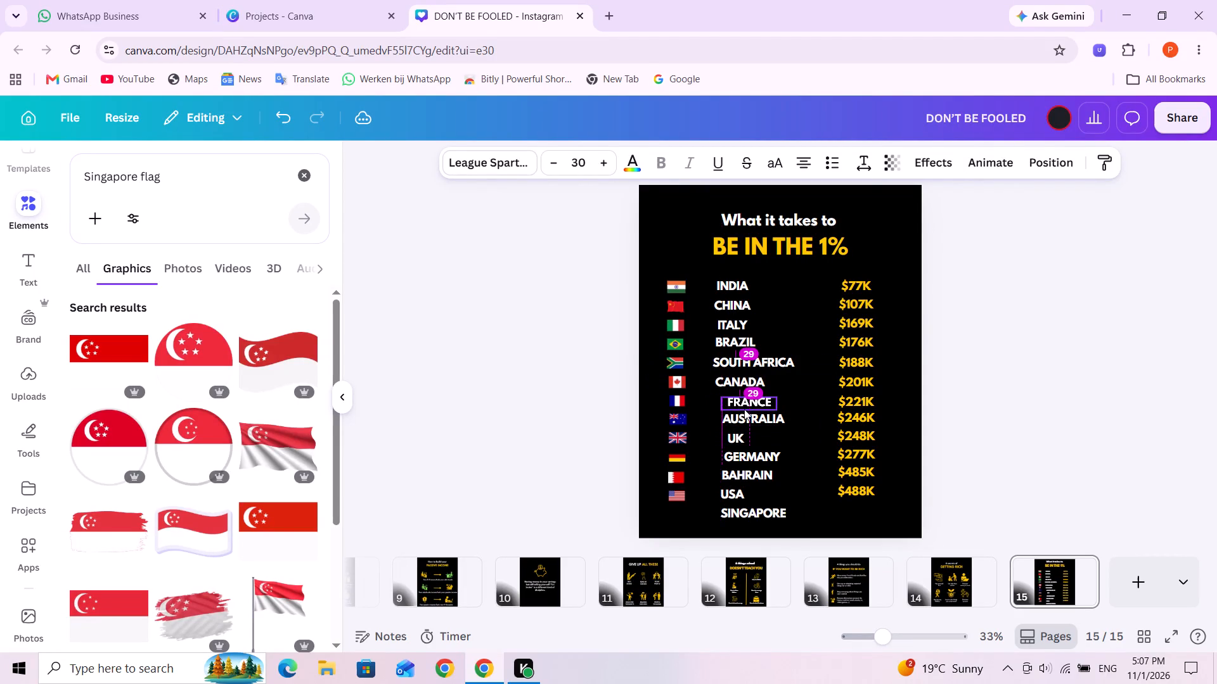
pyautogui.click(825, 418)
pyautogui.click(751, 396)
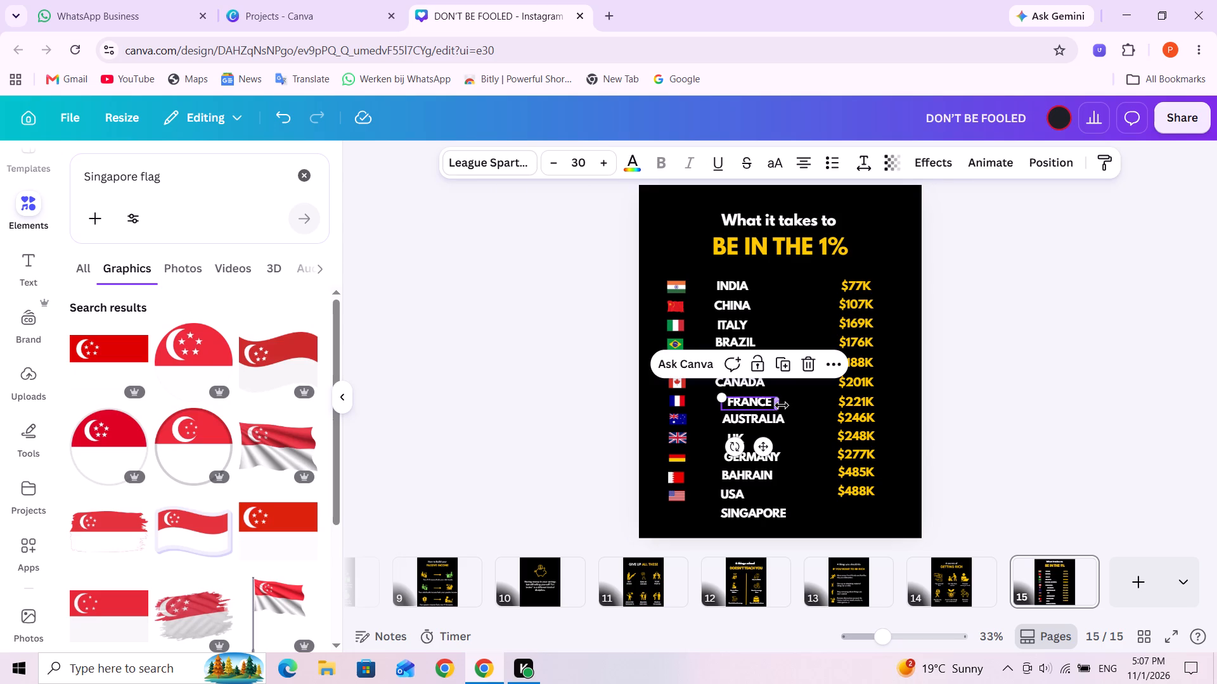
pyautogui.moveTo(782, 405); pyautogui.dragTo(776, 407)
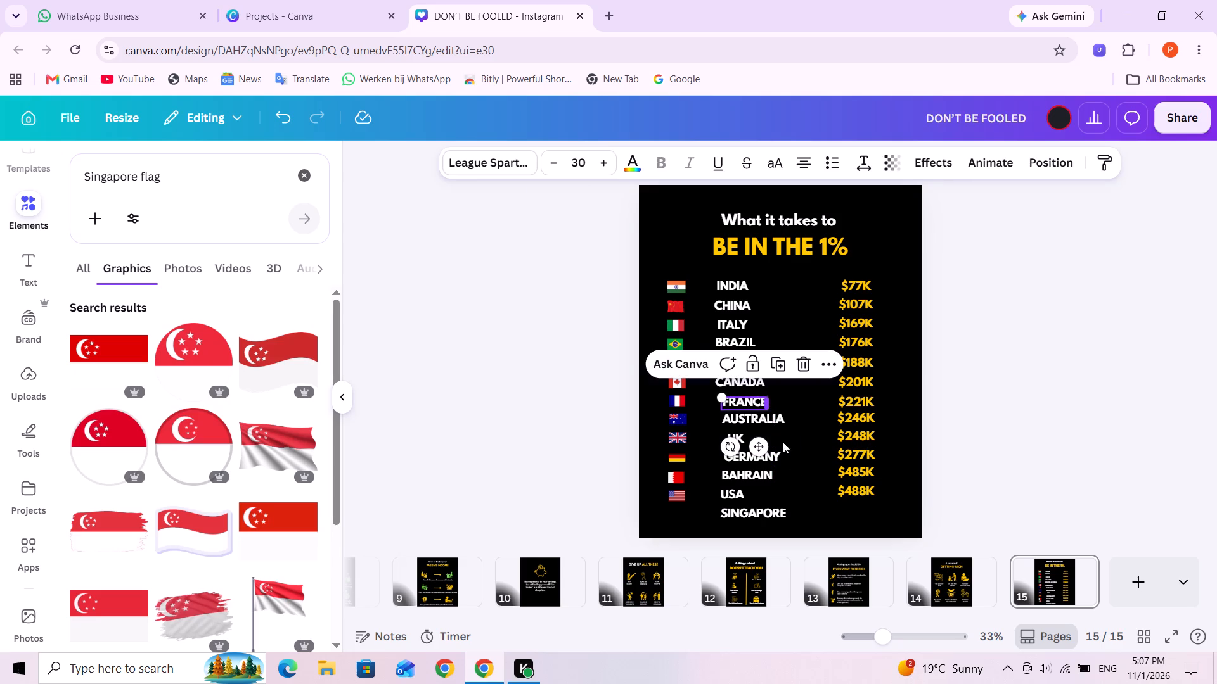
pyautogui.click(804, 461)
pyautogui.click(745, 404)
pyautogui.click(800, 458)
# Shift the CANADA, SOUTH AFRICA and BRAZIL labels right to line up with the country names below them.
pyautogui.moveTo(740, 379); pyautogui.dragTo(748, 379)
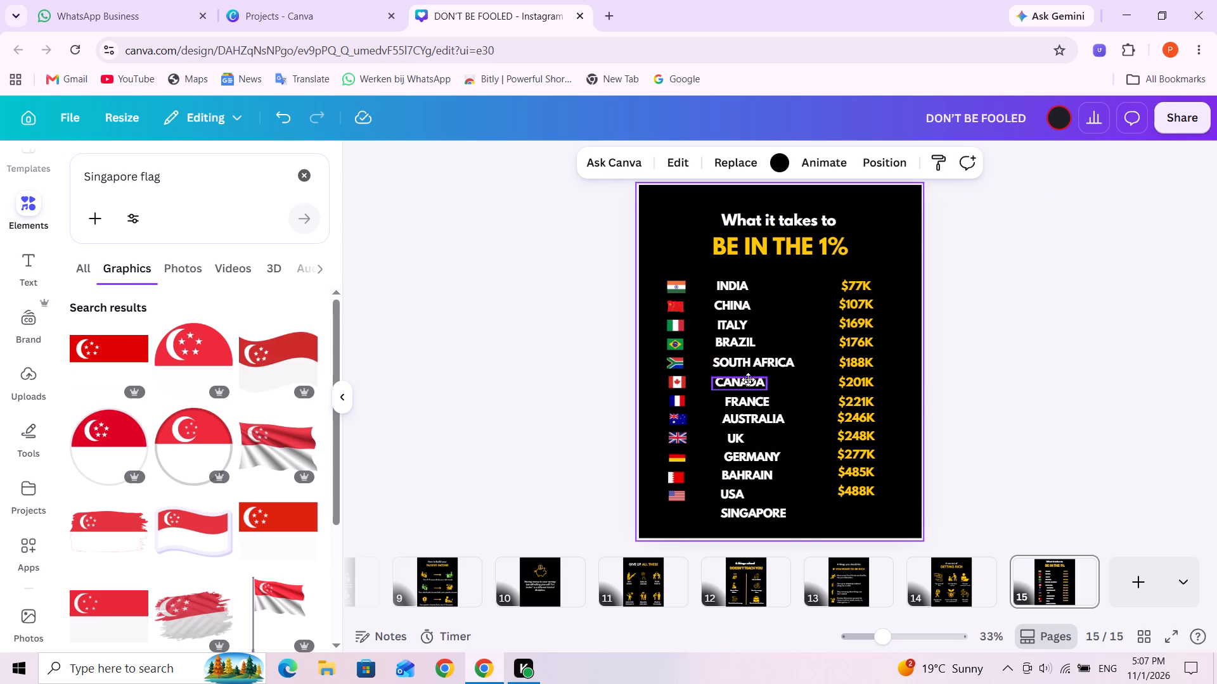
pyautogui.moveTo(748, 379); pyautogui.dragTo(750, 379)
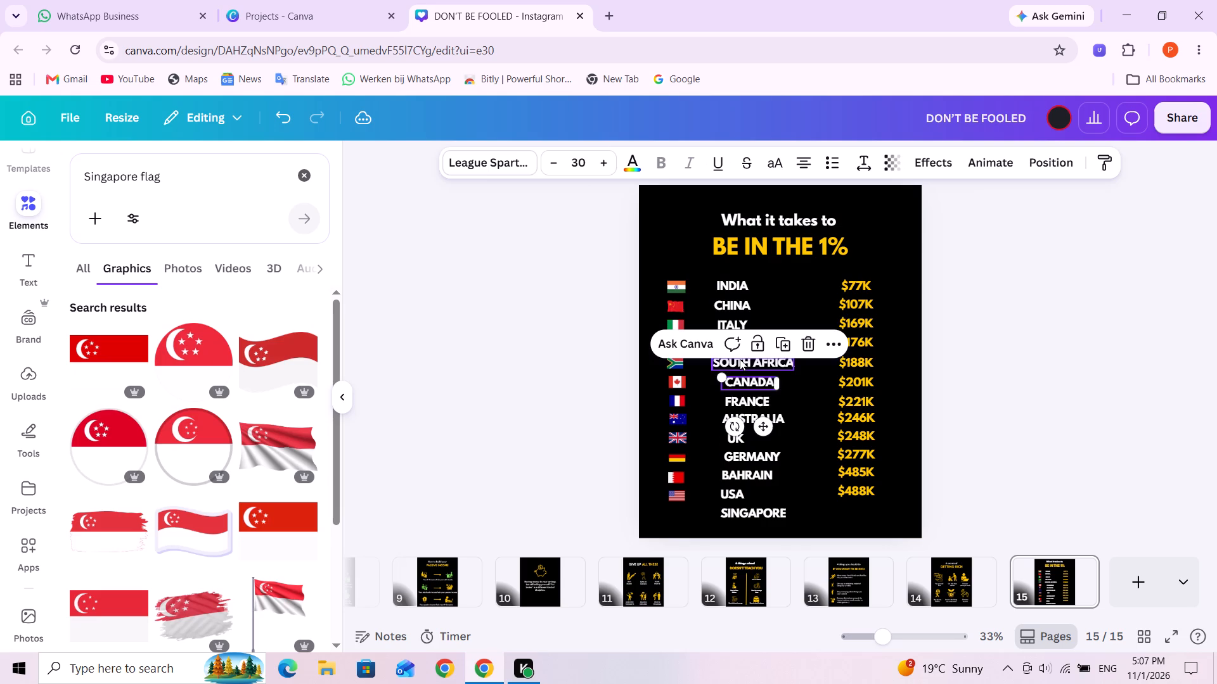
pyautogui.click(739, 359)
pyautogui.moveTo(739, 359); pyautogui.dragTo(749, 359)
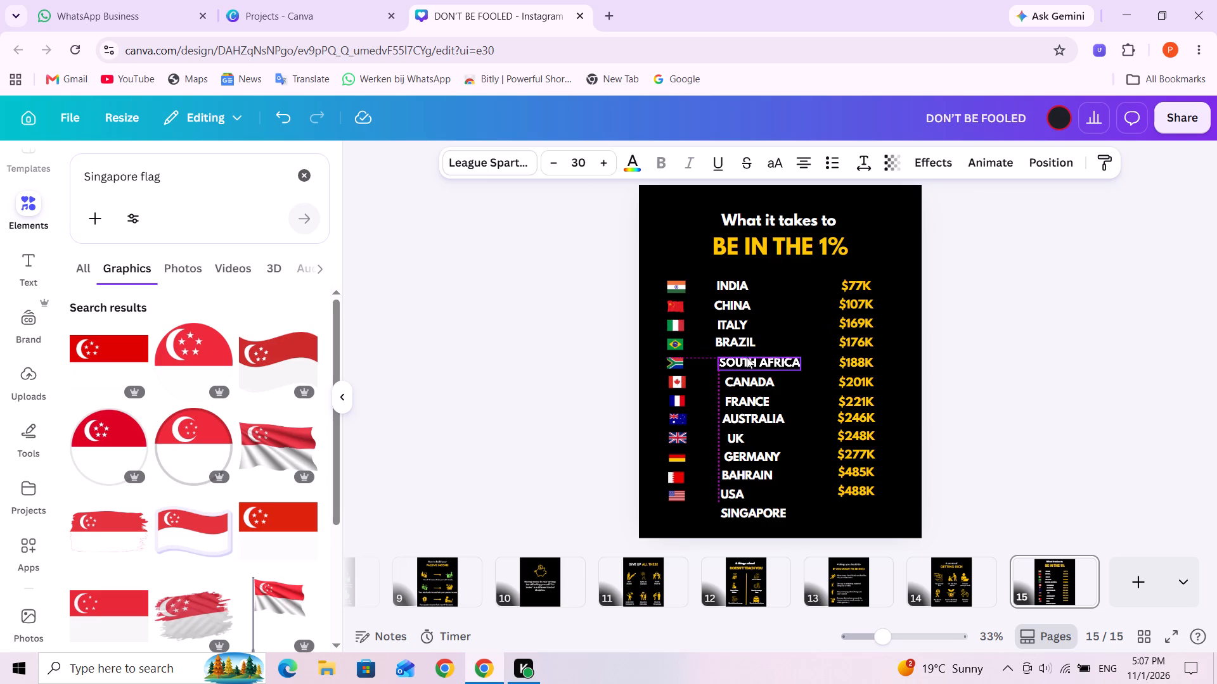
pyautogui.moveTo(737, 341); pyautogui.dragTo(747, 343)
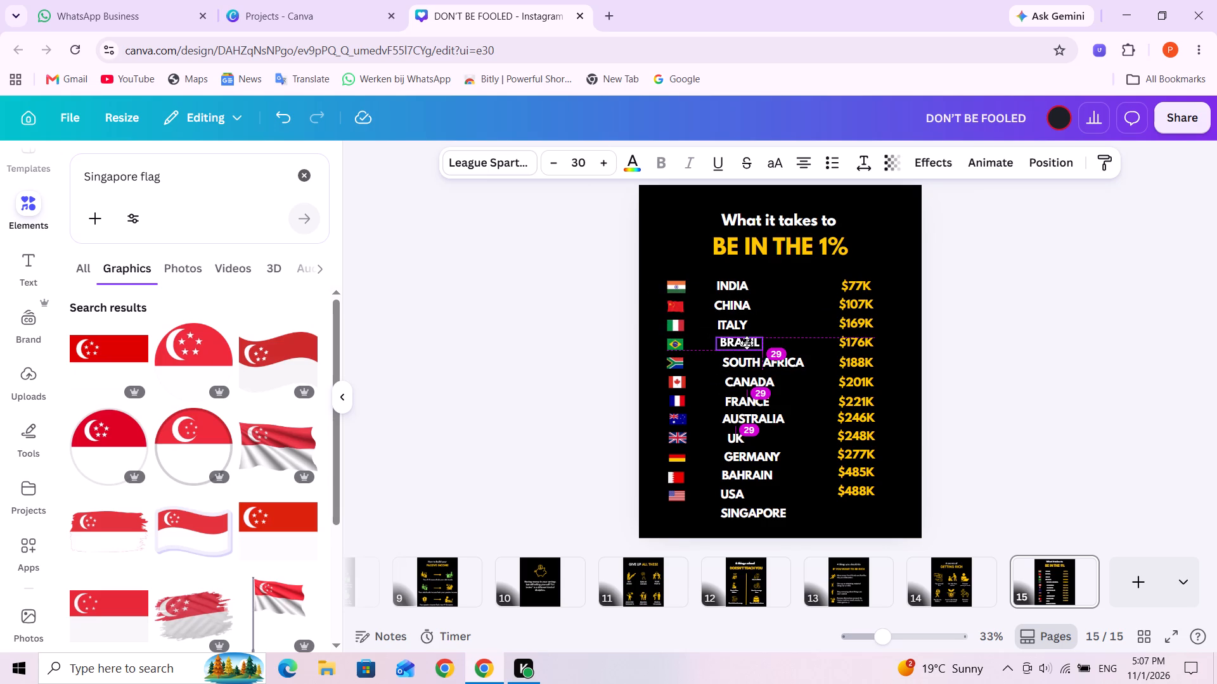
pyautogui.moveTo(747, 343); pyautogui.dragTo(746, 343)
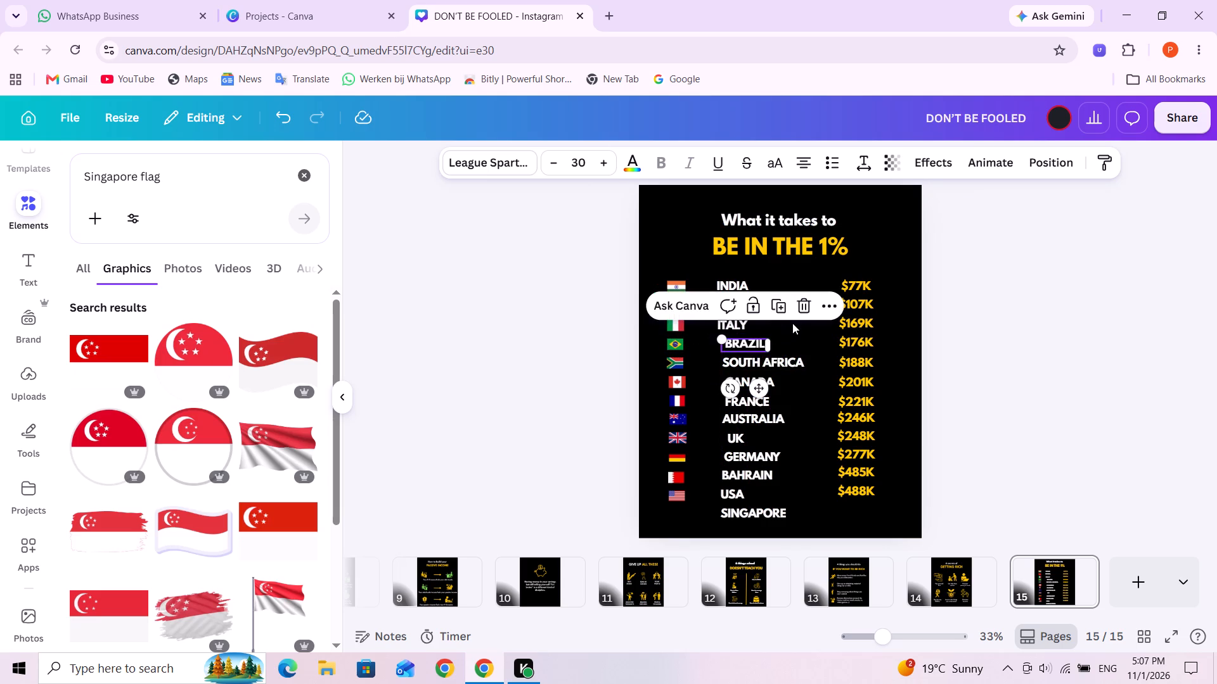
pyautogui.click(792, 323)
# Shift the ITALY, CHINA and INDIA labels right to line up with the rest of the name column.
pyautogui.moveTo(728, 326); pyautogui.dragTo(738, 325)
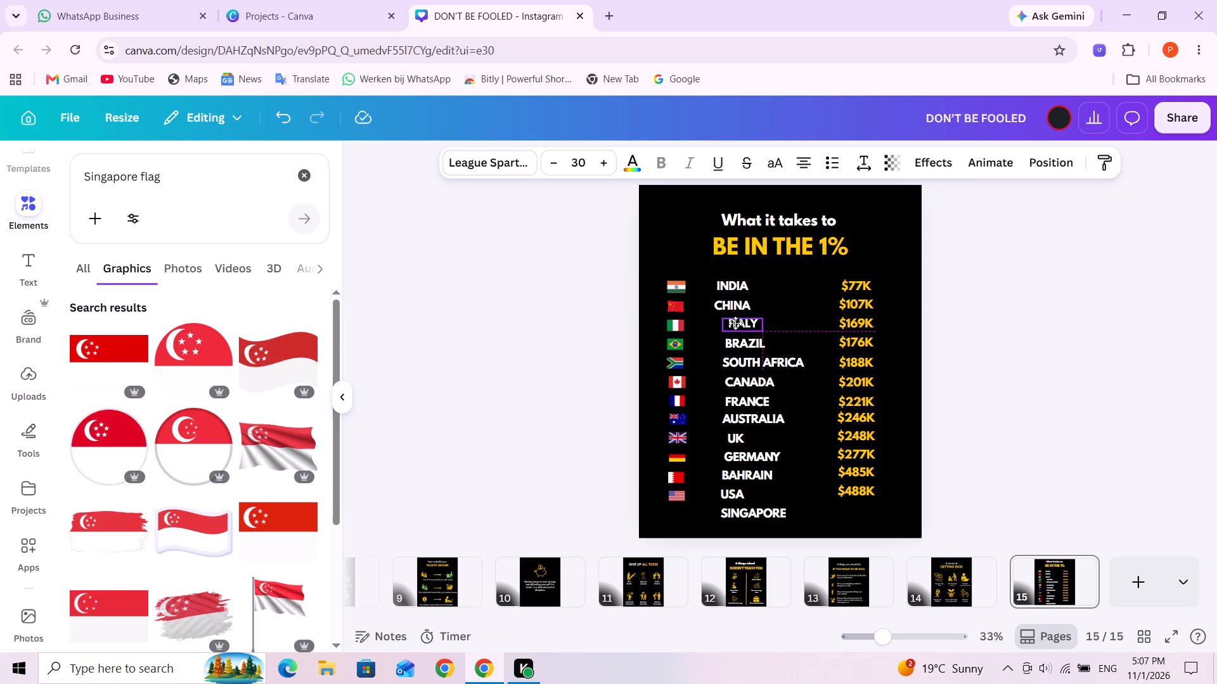
pyautogui.moveTo(731, 302); pyautogui.dragTo(743, 302)
pyautogui.moveTo(740, 285); pyautogui.dragTo(750, 285)
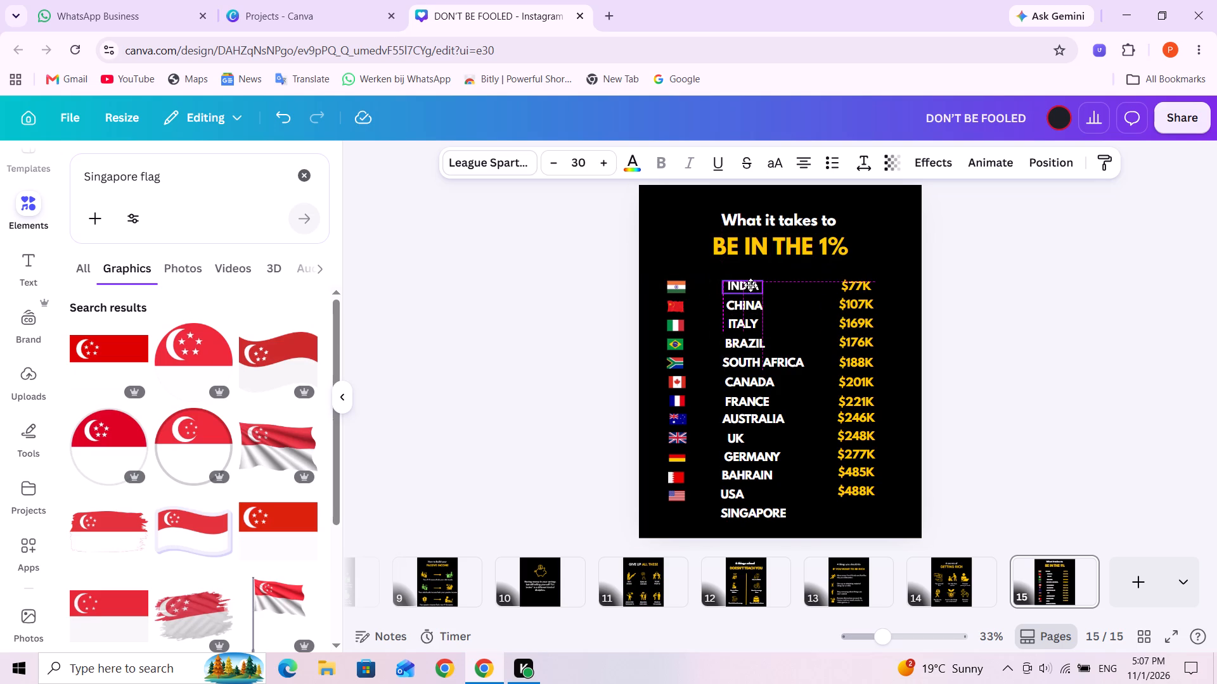
pyautogui.moveTo(750, 285); pyautogui.dragTo(753, 285)
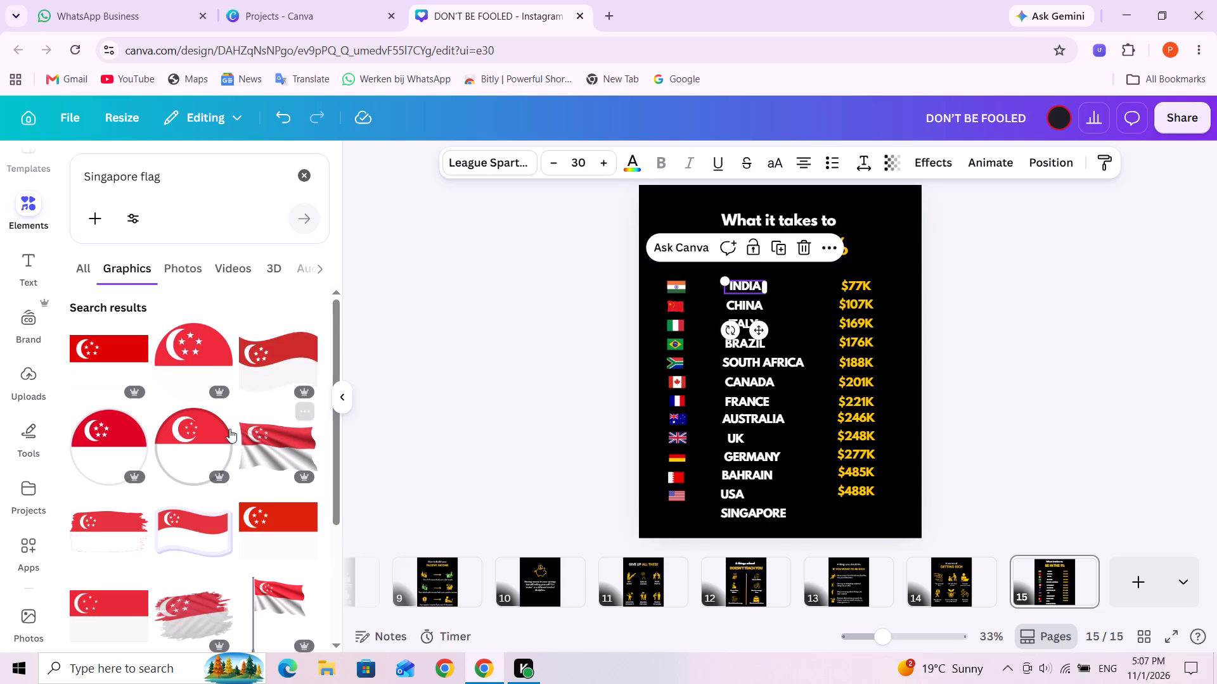
# Add the waving Singapore flag with the white lower half to the page and shrink it to roughly the other flags' size.
pyautogui.click(273, 364)
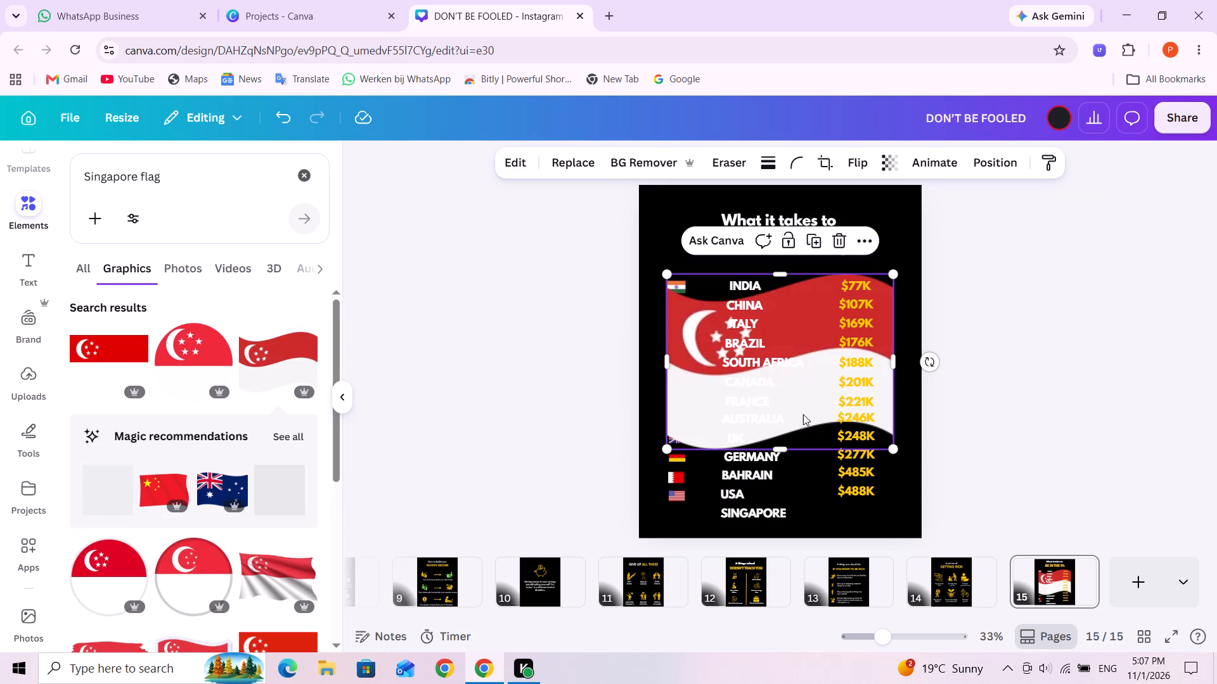
pyautogui.moveTo(889, 272); pyautogui.dragTo(754, 407)
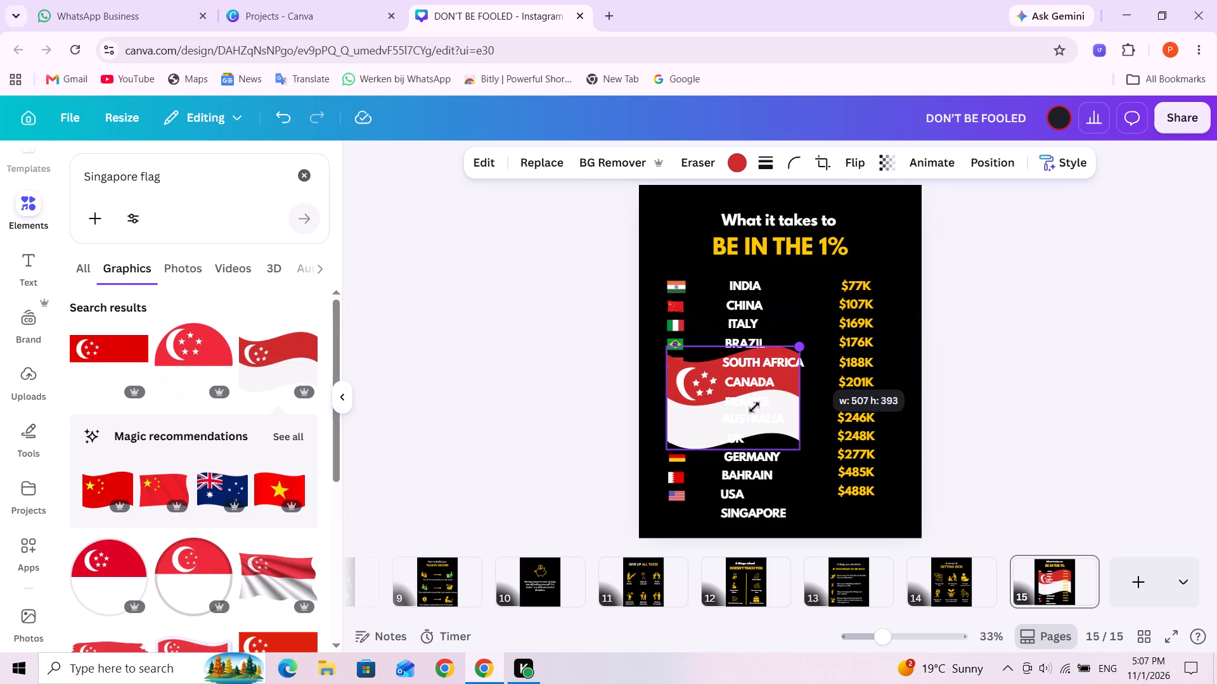
pyautogui.moveTo(754, 407); pyautogui.dragTo(696, 444)
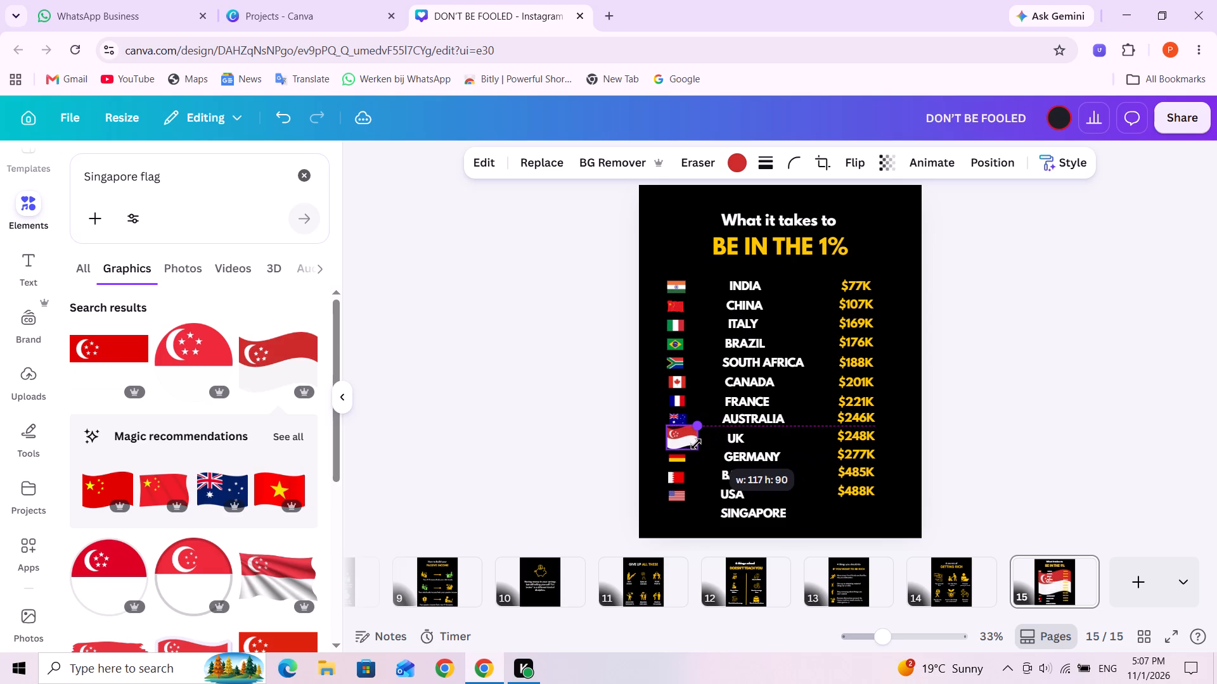
pyautogui.moveTo(696, 444); pyautogui.dragTo(693, 446)
pyautogui.click(702, 471)
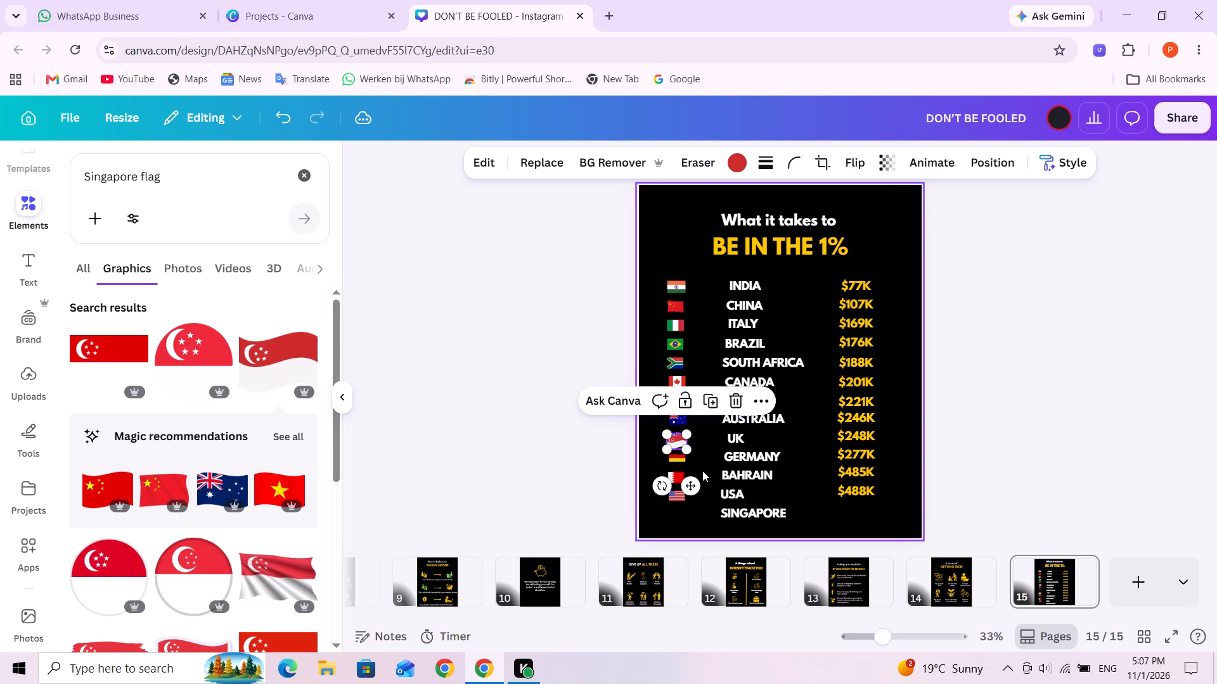
# Move the Singapore flag off the UK flag to the space beside USA and shrink it to about 56 × 44.
pyautogui.moveTo(672, 441); pyautogui.dragTo(697, 468)
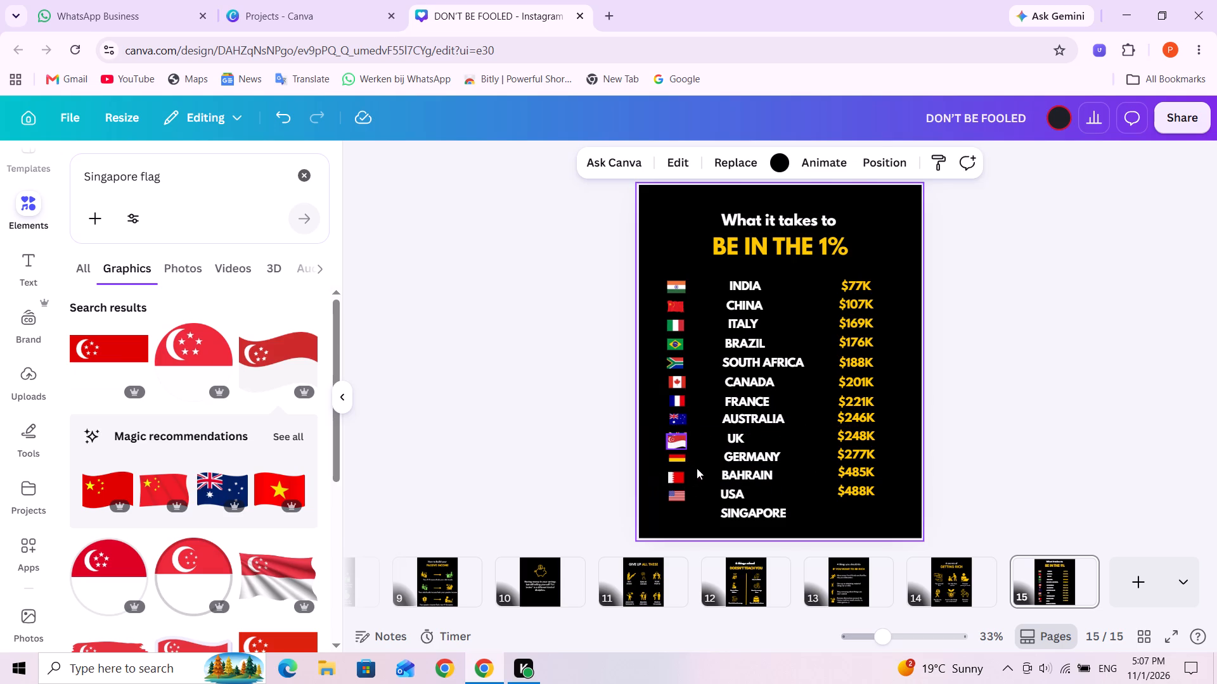
pyautogui.moveTo(697, 468); pyautogui.dragTo(699, 497)
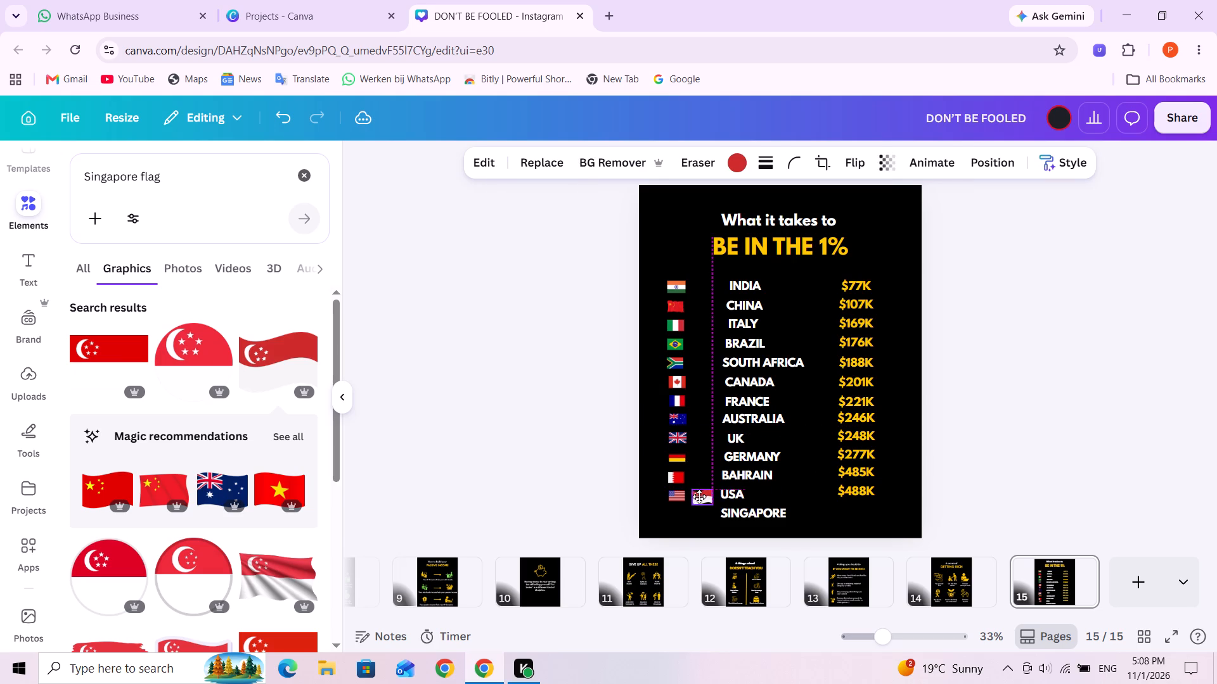
pyautogui.moveTo(699, 497); pyautogui.dragTo(702, 498)
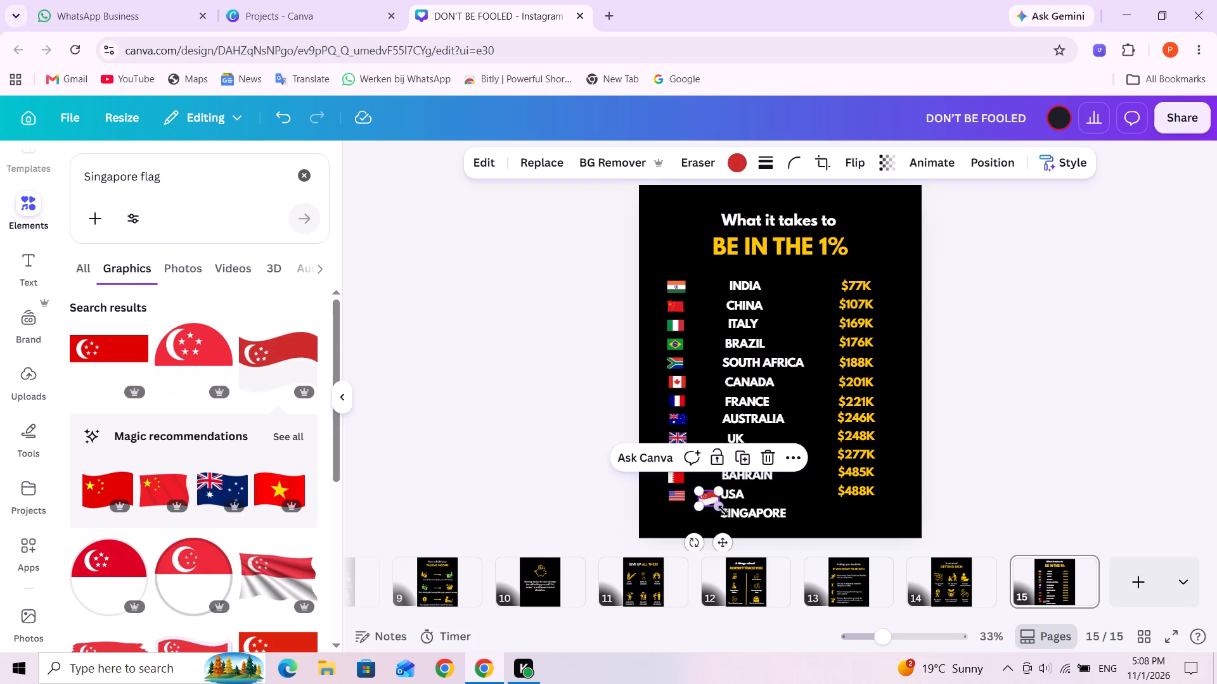
pyautogui.moveTo(723, 507); pyautogui.dragTo(718, 506)
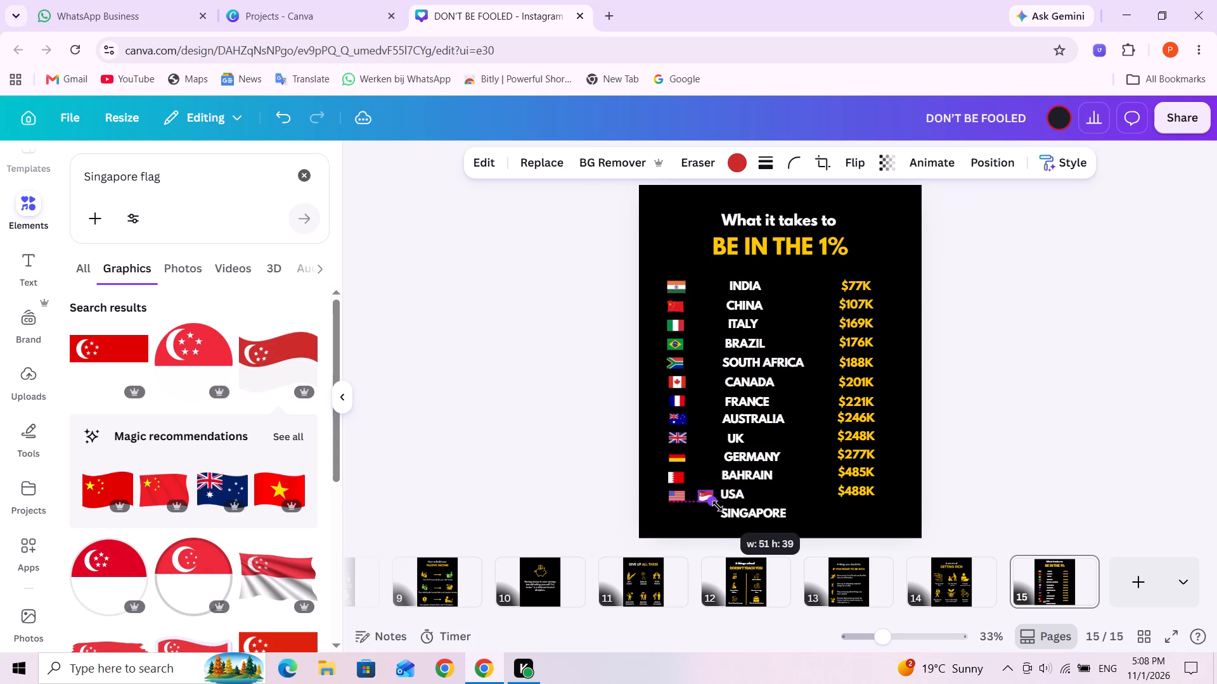
pyautogui.moveTo(718, 506); pyautogui.dragTo(715, 505)
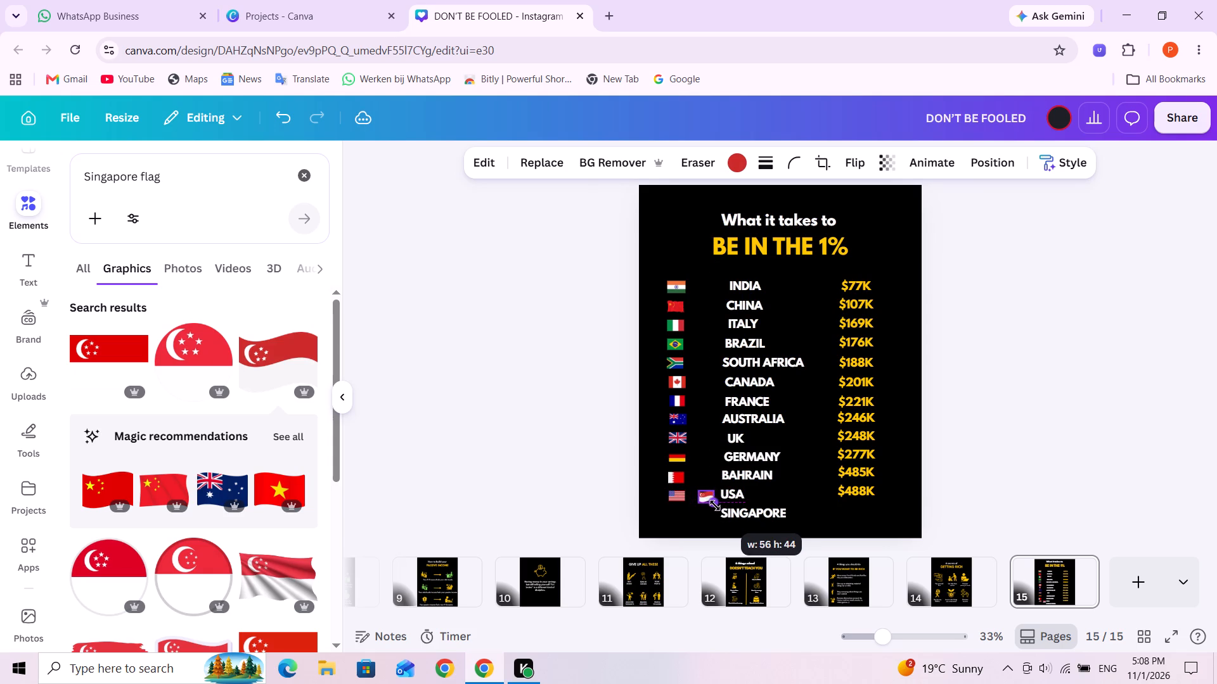
pyautogui.moveTo(715, 505); pyautogui.dragTo(714, 505)
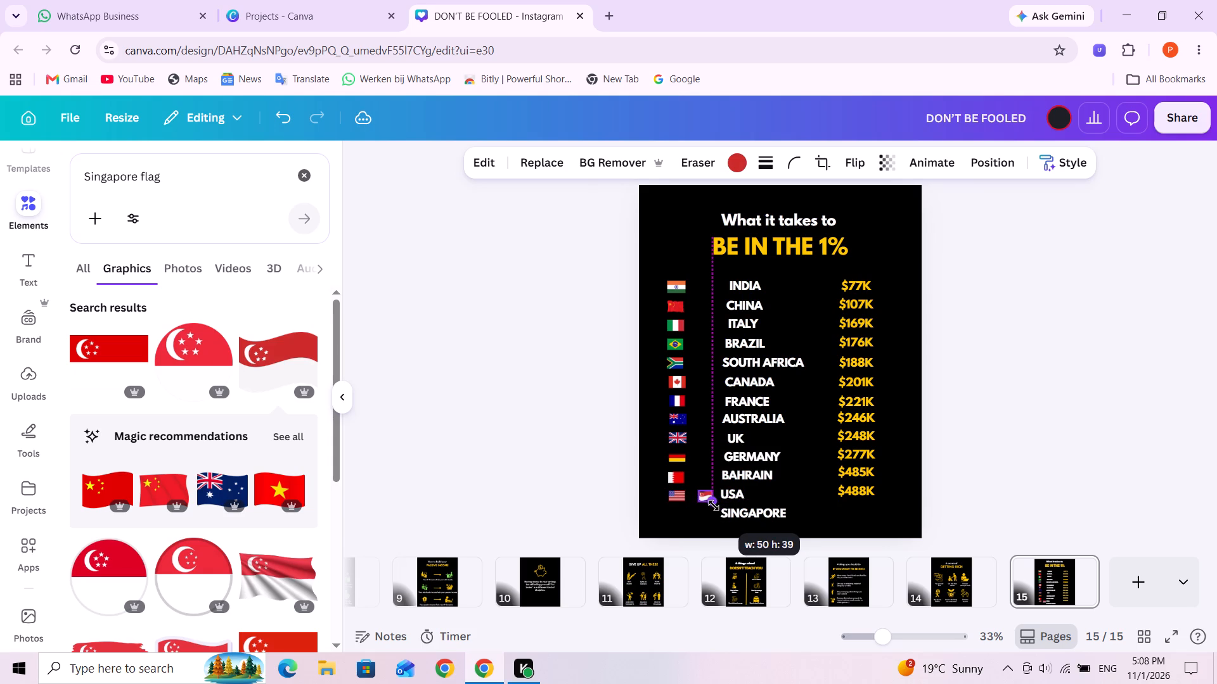
pyautogui.moveTo(714, 505); pyautogui.dragTo(714, 505)
pyautogui.click(825, 509)
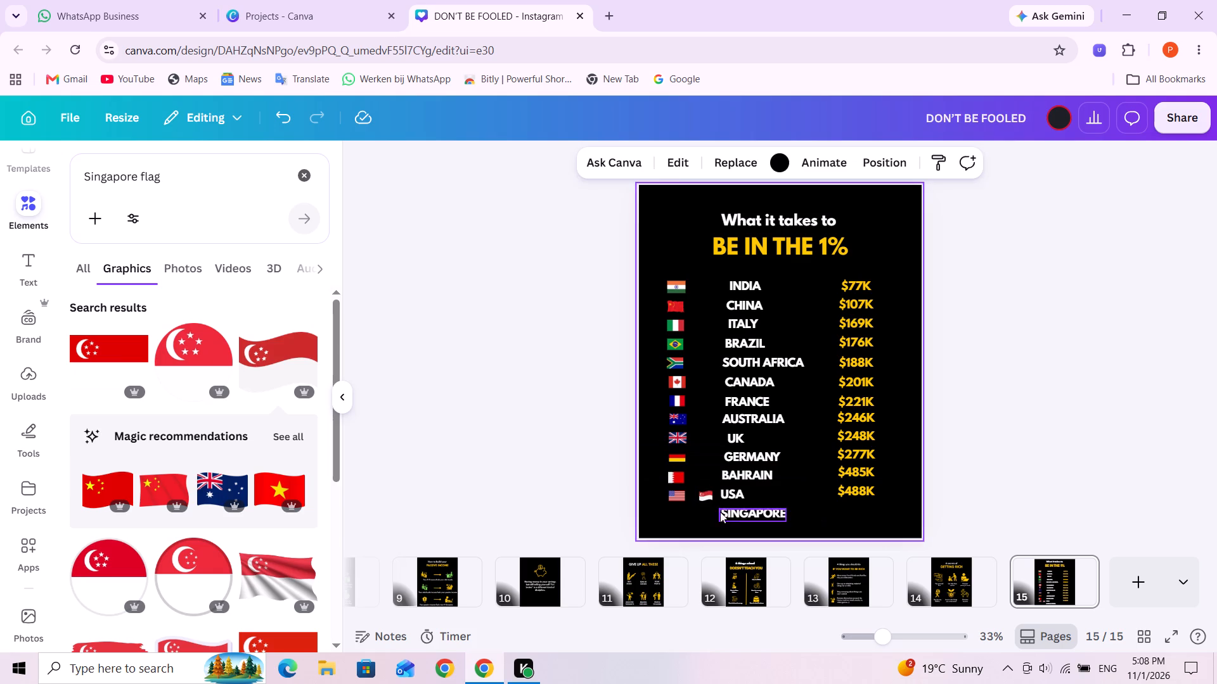
pyautogui.click(705, 493)
pyautogui.click(700, 501)
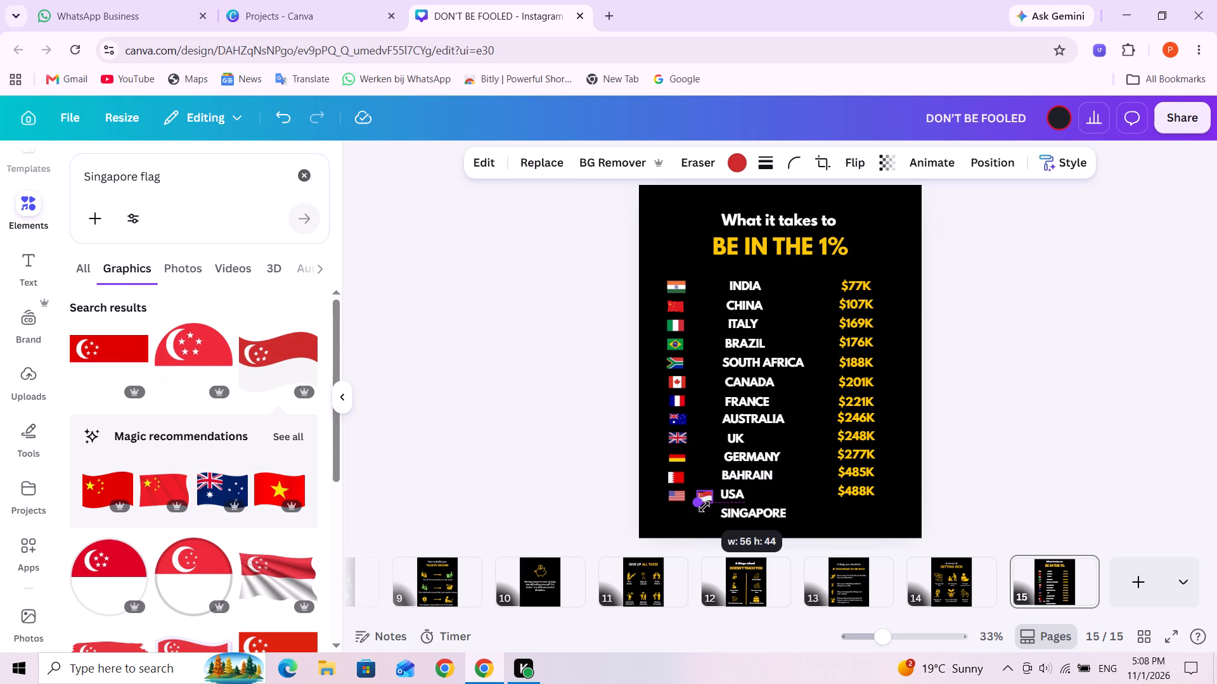
pyautogui.click(830, 514)
# Place the Singapore flag in the flag column beneath the USA flag, level with the SINGAPORE label and evenly spaced.
pyautogui.moveTo(702, 493); pyautogui.dragTo(692, 505)
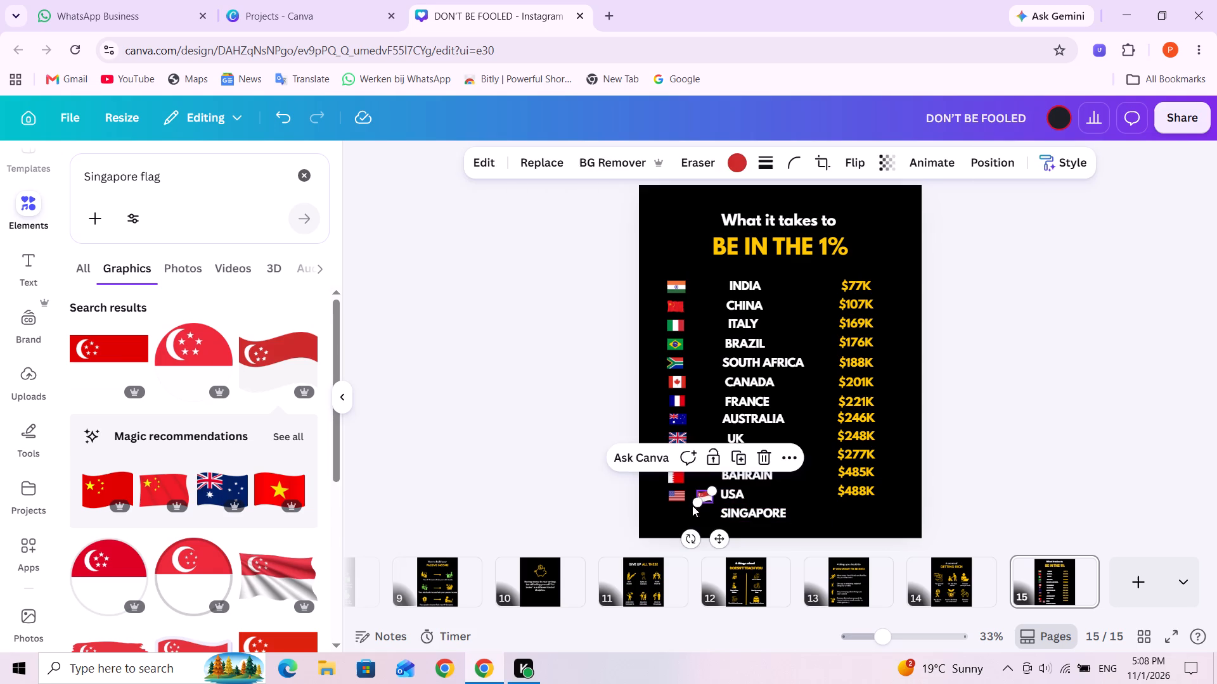
pyautogui.moveTo(692, 505); pyautogui.dragTo(673, 510)
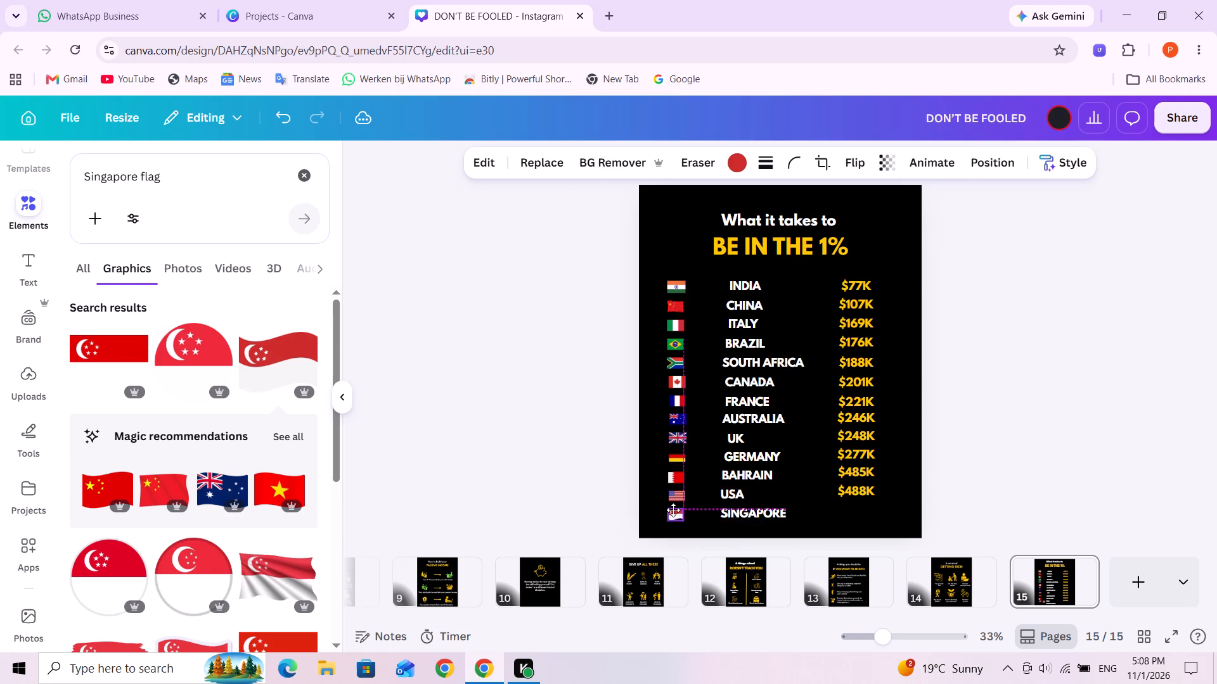
pyautogui.moveTo(673, 510); pyautogui.dragTo(674, 510)
pyautogui.click(716, 524)
pyautogui.click(676, 516)
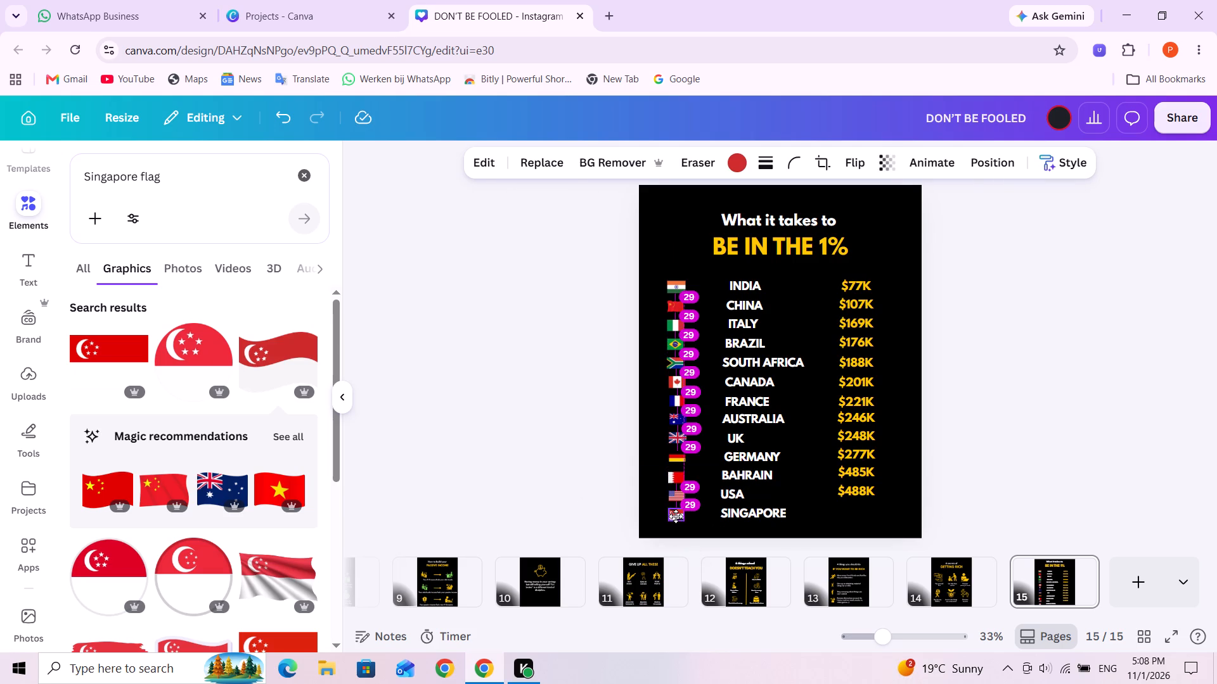
pyautogui.click(724, 524)
pyautogui.click(682, 521)
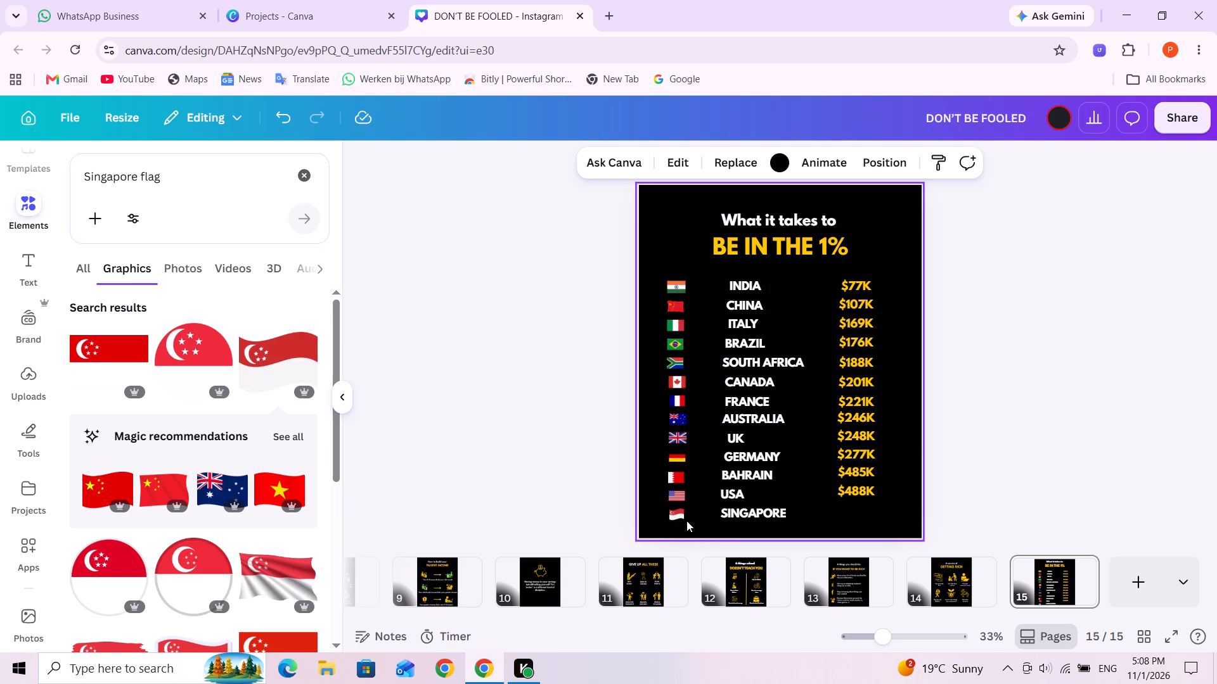
# Enlarge the Singapore flag slightly to about 66 × 51.
pyautogui.click(678, 513)
pyautogui.click(686, 519)
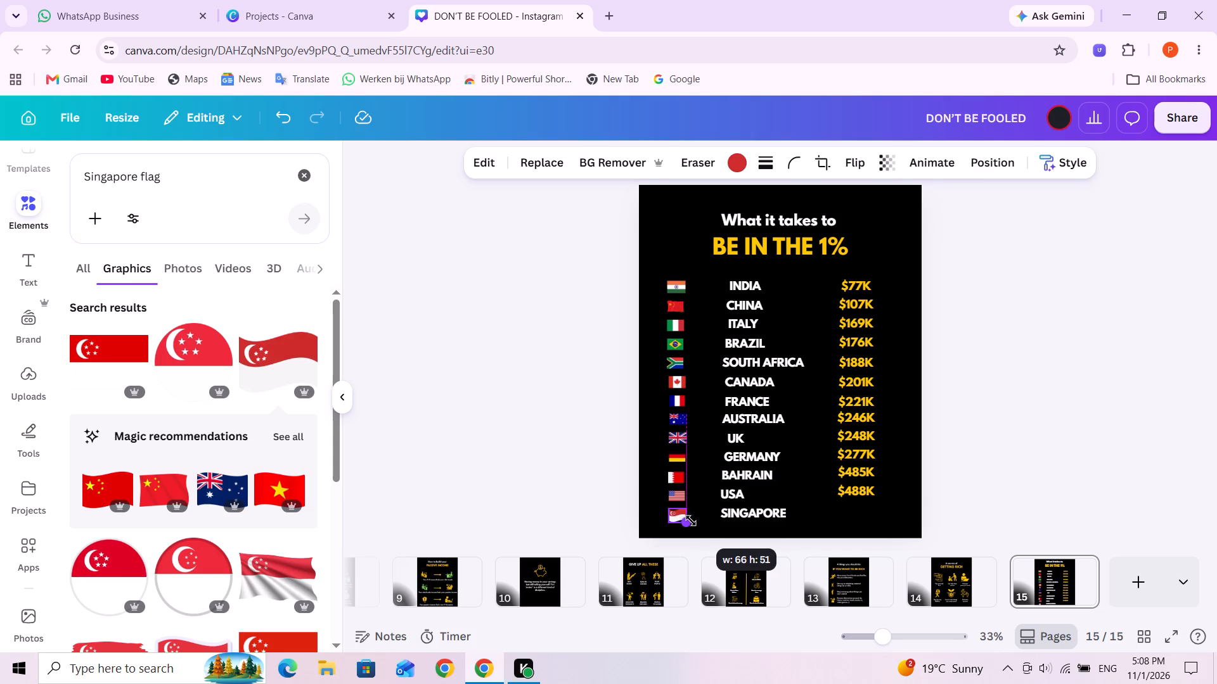
pyautogui.click(711, 519)
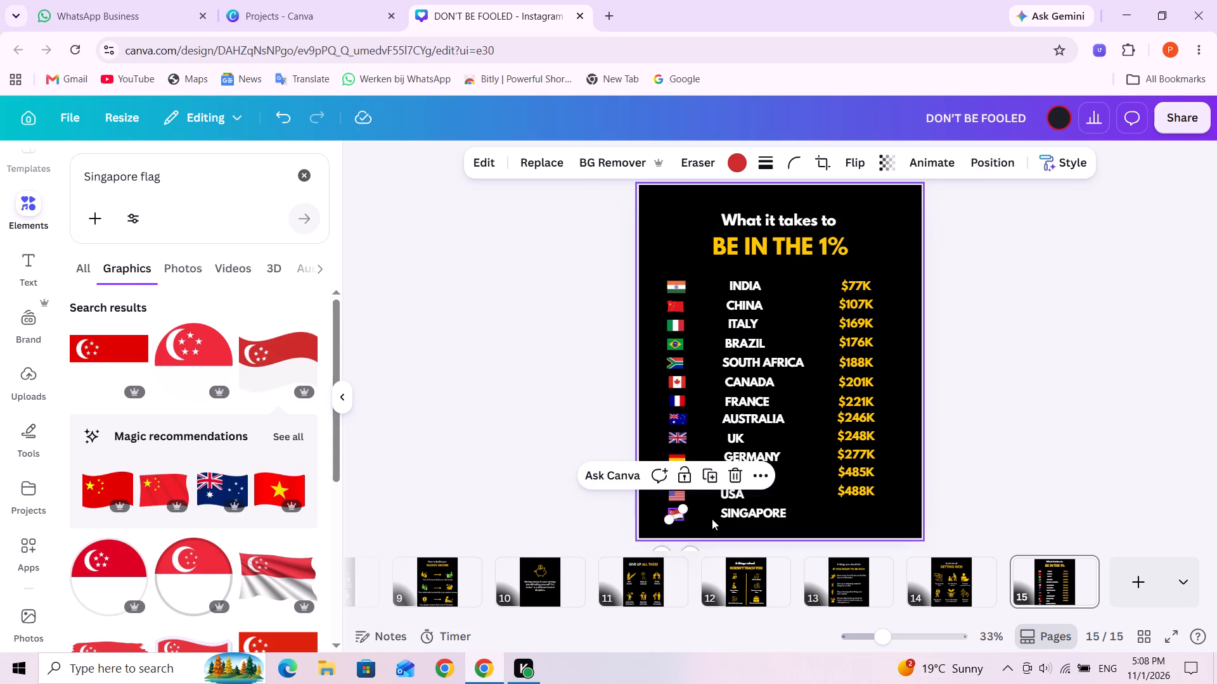
# Duplicate the $488K amount, place the copy beneath it level with SINGAPORE, and change it to $722K.
pyautogui.click(848, 490)
pyautogui.click(891, 455)
pyautogui.moveTo(853, 493); pyautogui.dragTo(850, 509)
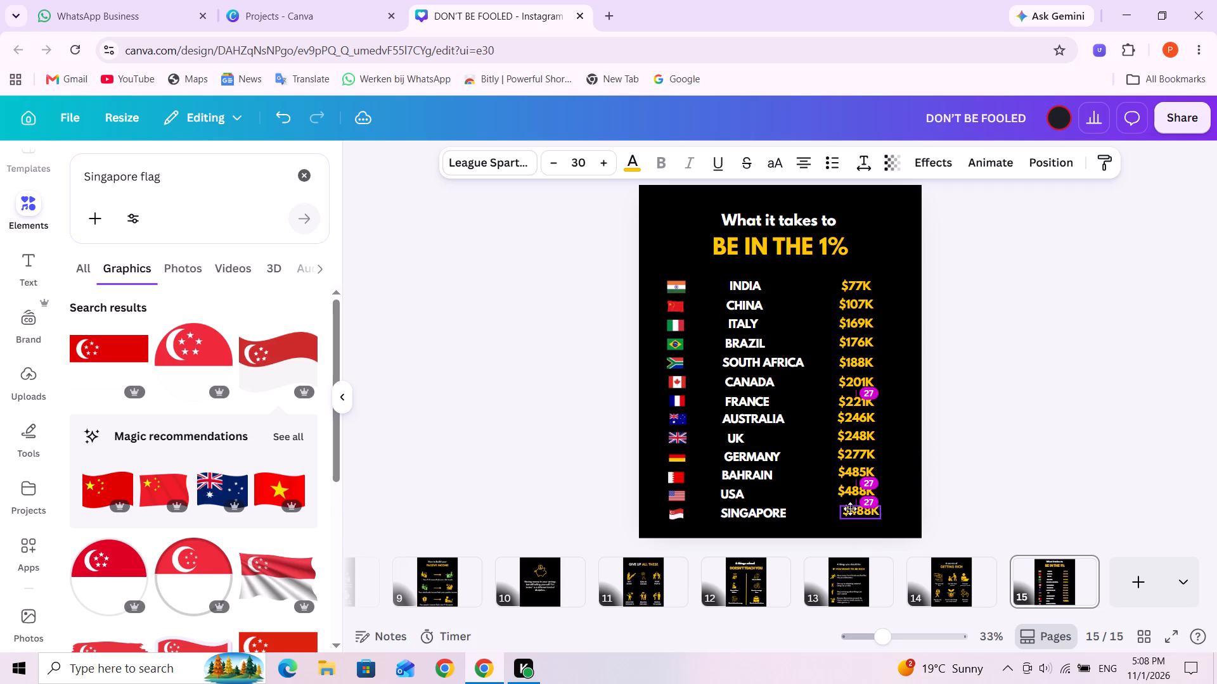
pyautogui.moveTo(850, 509); pyautogui.dragTo(849, 509)
pyautogui.tripleClick(855, 513)
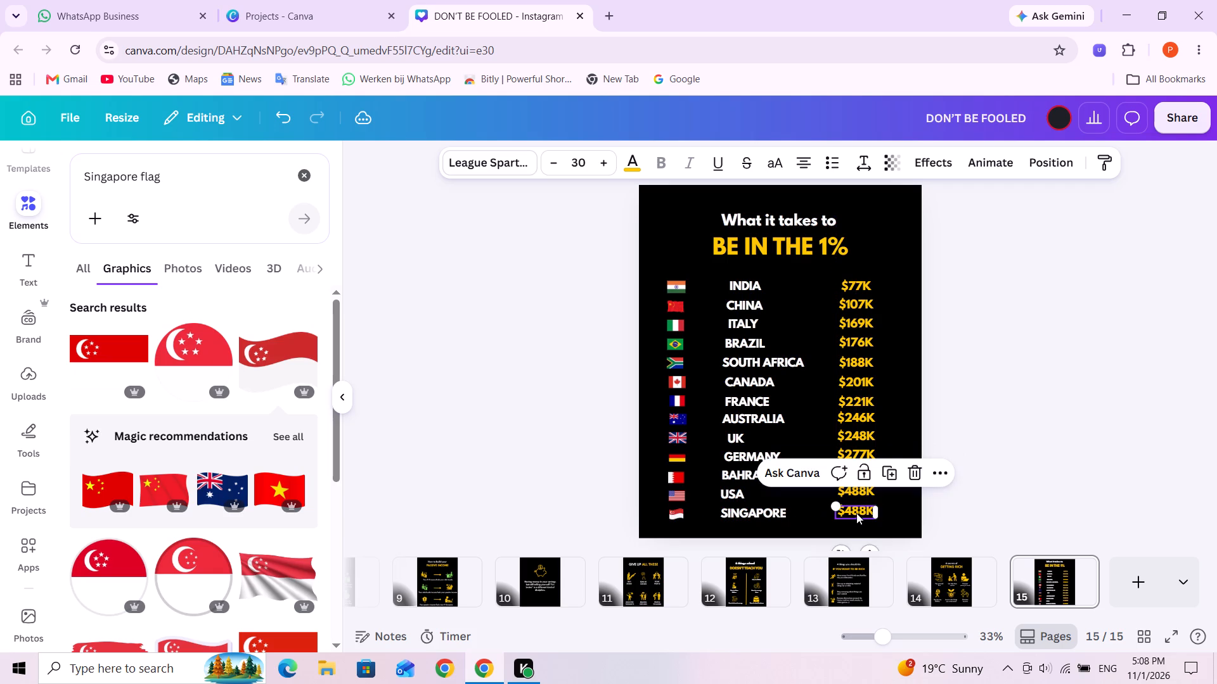
pyautogui.click(847, 513)
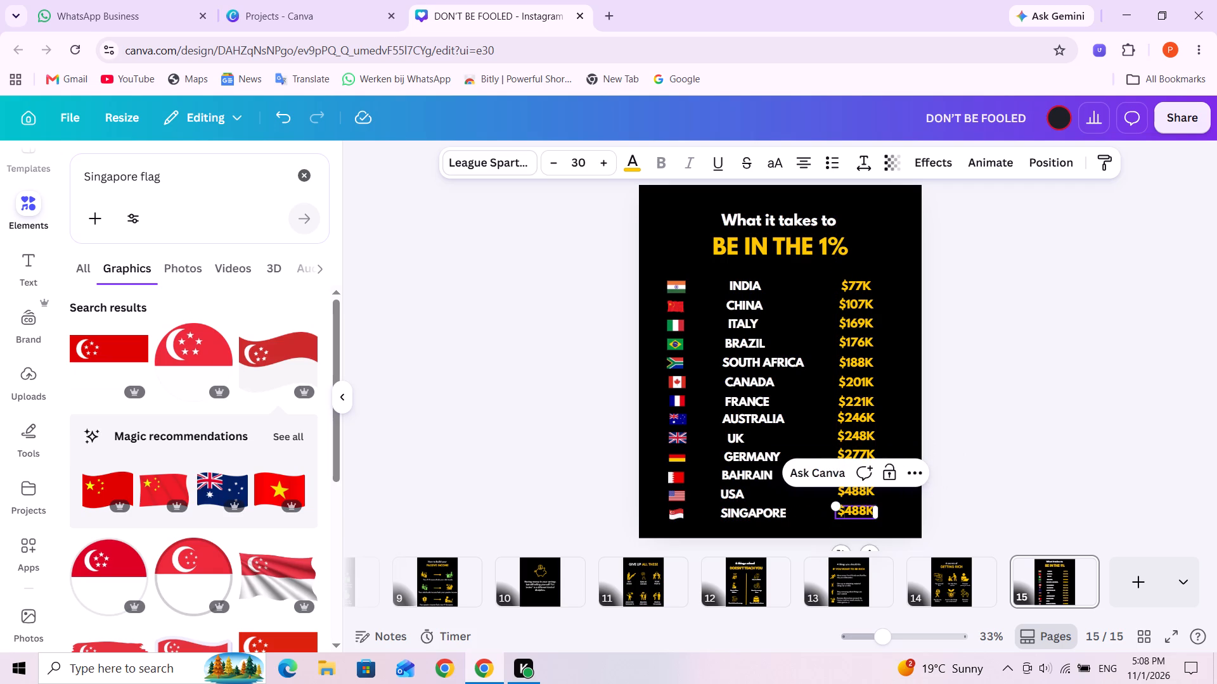
pyautogui.moveTo(847, 511); pyautogui.dragTo(864, 510)
pyautogui.write('722')
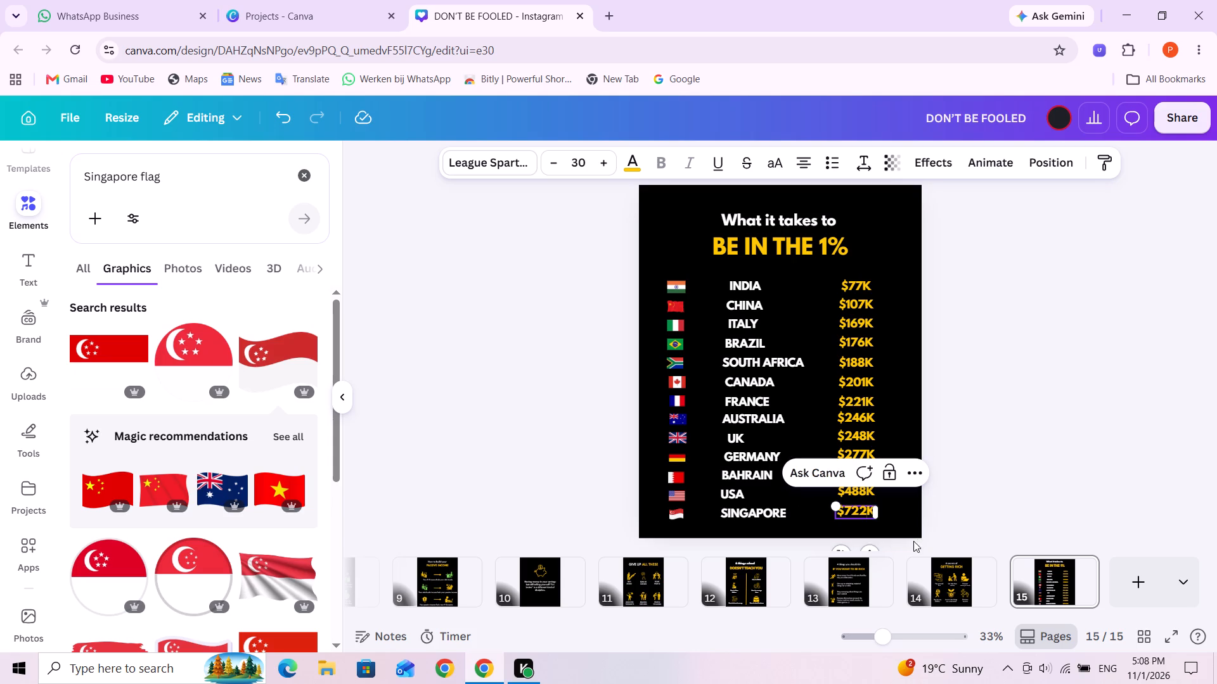
pyautogui.click(900, 510)
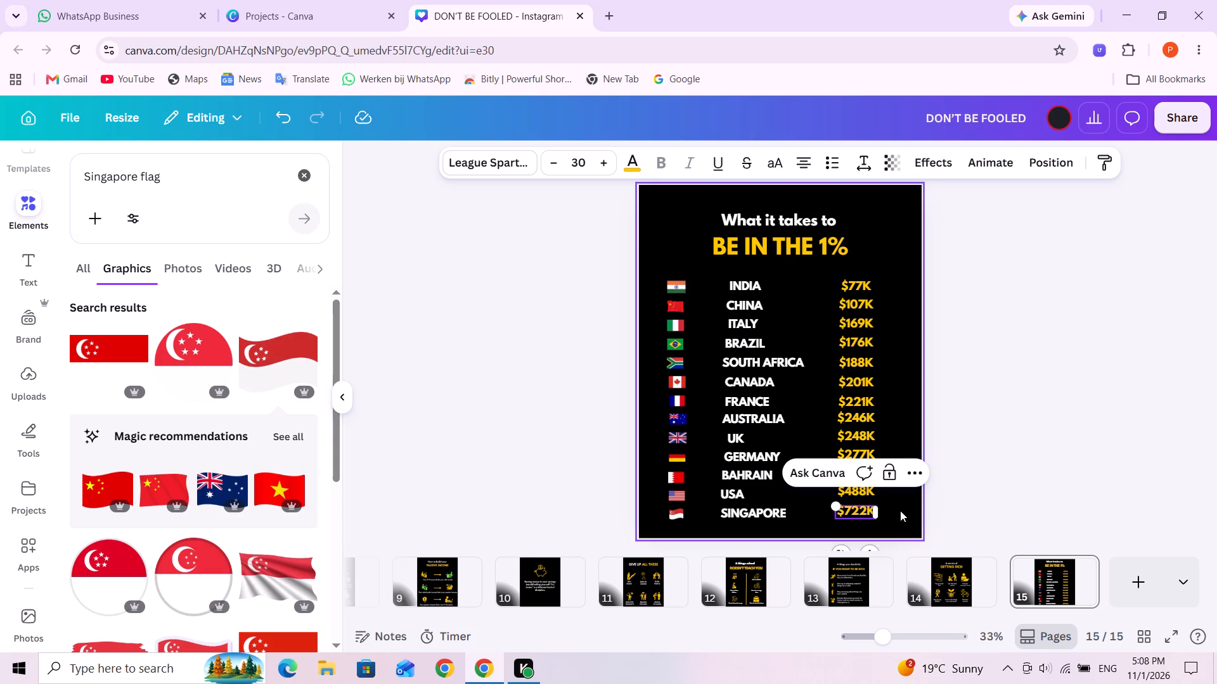
# Duplicate the $722K amount, place the copy directly beneath it at the page's lower edge, and change it to $922K.
pyautogui.click(843, 507)
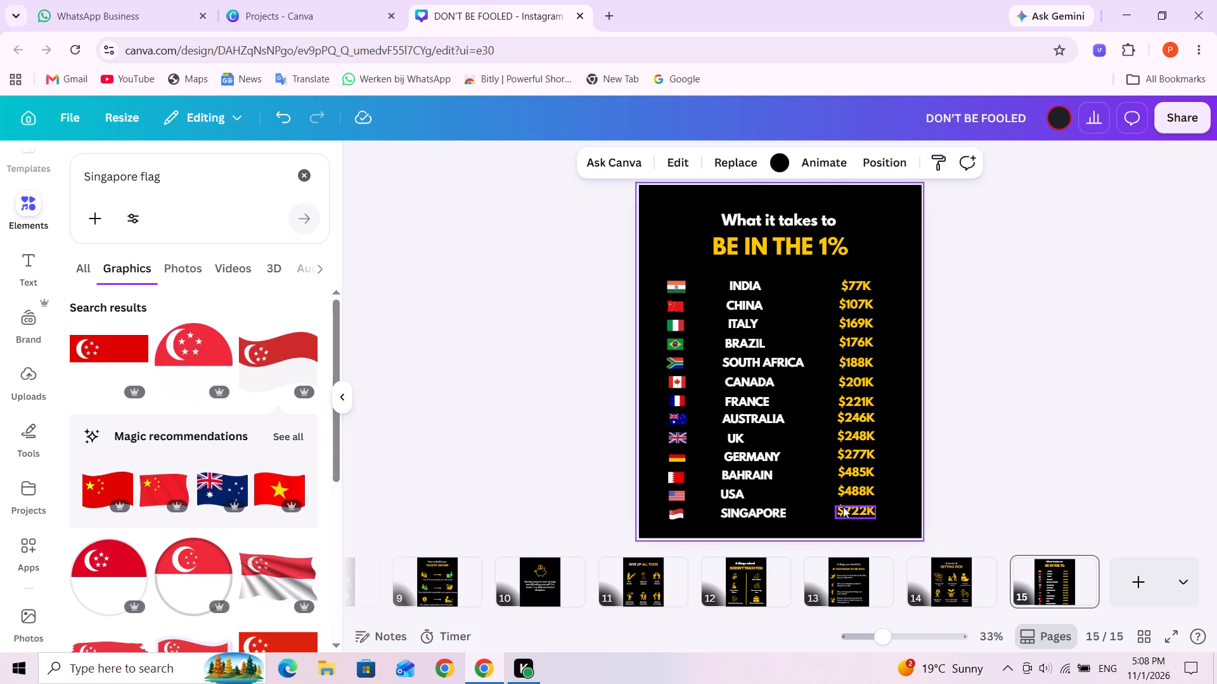
pyautogui.click(894, 469)
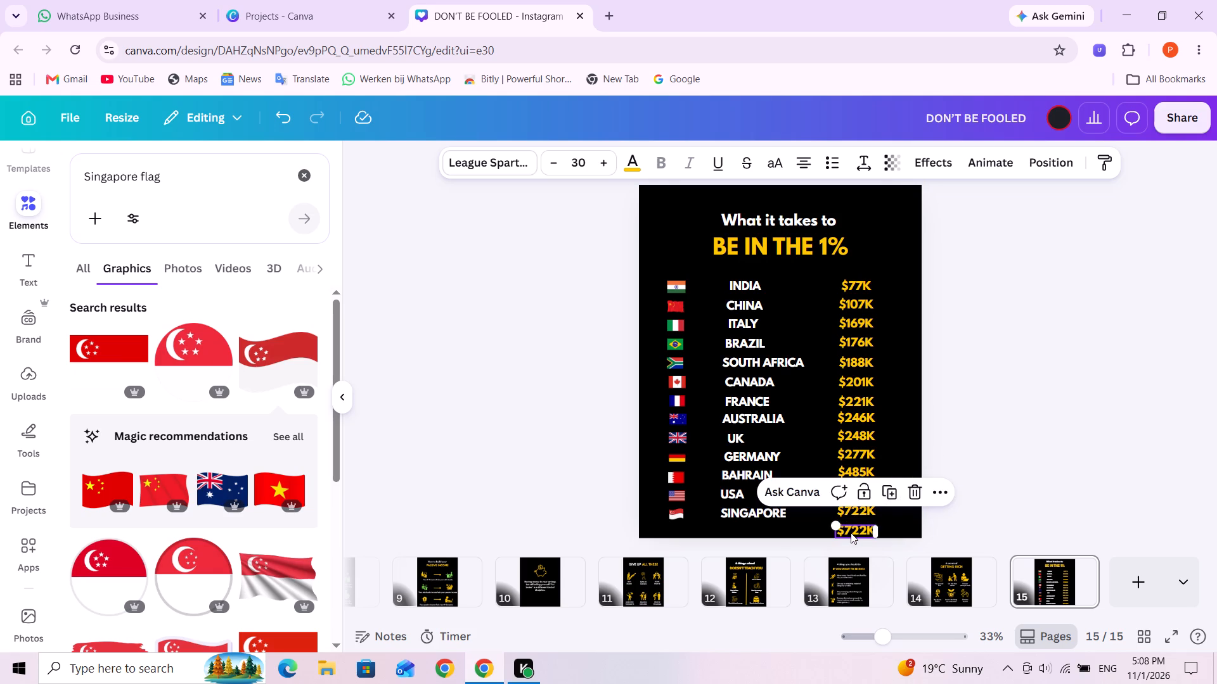
pyautogui.click(852, 528)
pyautogui.click(852, 529)
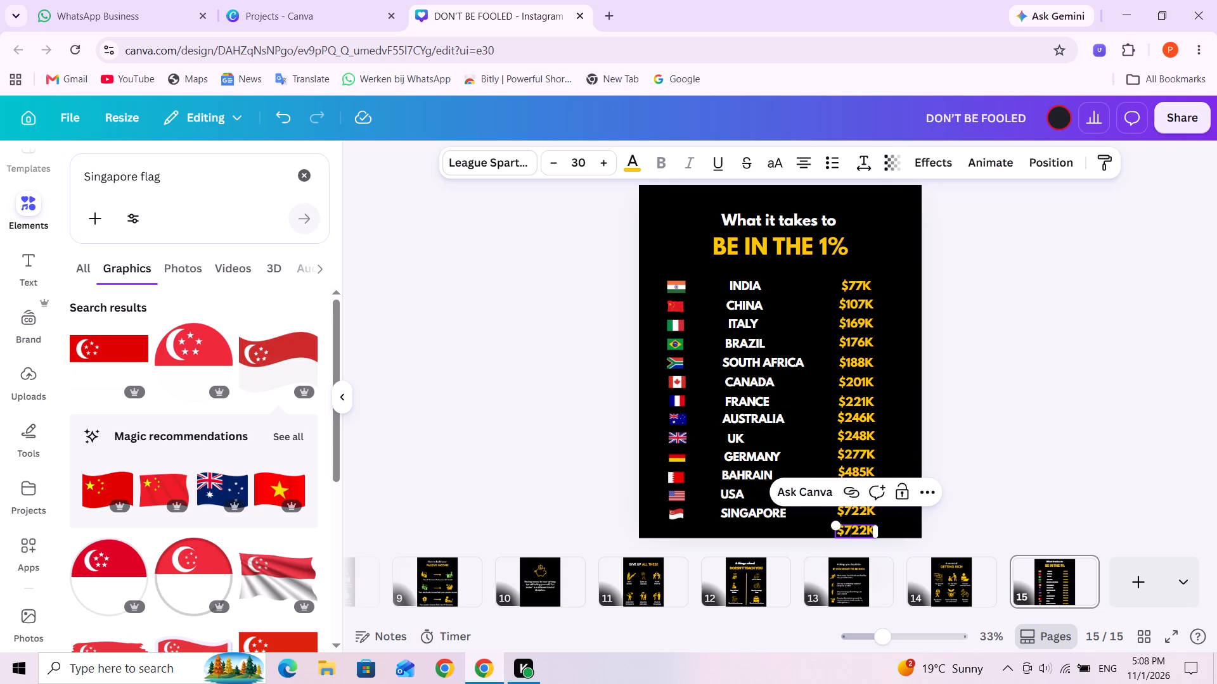
pyautogui.click(853, 527)
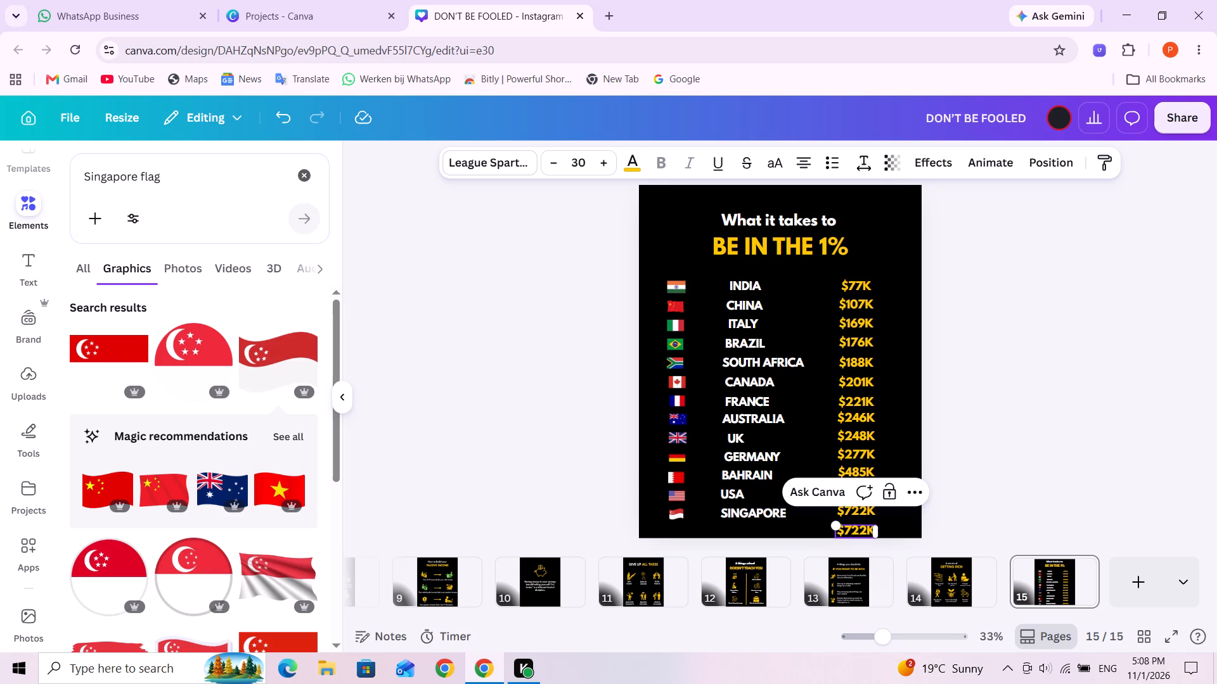
pyautogui.press('BackSpace')
pyautogui.press('9')
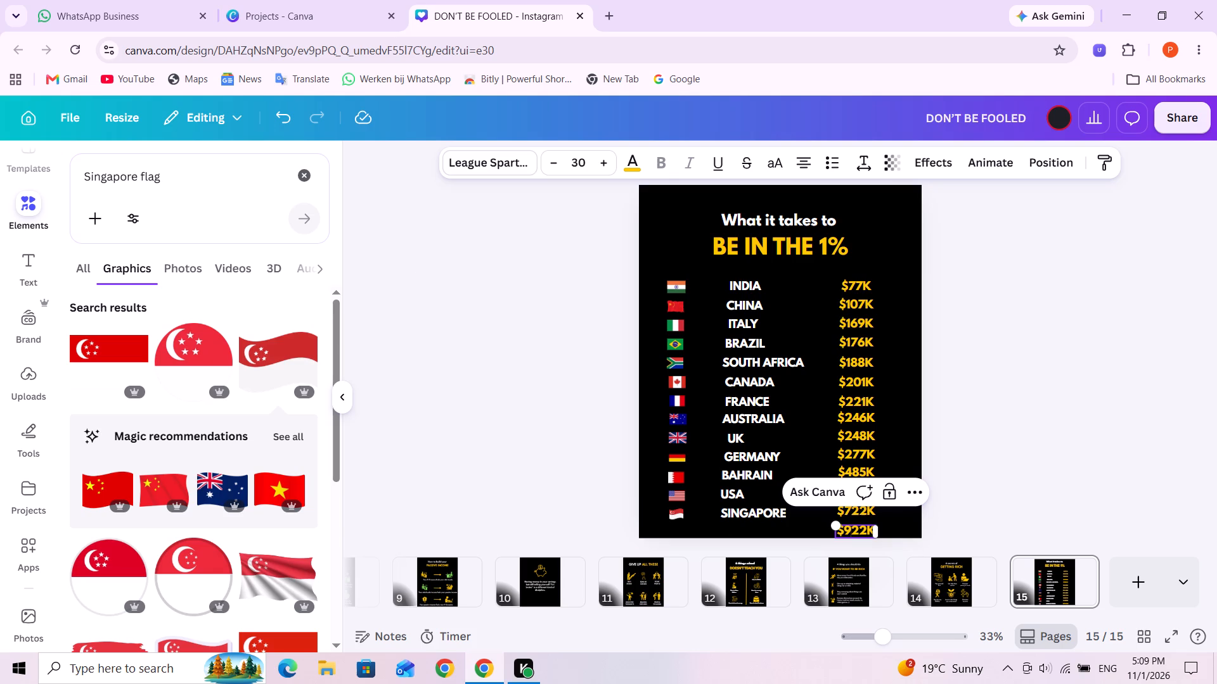
# Search the graphics for UAE flag, add the flat rectangular flag with the bright red band, and shrink it to about 106 × 68.
pyautogui.moveTo(137, 175); pyautogui.dragTo(65, 175)
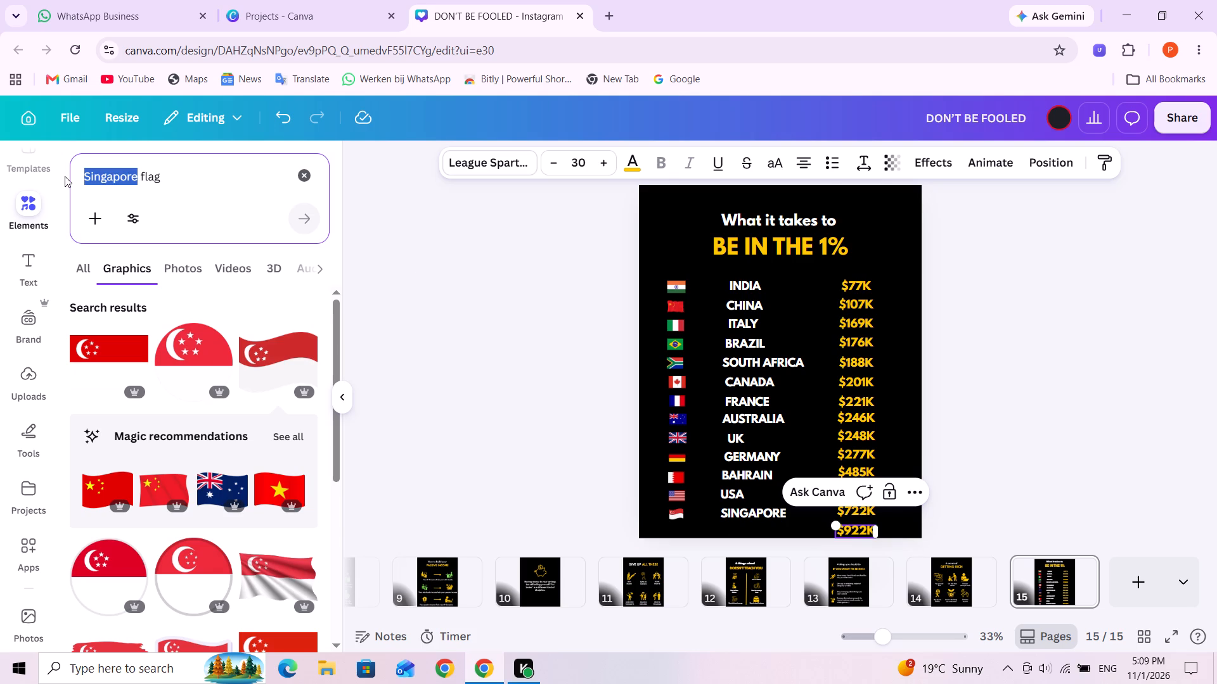
pyautogui.write('UAE')
pyautogui.press('Return')
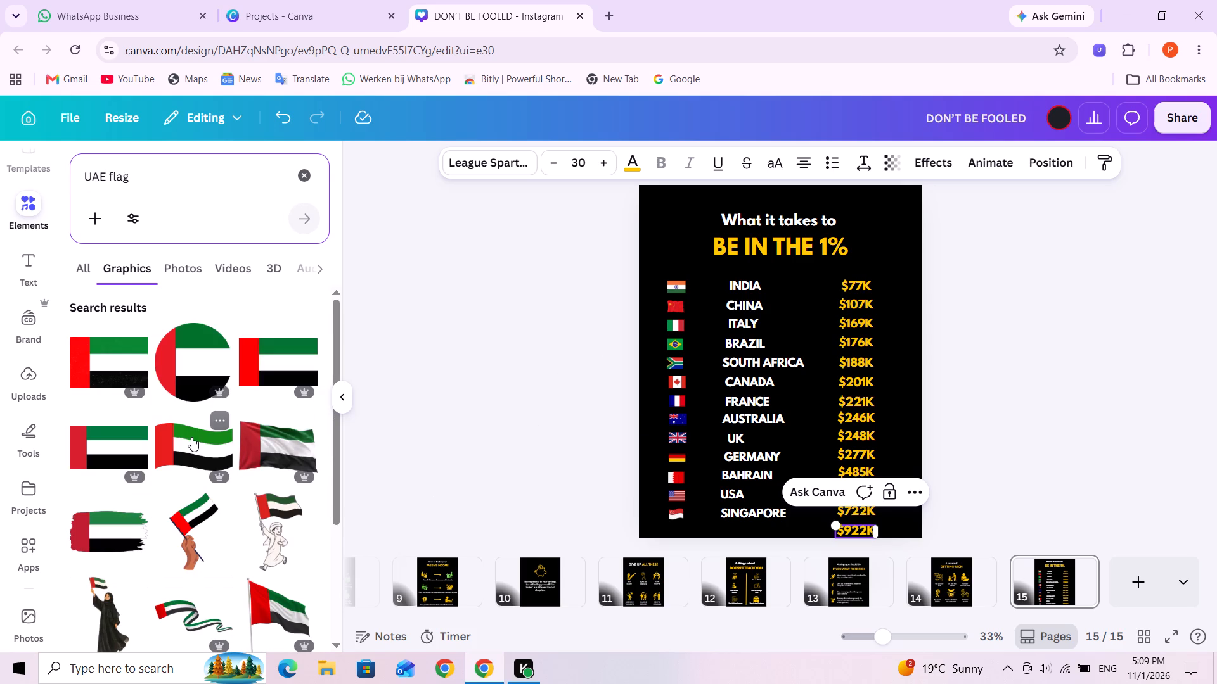
pyautogui.click(101, 364)
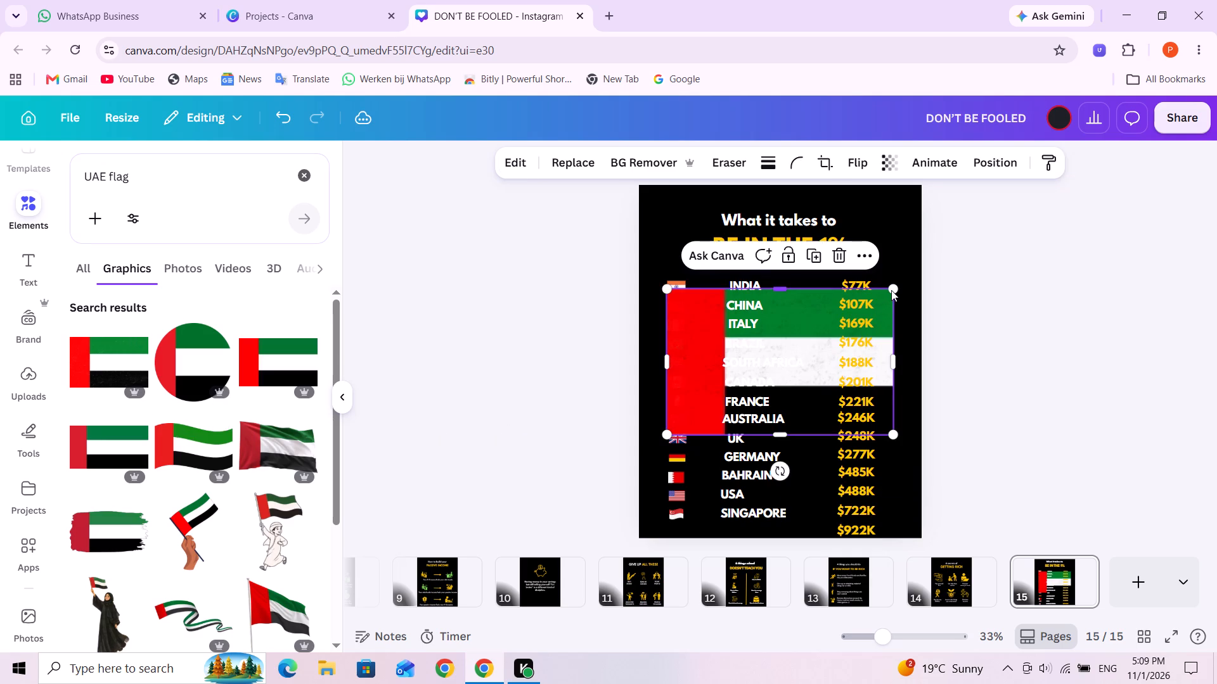
pyautogui.moveTo(892, 291); pyautogui.dragTo(724, 421)
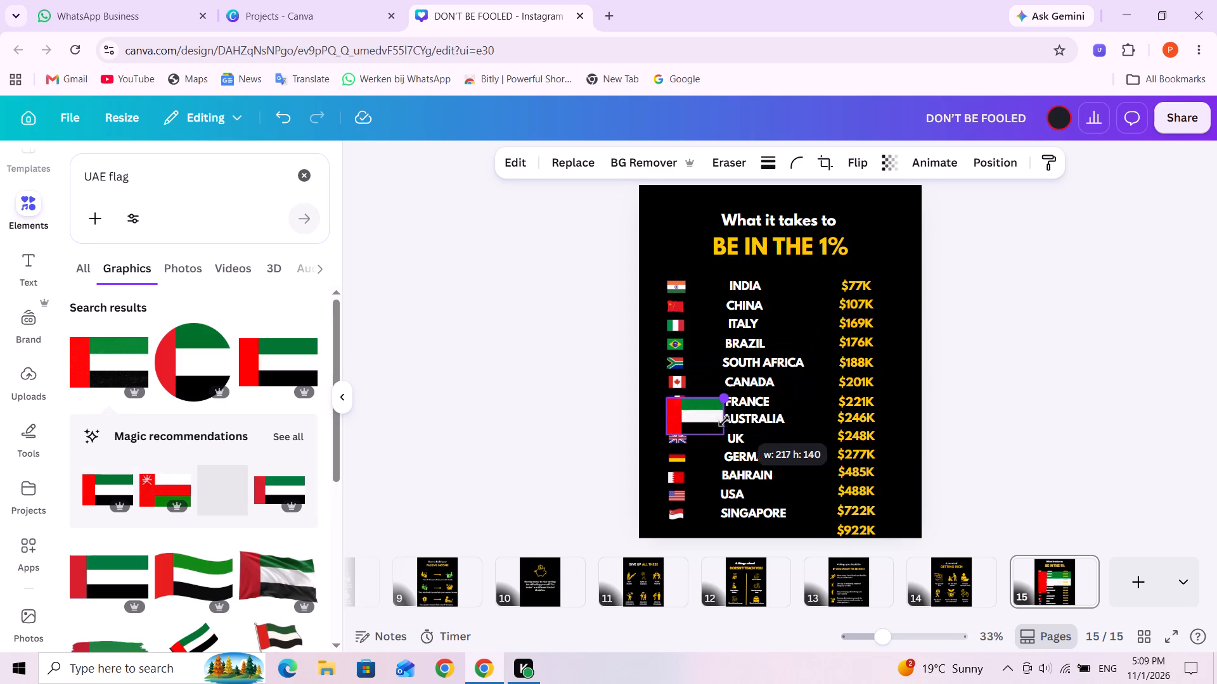
pyautogui.moveTo(724, 421); pyautogui.dragTo(705, 438)
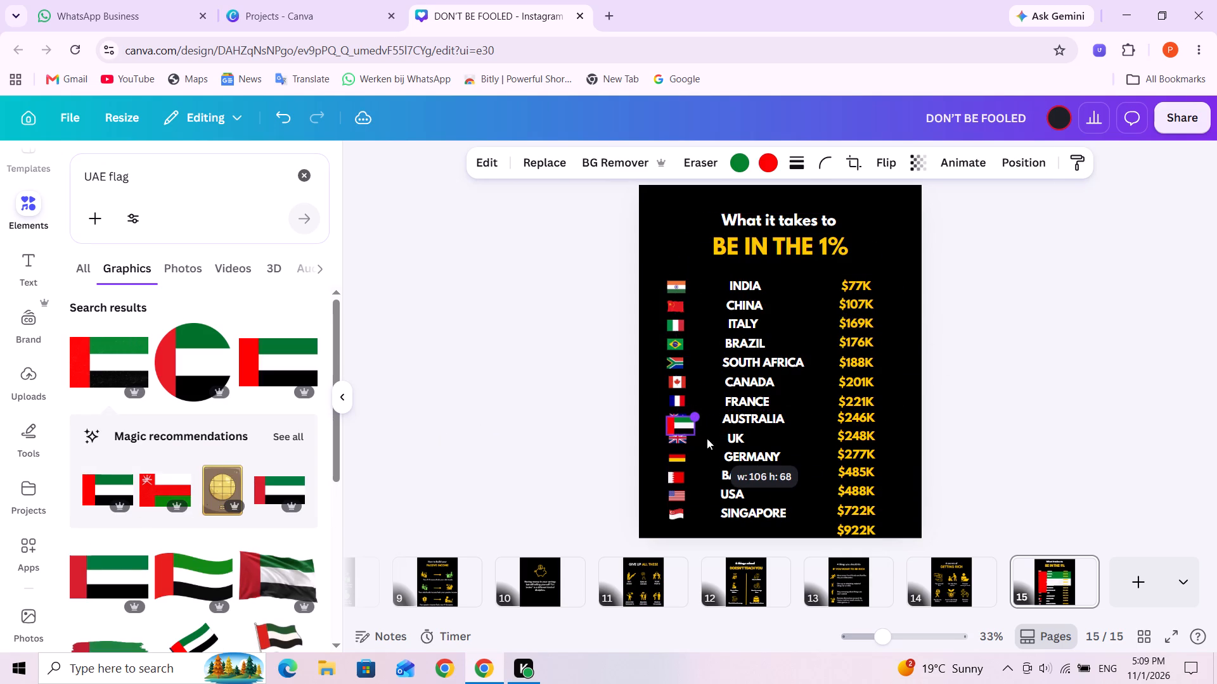
pyautogui.click(709, 468)
# Move the UAE flag down beside the SINGAPORE label and shrink it to about 68 × 44.
pyautogui.moveTo(686, 430); pyautogui.dragTo(705, 497)
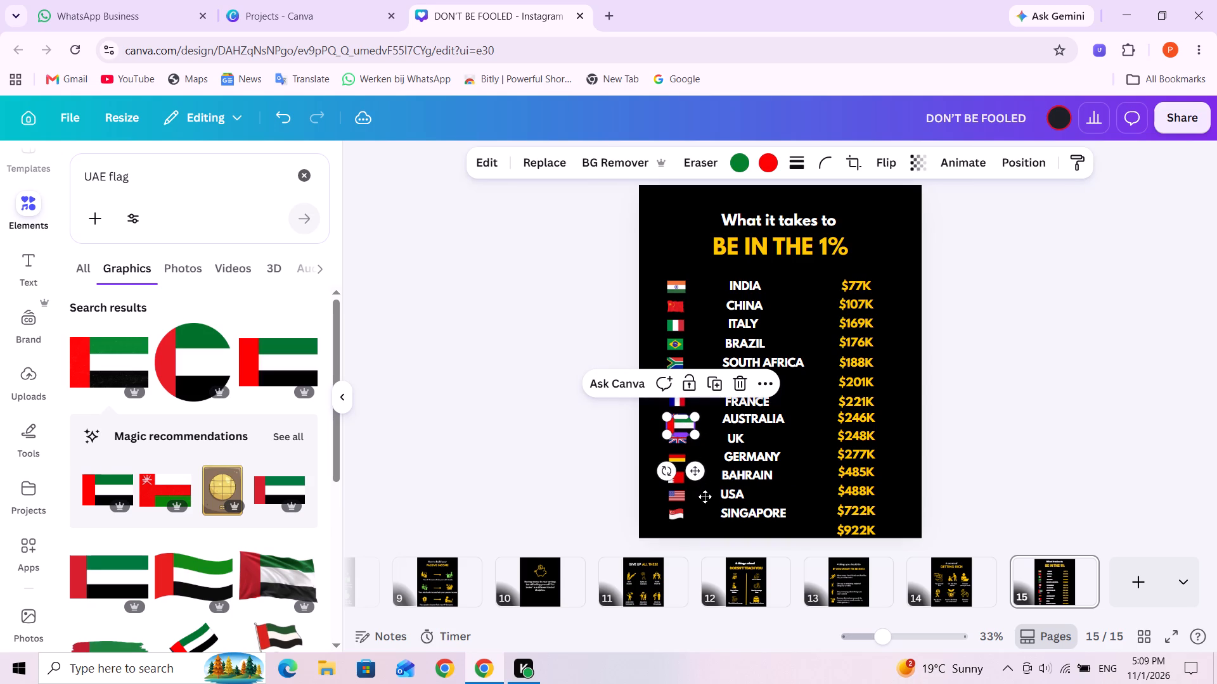
pyautogui.moveTo(705, 497); pyautogui.dragTo(710, 524)
pyautogui.moveTo(721, 527); pyautogui.dragTo(712, 522)
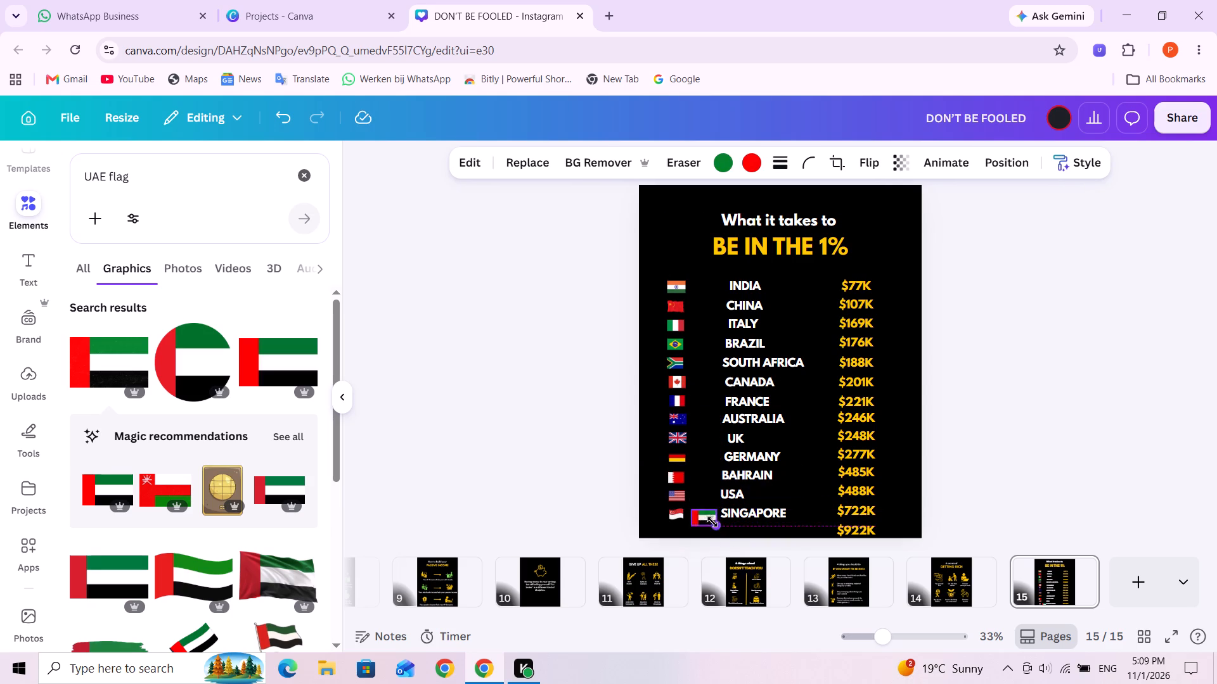
pyautogui.moveTo(712, 522); pyautogui.dragTo(711, 517)
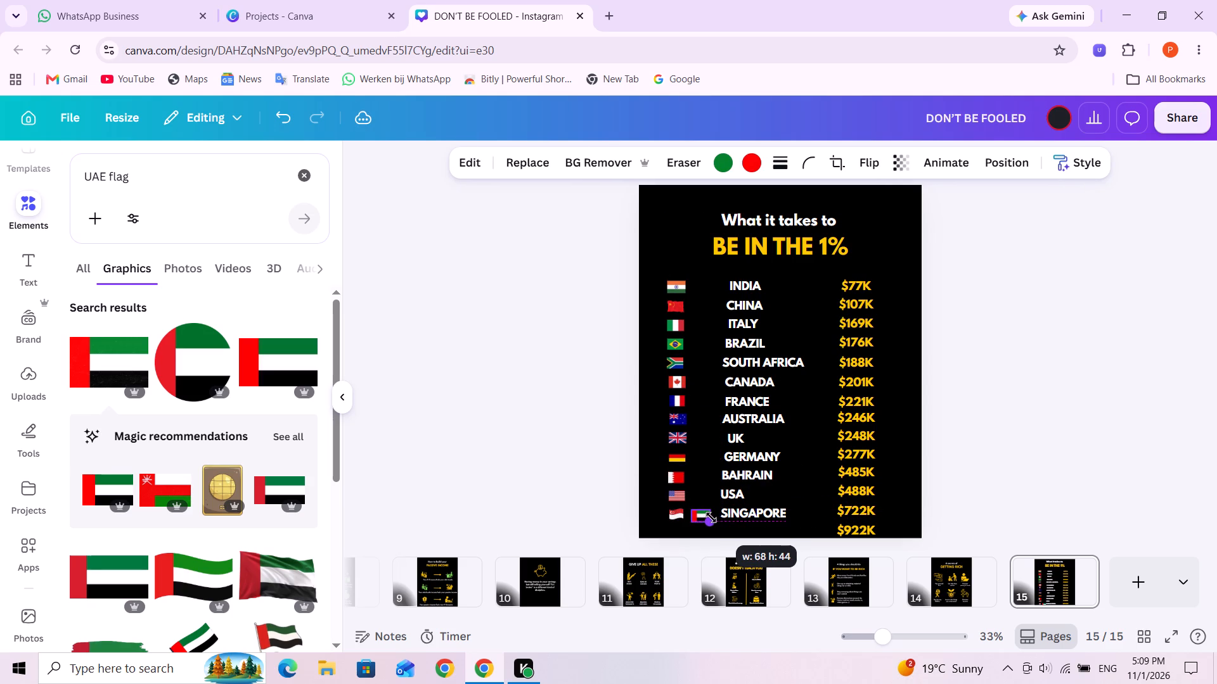
pyautogui.moveTo(711, 517); pyautogui.dragTo(709, 517)
pyautogui.click(707, 510)
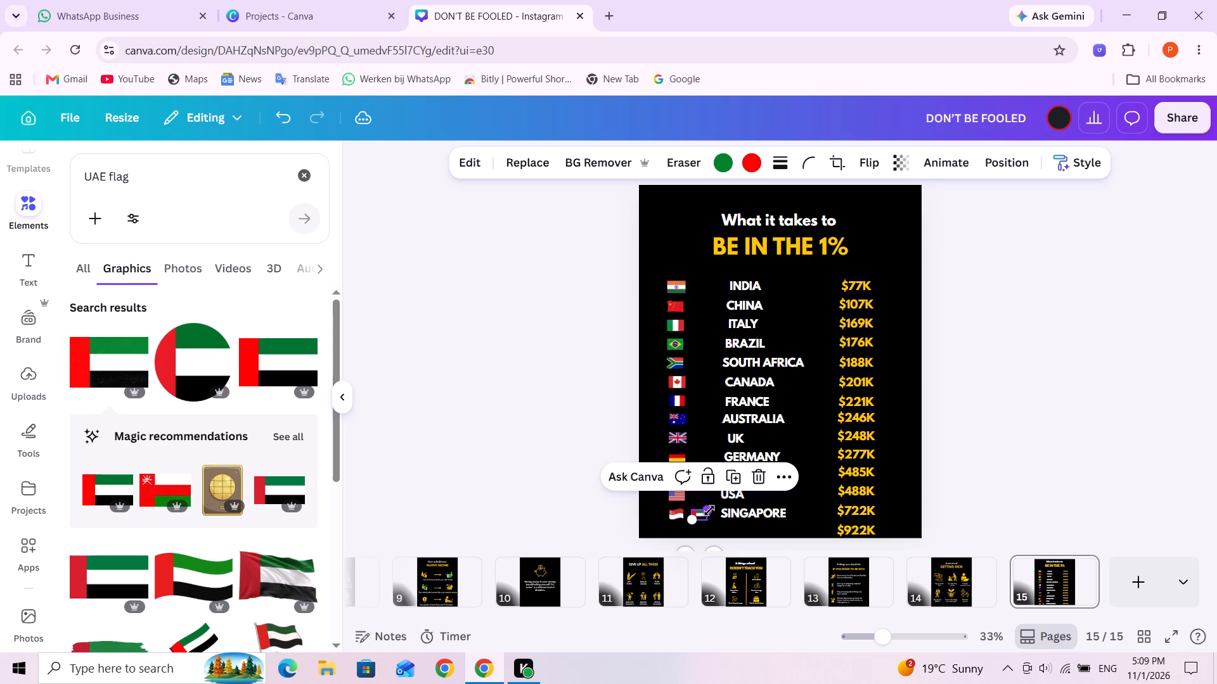
# Place the UAE flag in the flag column beneath the Singapore flag, level with the $922K amount.
pyautogui.click(755, 526)
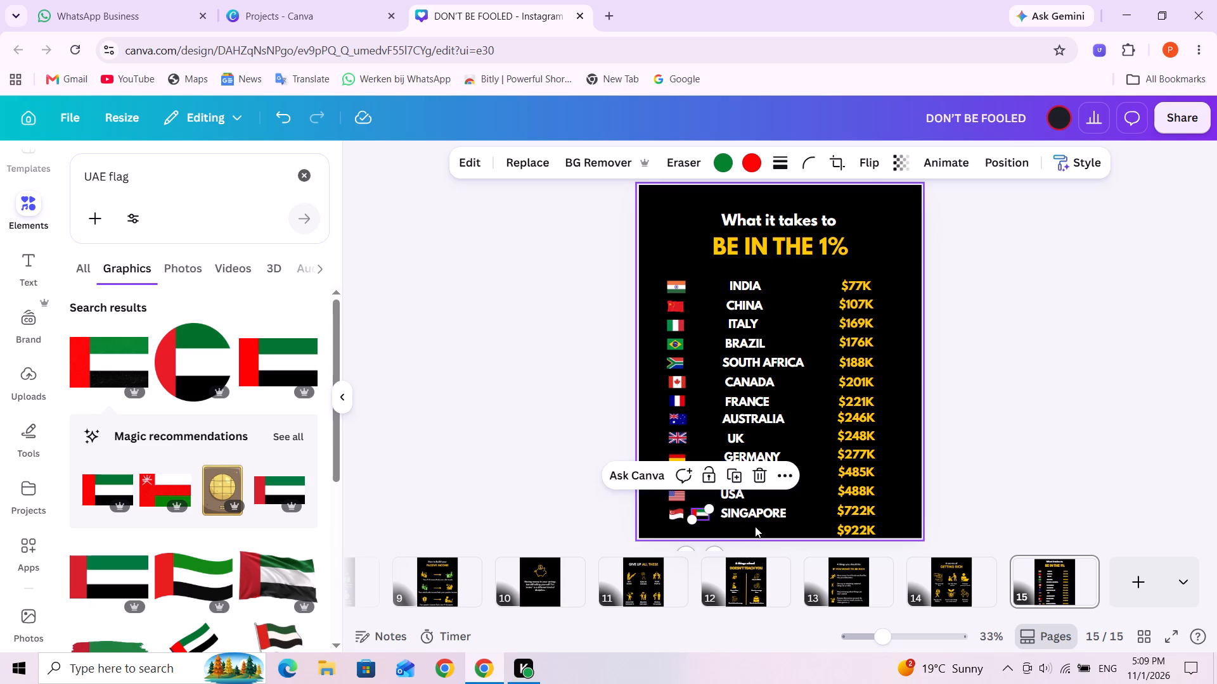
pyautogui.moveTo(704, 513); pyautogui.dragTo(680, 528)
pyautogui.click(720, 535)
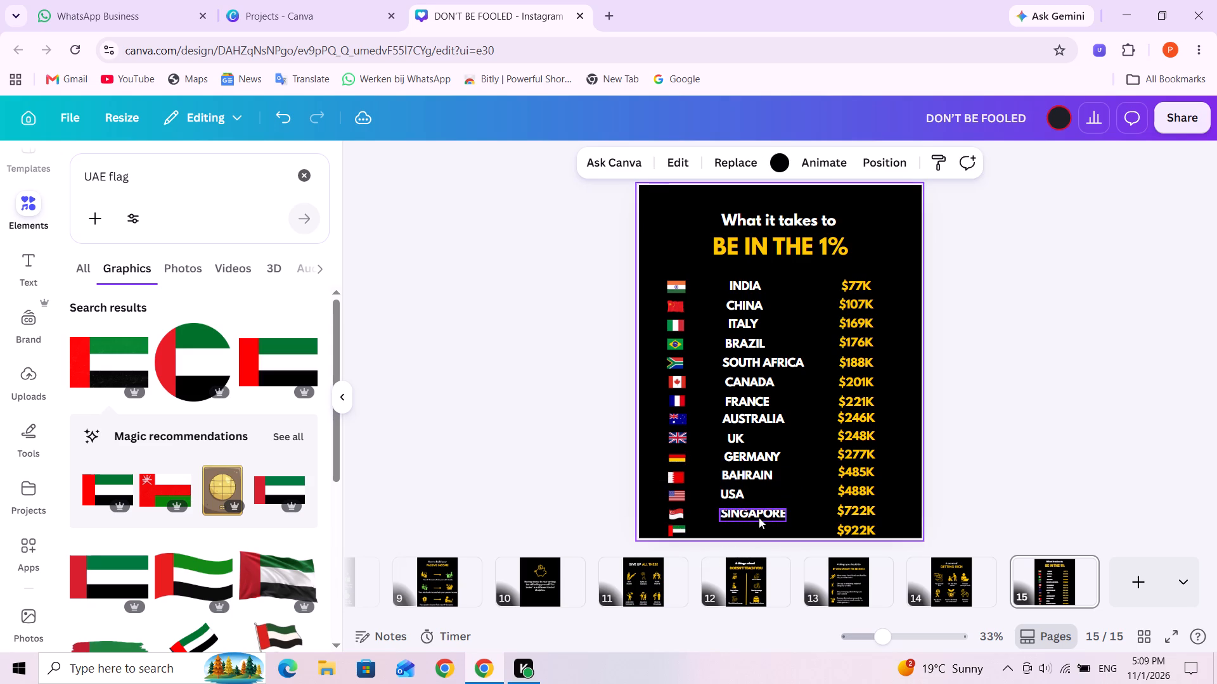
# Duplicate the SINGAPORE label, place the copy beneath it level with the UAE flag, and change its text to U.A.E.
pyautogui.click(759, 510)
pyautogui.click(790, 473)
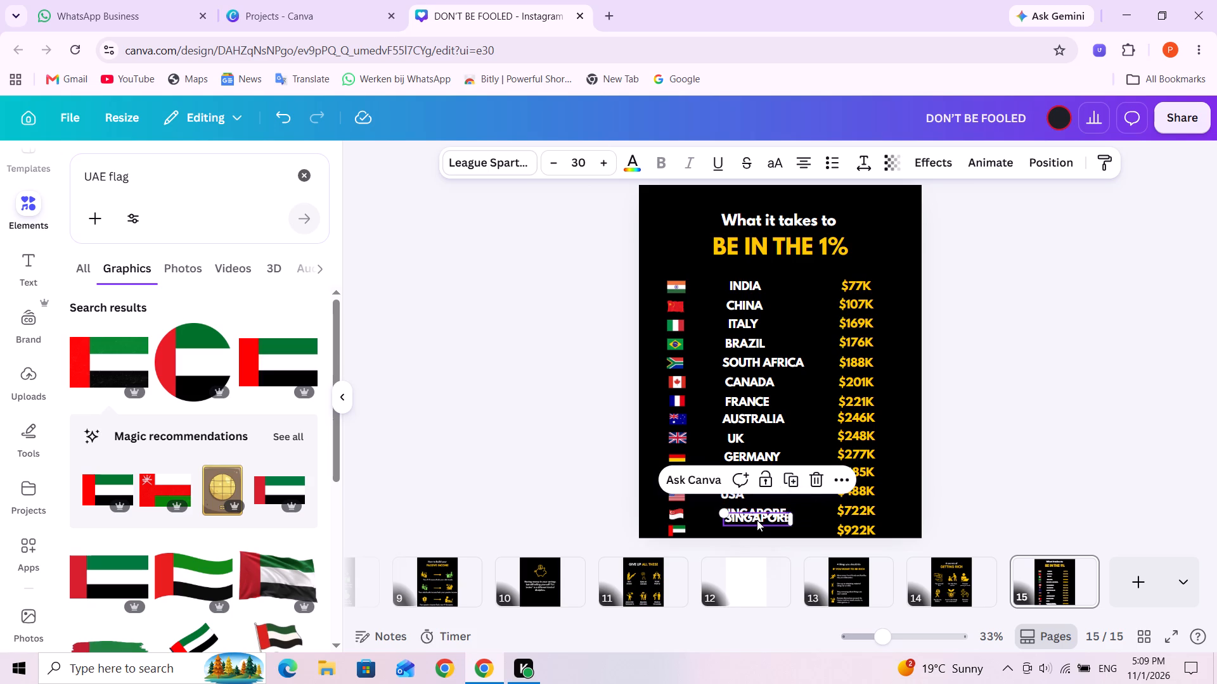
pyautogui.moveTo(756, 520); pyautogui.dragTo(750, 530)
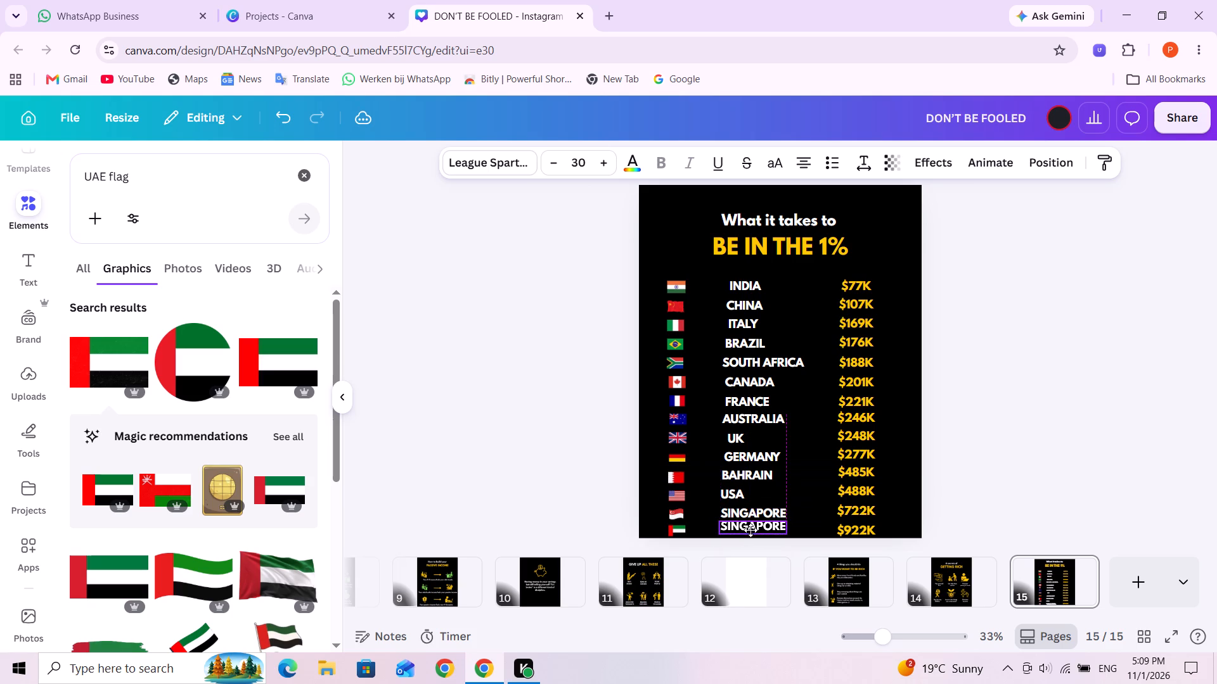
pyautogui.moveTo(750, 530); pyautogui.dragTo(749, 538)
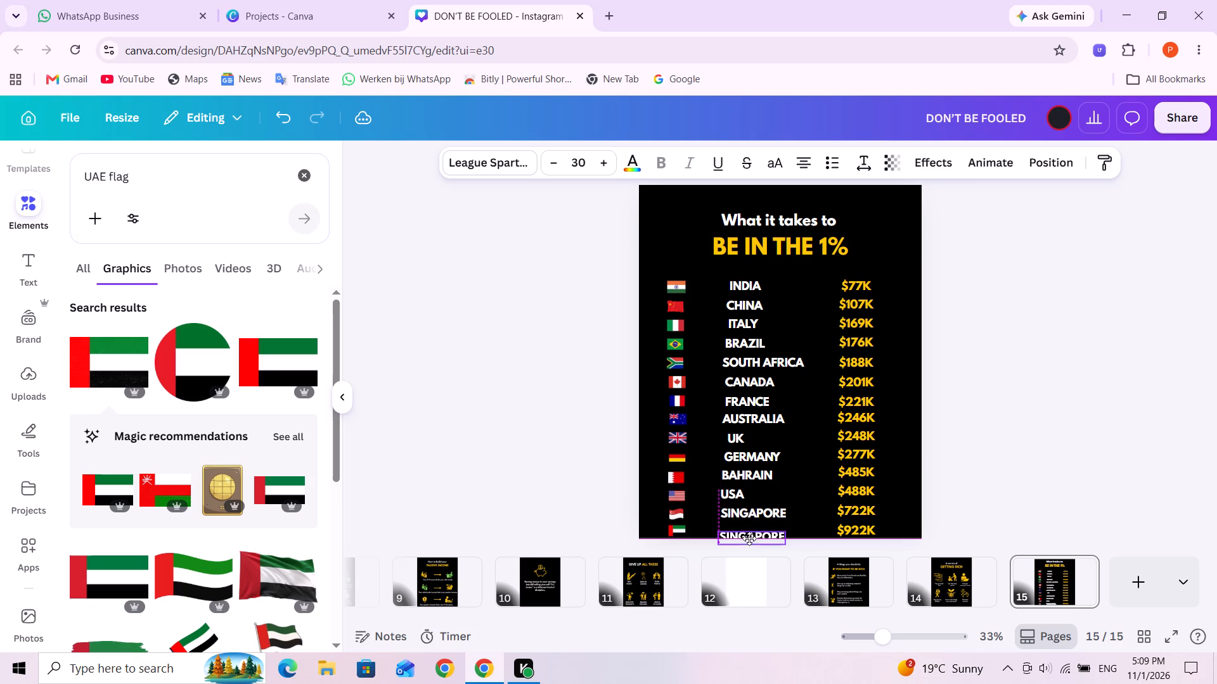
pyautogui.moveTo(749, 538); pyautogui.dragTo(750, 531)
pyautogui.doubleClick(750, 531)
pyautogui.click(750, 531)
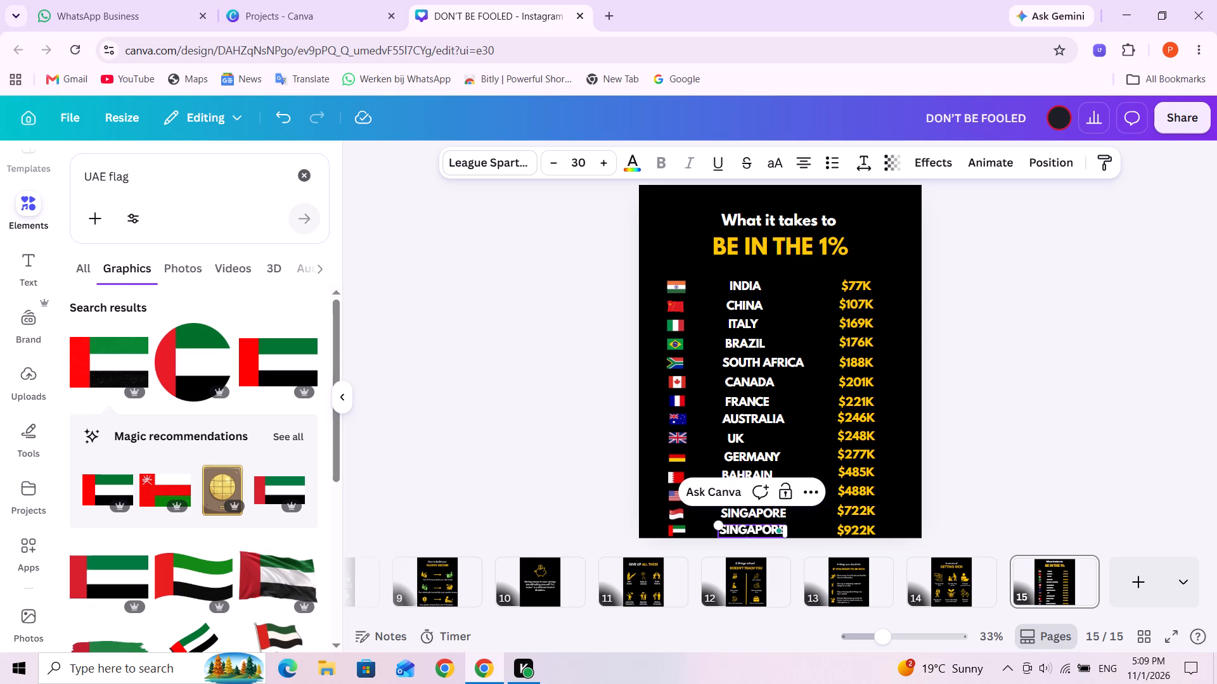
pyautogui.tripleClick(750, 531)
pyautogui.write('U.A.E')
# Narrow the U.A.E text box to fit its text and shift it right to line up with the name column.
pyautogui.moveTo(787, 531); pyautogui.dragTo(763, 534)
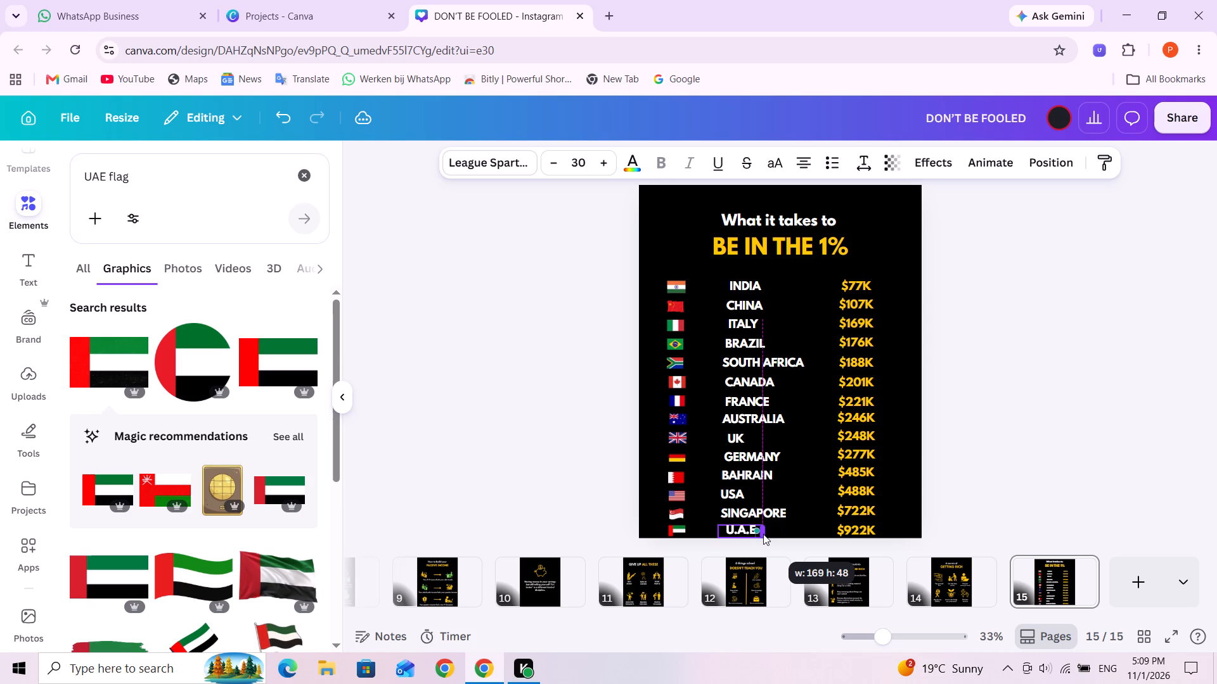
pyautogui.moveTo(763, 534); pyautogui.dragTo(756, 534)
pyautogui.click(827, 488)
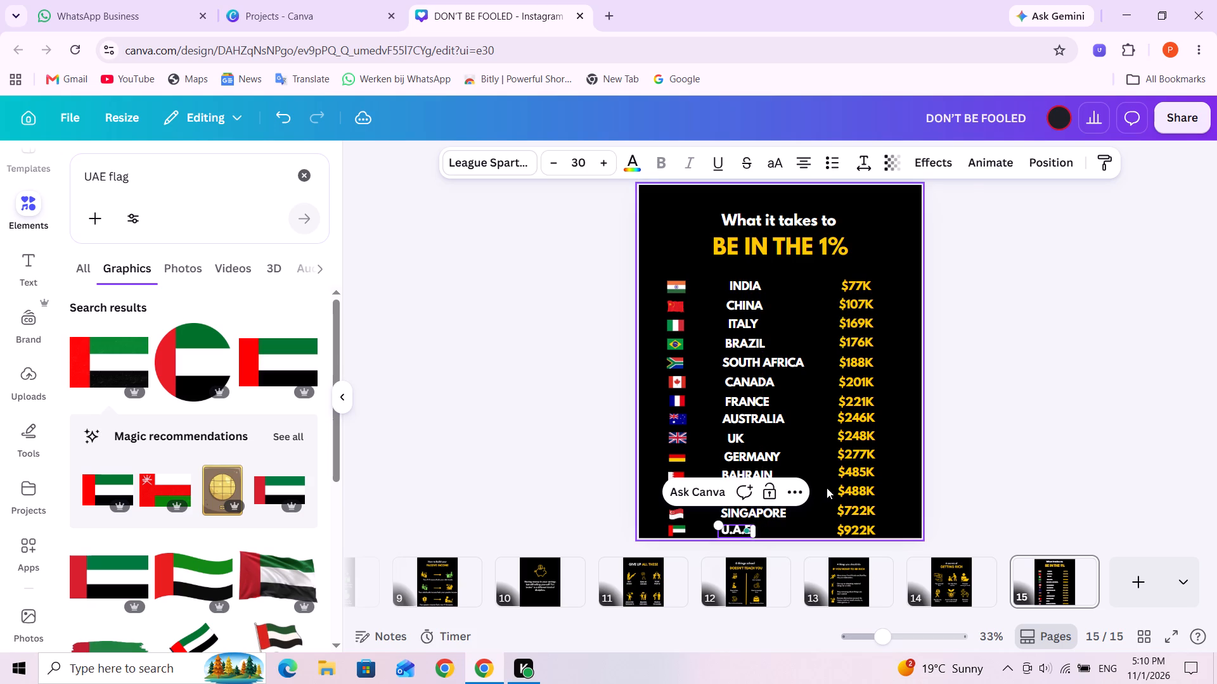
pyautogui.click(740, 531)
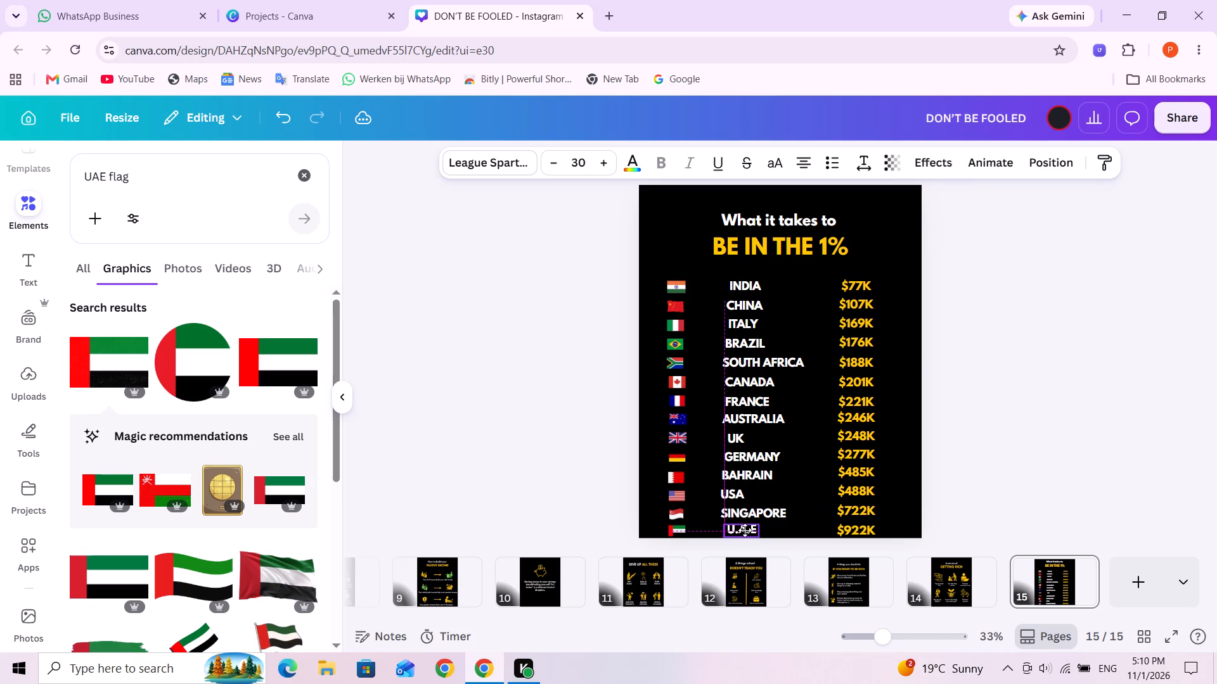
pyautogui.click(827, 453)
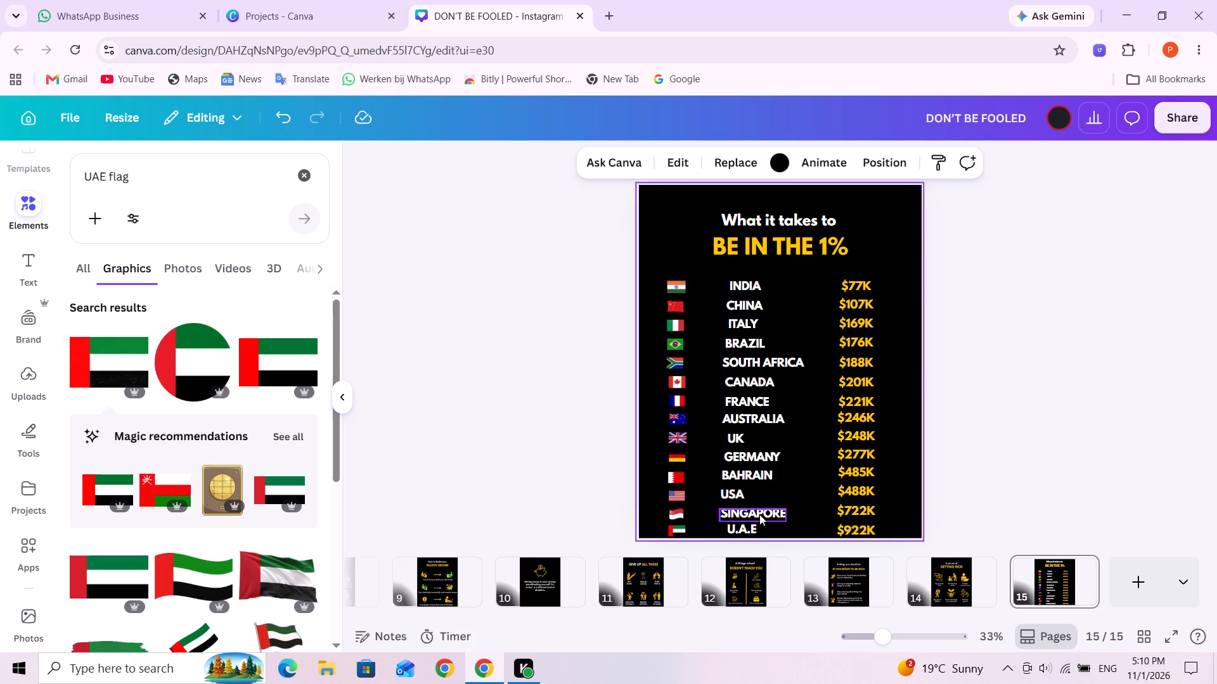
# Shift the SINGAPORE label slightly right to line up with the U.A.E label beneath it.
pyautogui.moveTo(759, 514); pyautogui.dragTo(763, 514)
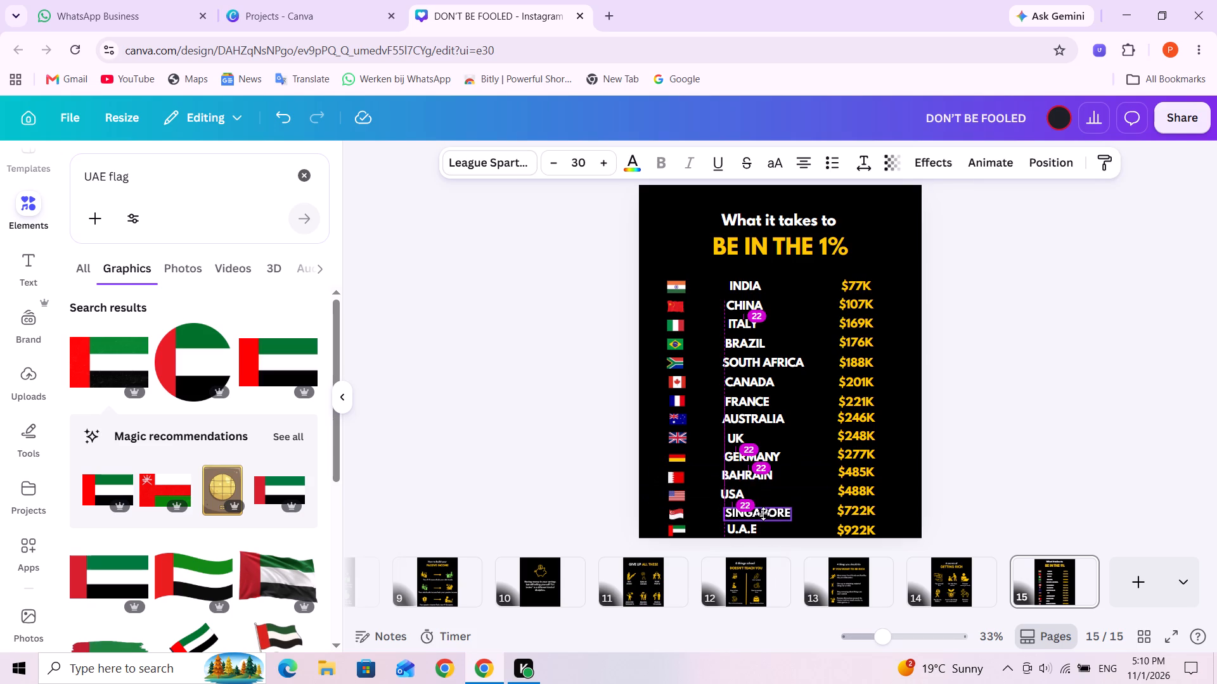
pyautogui.moveTo(763, 514); pyautogui.dragTo(767, 514)
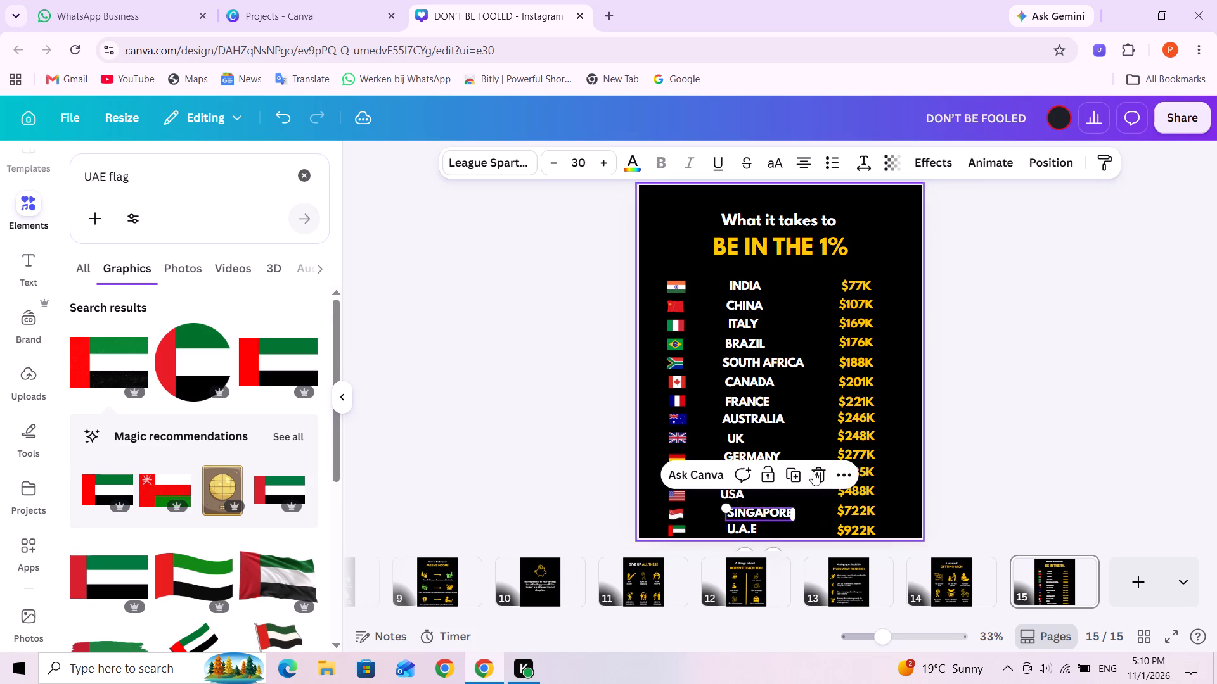
pyautogui.click(815, 471)
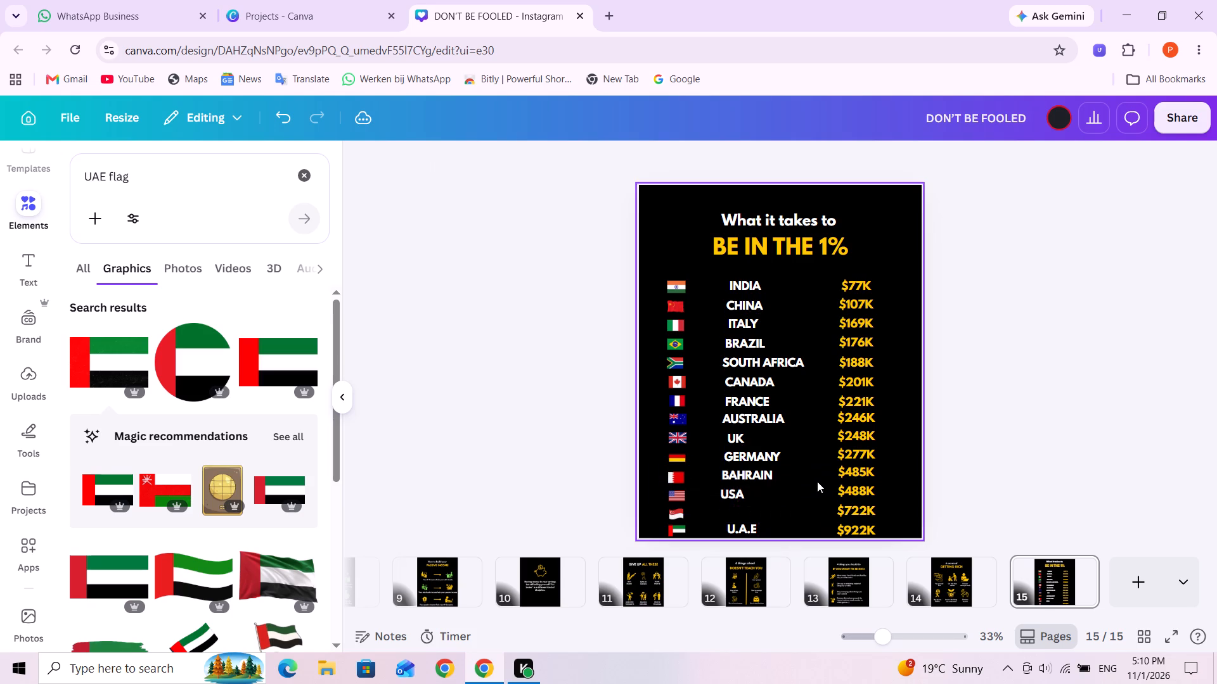
# Undo the last change to bring back the SINGAPORE label.
pyautogui.hotkey('ctrl', 'z')
# Shift the USA, BAHRAIN and GERMANY labels slightly right to line up in the name column.
pyautogui.moveTo(737, 491); pyautogui.dragTo(747, 491)
pyautogui.moveTo(757, 472); pyautogui.dragTo(761, 472)
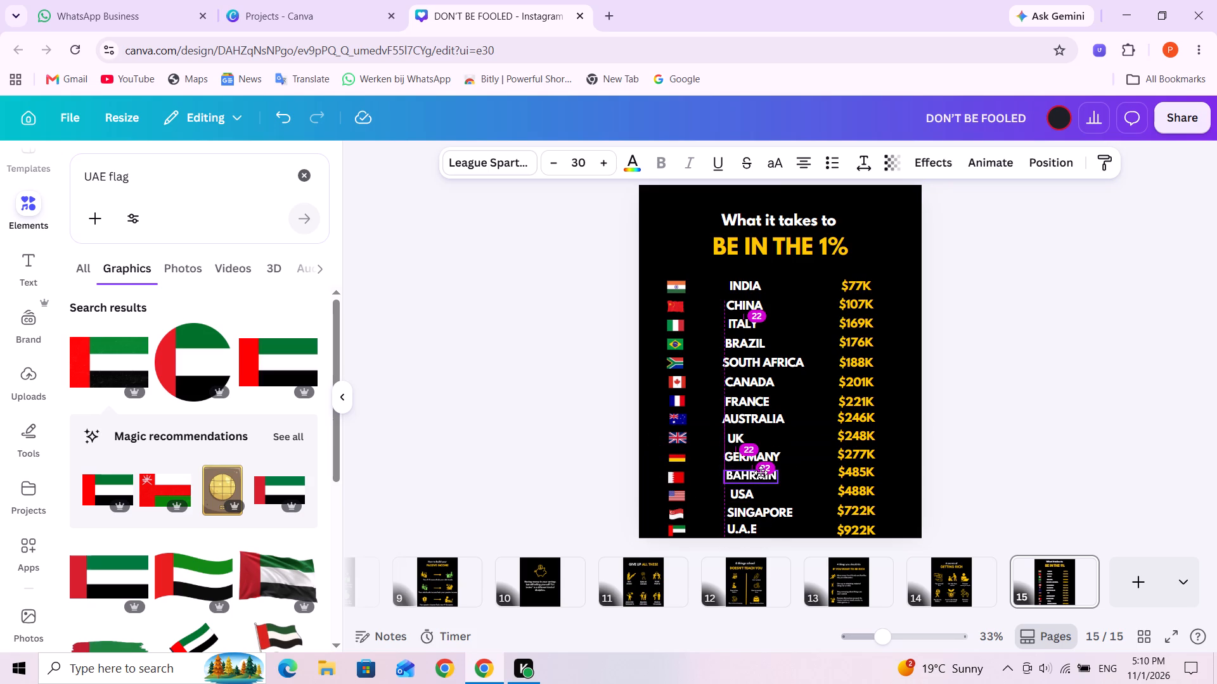
pyautogui.moveTo(761, 472); pyautogui.dragTo(766, 472)
pyautogui.click(801, 483)
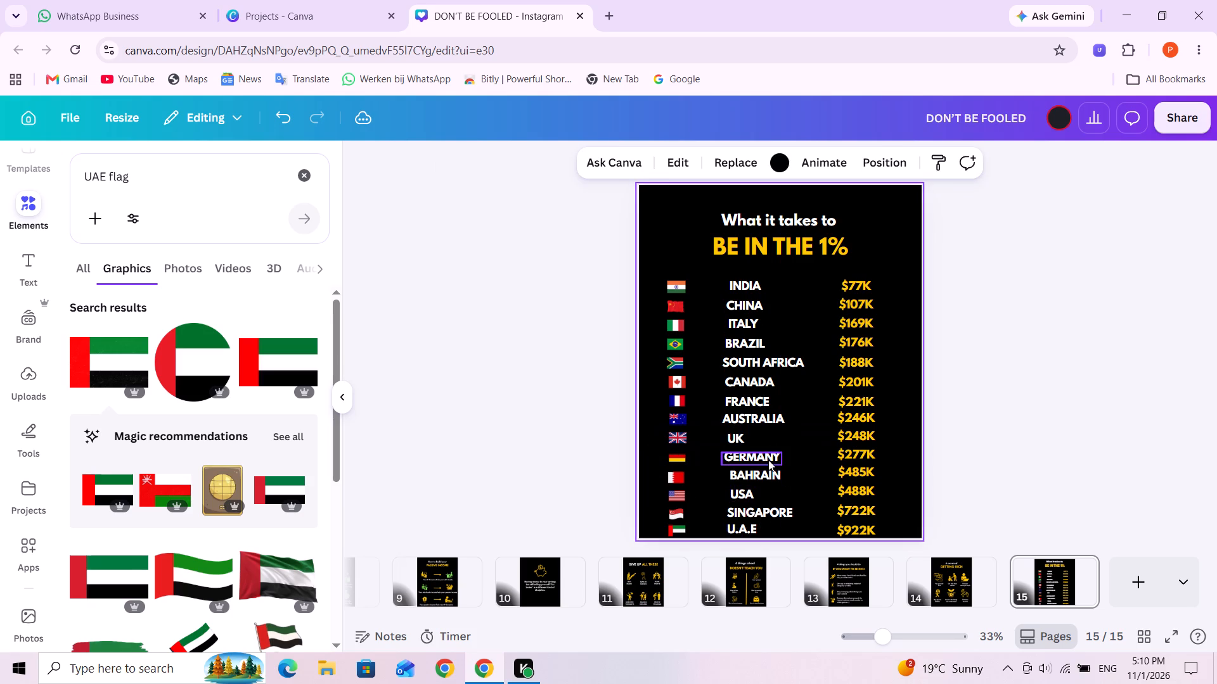
pyautogui.moveTo(766, 456); pyautogui.dragTo(774, 455)
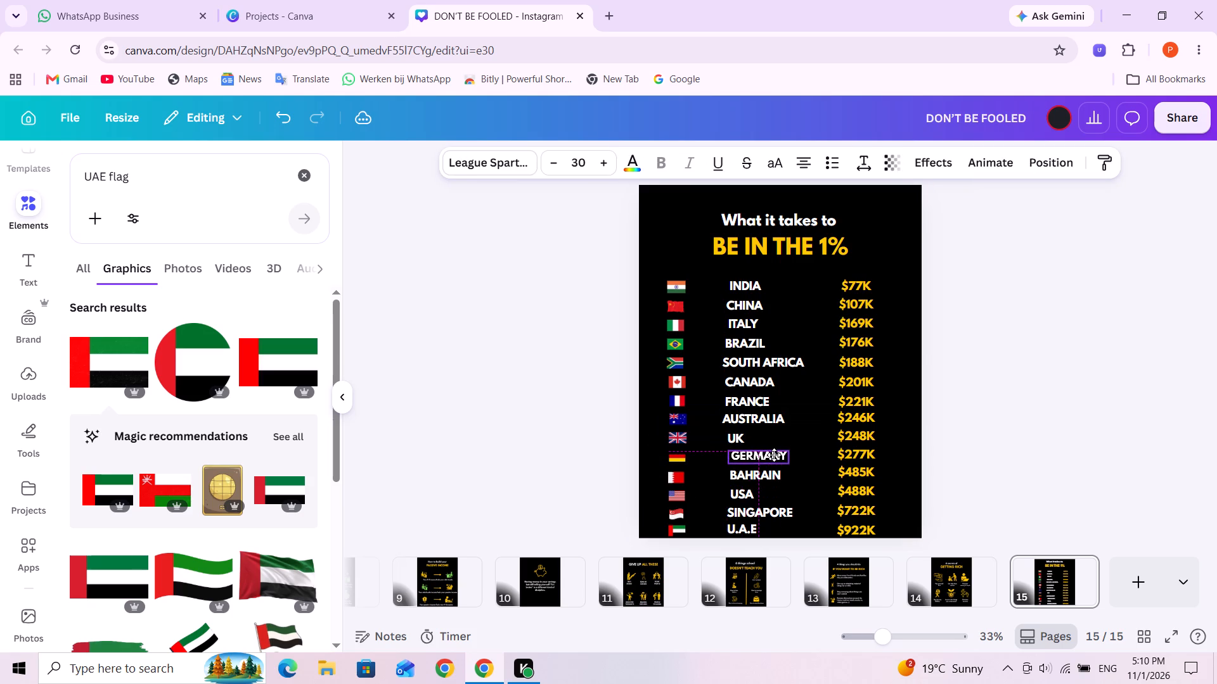
pyautogui.moveTo(774, 455); pyautogui.dragTo(774, 457)
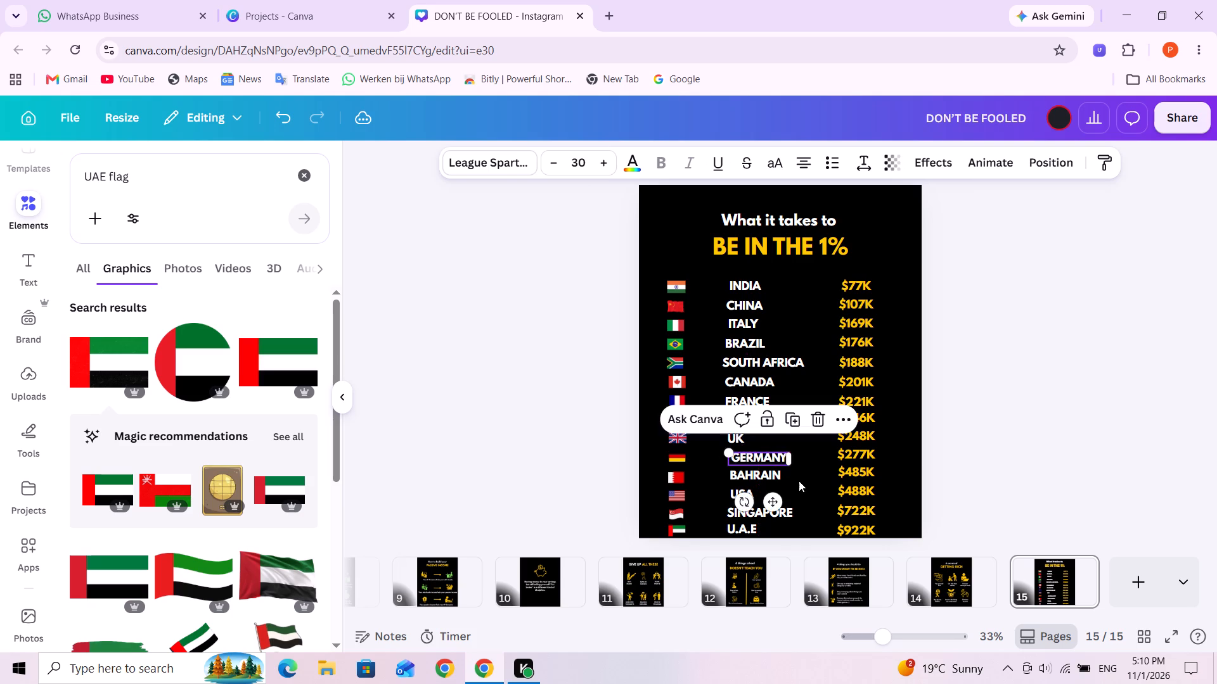
pyautogui.click(806, 484)
# Shift the UK, AUSTRALIA, FRANCE and CANADA labels slightly right to line up with the names below them.
pyautogui.moveTo(736, 435); pyautogui.dragTo(744, 434)
pyautogui.moveTo(752, 417); pyautogui.dragTo(759, 417)
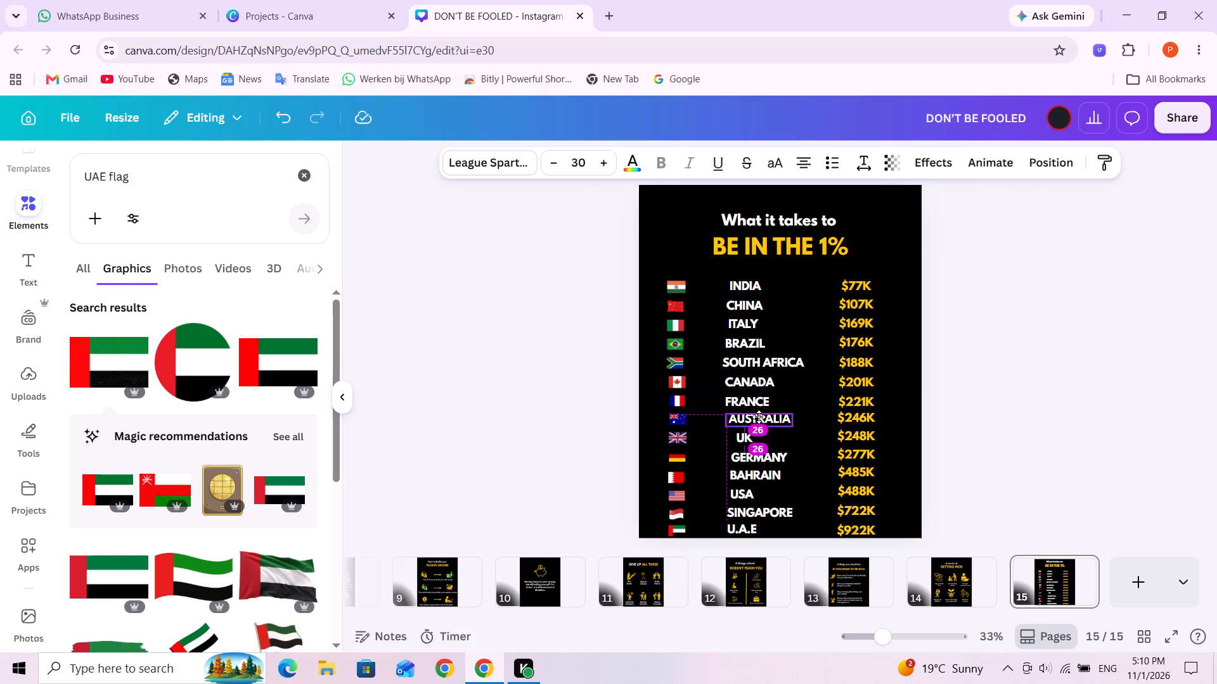
pyautogui.moveTo(759, 417); pyautogui.dragTo(761, 417)
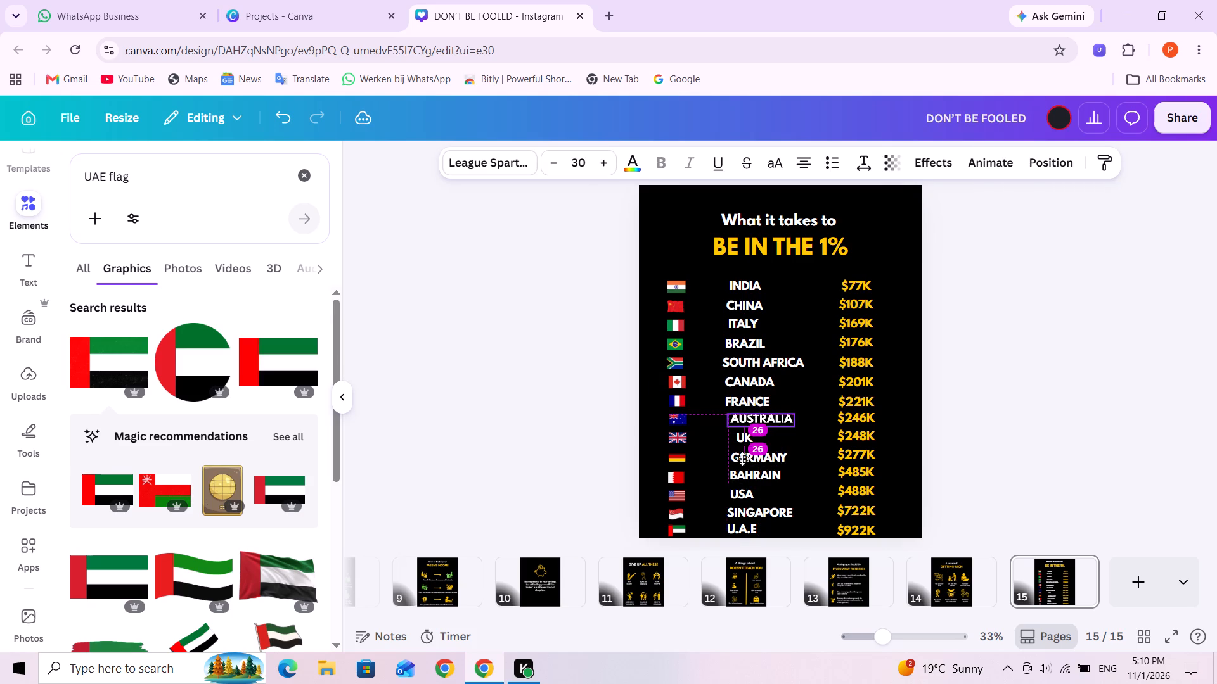
pyautogui.click(752, 400)
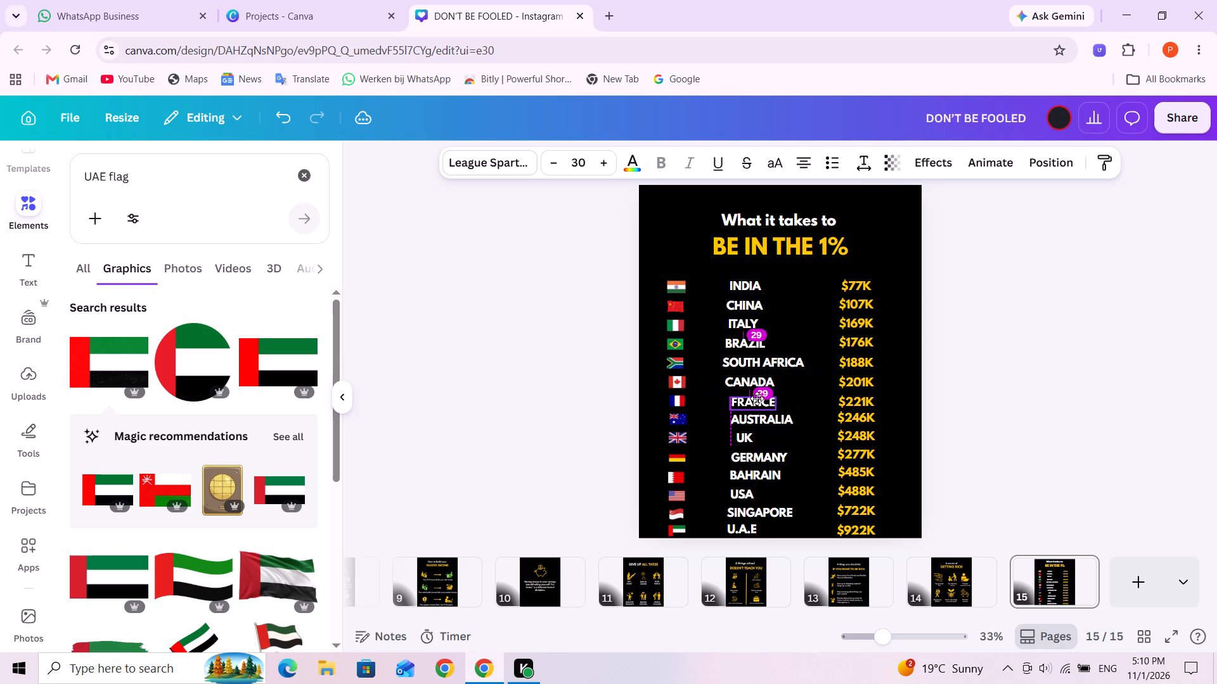
pyautogui.click(816, 431)
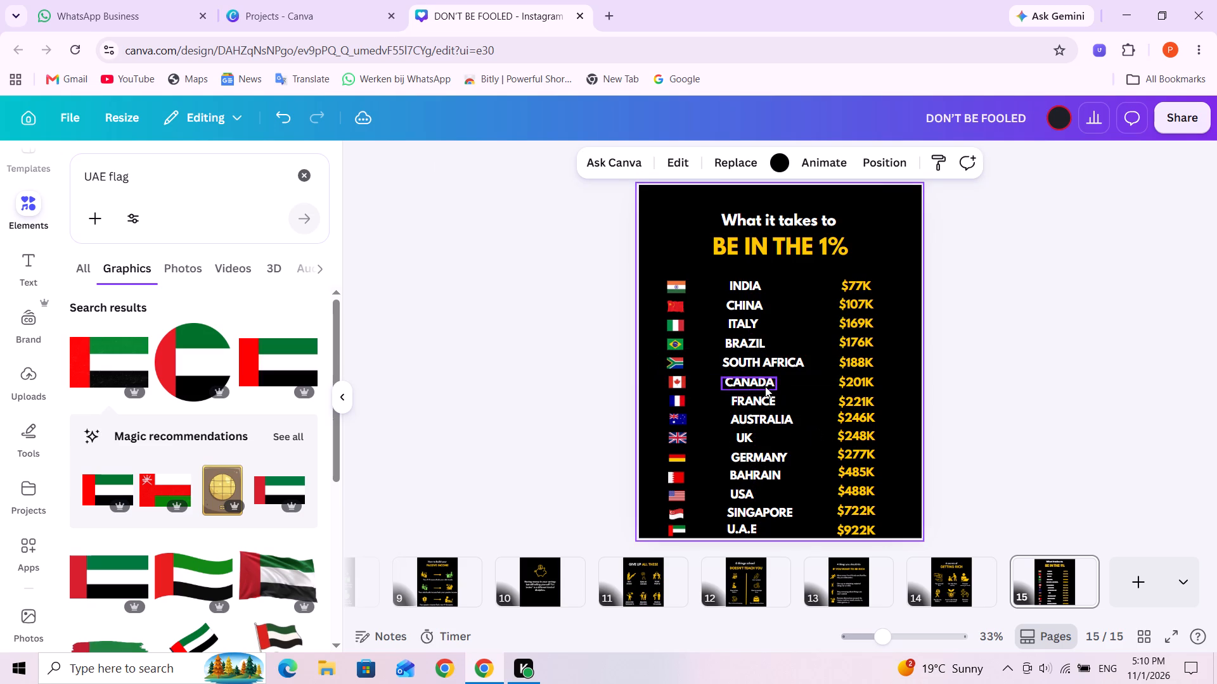
pyautogui.moveTo(760, 383); pyautogui.dragTo(767, 382)
pyautogui.click(797, 408)
# Shift the SOUTH AFRICA, BRAZIL, ITALY, CHINA and INDIA labels slightly right to line up with the rest of the name column.
pyautogui.moveTo(768, 362); pyautogui.dragTo(771, 363)
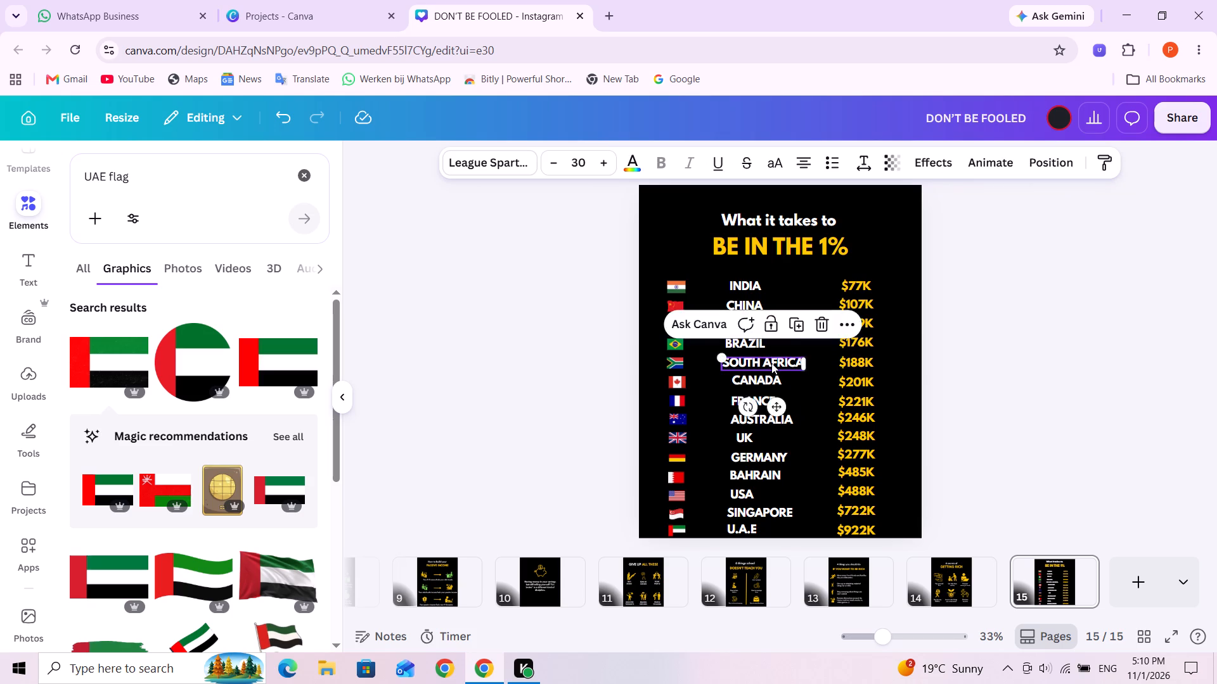
pyautogui.moveTo(771, 363); pyautogui.dragTo(776, 363)
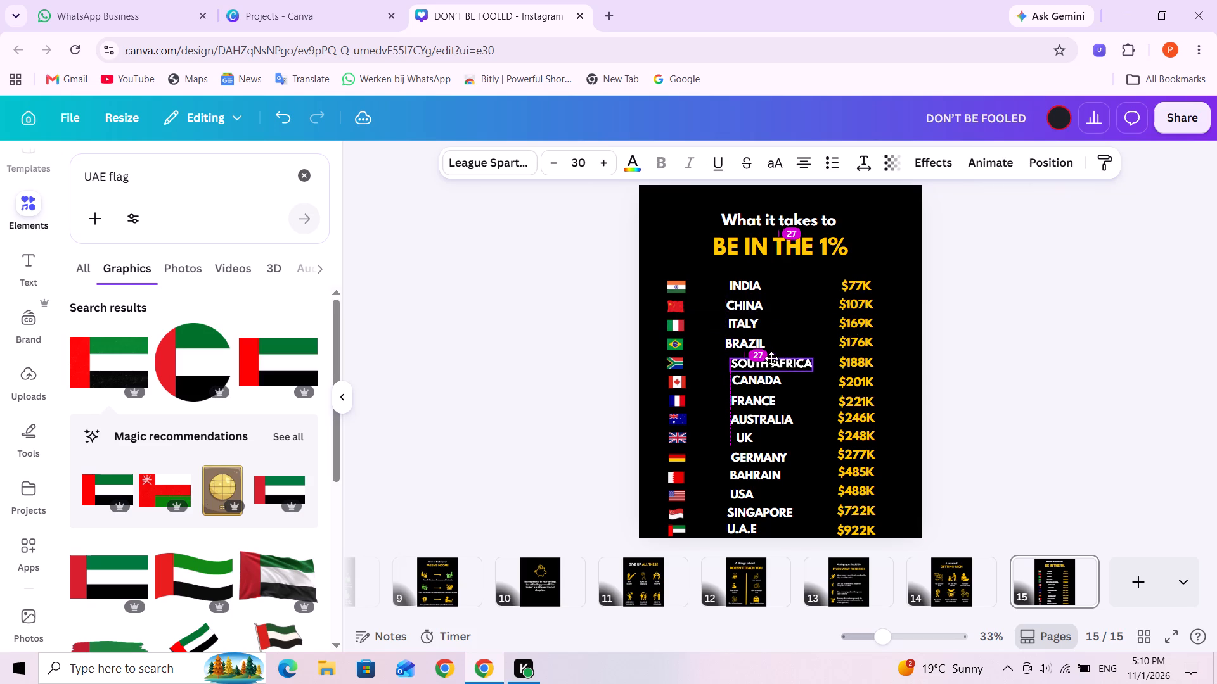
pyautogui.moveTo(750, 343); pyautogui.dragTo(757, 344)
pyautogui.click(781, 326)
pyautogui.moveTo(743, 321); pyautogui.dragTo(749, 320)
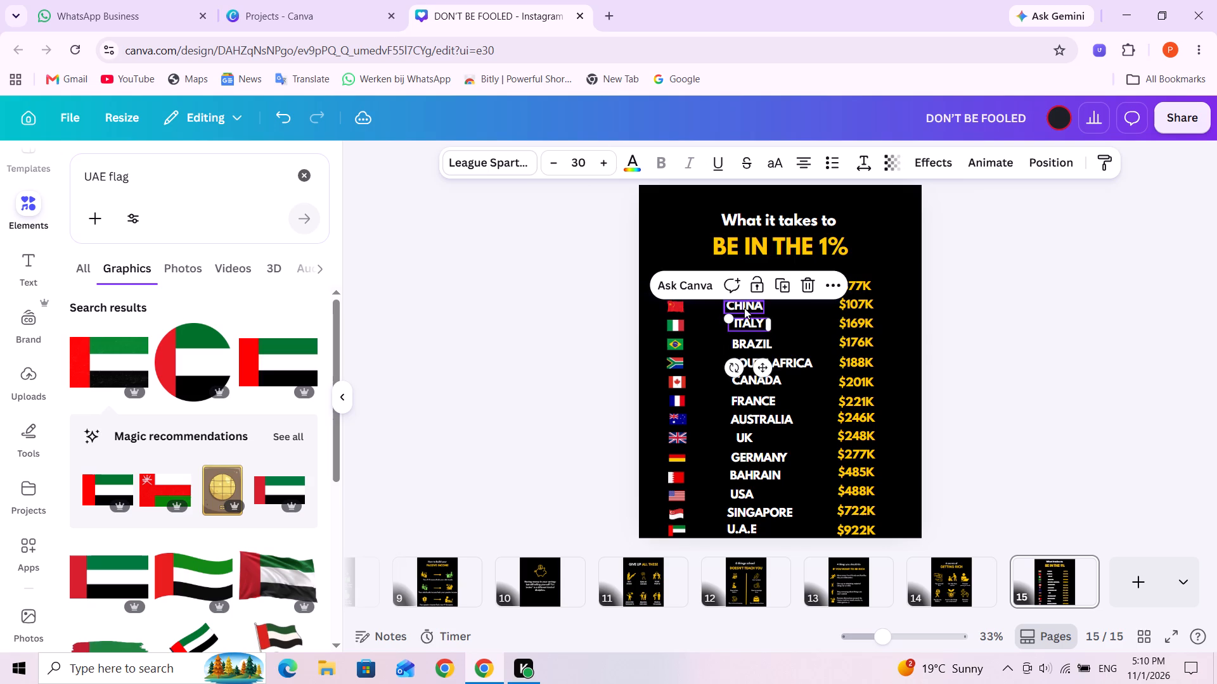
pyautogui.moveTo(744, 308); pyautogui.dragTo(751, 308)
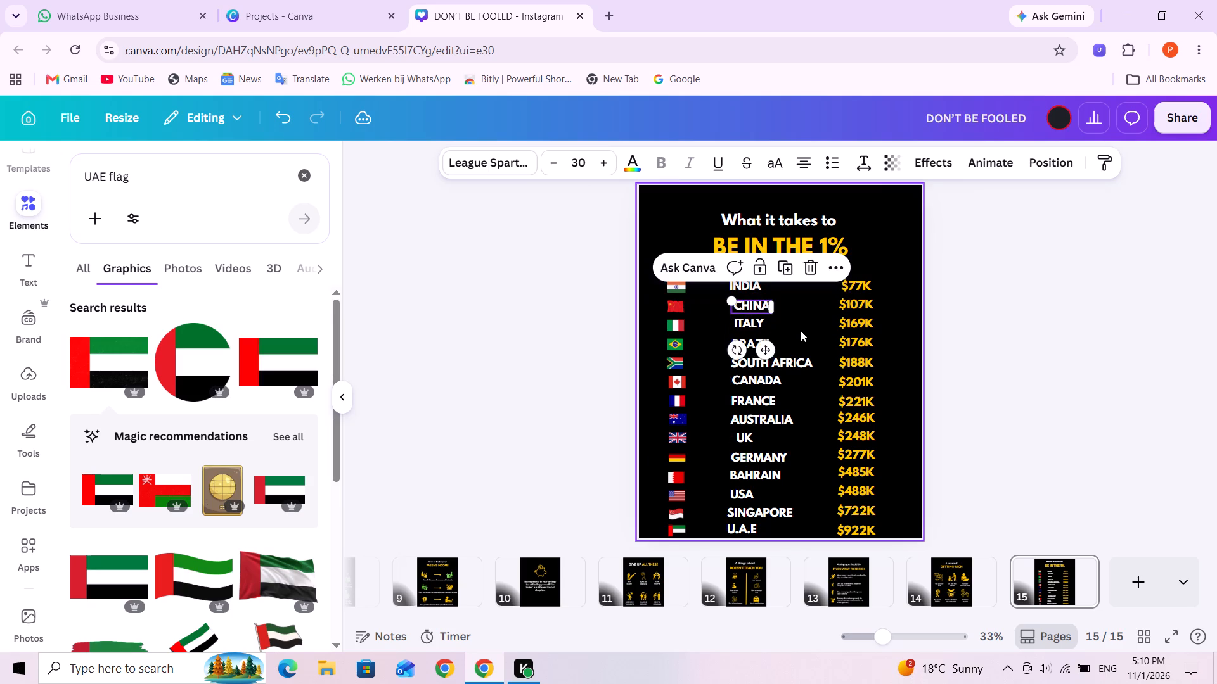
pyautogui.click(801, 330)
pyautogui.moveTo(752, 285); pyautogui.dragTo(759, 285)
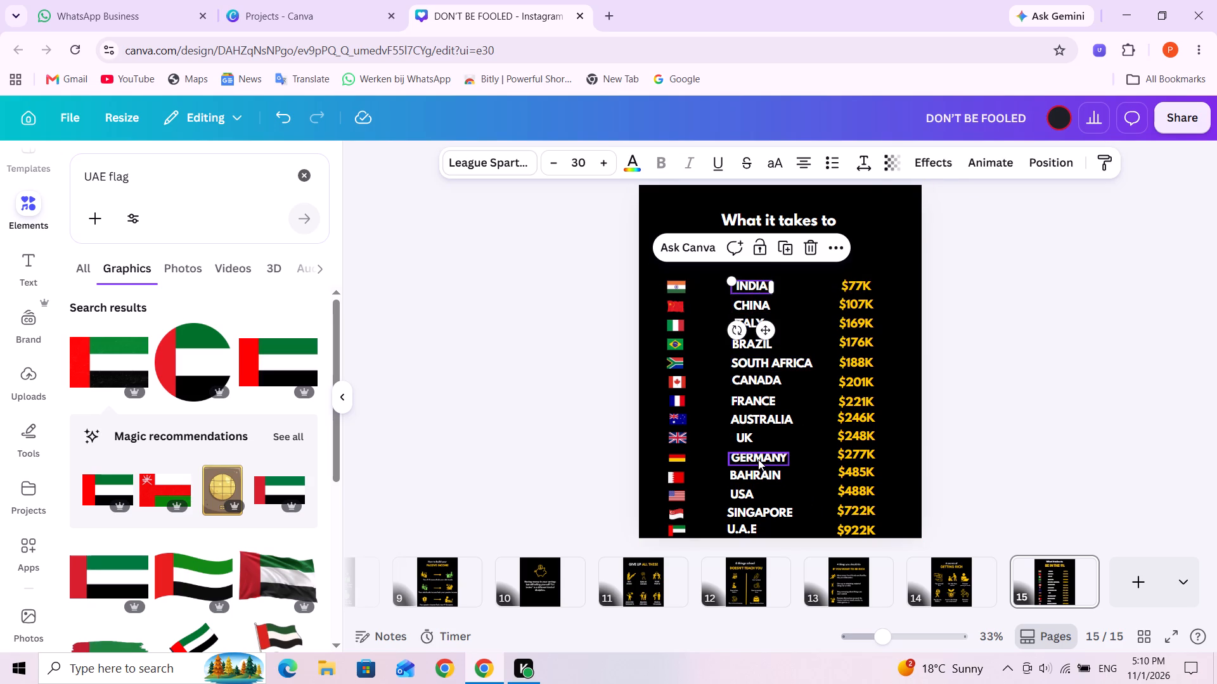
# Nudge the GERMANY label slightly right, and the BAHRAIN label slightly right and down, to match the shifted name column.
pyautogui.click(758, 459)
pyautogui.click(759, 459)
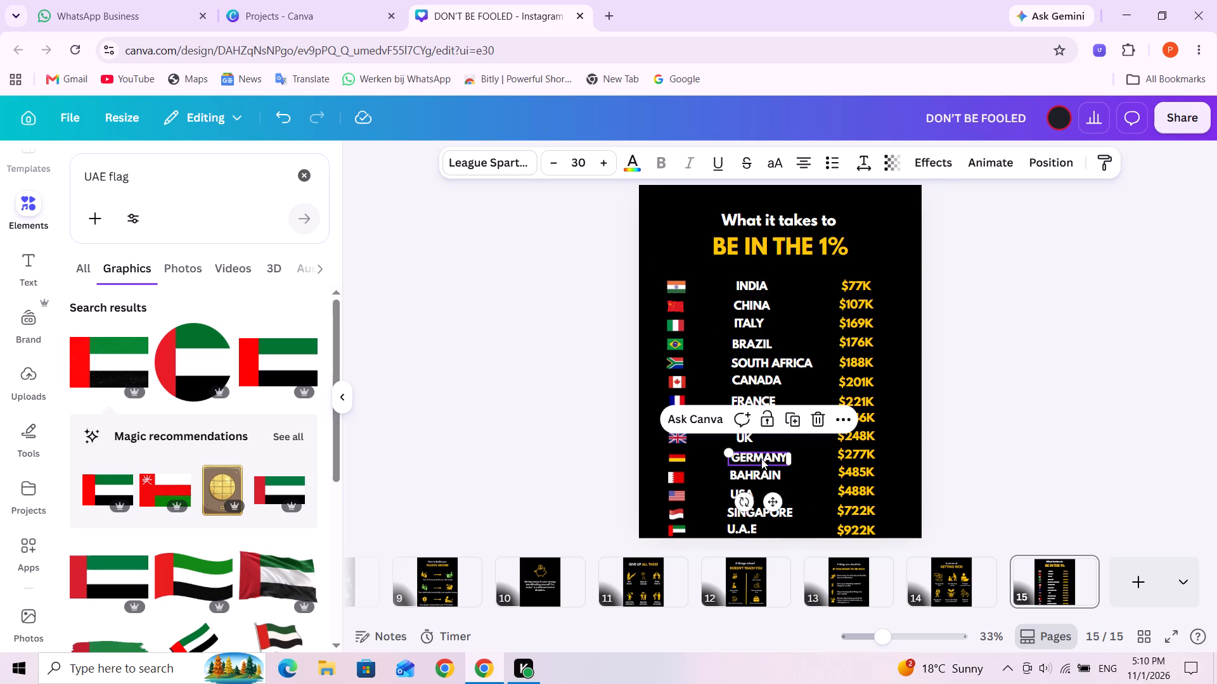
pyautogui.click(810, 491)
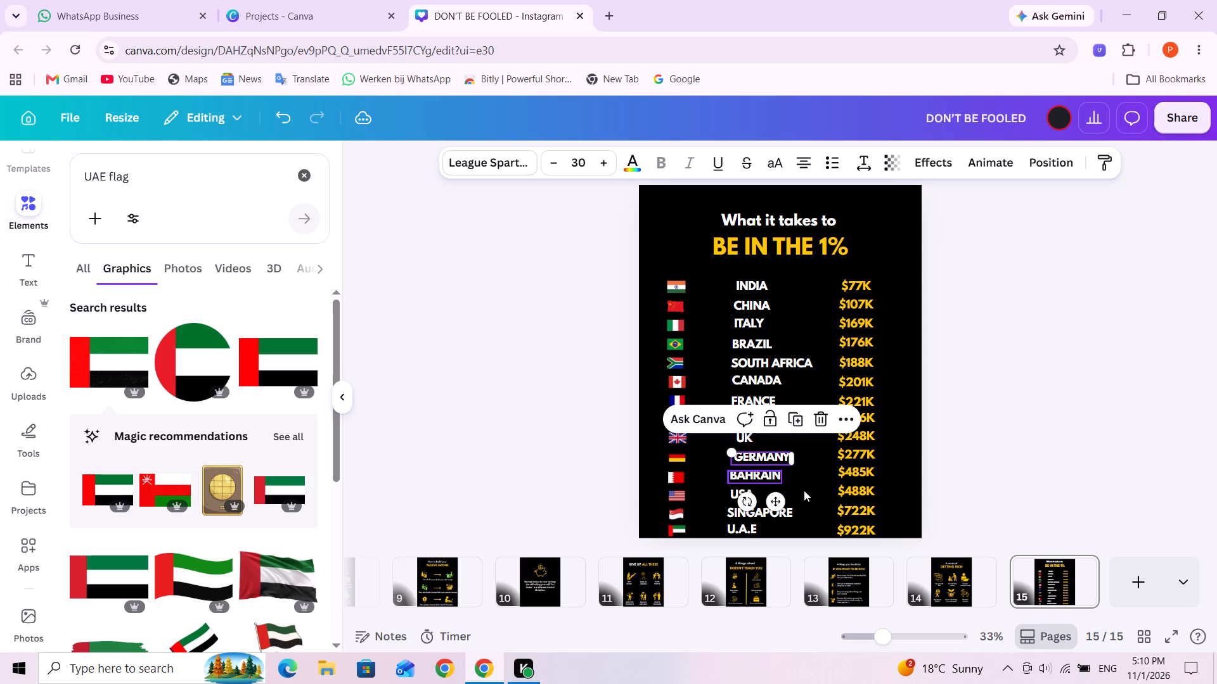
pyautogui.moveTo(769, 475); pyautogui.dragTo(776, 474)
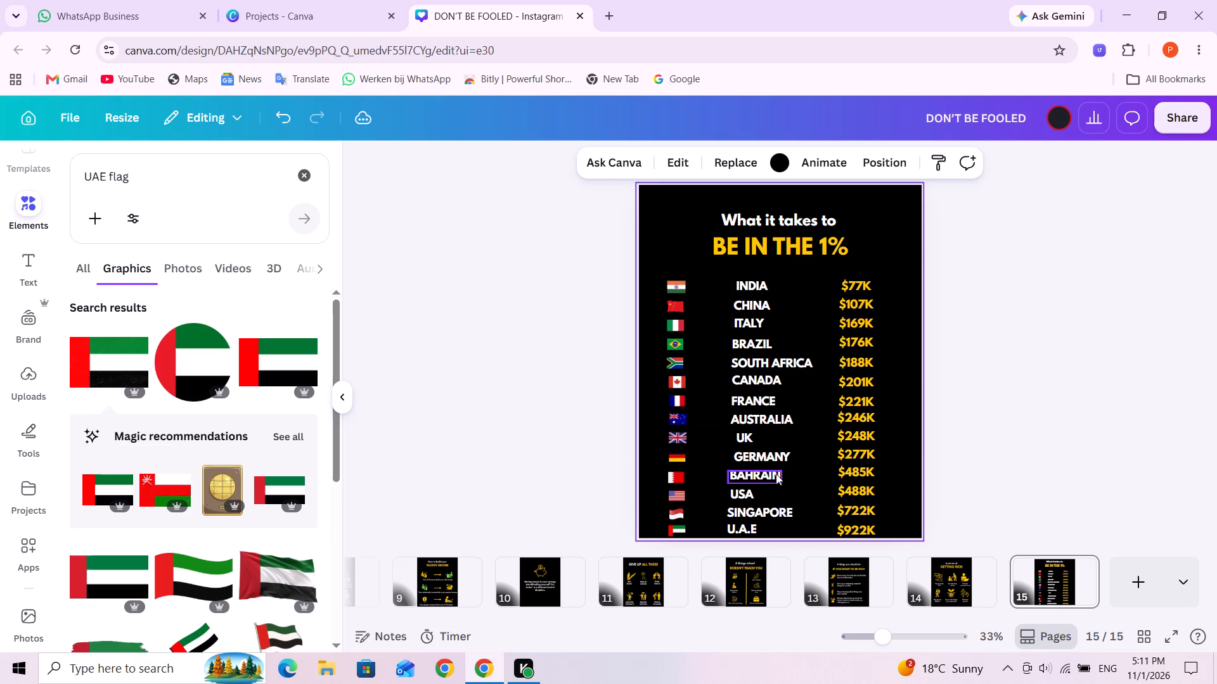
pyautogui.moveTo(776, 474); pyautogui.dragTo(785, 474)
pyautogui.click(813, 476)
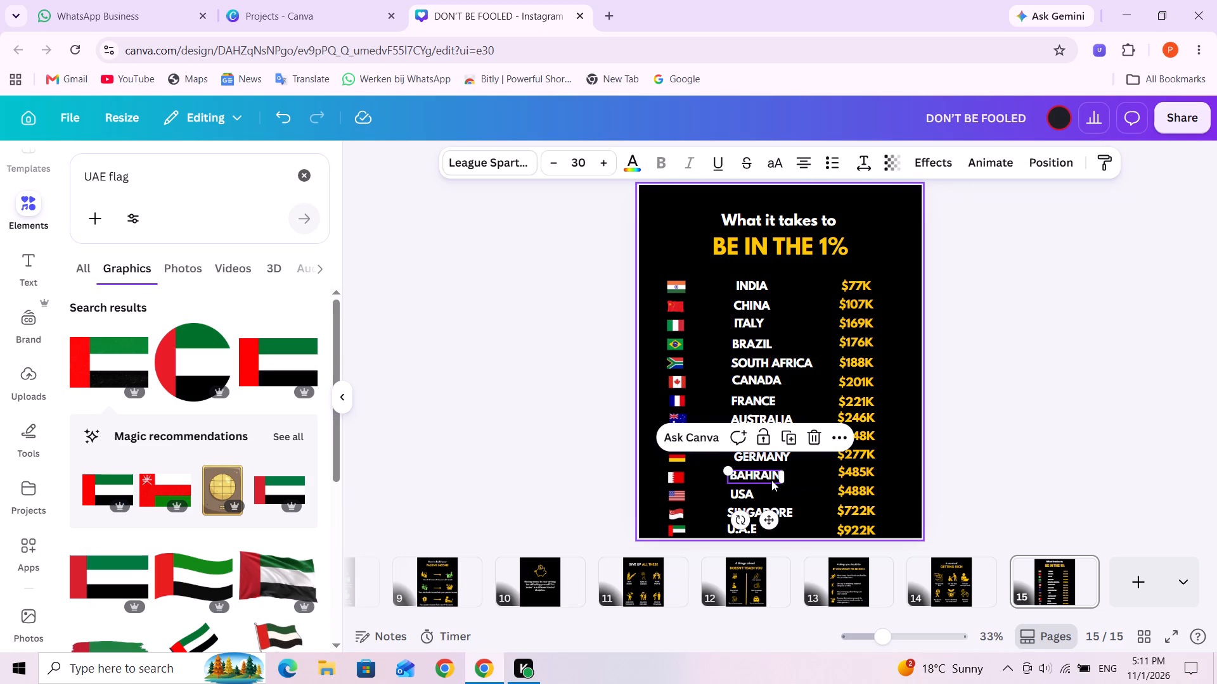
pyautogui.click(756, 475)
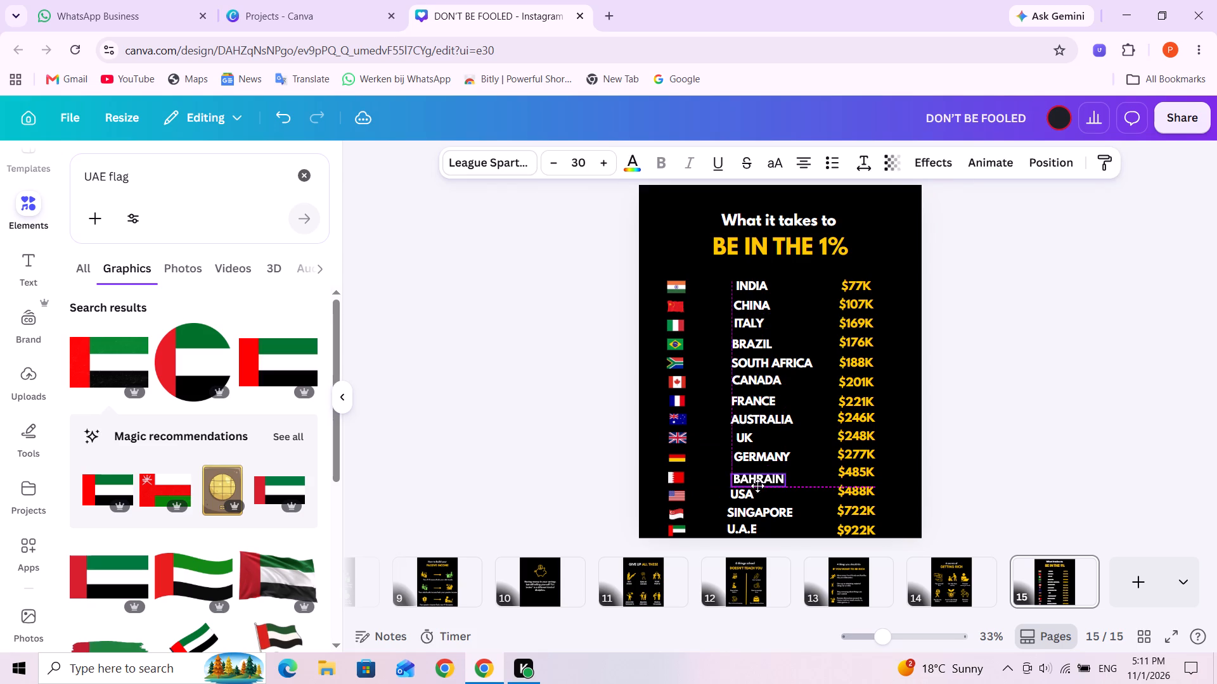
pyautogui.click(805, 497)
# Shift the USA, SINGAPORE and U.A.E labels slightly right to line up with the names above them.
pyautogui.click(736, 495)
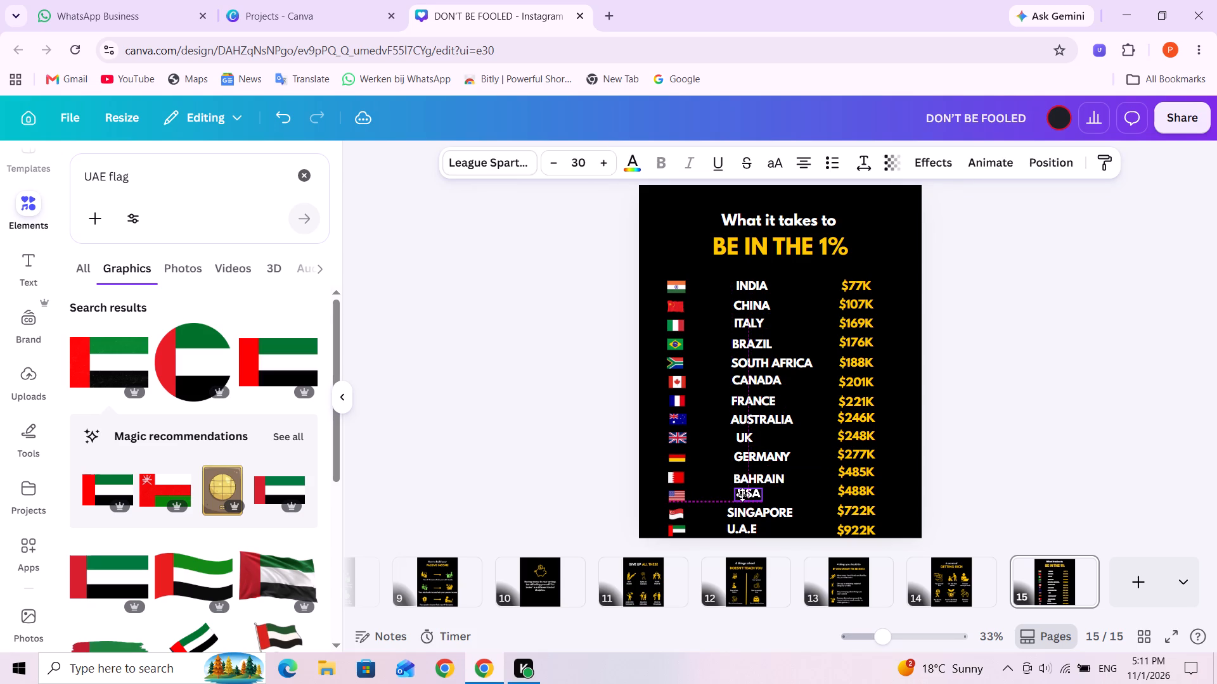
pyautogui.click(811, 519)
pyautogui.moveTo(770, 510); pyautogui.dragTo(776, 510)
pyautogui.click(811, 479)
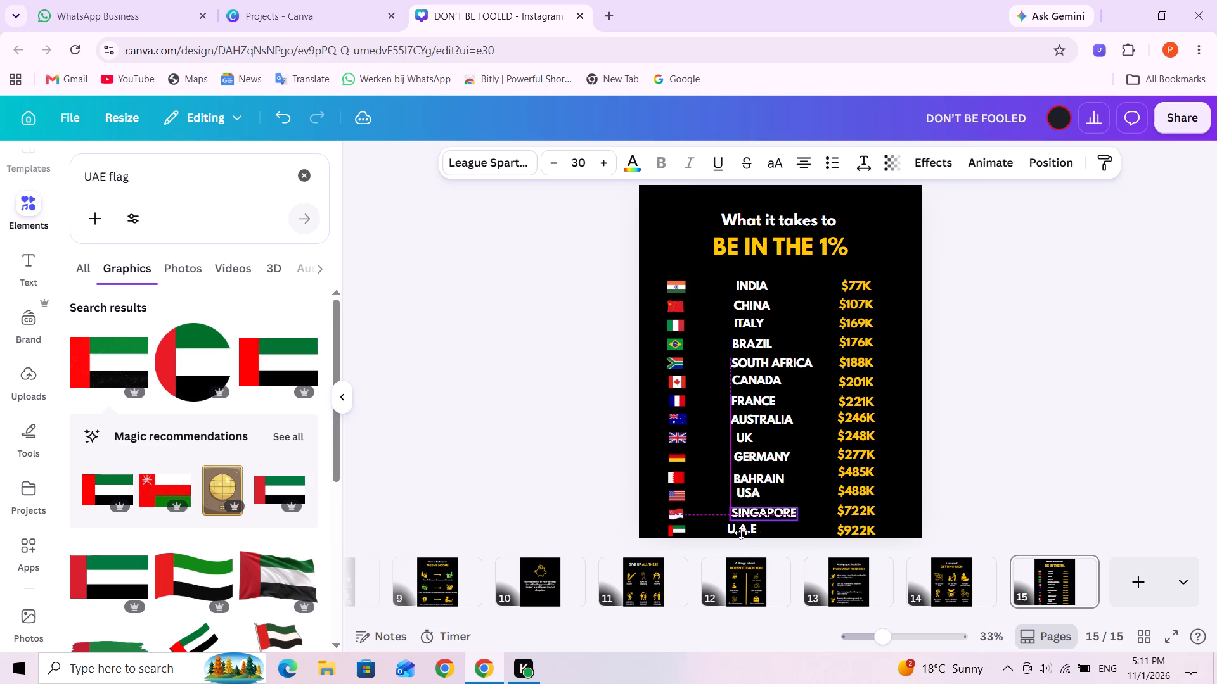
pyautogui.click(809, 479)
pyautogui.click(809, 447)
pyautogui.moveTo(746, 527); pyautogui.dragTo(758, 527)
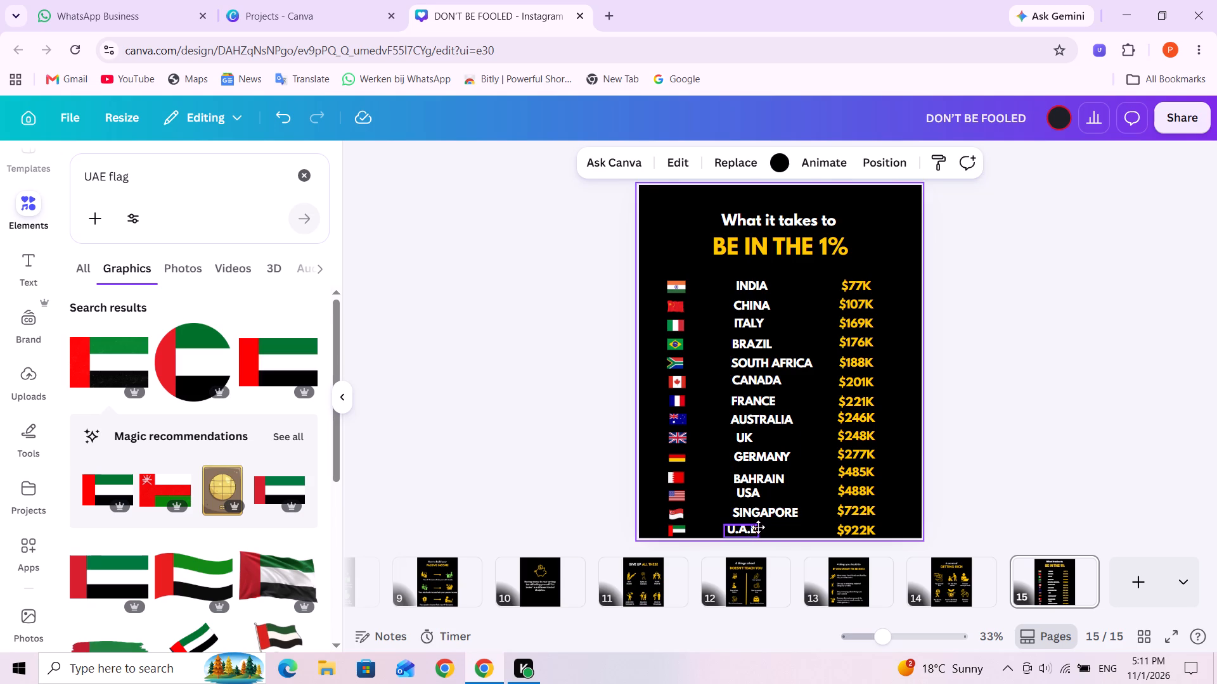
pyautogui.moveTo(758, 527); pyautogui.dragTo(754, 526)
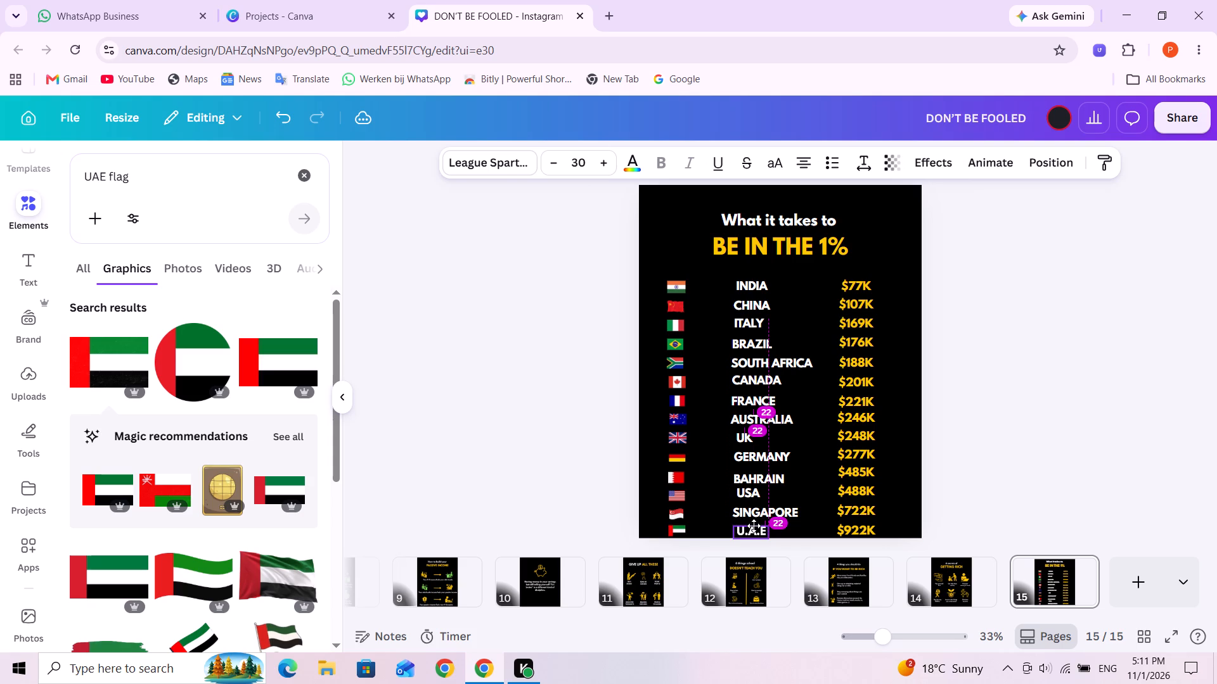
pyautogui.moveTo(754, 526); pyautogui.dragTo(754, 524)
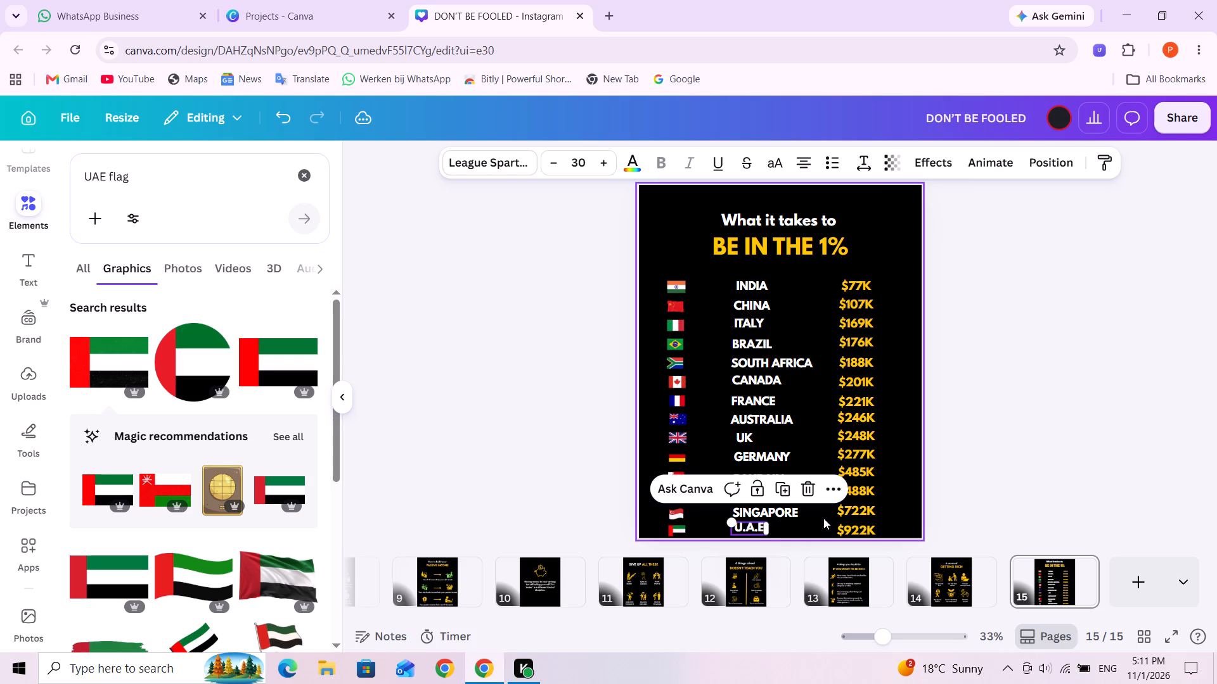
pyautogui.click(747, 524)
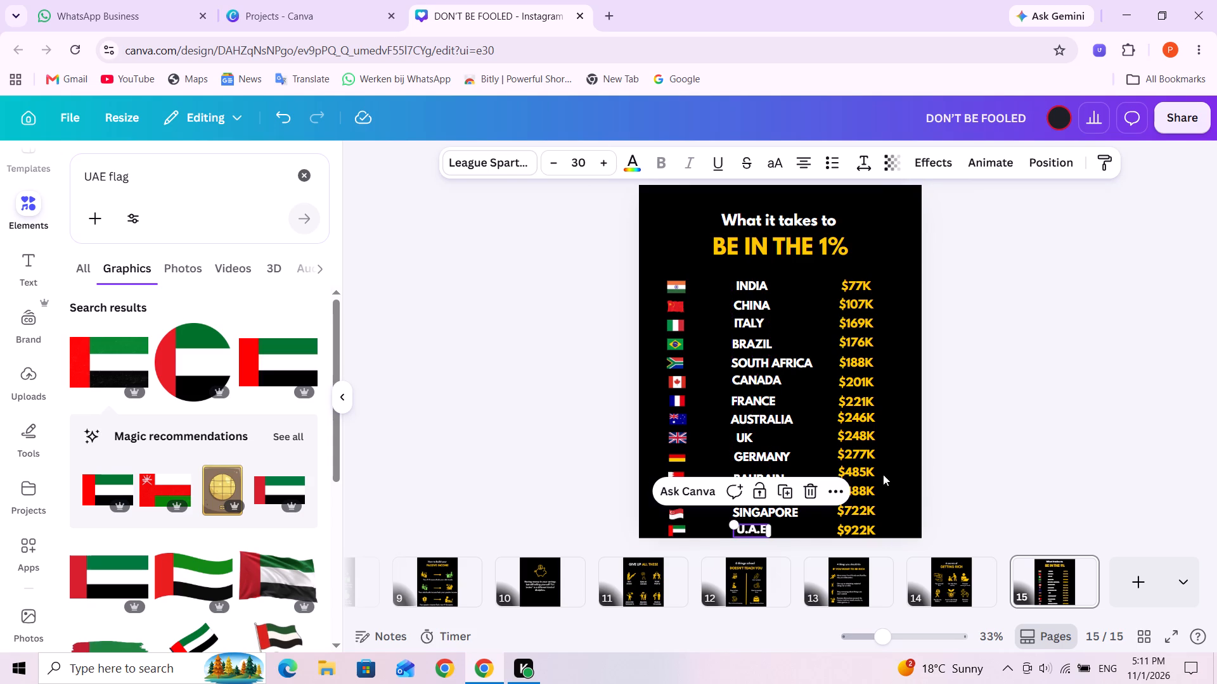
pyautogui.click(960, 459)
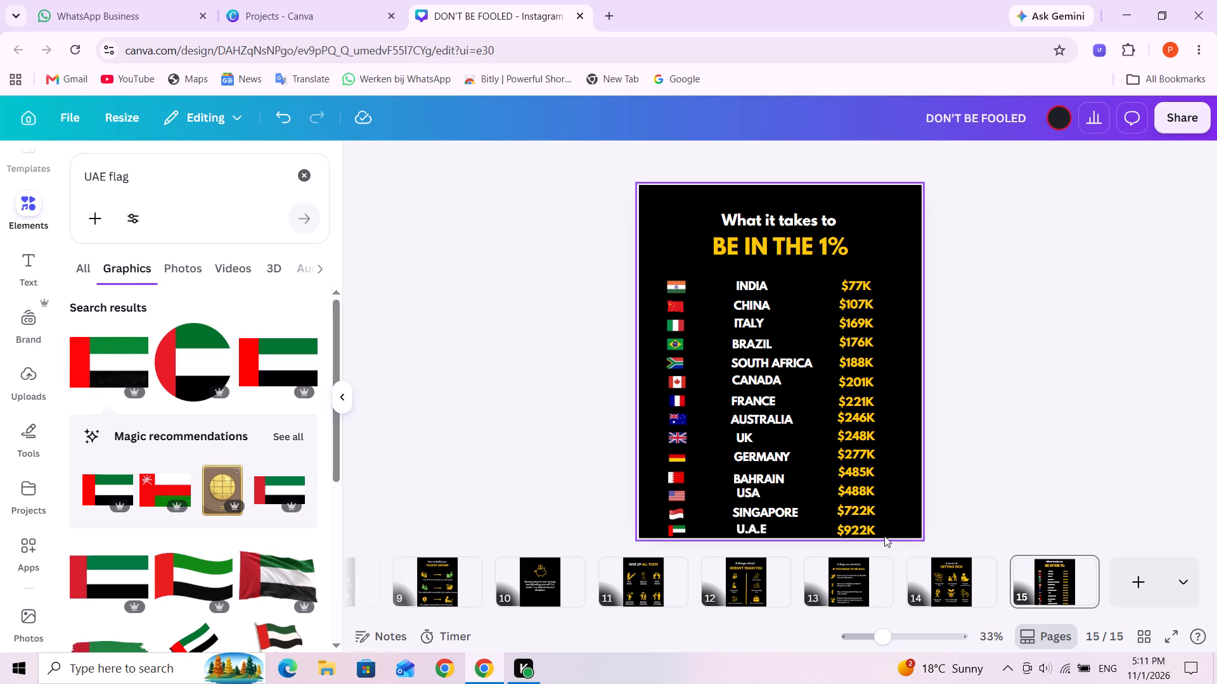
# Add a new page 16 after the country list page.
pyautogui.click(1143, 578)
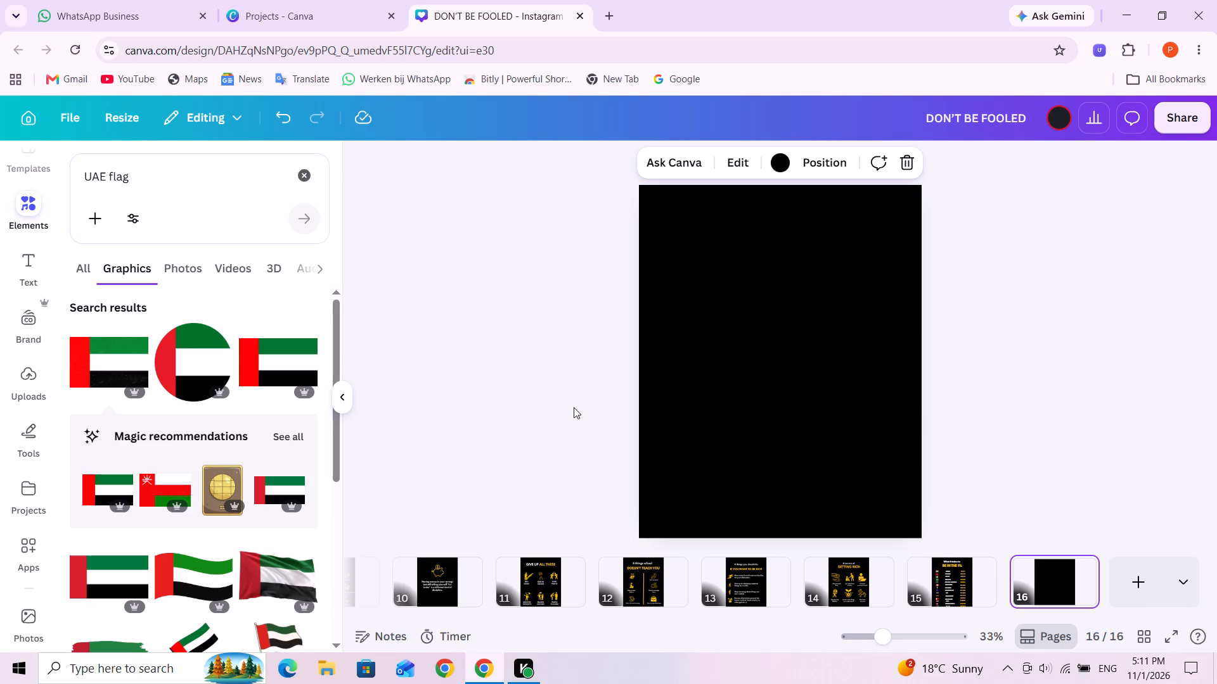
# Add a subheading text to the new page reading "What to do if you".
pyautogui.click(41, 282)
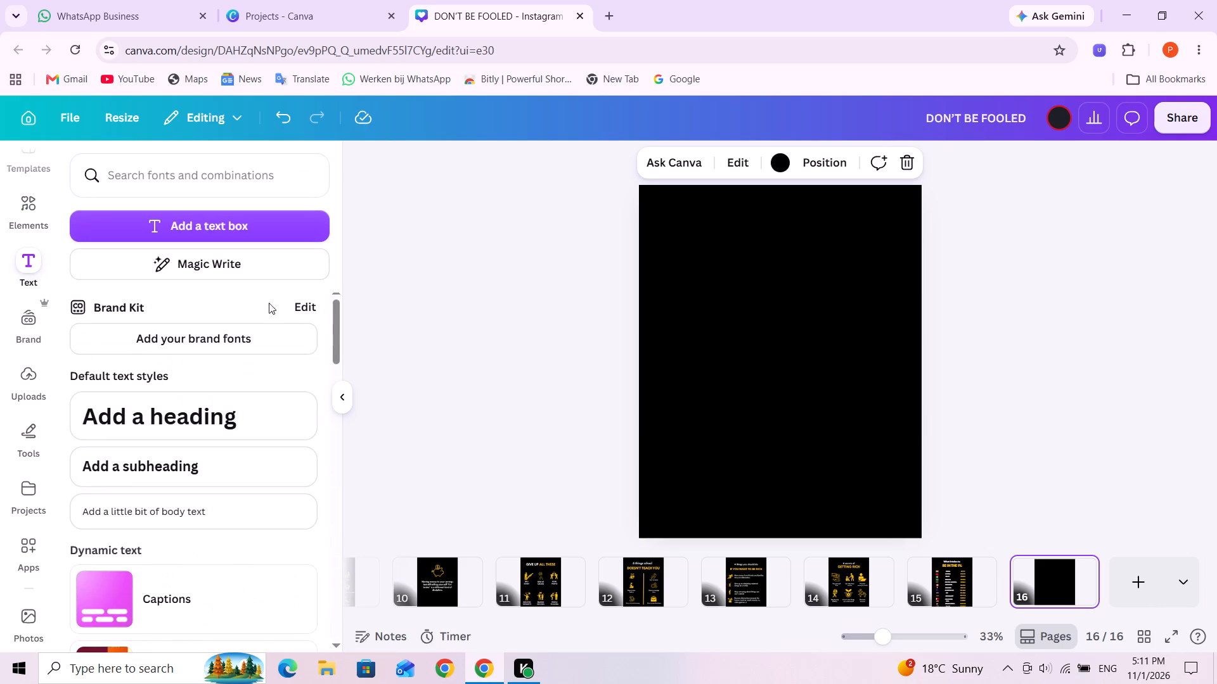
pyautogui.click(198, 463)
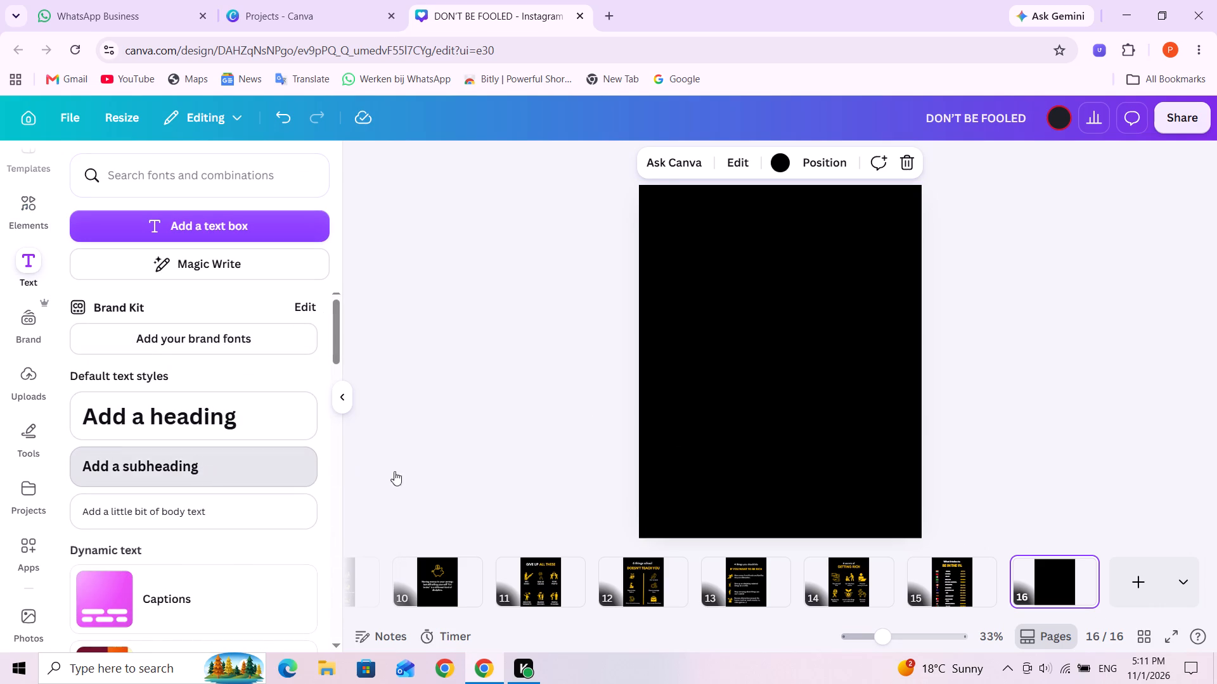
pyautogui.press('w')
pyautogui.write('hat')
pyautogui.press('space')
pyautogui.write('t do if you')
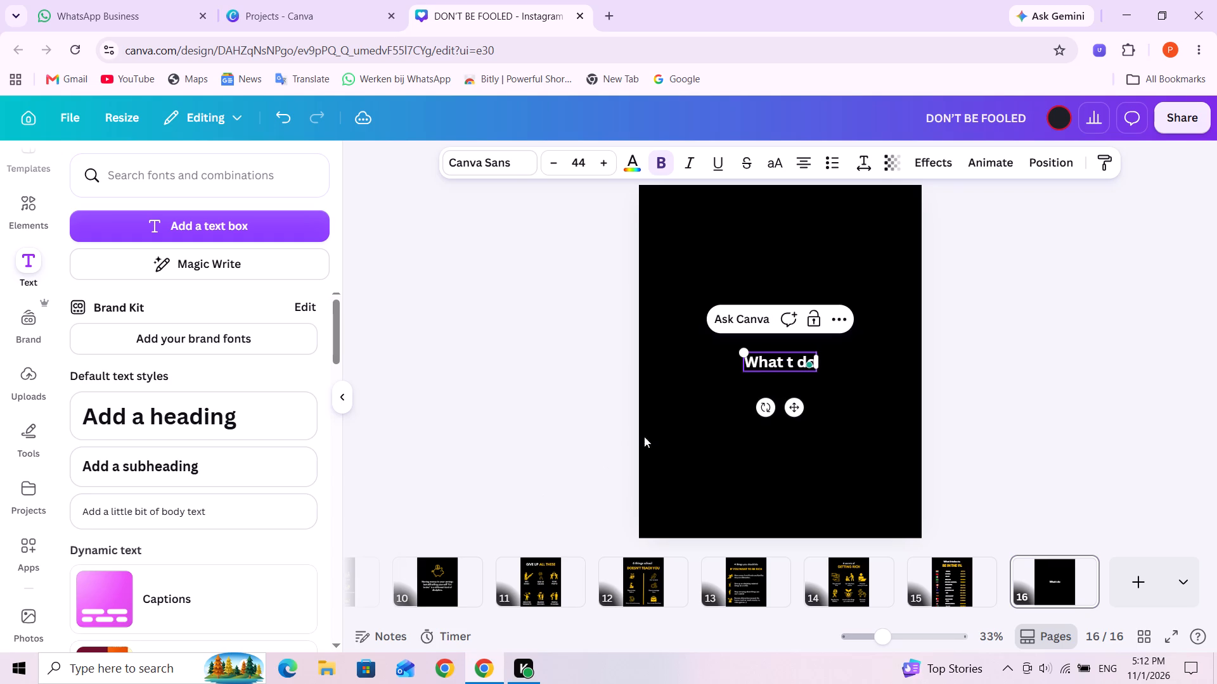
pyautogui.click(789, 361)
pyautogui.click(795, 365)
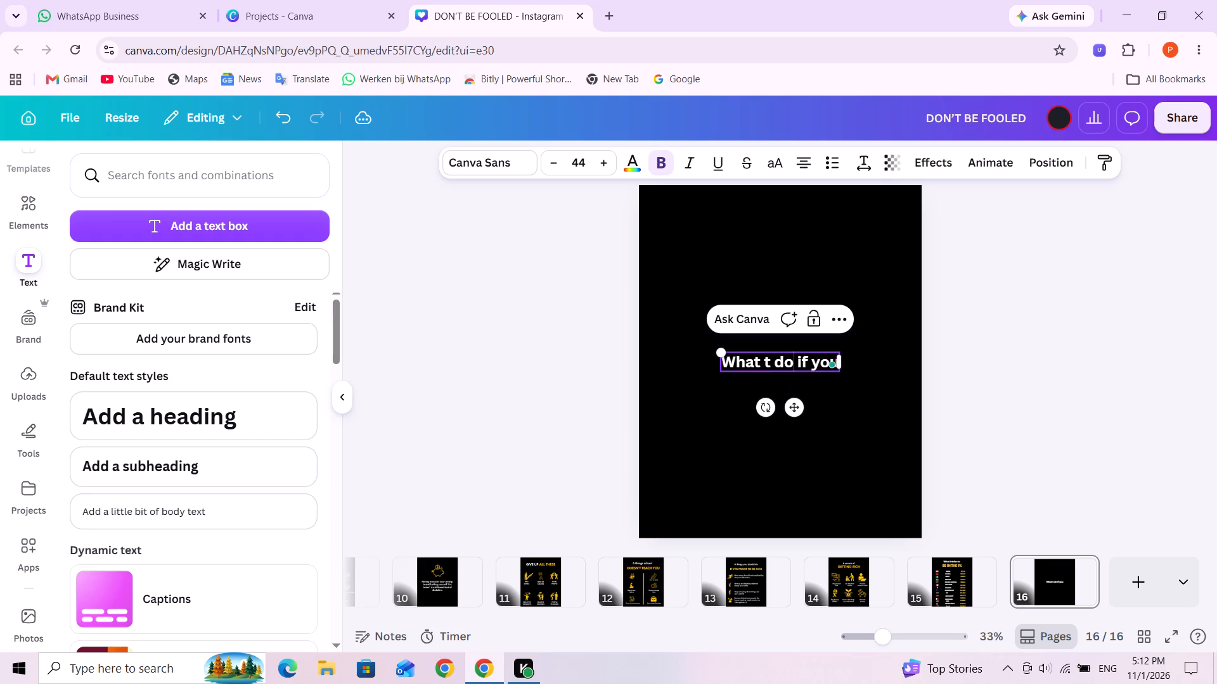
pyautogui.click(771, 361)
pyautogui.press('o')
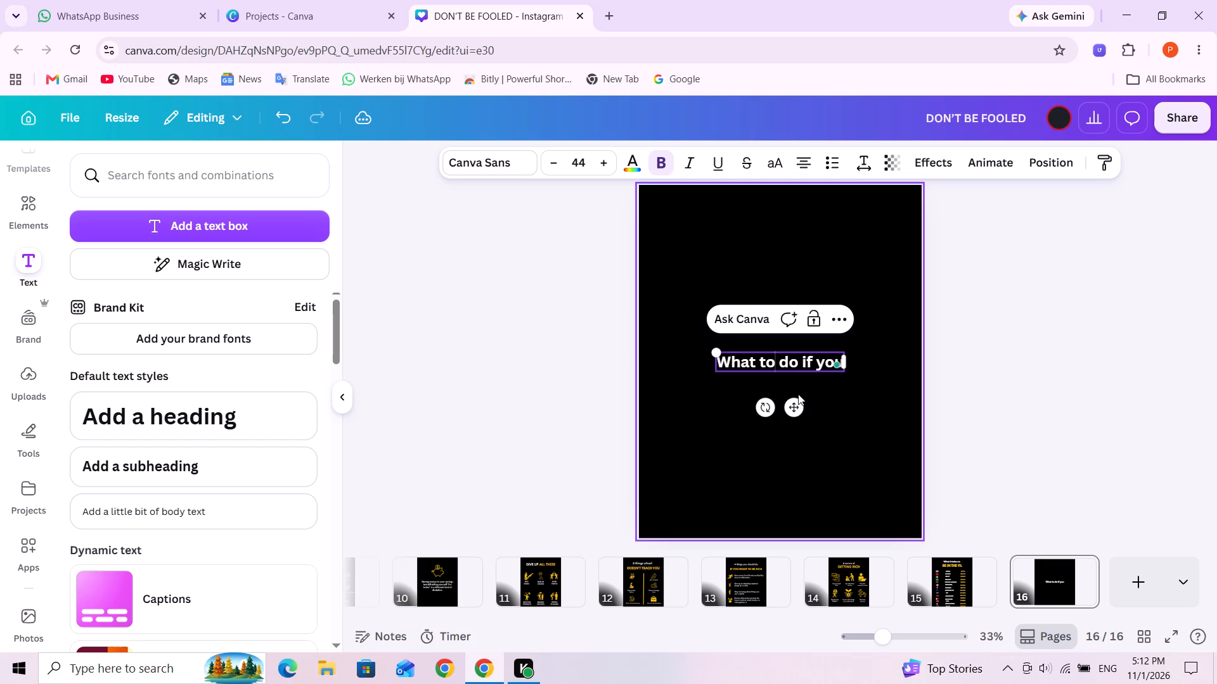
# Set the font of the "What to do if you" text to League Spartan.
pyautogui.tripleClick(825, 359)
pyautogui.click(513, 165)
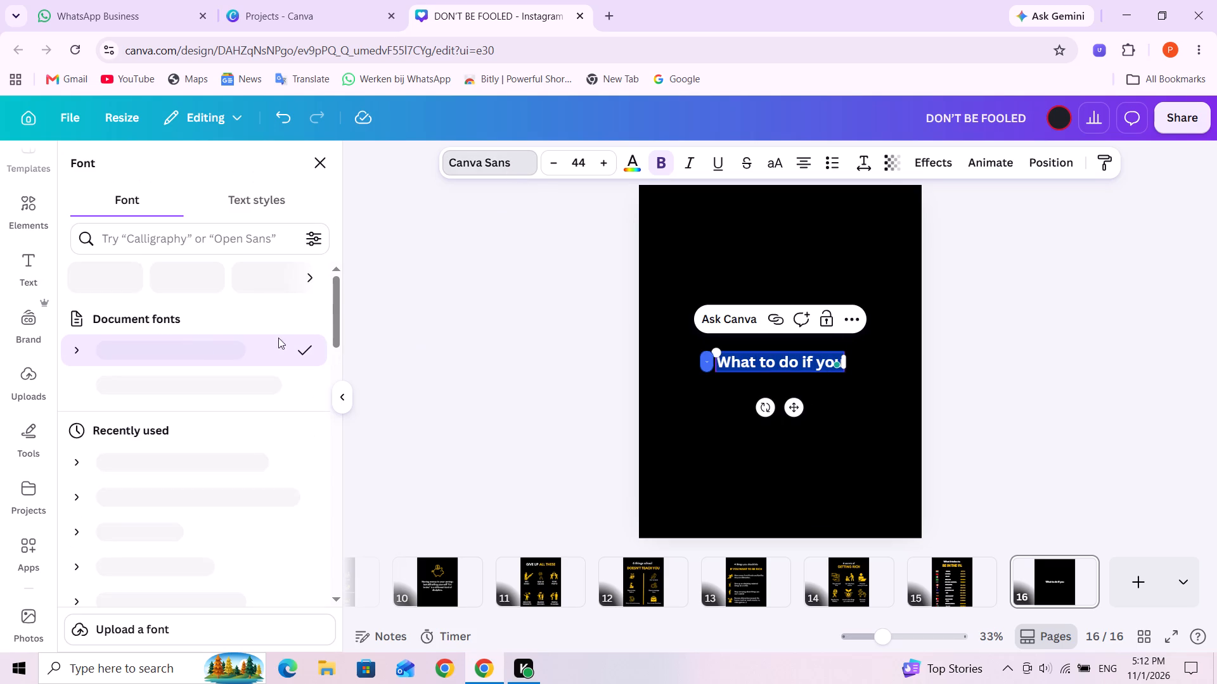
pyautogui.click(176, 389)
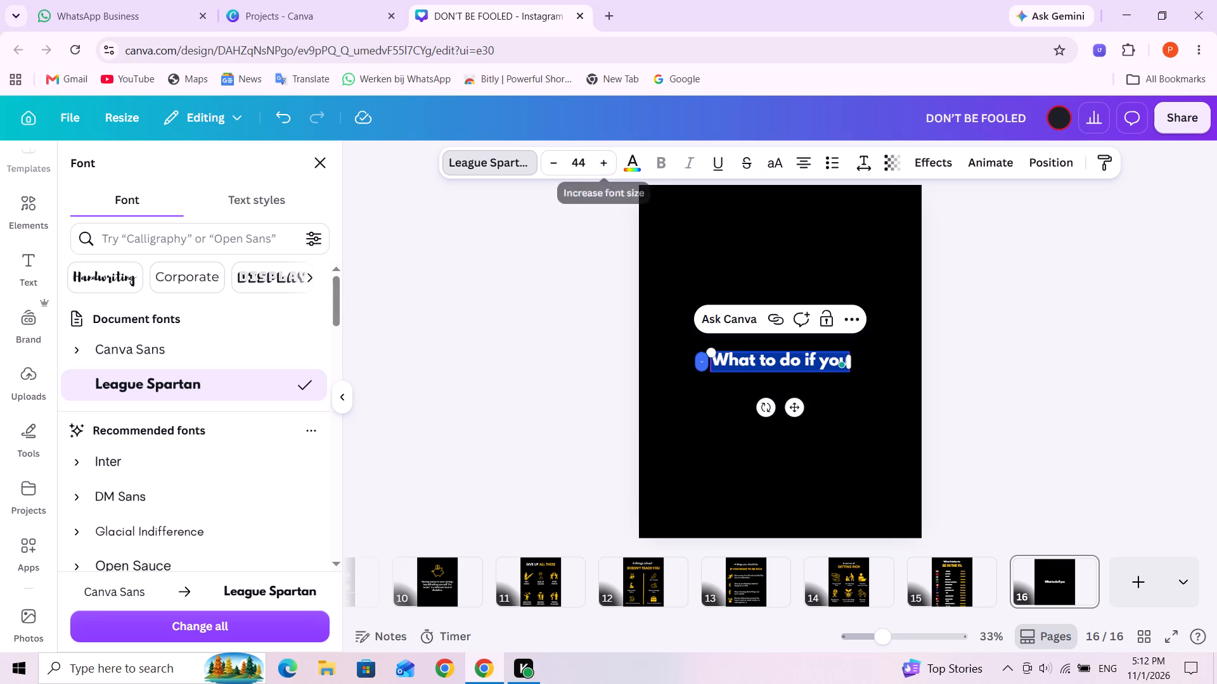
# Increase the "What to do if you" text to size 45 and move it near the top of page 16.
pyautogui.click(602, 165)
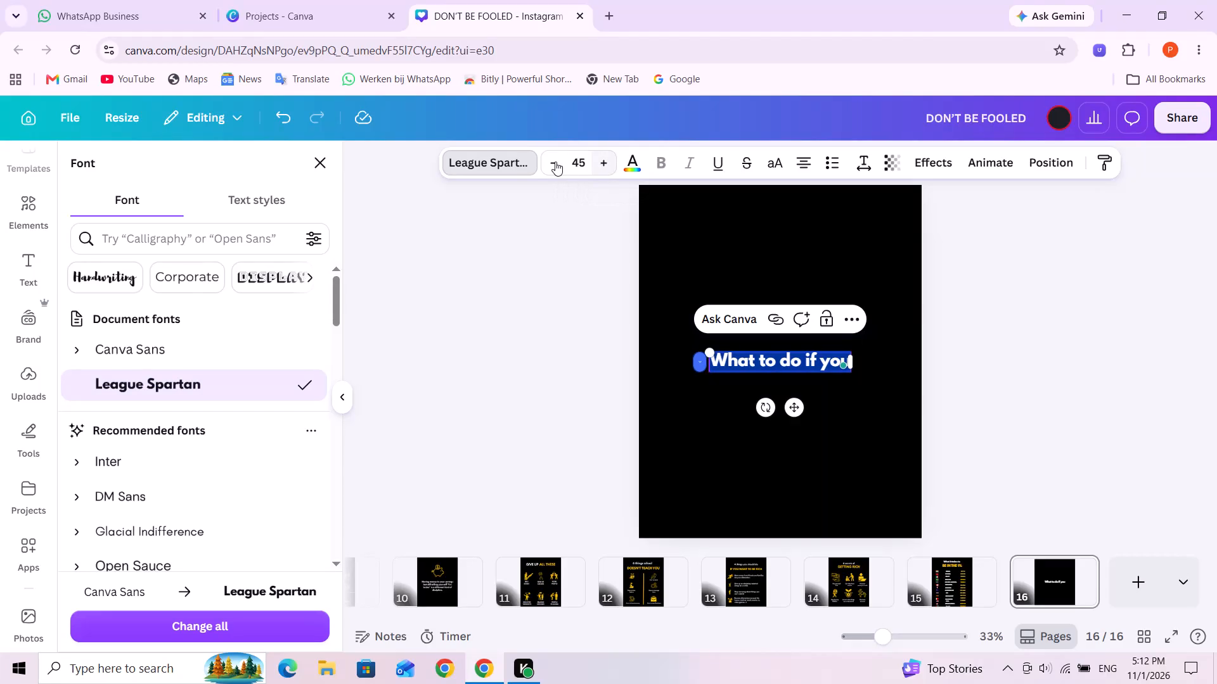
pyautogui.click(877, 396)
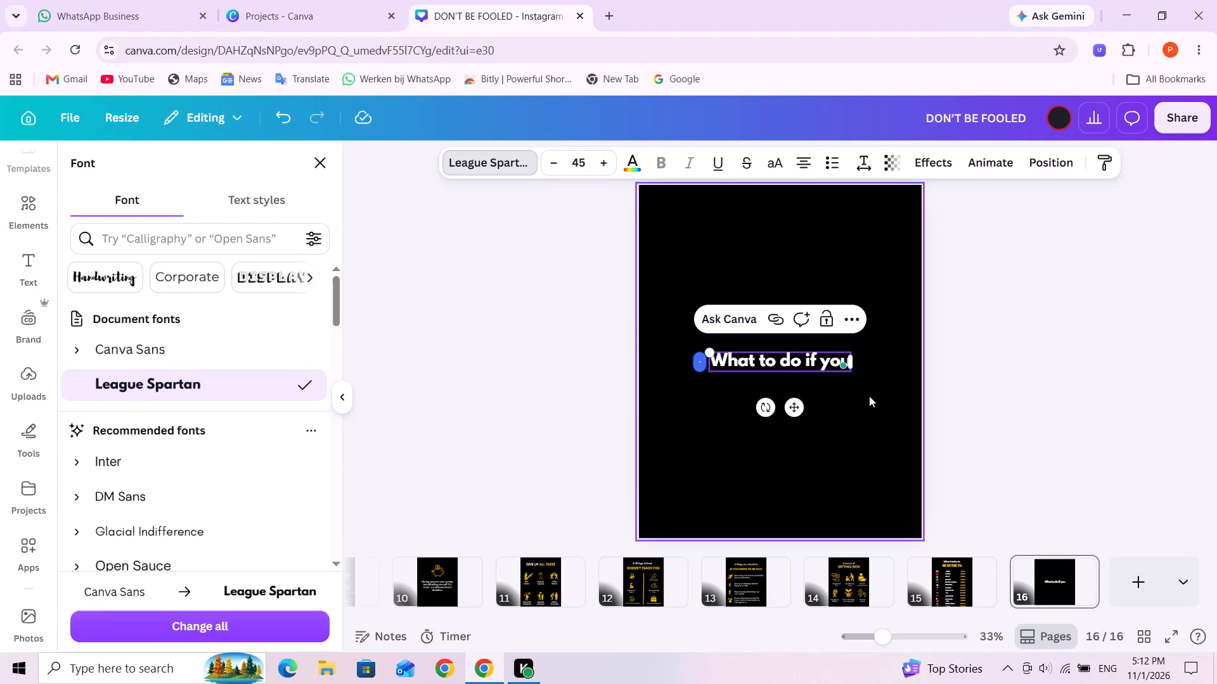
pyautogui.moveTo(792, 364); pyautogui.dragTo(786, 233)
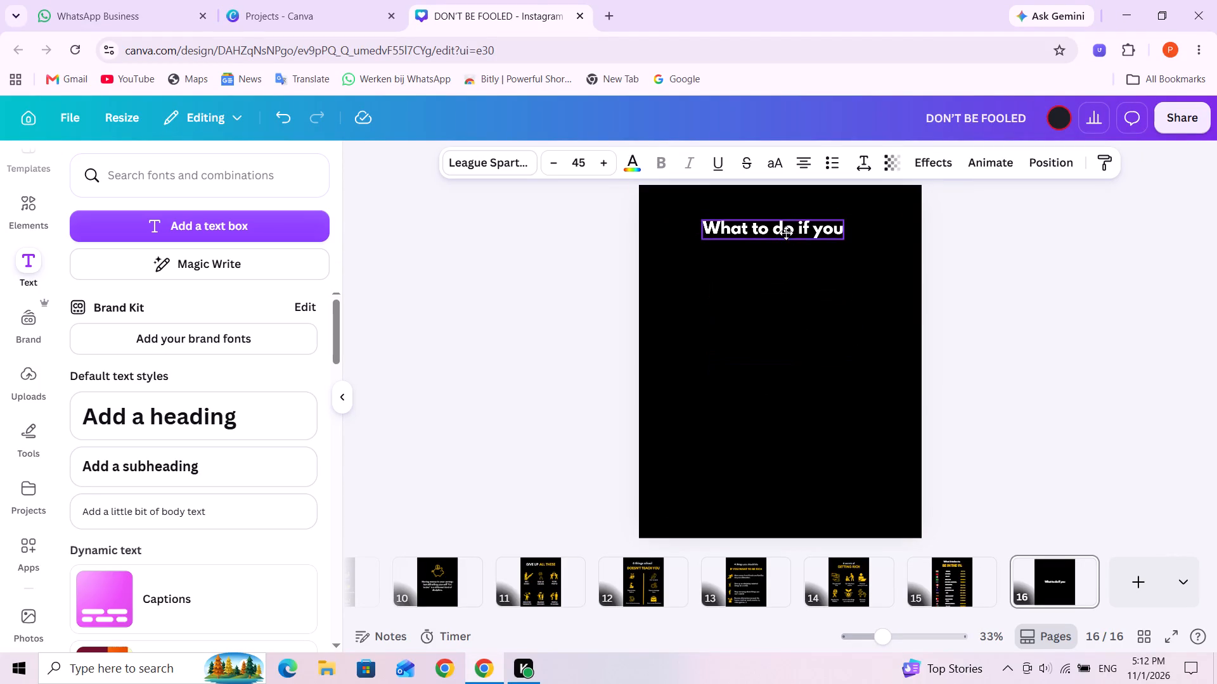
pyautogui.moveTo(786, 233); pyautogui.dragTo(787, 234)
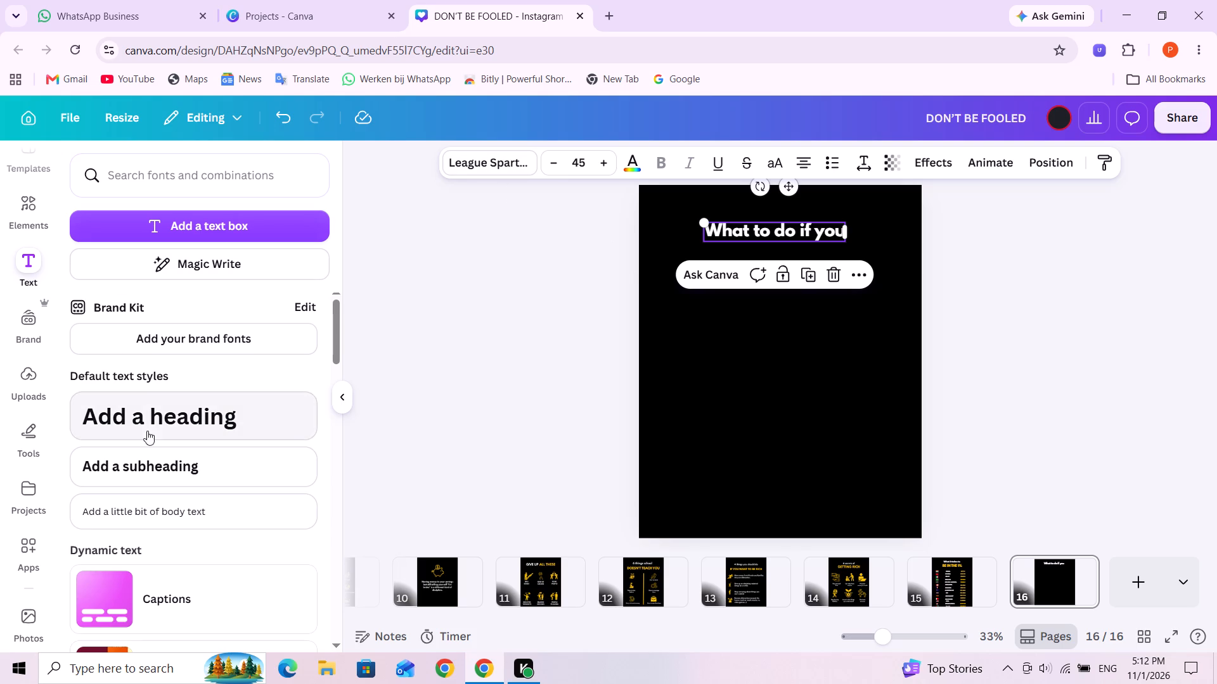
# Add a subheading reading "FEEL STUCK IN LIFE" under the first heading line, with its box widened to fit one line.
pyautogui.click(163, 471)
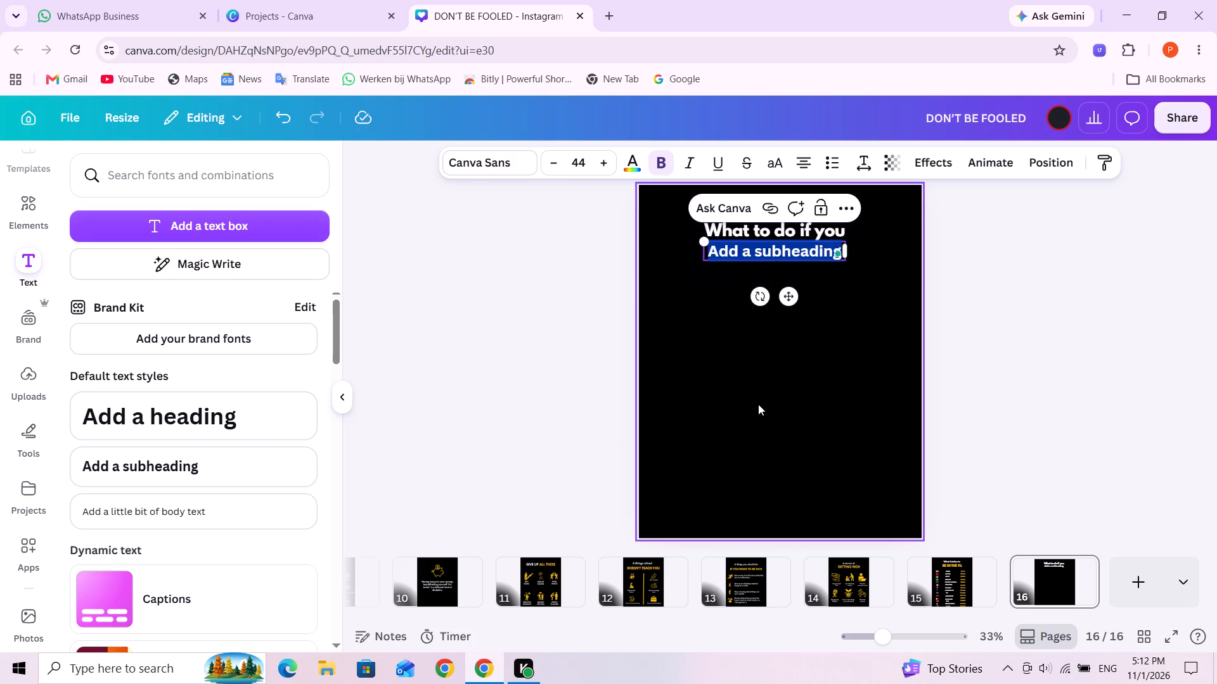
pyautogui.write('FEEL STUCK IN LIFE')
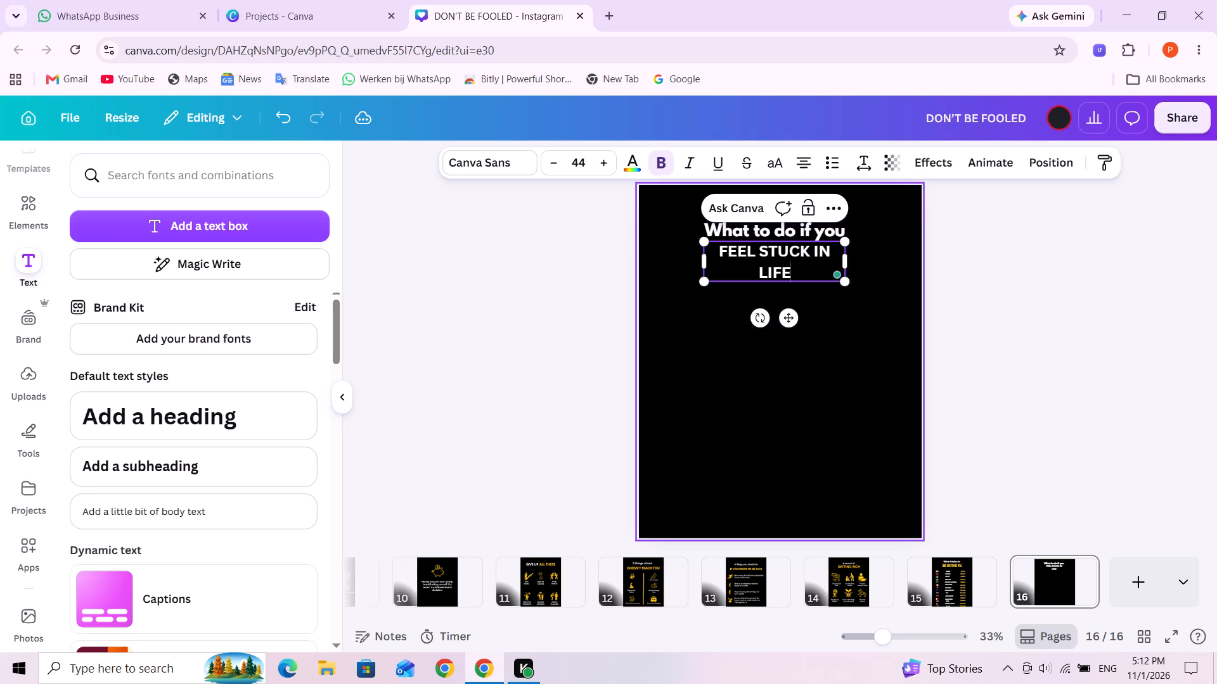
pyautogui.moveTo(850, 263); pyautogui.dragTo(891, 262)
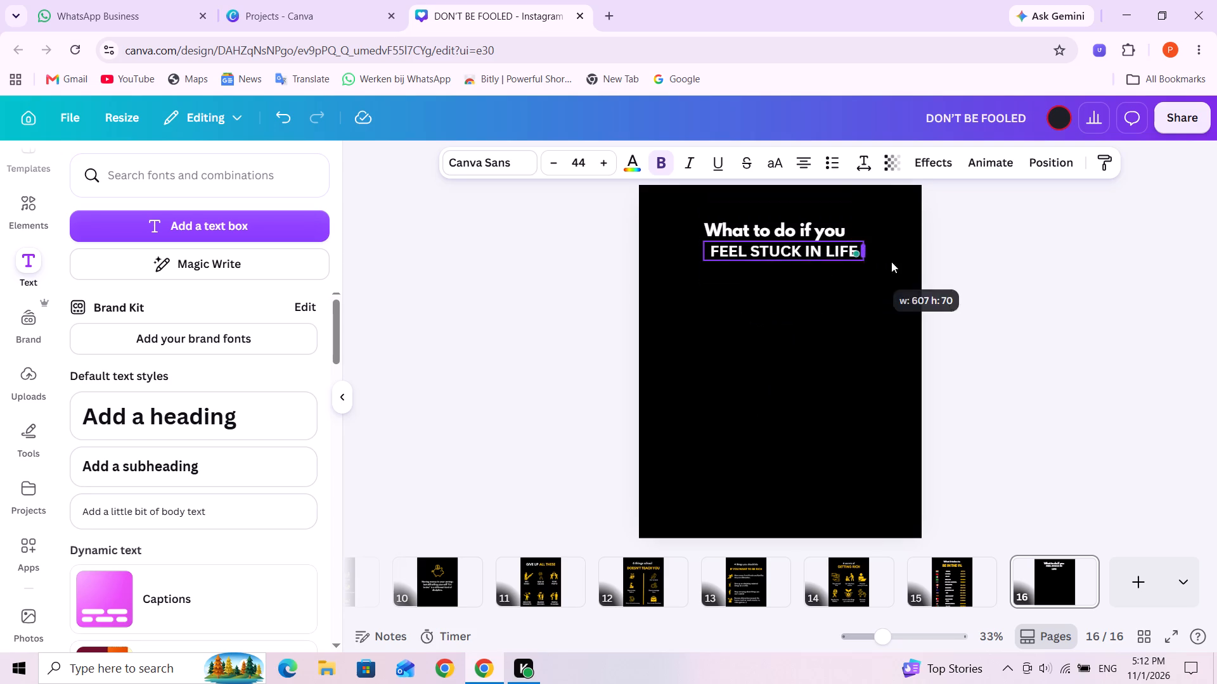
pyautogui.moveTo(891, 262); pyautogui.dragTo(867, 261)
# Set "FEEL STUCK IN LIFE" to League Spartan at size 60 and widen its box so it stays on one line.
pyautogui.click(507, 155)
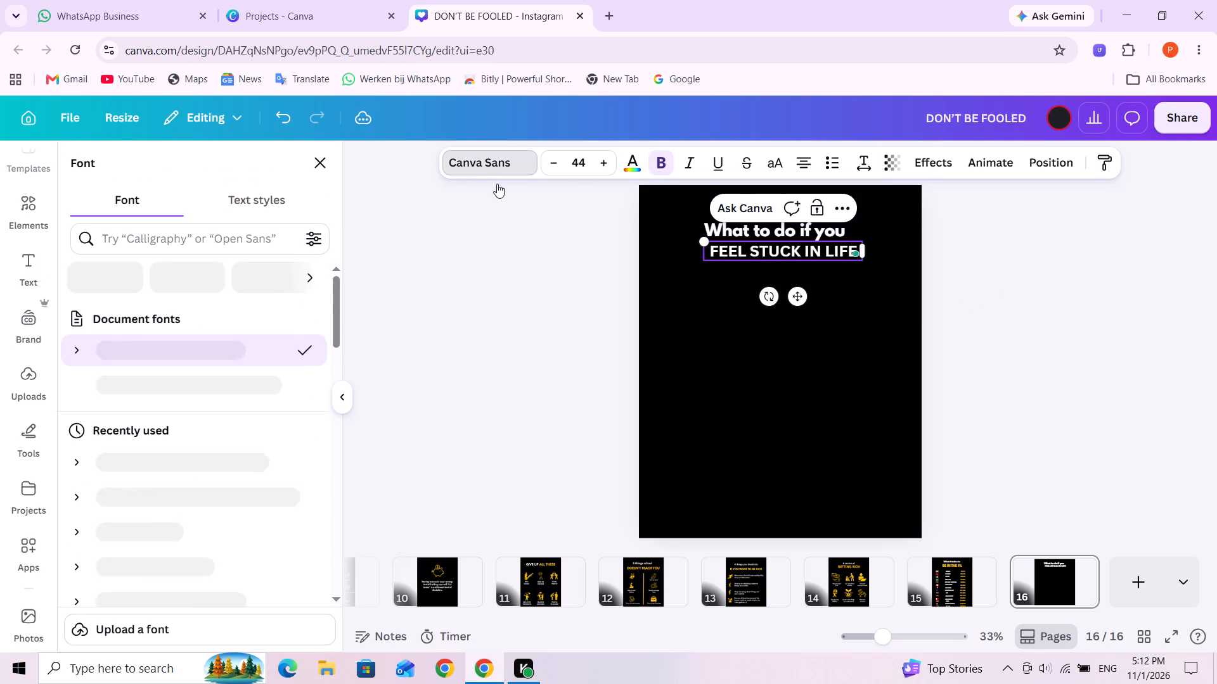
pyautogui.click(193, 394)
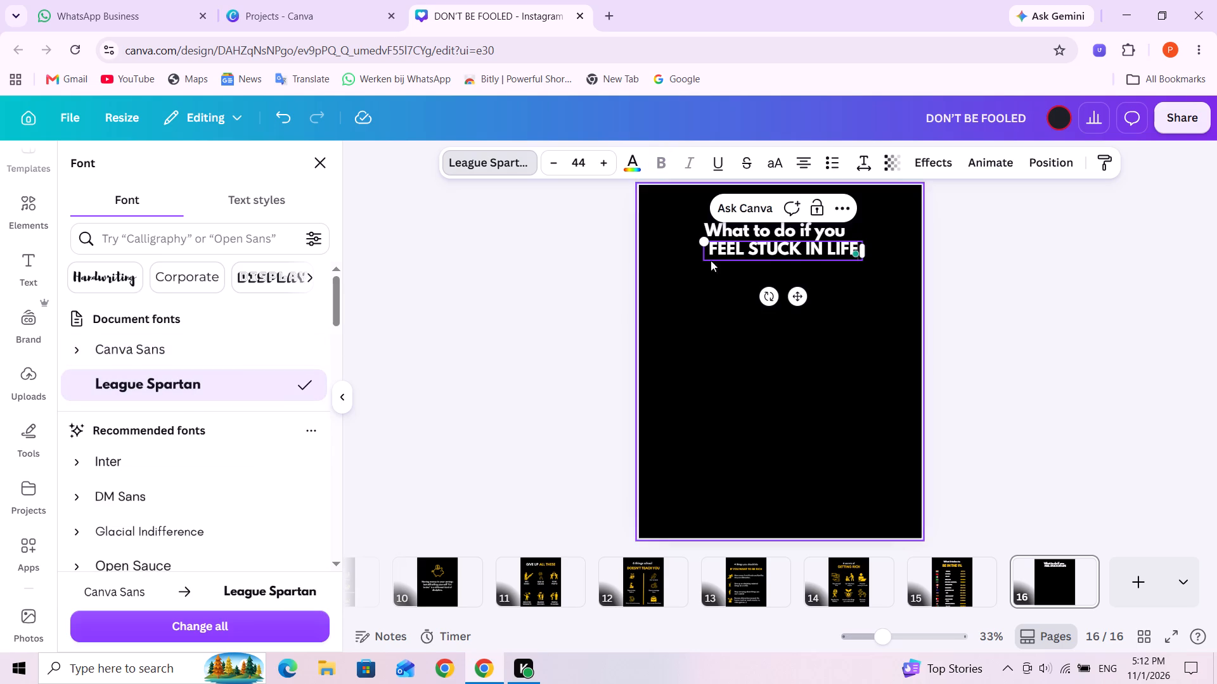
pyautogui.click(588, 161)
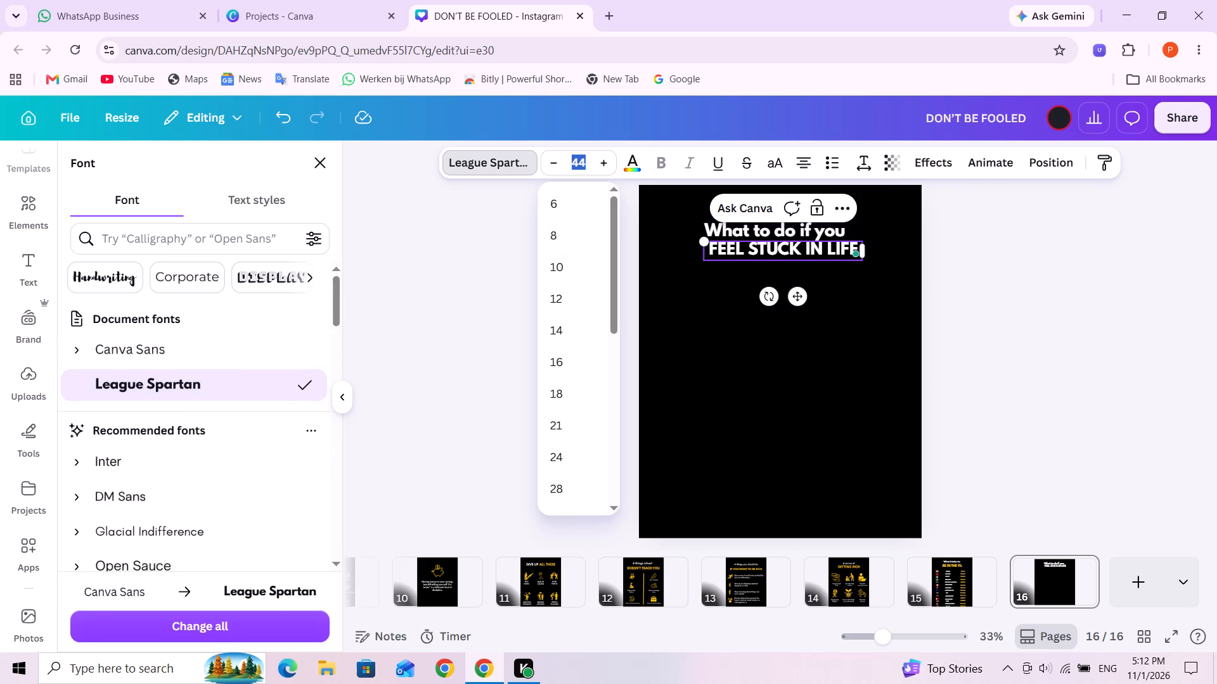
pyautogui.write('60')
pyautogui.press('Return')
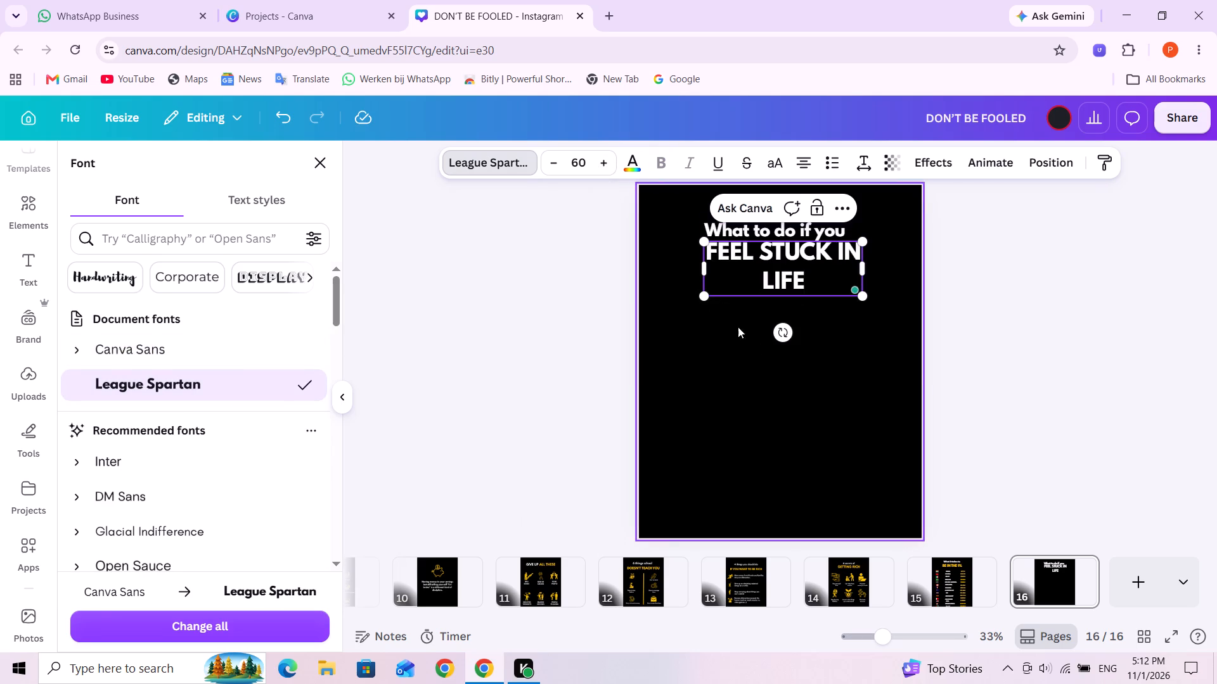
pyautogui.moveTo(868, 264); pyautogui.dragTo(906, 262)
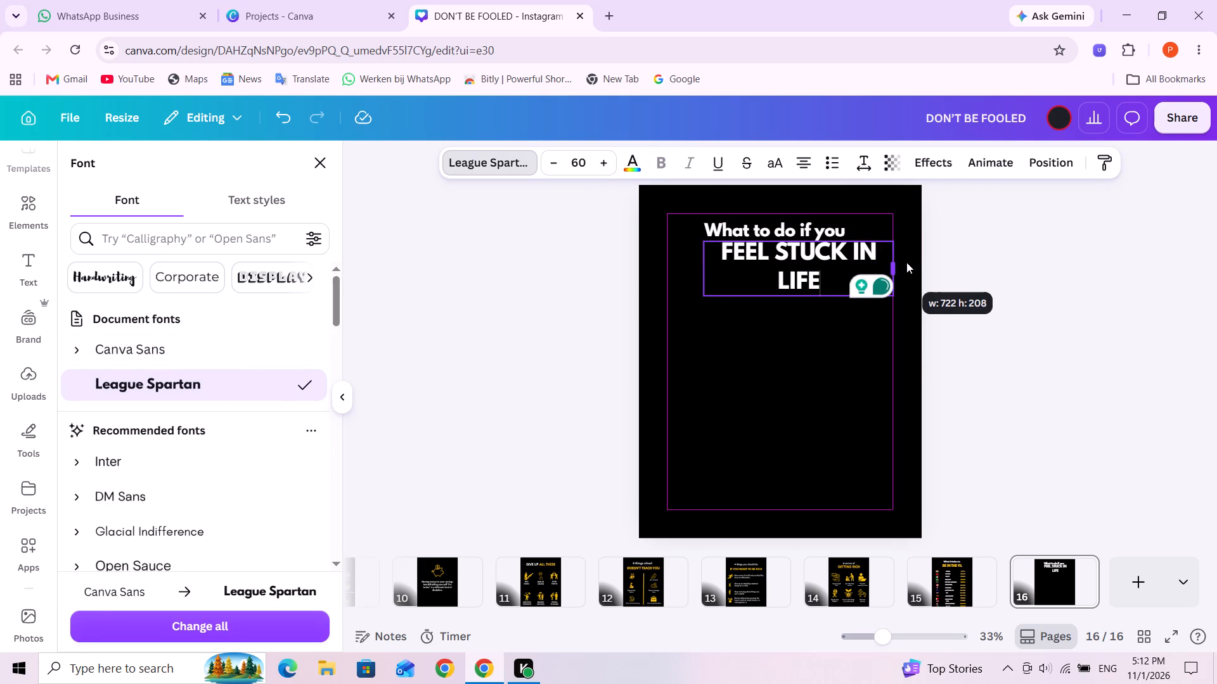
pyautogui.moveTo(906, 262); pyautogui.dragTo(924, 260)
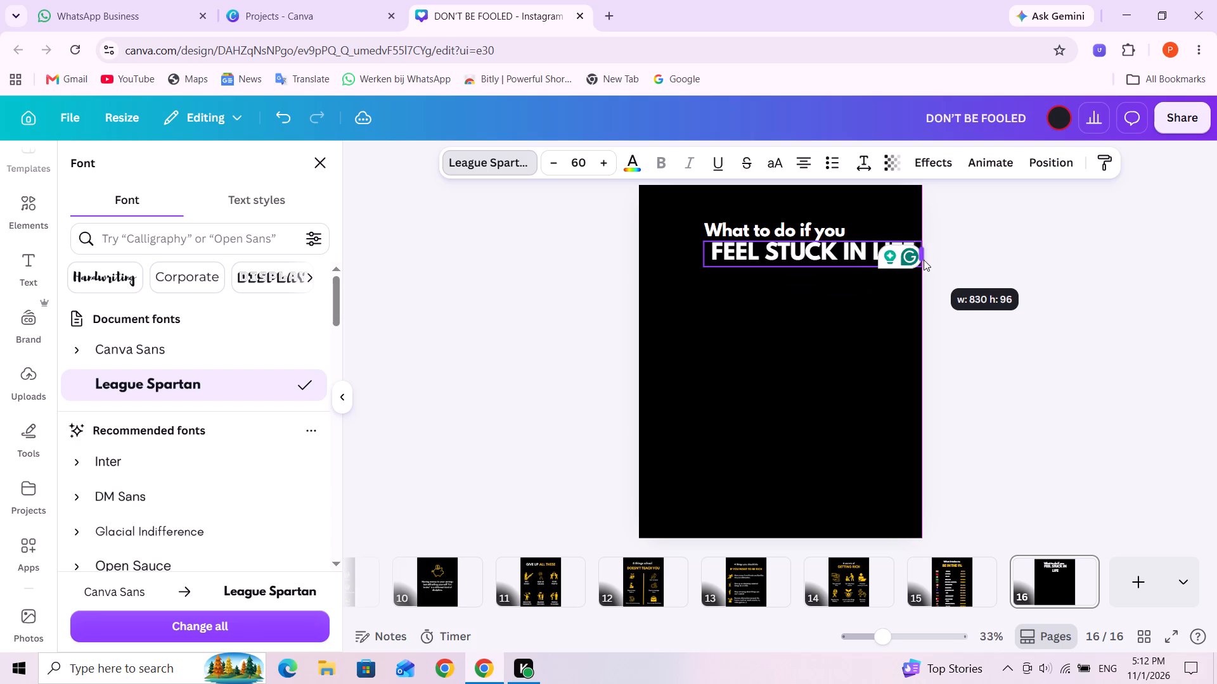
pyautogui.moveTo(924, 260); pyautogui.dragTo(920, 260)
# Centre "FEEL STUCK IN LIFE" horizontally on the page, with a small gap below "What to do if you".
pyautogui.click(866, 346)
pyautogui.moveTo(839, 256); pyautogui.dragTo(835, 258)
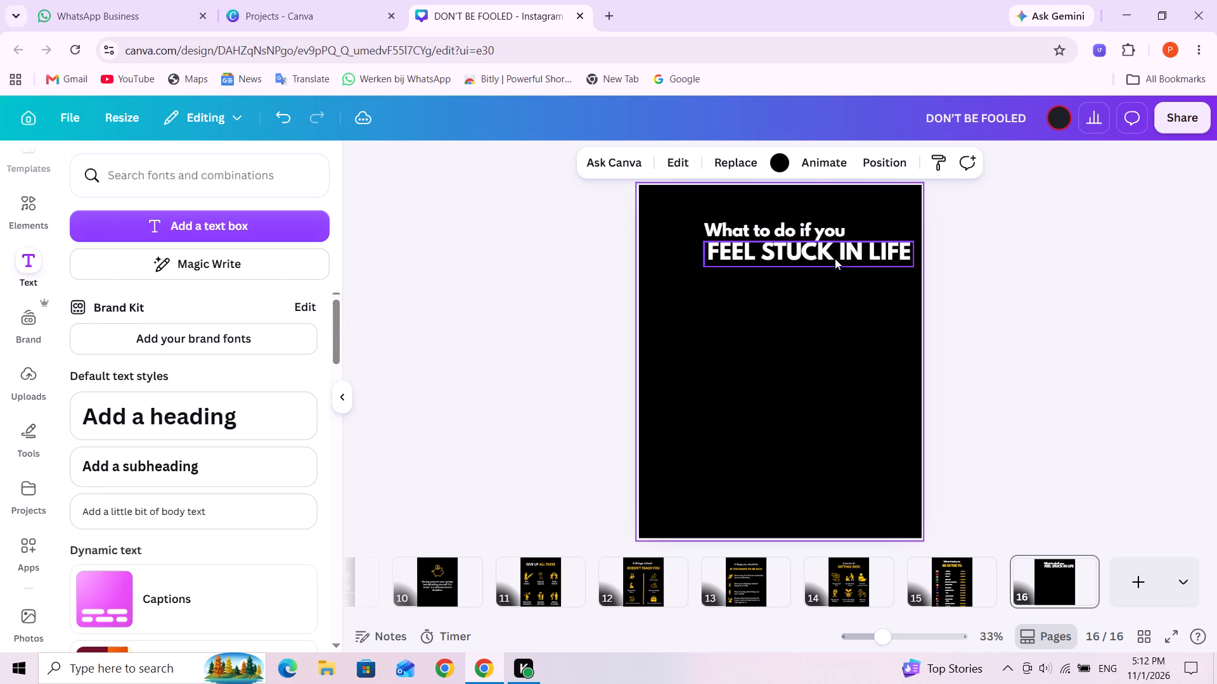
pyautogui.moveTo(835, 258); pyautogui.dragTo(813, 261)
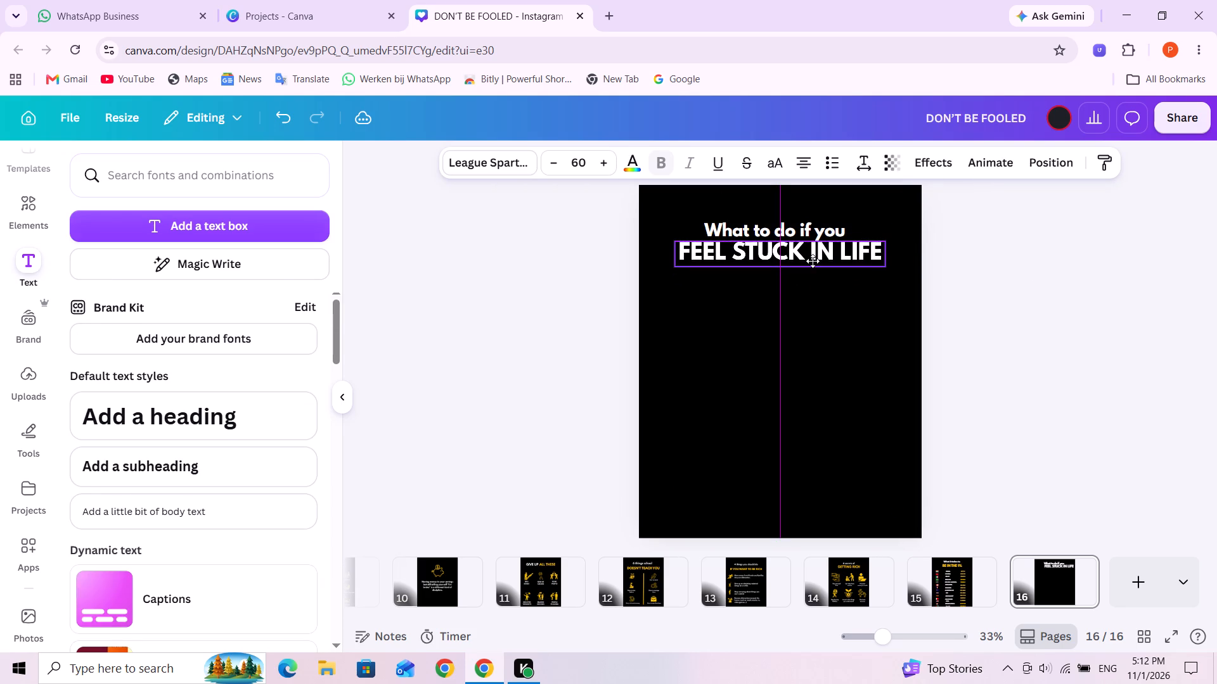
pyautogui.moveTo(813, 261); pyautogui.dragTo(812, 263)
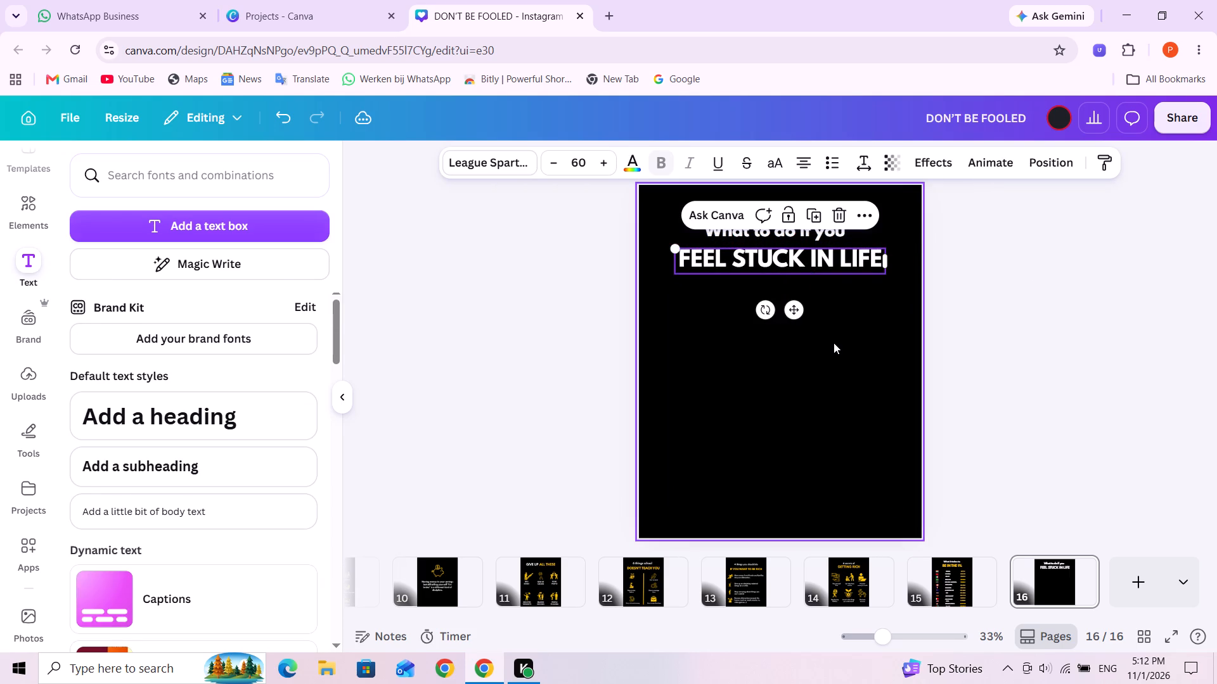
# Colour the whole "FEEL STUCK IN LIFE" text yellow.
pyautogui.tripleClick(802, 260)
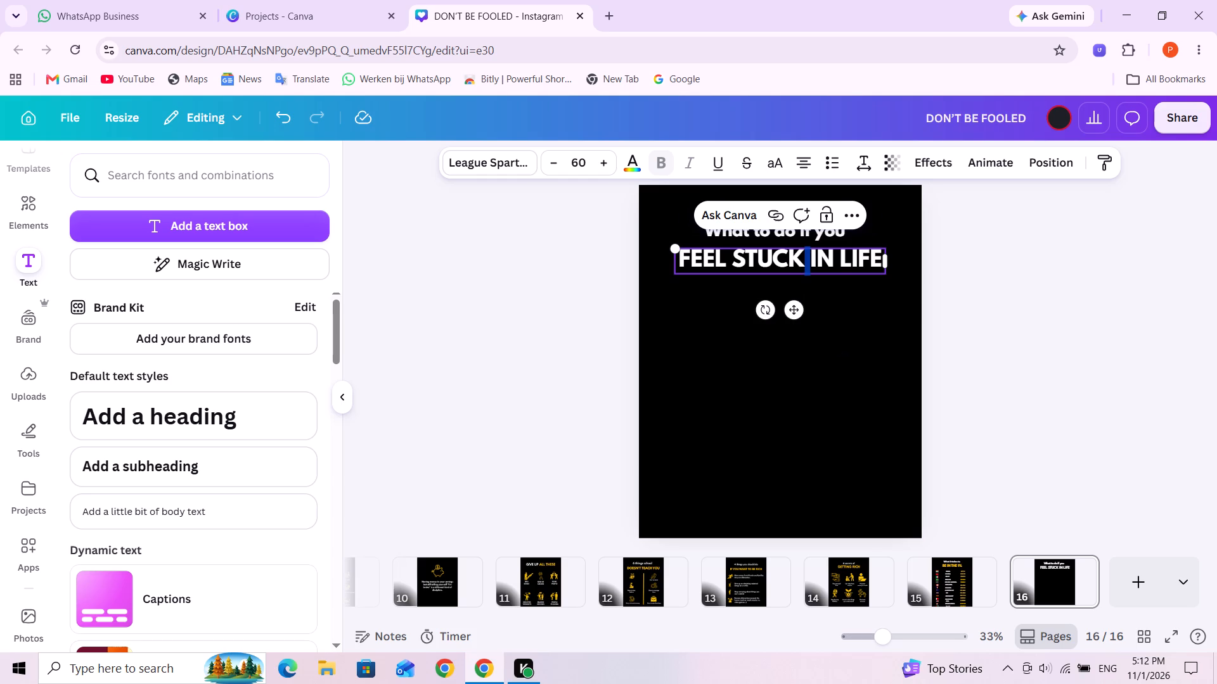
pyautogui.tripleClick(802, 260)
pyautogui.click(627, 172)
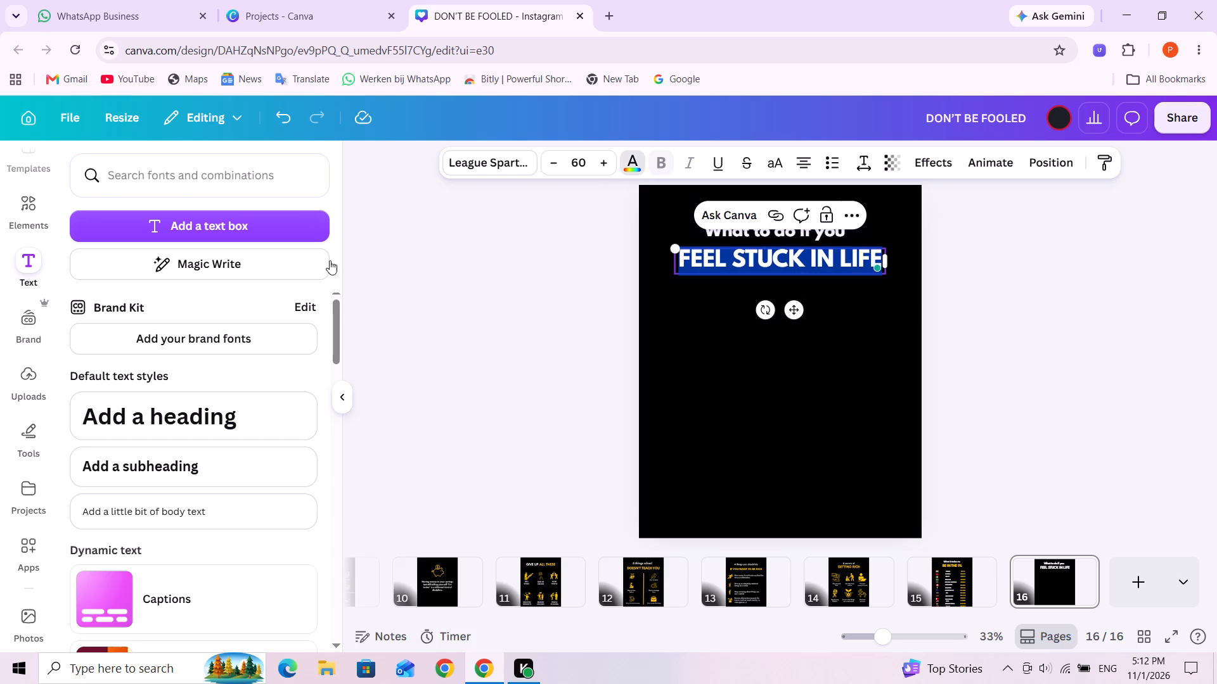
pyautogui.click(144, 283)
pyautogui.click(882, 322)
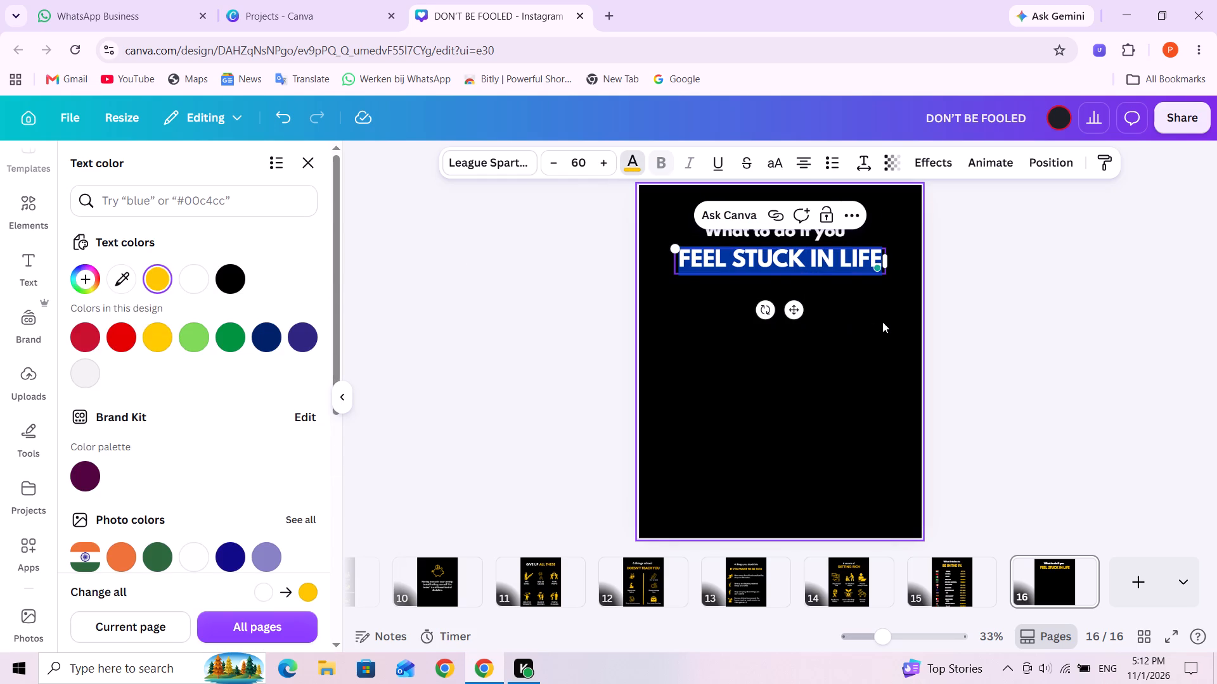
pyautogui.click(882, 317)
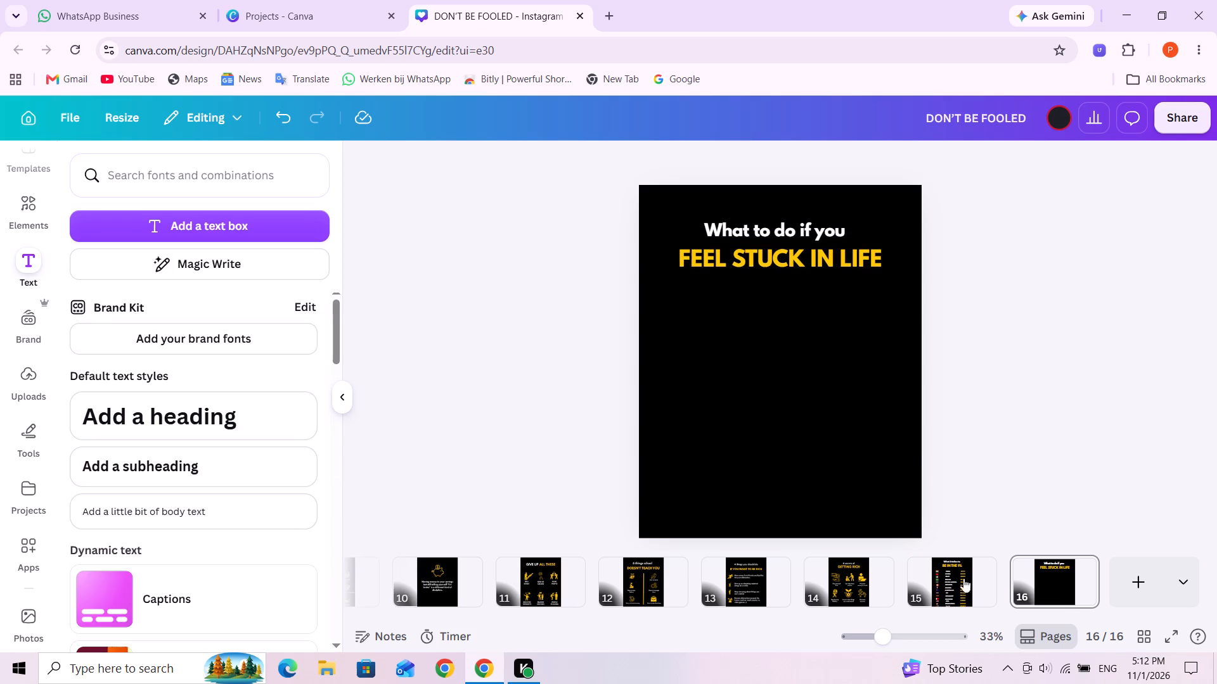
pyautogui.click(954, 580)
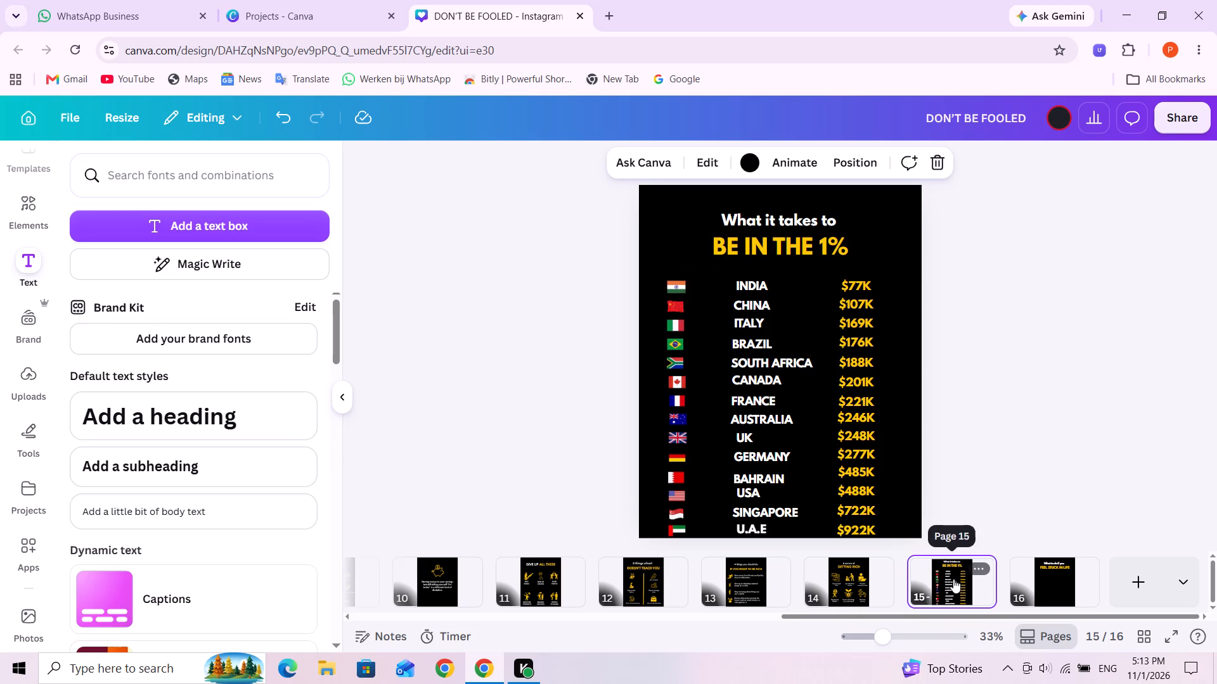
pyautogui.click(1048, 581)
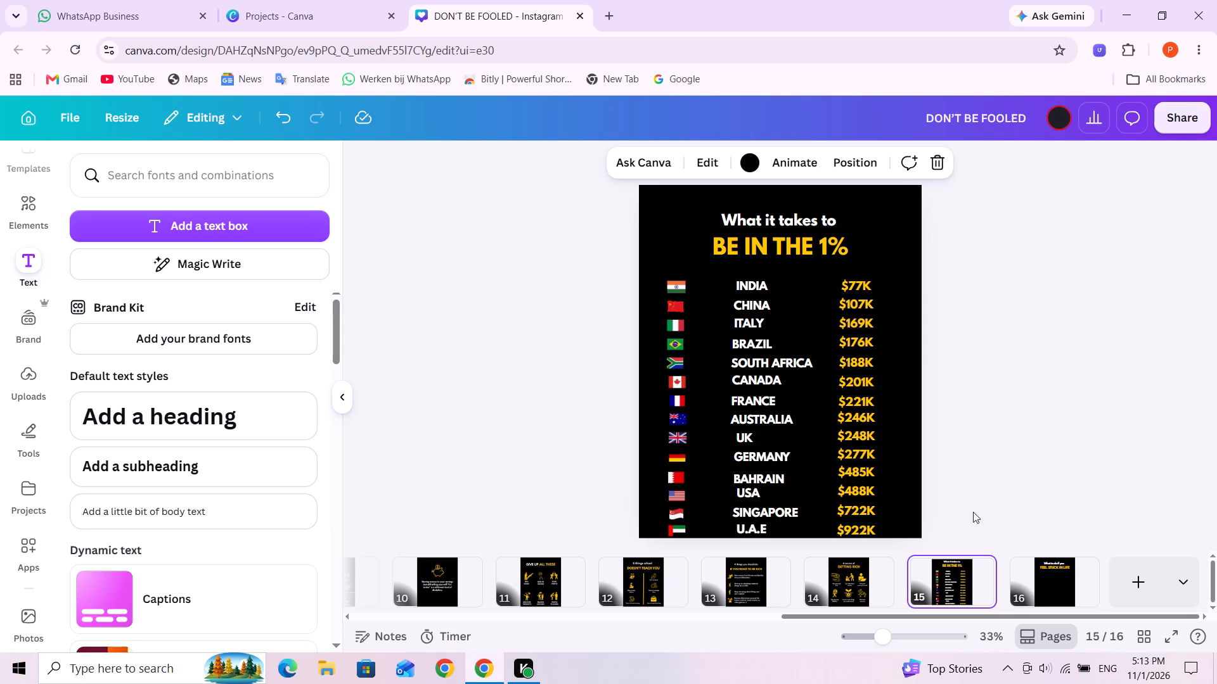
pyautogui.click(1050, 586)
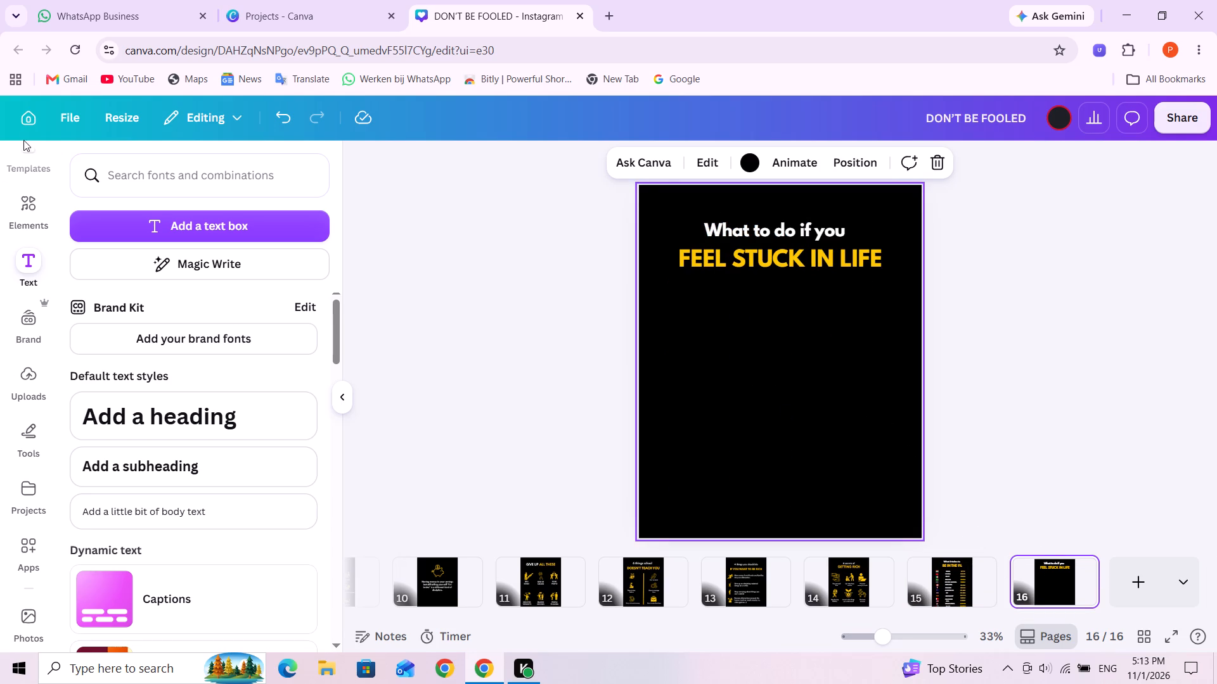
# Search the graphics for "Reflect" and add the solid black icon of a person standing at an oval mirror to page 16.
pyautogui.click(27, 199)
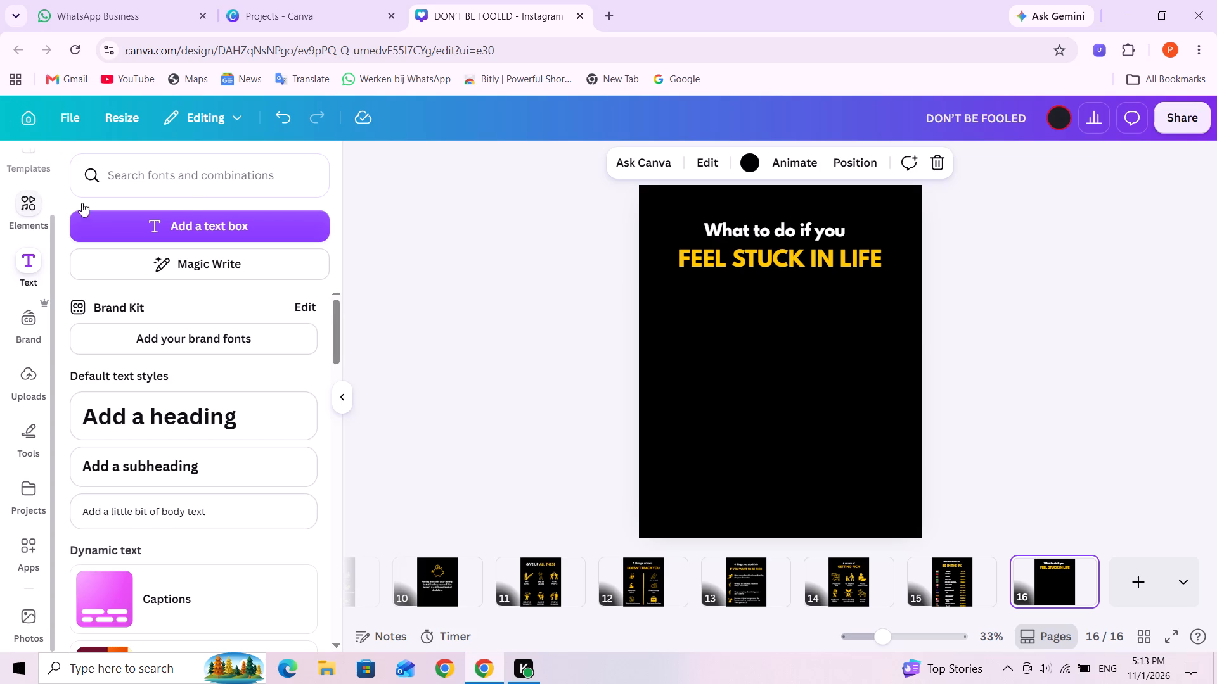
pyautogui.tripleClick(196, 172)
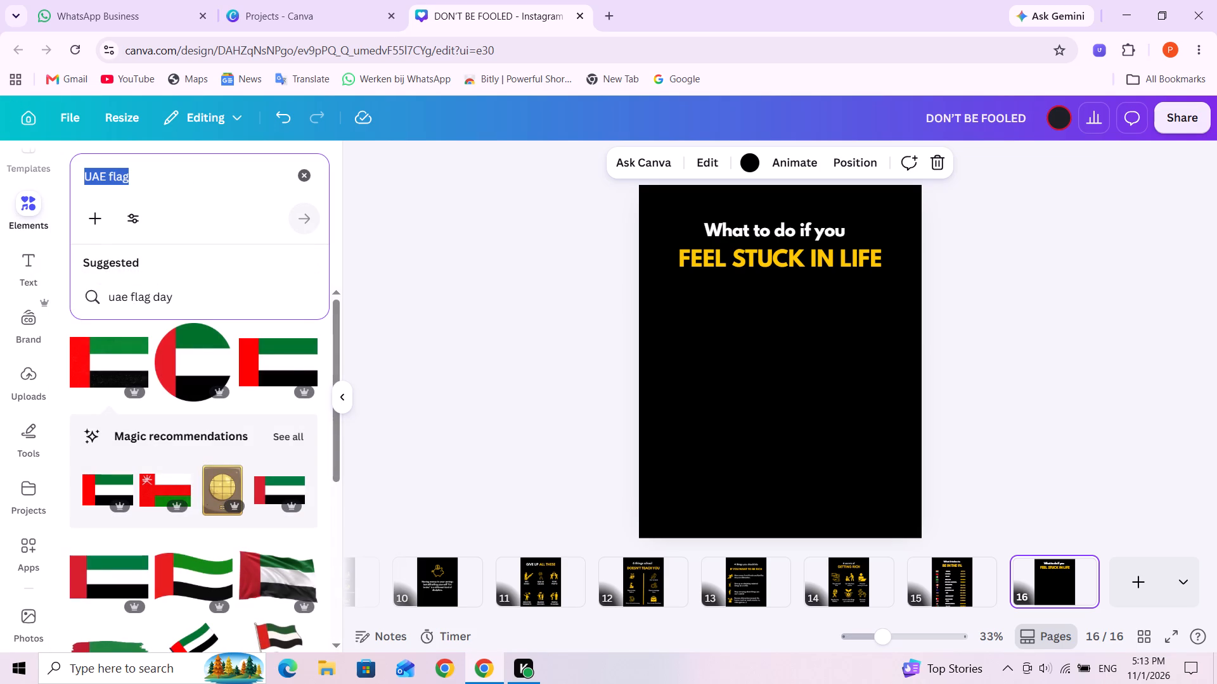
pyautogui.press('e')
pyautogui.write('flect')
pyautogui.press('Return')
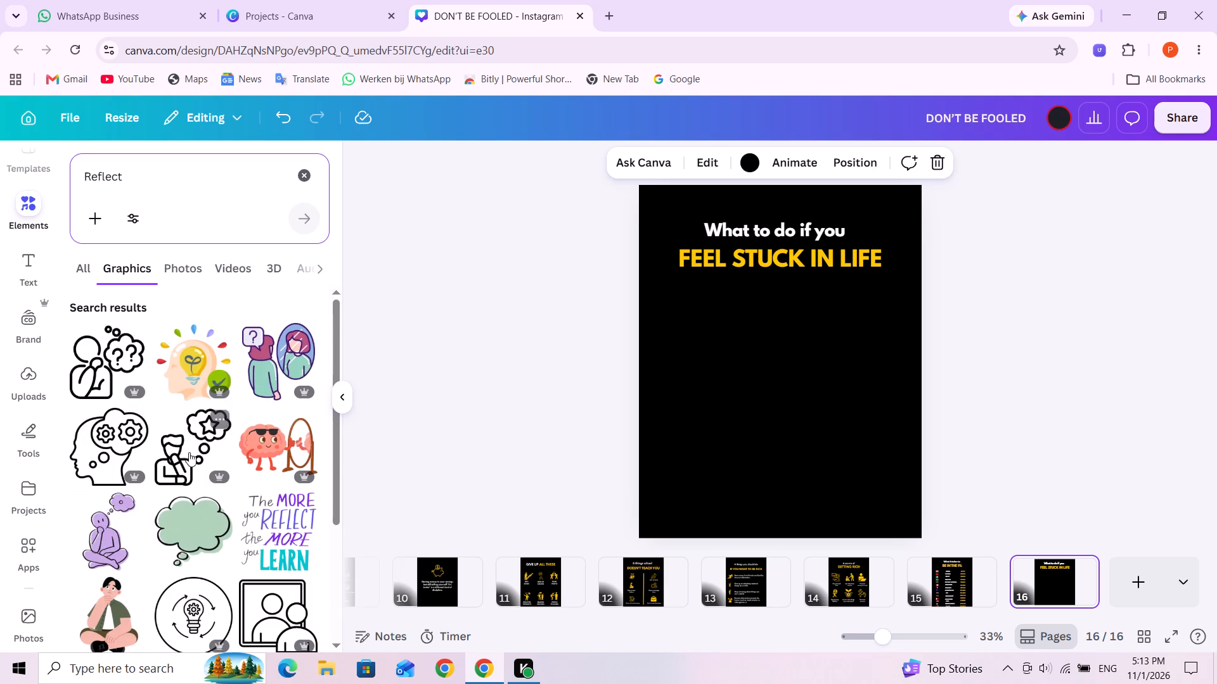
pyautogui.scroll(-3, 195, 454)
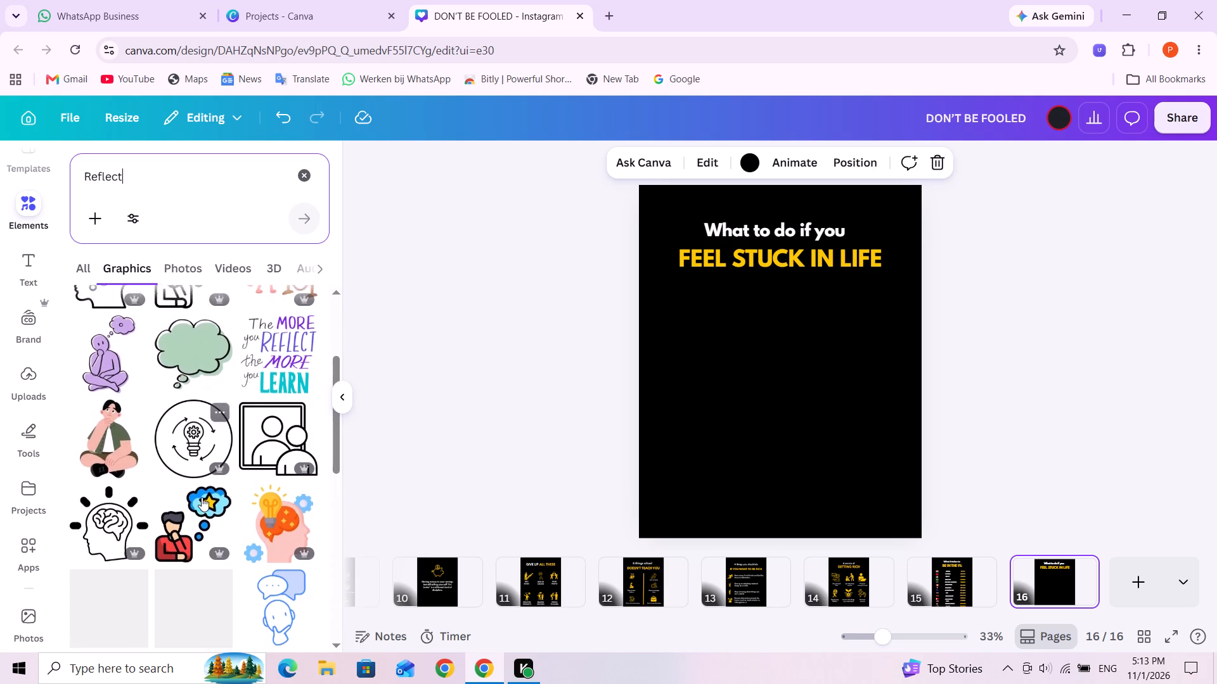
pyautogui.scroll(-2, 202, 497)
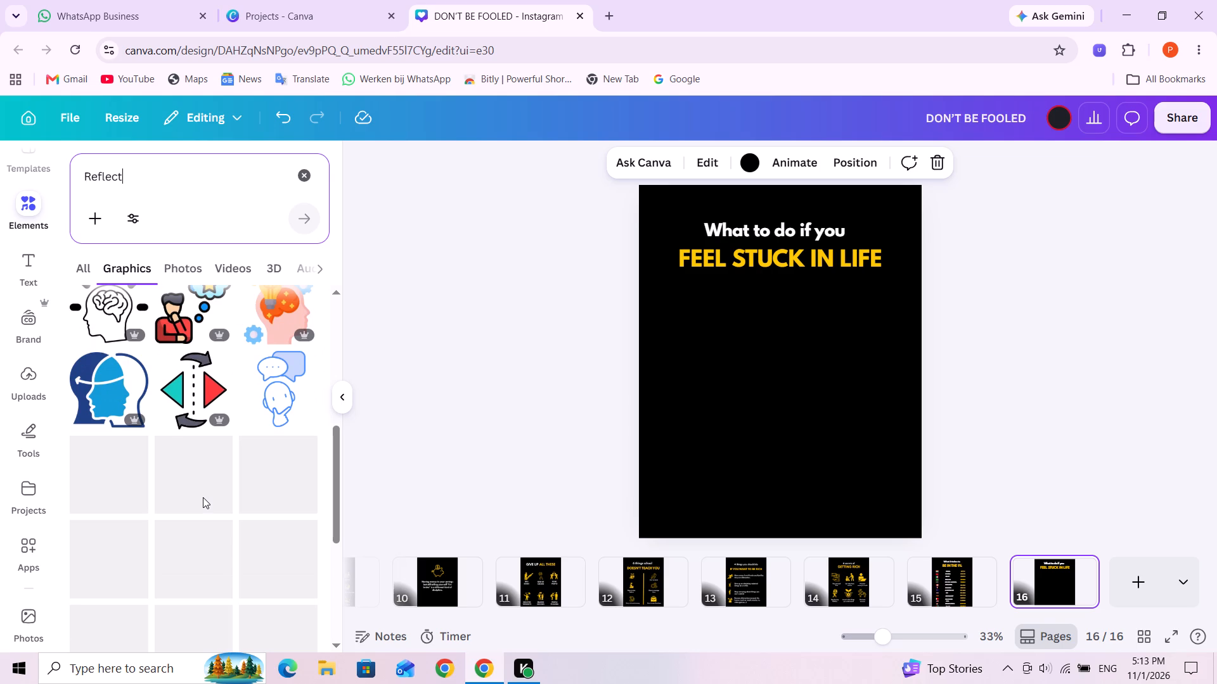
pyautogui.scroll(-2, 203, 497)
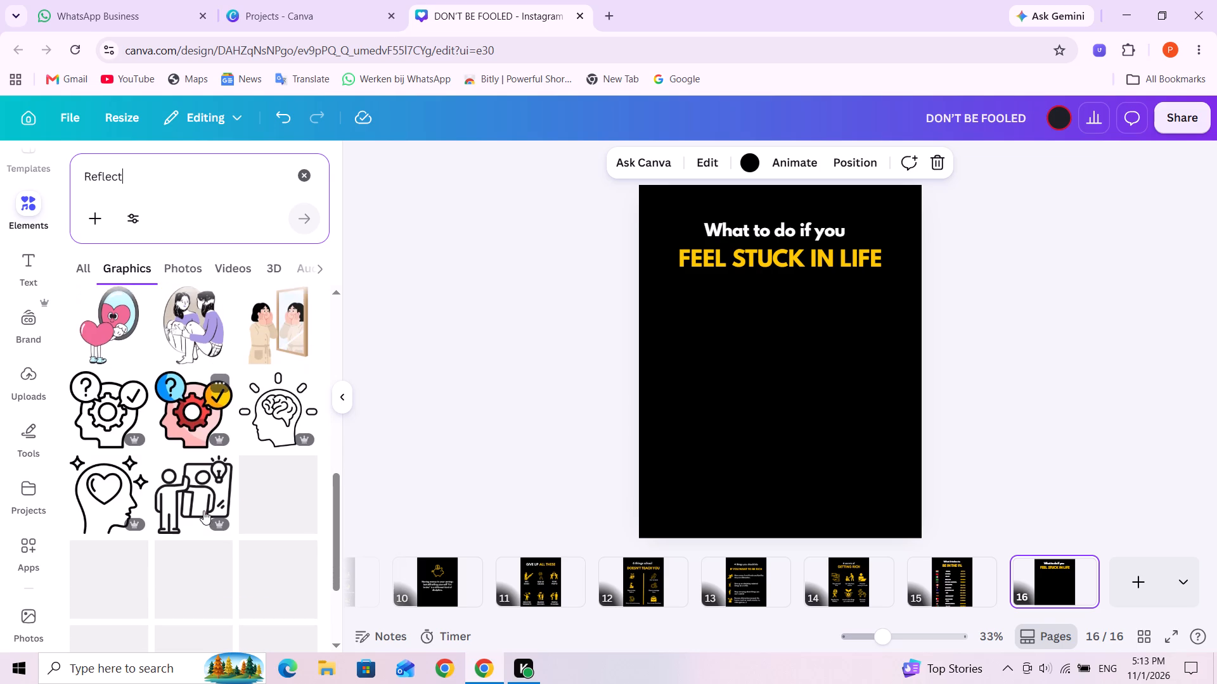
pyautogui.scroll(-3, 205, 510)
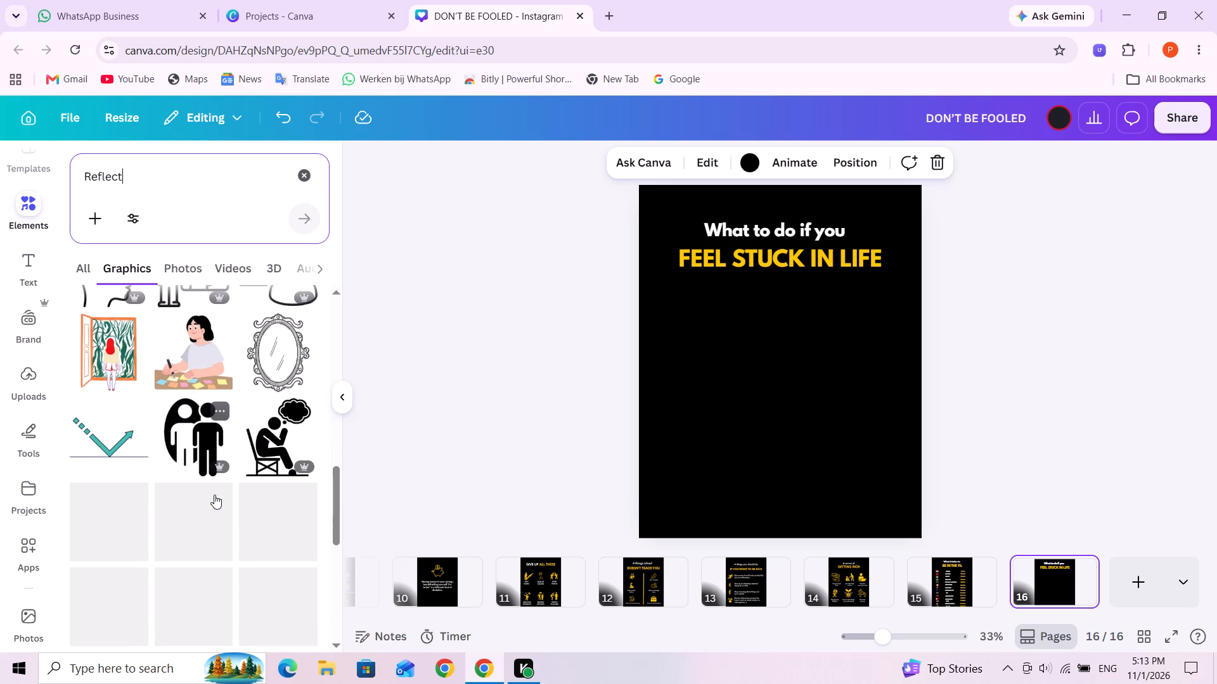
pyautogui.click(190, 429)
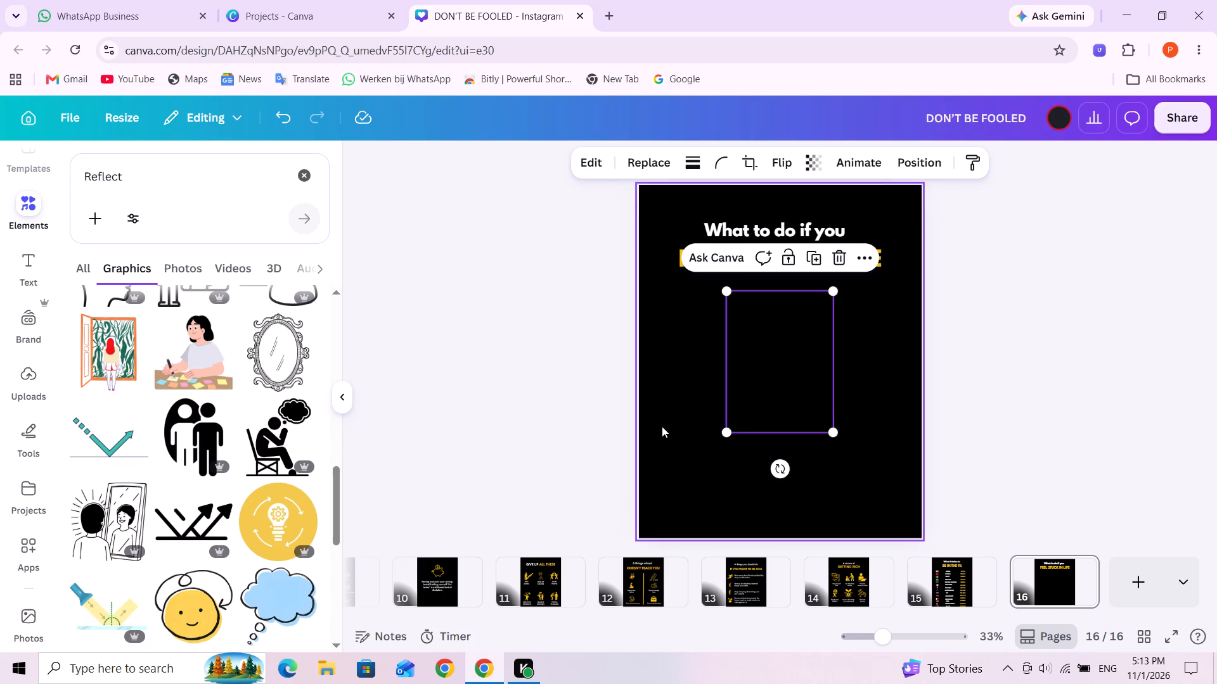
# Shrink the mirror reflection graphic to a small icon below the heading and recolour it from black to yellow.
pyautogui.moveTo(834, 434); pyautogui.dragTo(750, 348)
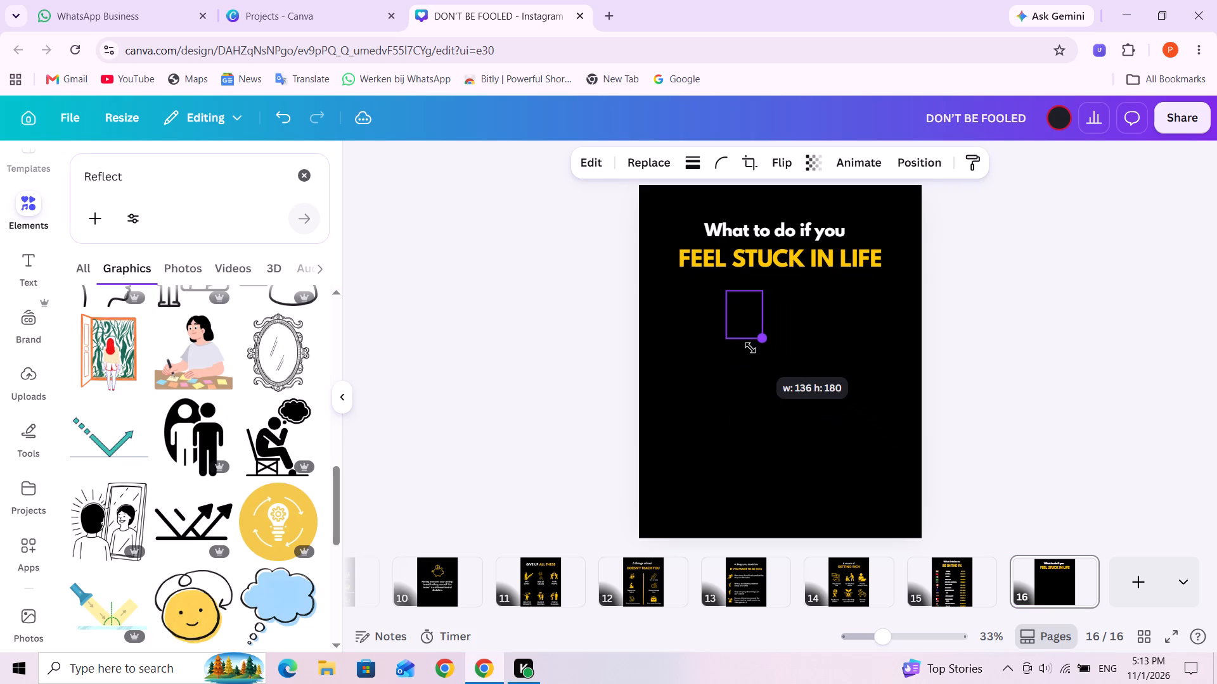
pyautogui.moveTo(750, 348); pyautogui.dragTo(747, 344)
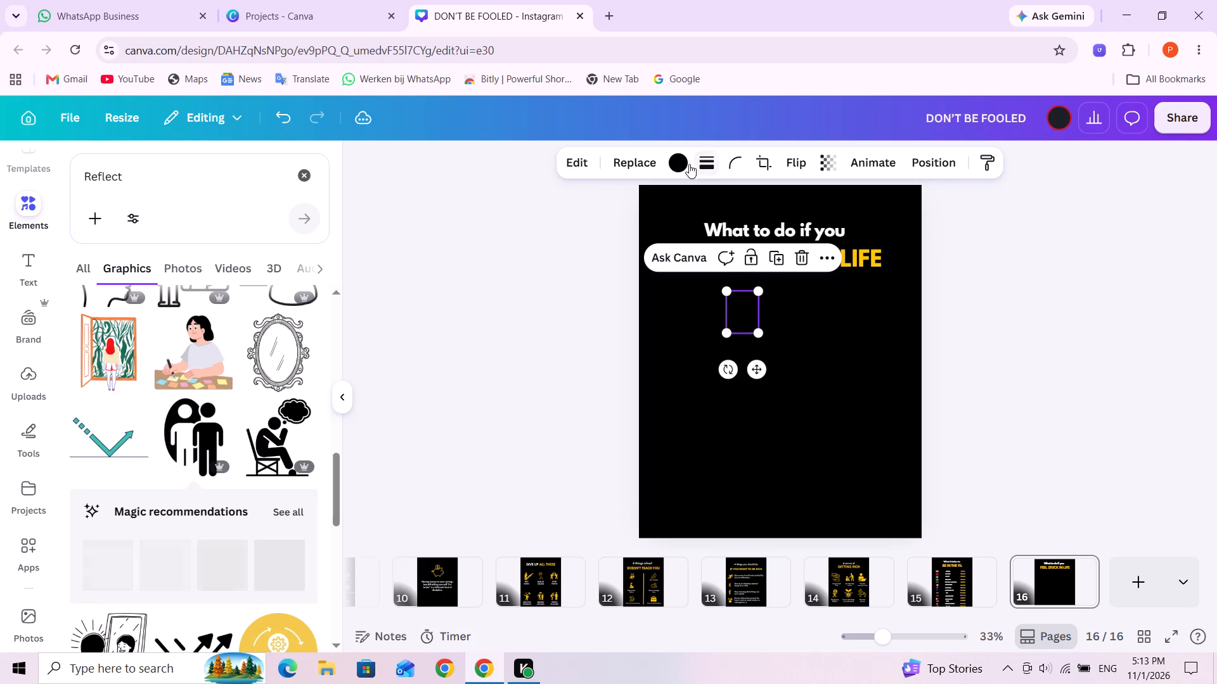
pyautogui.click(684, 165)
pyautogui.click(266, 283)
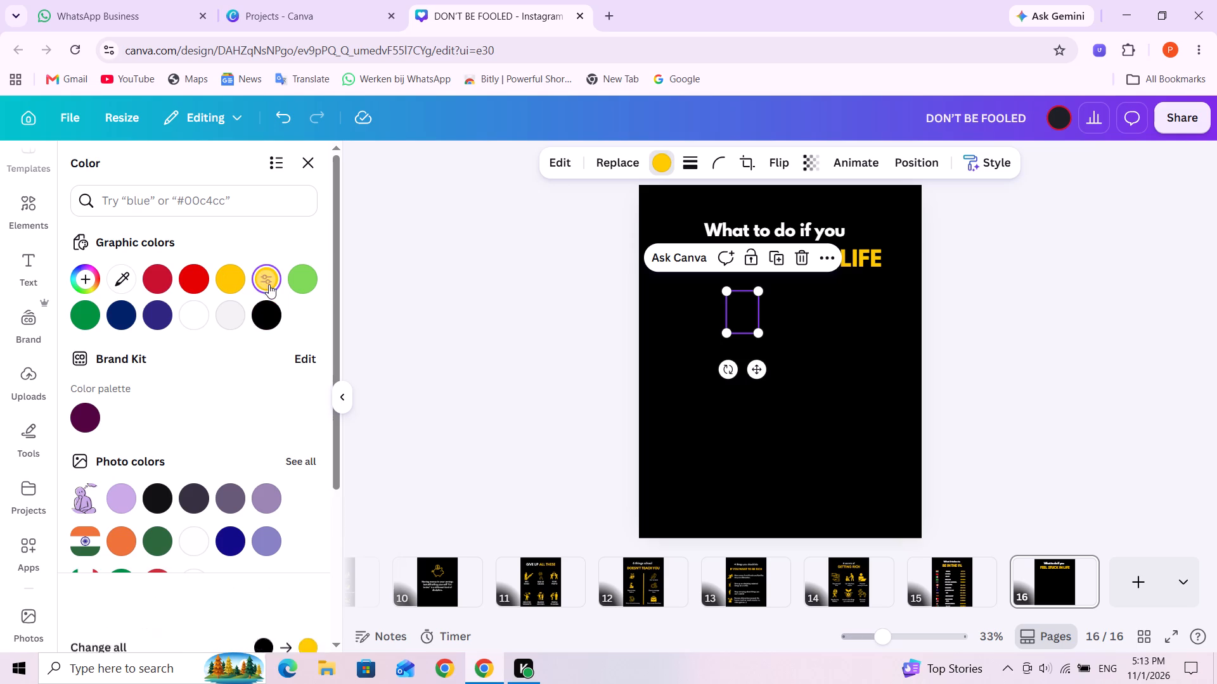
# Move the yellow mirror reflection icon to the left side of page 16, slightly outside the left margin guide.
pyautogui.click(820, 355)
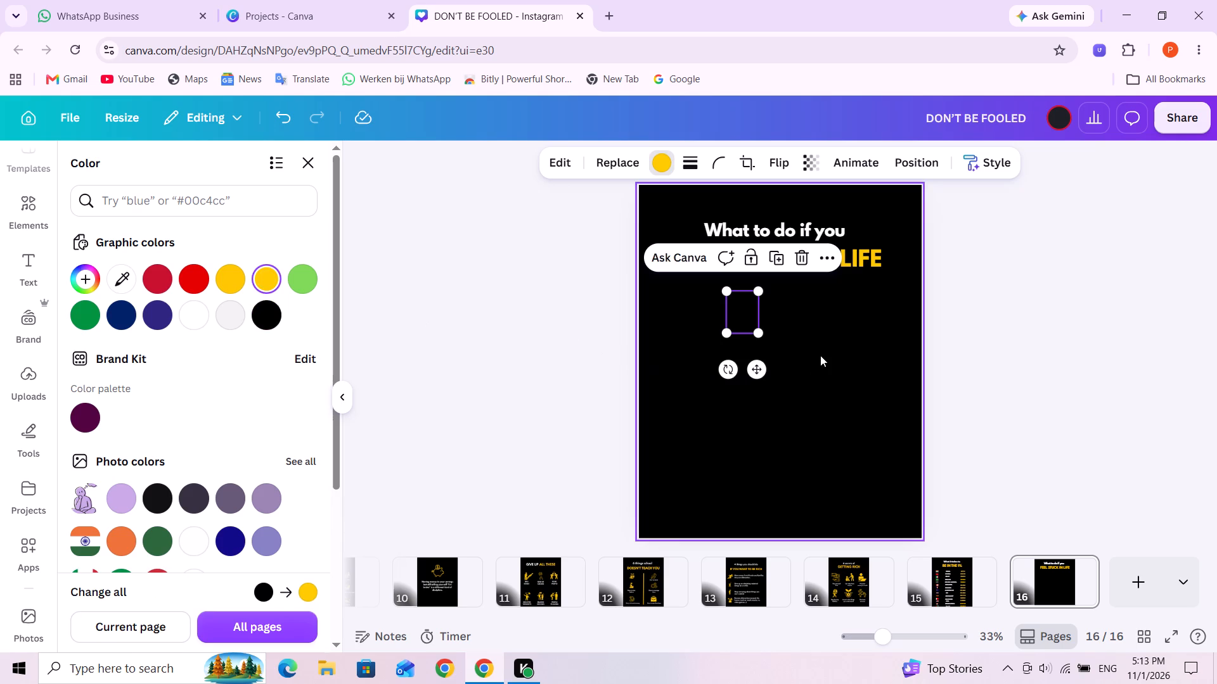
pyautogui.click(705, 308)
pyautogui.click(697, 307)
pyautogui.click(758, 310)
pyautogui.click(704, 308)
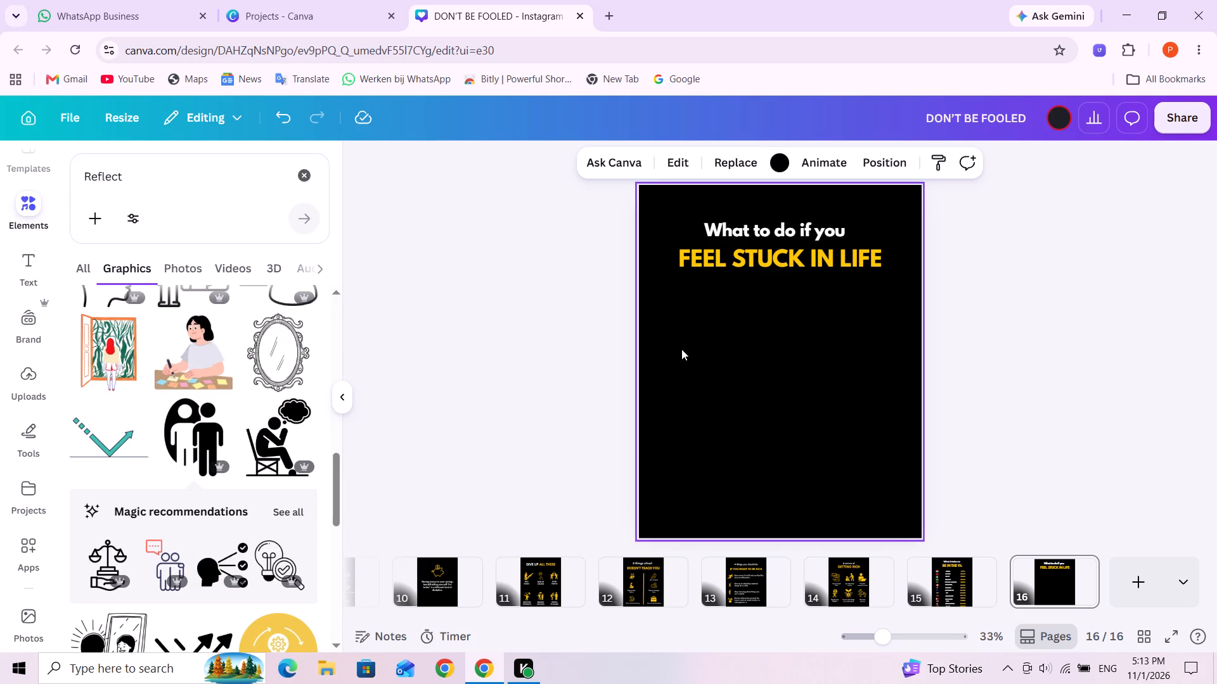
pyautogui.moveTo(745, 313); pyautogui.dragTo(702, 315)
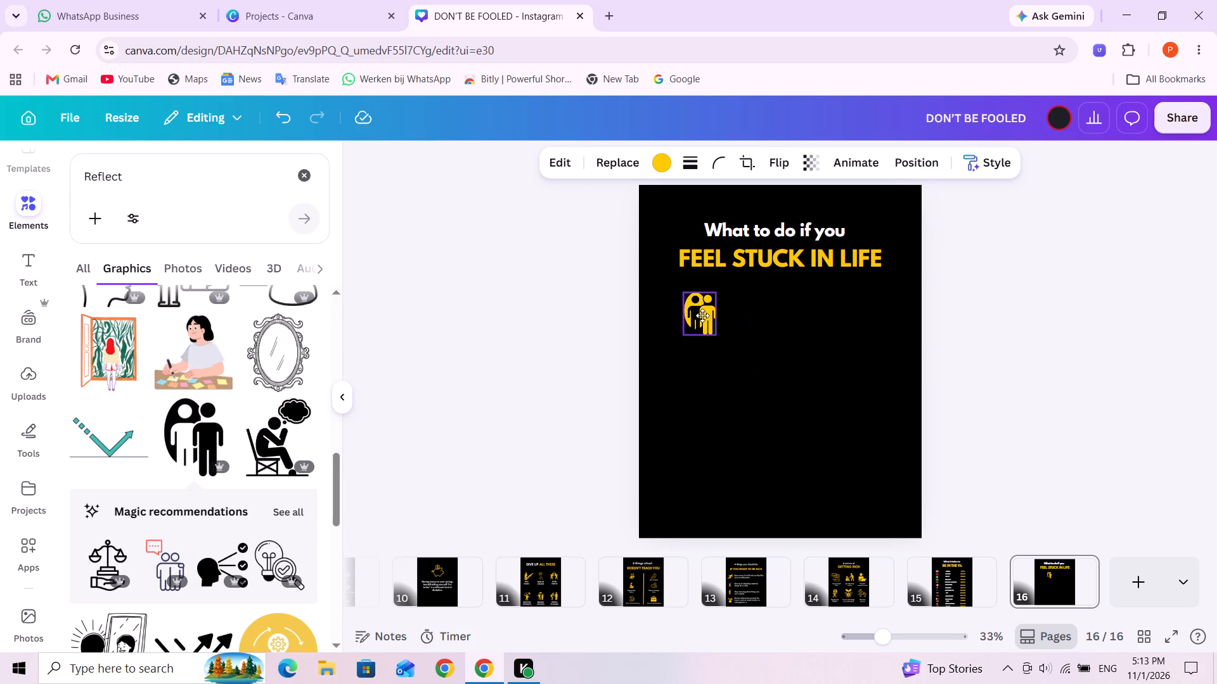
pyautogui.moveTo(702, 315); pyautogui.dragTo(684, 315)
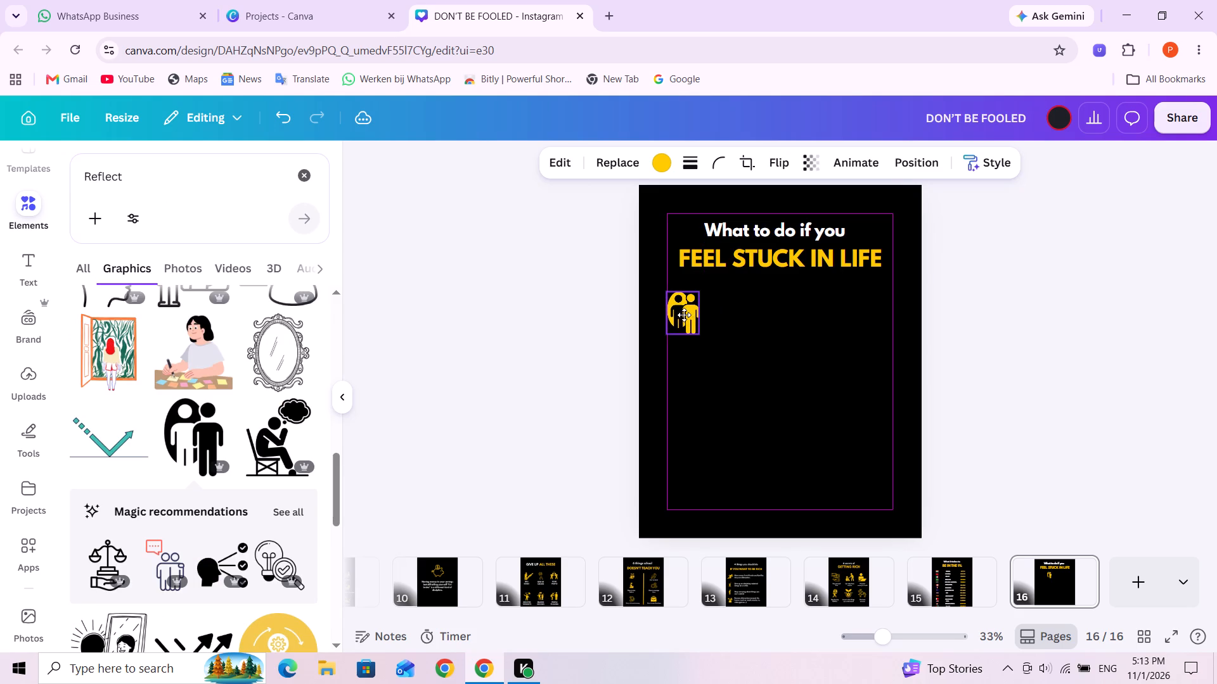
pyautogui.moveTo(684, 315); pyautogui.dragTo(678, 313)
# Move both heading lines up, with "What to do if you" at the top margin and "FEEL STUCK IN LIFE" close beneath, both centred horizontally.
pyautogui.moveTo(823, 238); pyautogui.dragTo(830, 232)
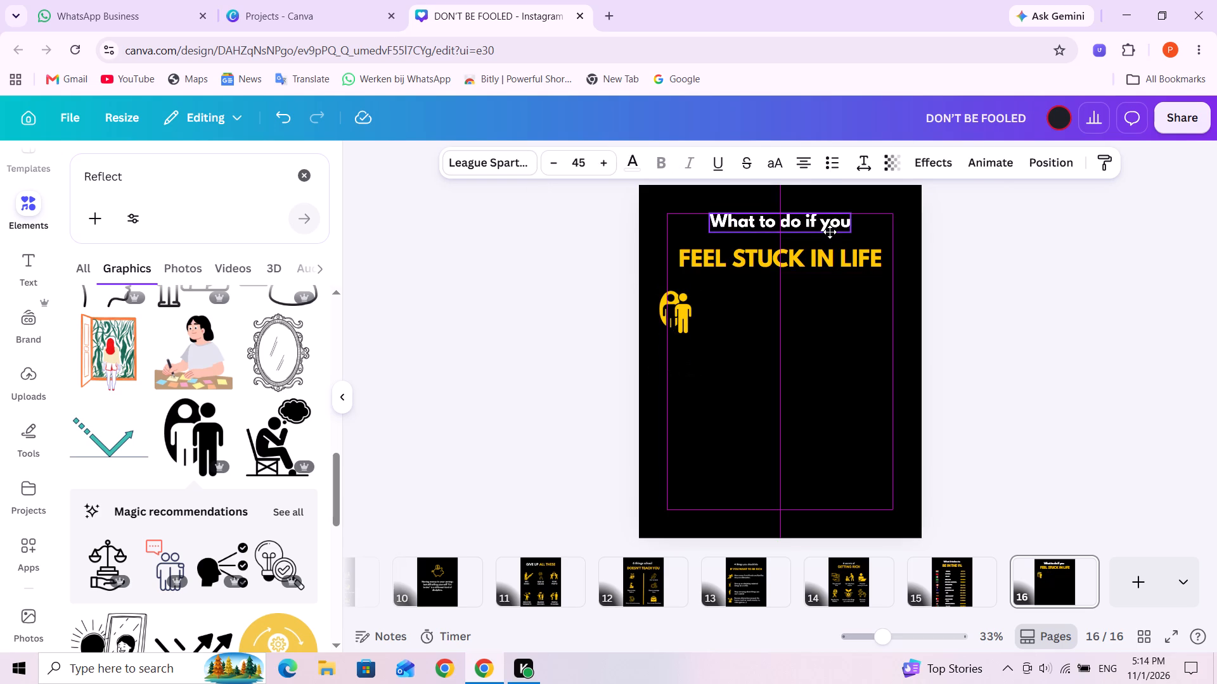
pyautogui.moveTo(830, 232); pyautogui.dragTo(830, 232)
pyautogui.moveTo(825, 262); pyautogui.dragTo(827, 268)
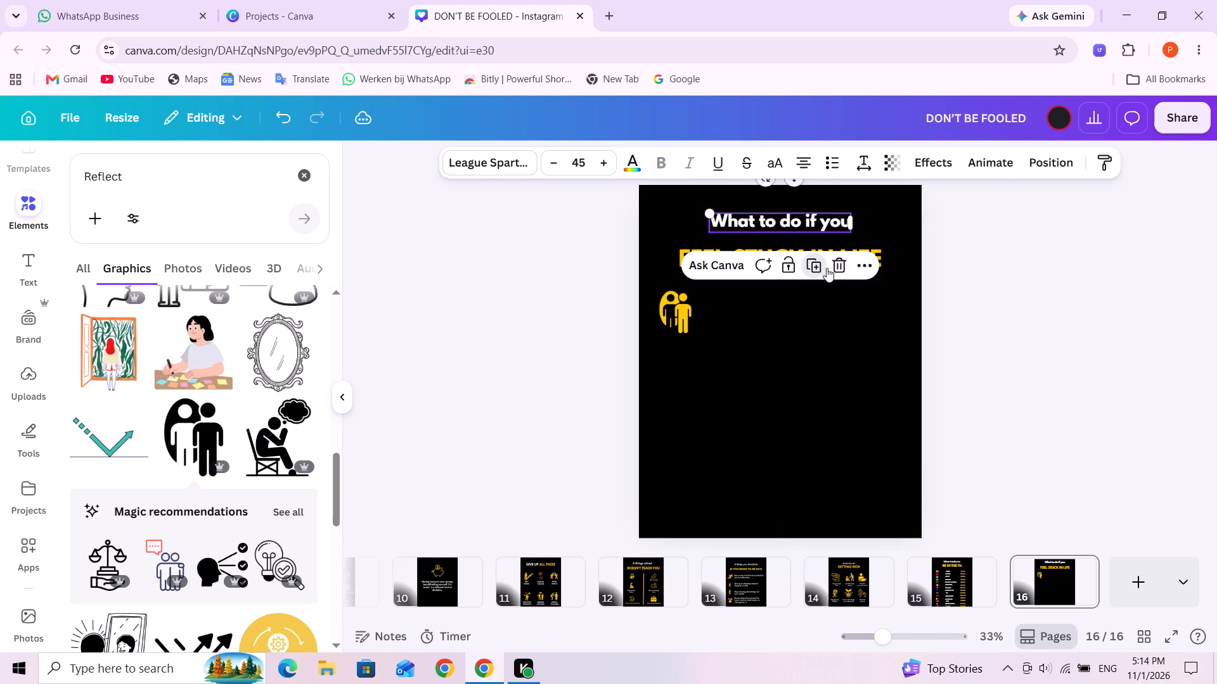
pyautogui.moveTo(827, 268); pyautogui.dragTo(831, 320)
pyautogui.click(825, 324)
pyautogui.moveTo(821, 262); pyautogui.dragTo(821, 260)
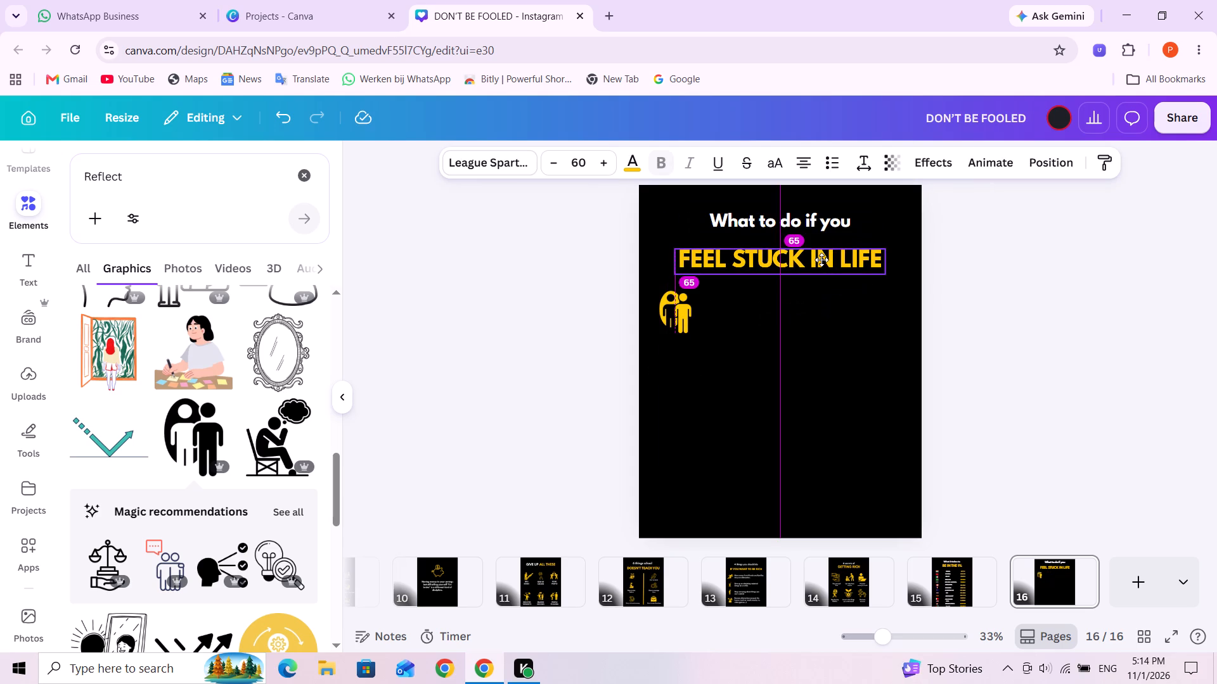
pyautogui.moveTo(821, 260); pyautogui.dragTo(821, 251)
# Search the graphics for "goal" and look through the results for a suitable solid black icon.
pyautogui.click(681, 310)
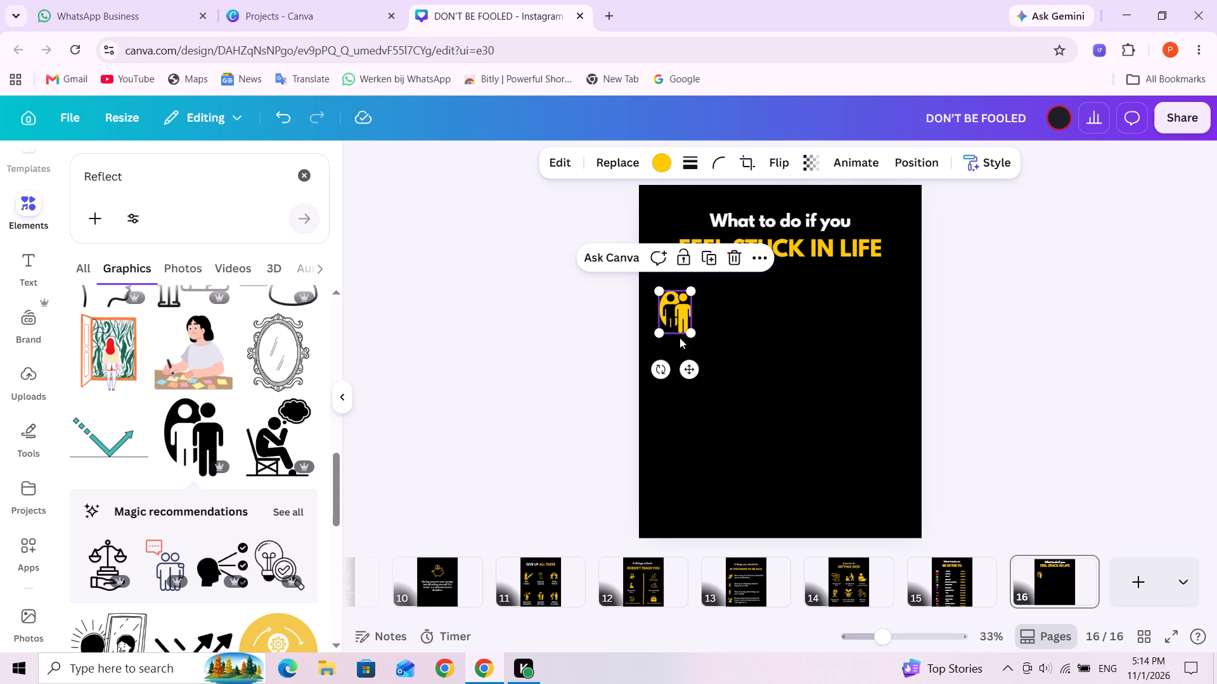
pyautogui.tripleClick(128, 177)
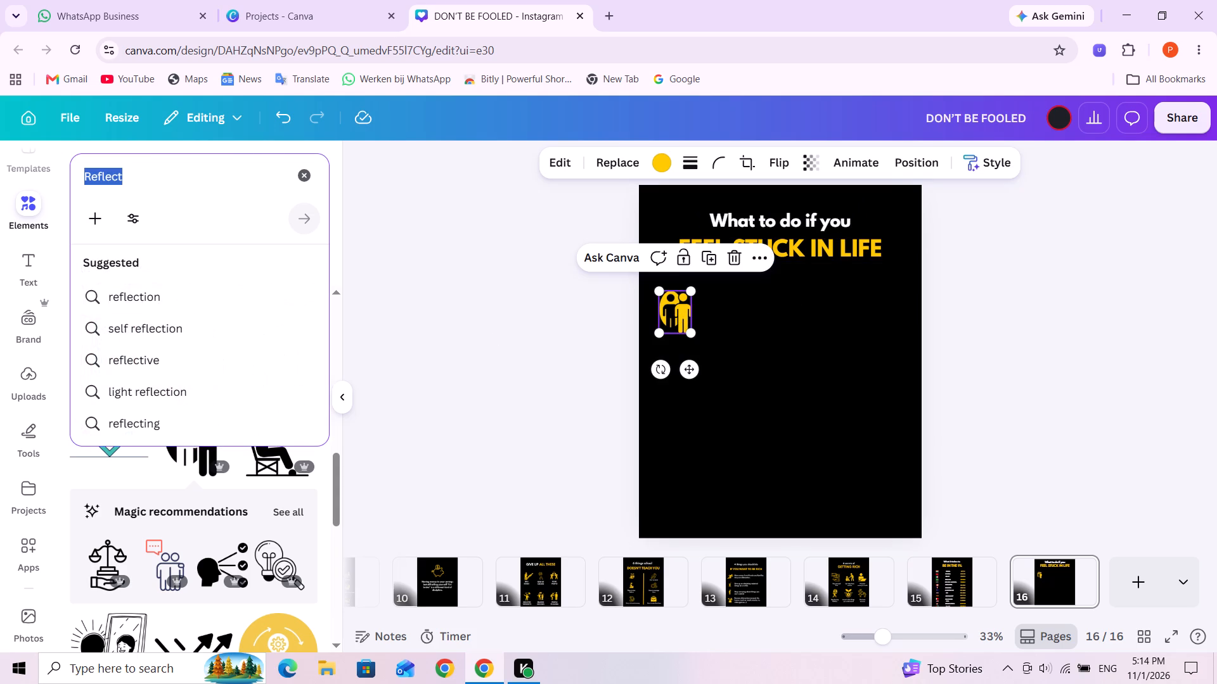
pyautogui.write('goals')
pyautogui.click(116, 192)
pyautogui.tripleClick(113, 175)
pyautogui.click(113, 175)
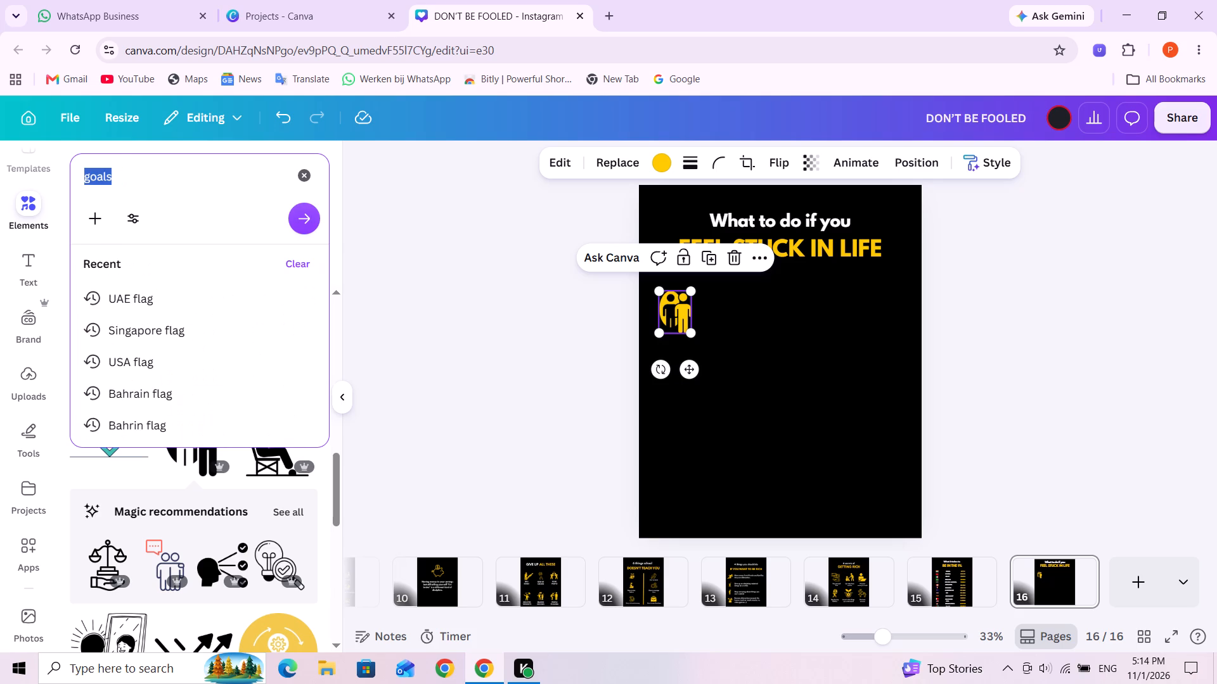
pyautogui.write('goal')
pyautogui.press('Return')
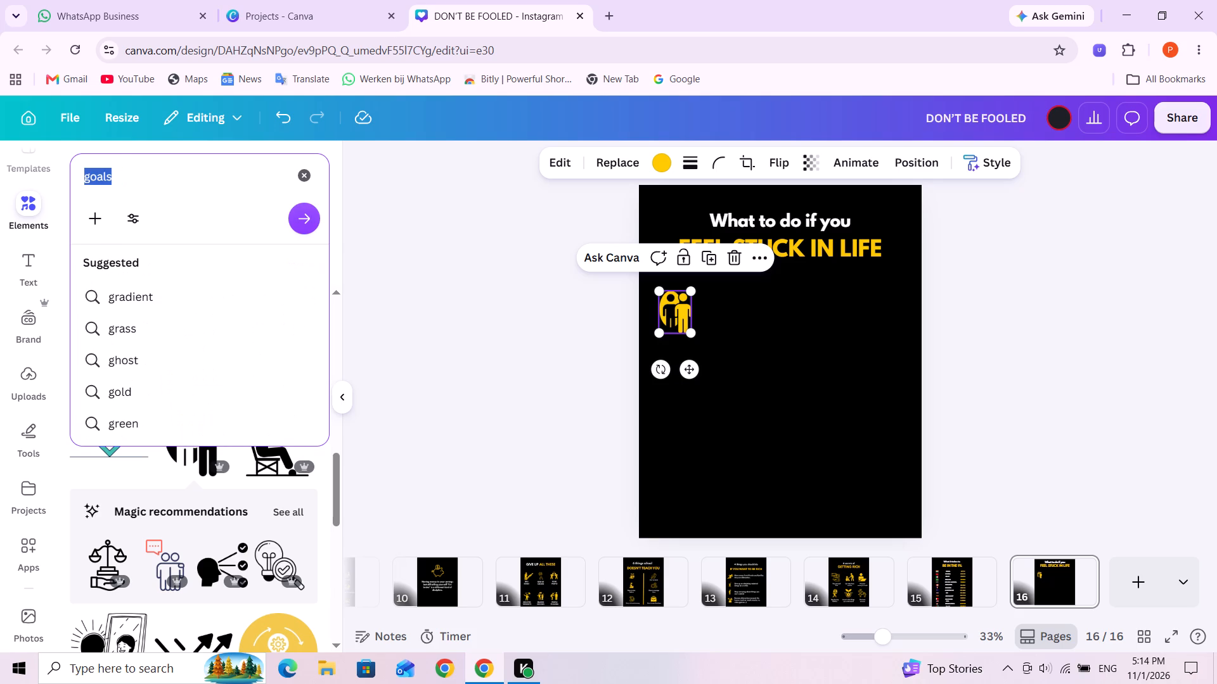
pyautogui.click(148, 192)
pyautogui.click(143, 182)
pyautogui.press('Return')
pyautogui.click(408, 342)
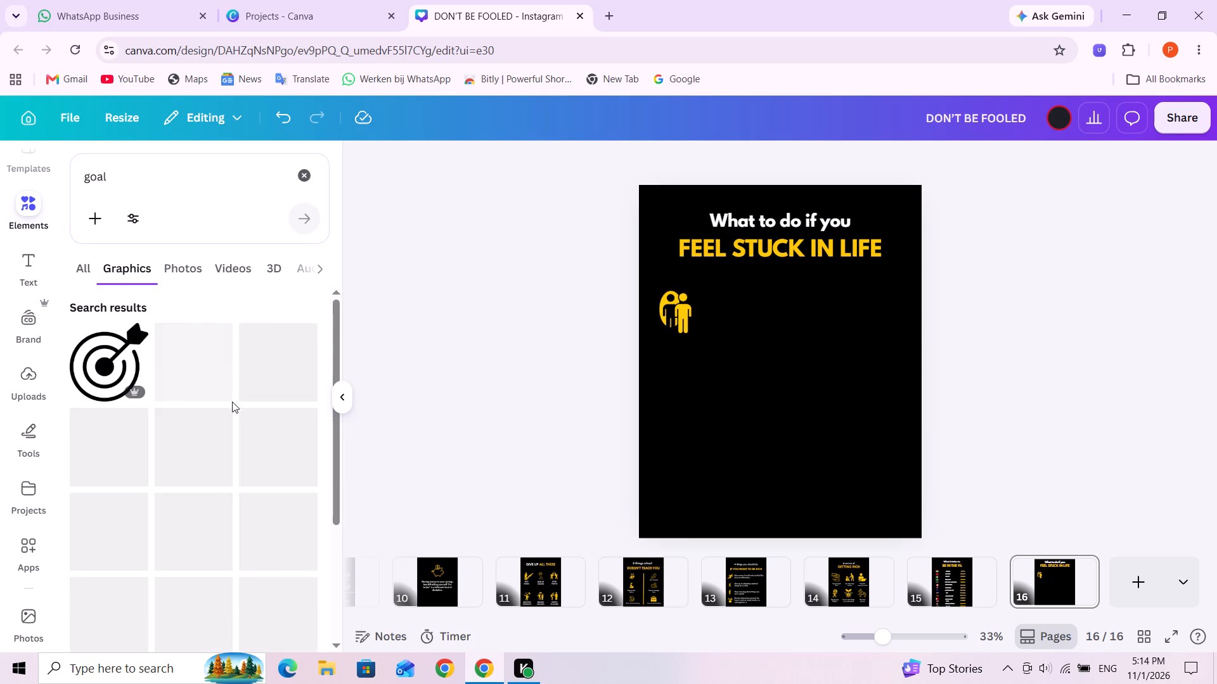
pyautogui.scroll(-2, 222, 454)
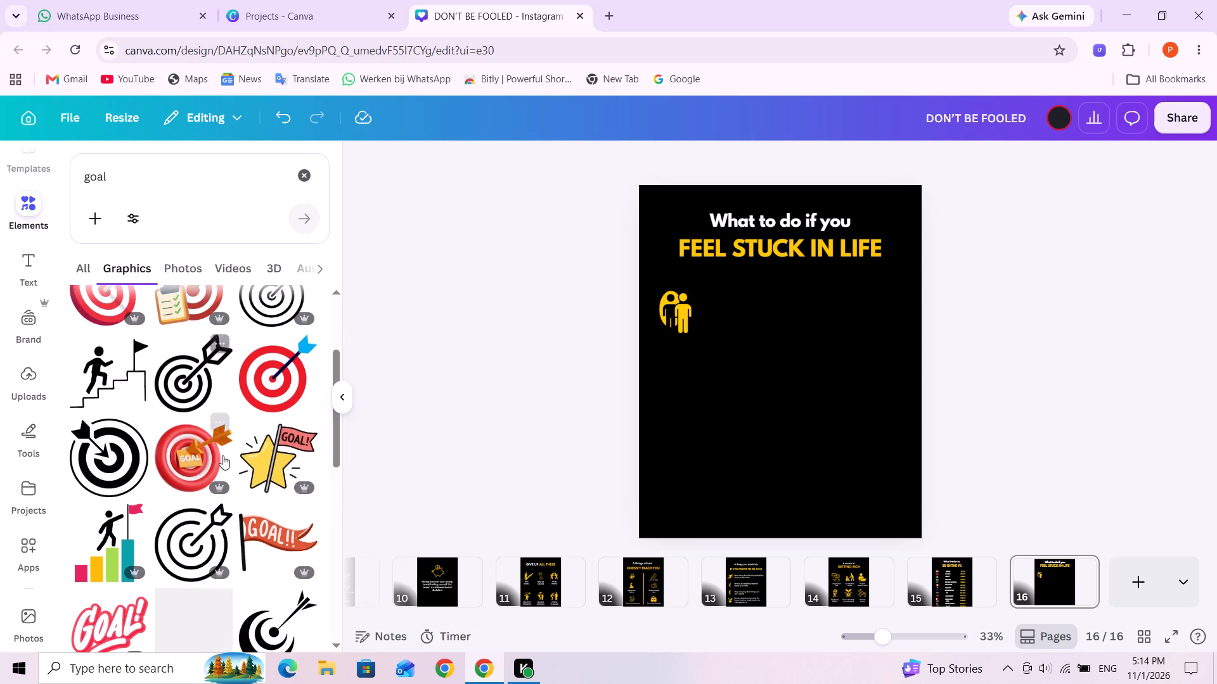
pyautogui.scroll(-1, 222, 455)
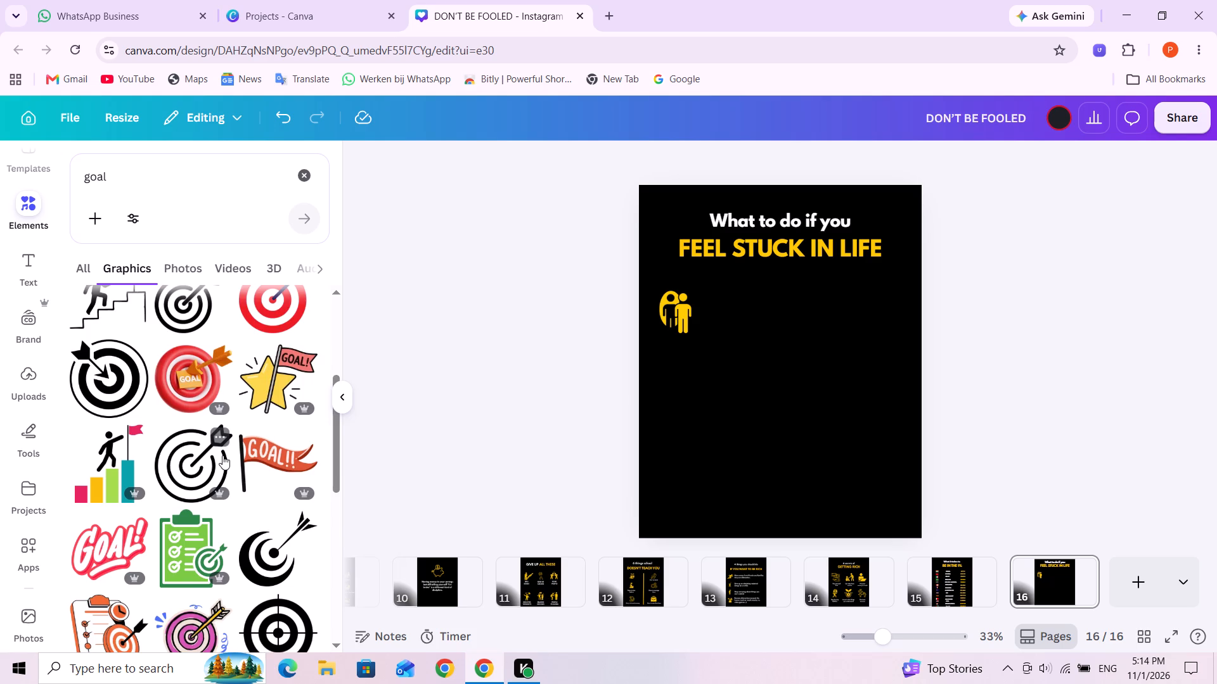
pyautogui.scroll(-4, 222, 455)
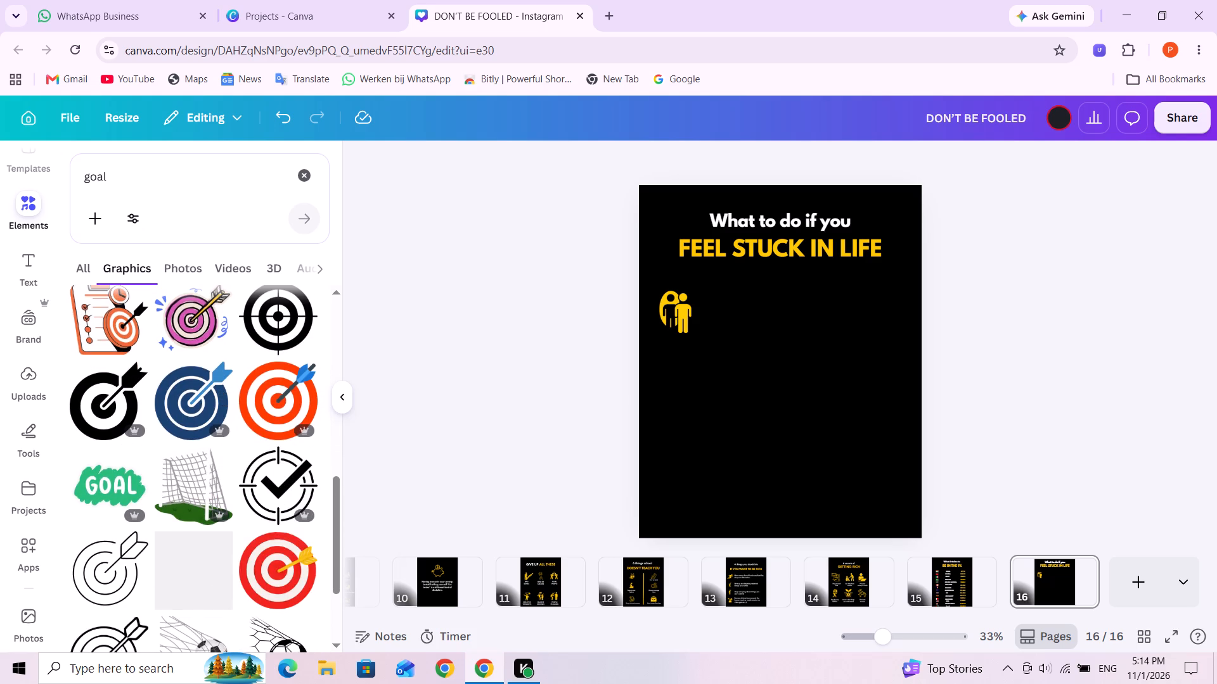
# Search the graphics for "Target" and look through the results for a suitable goal icon.
pyautogui.click(106, 174)
pyautogui.doubleClick(105, 173)
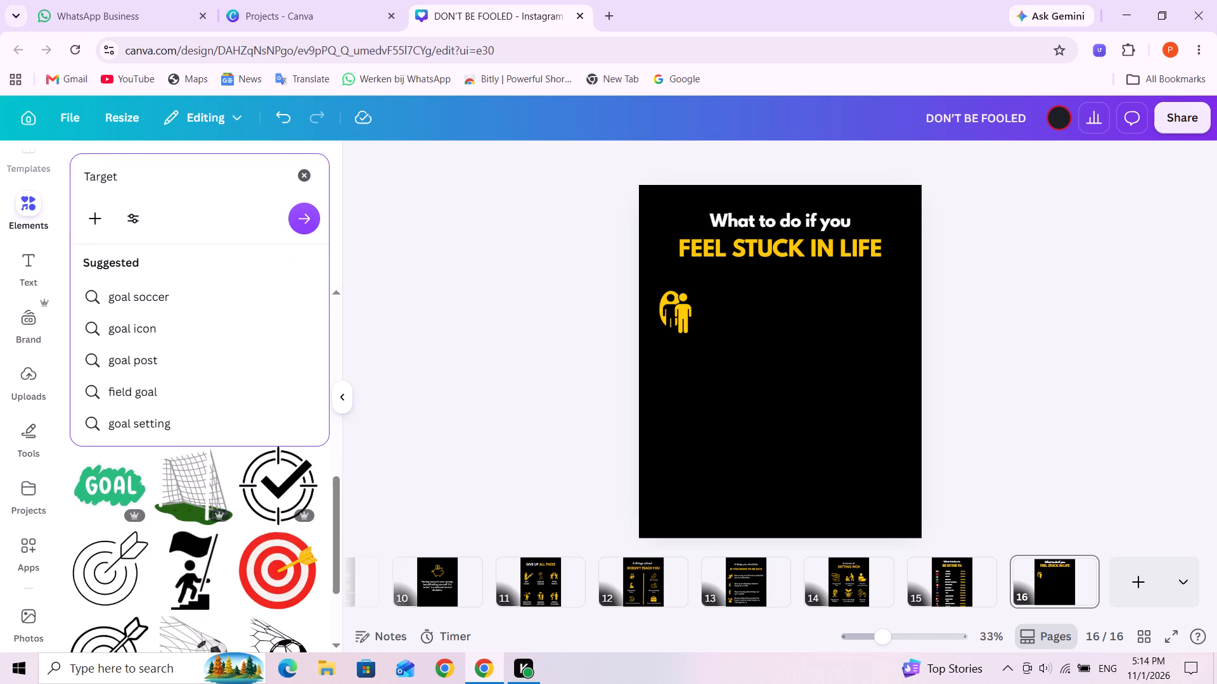
pyautogui.press('Return')
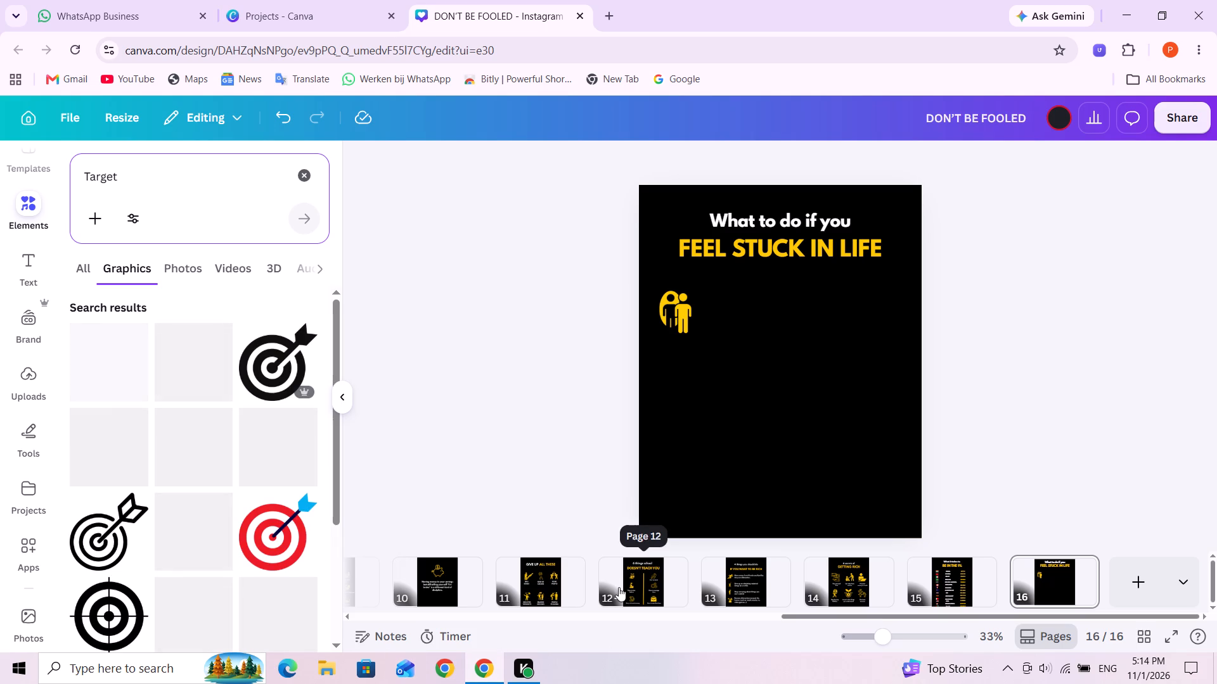
pyautogui.scroll(-2, 267, 521)
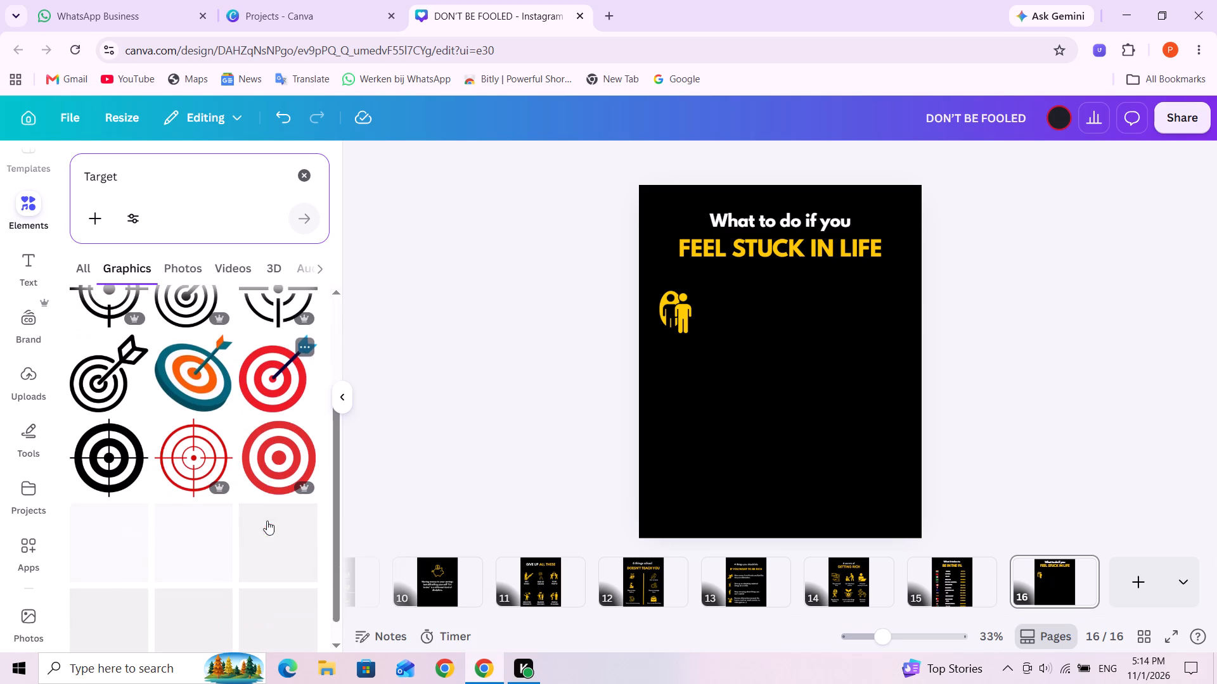
pyautogui.scroll(-4, 267, 521)
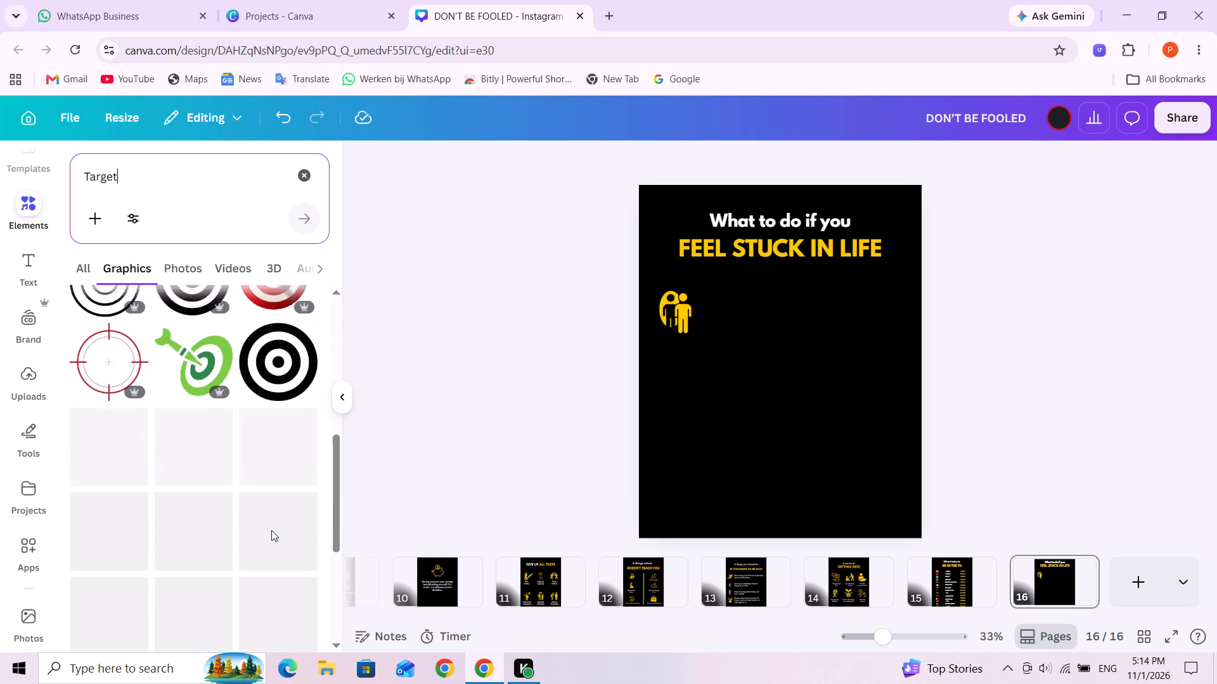
pyautogui.scroll(-1, 271, 530)
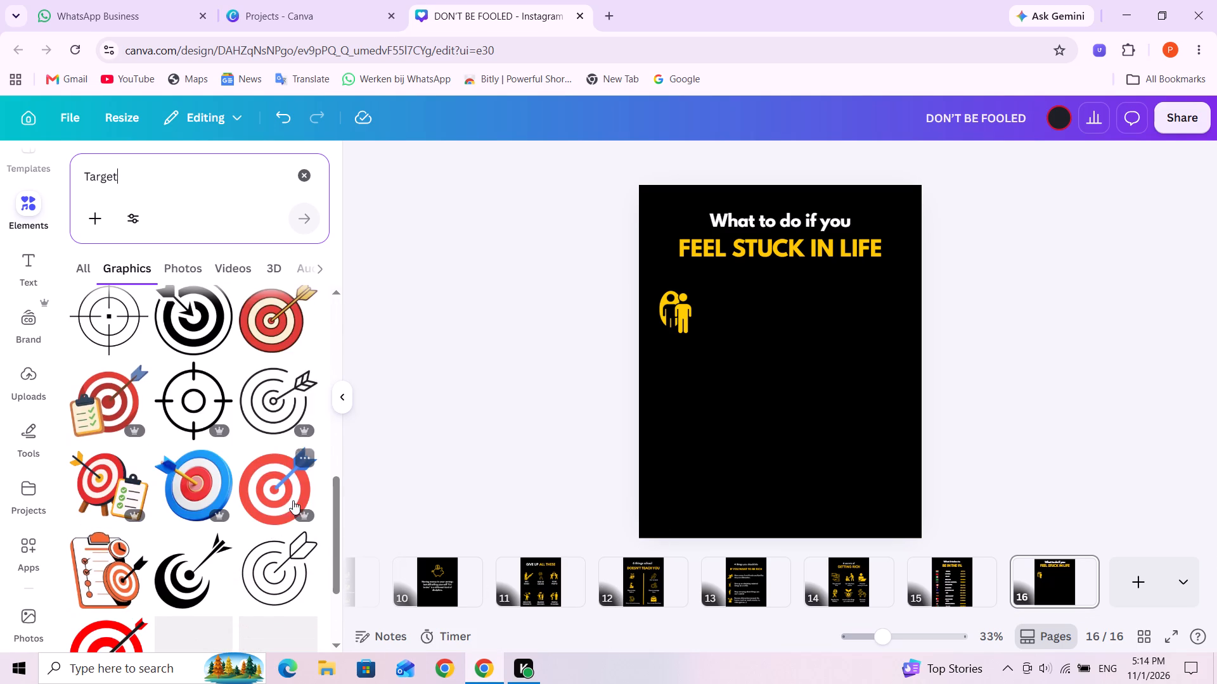
pyautogui.scroll(-4, 288, 505)
pyautogui.scroll(-3, 242, 534)
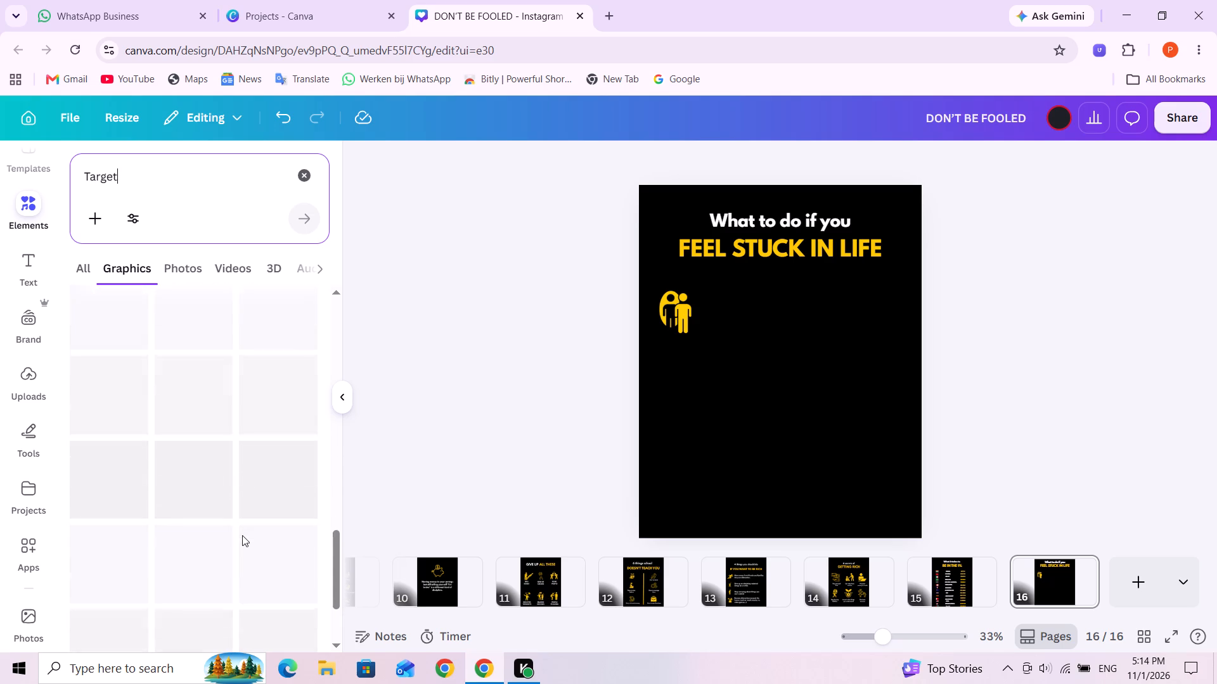
pyautogui.scroll(4, 242, 535)
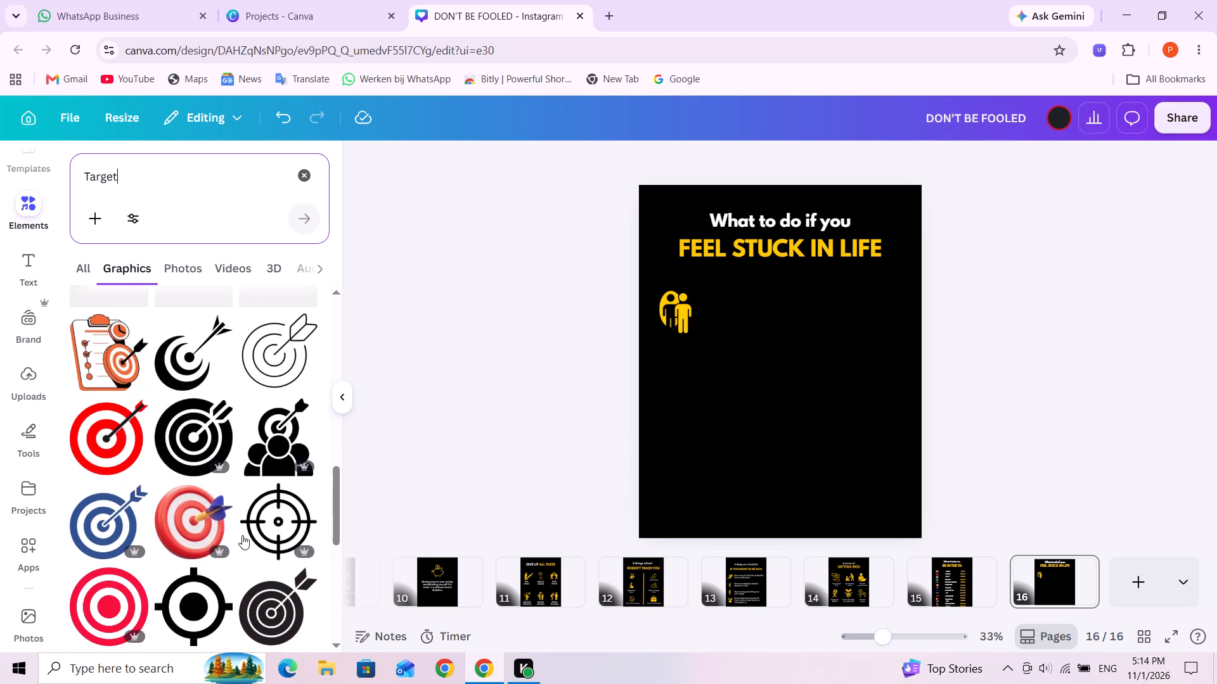
pyautogui.scroll(-4, 241, 524)
pyautogui.scroll(3, 241, 524)
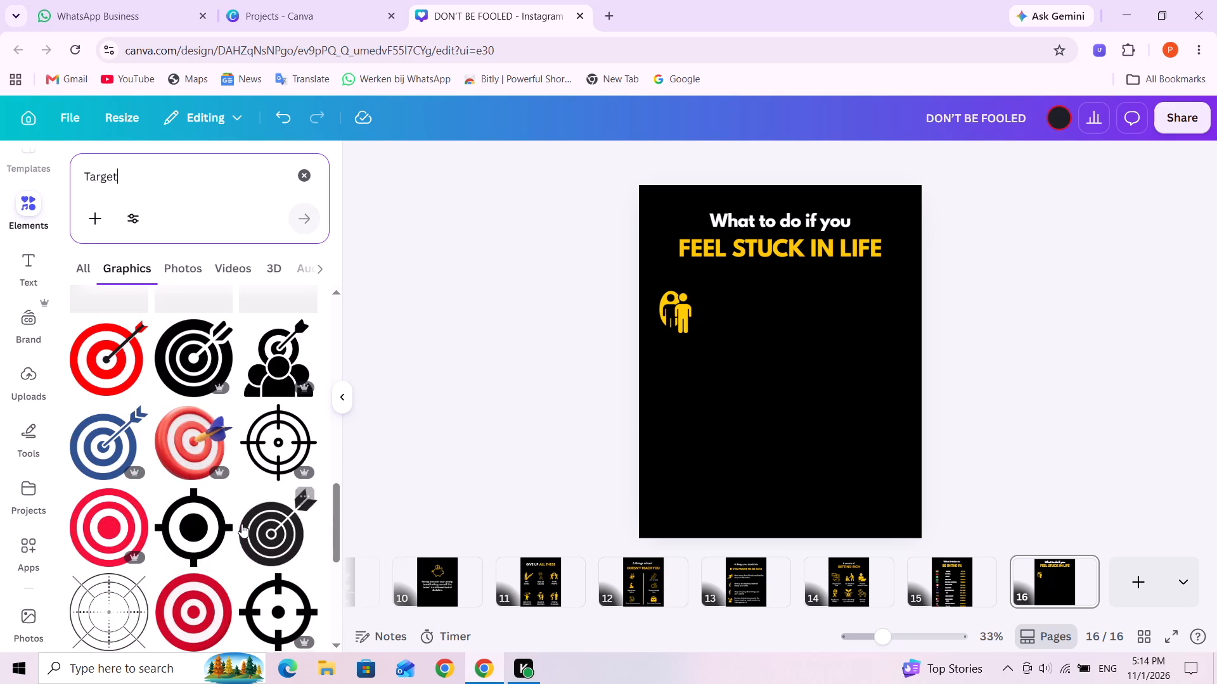
pyautogui.scroll(-7, 241, 524)
pyautogui.scroll(1, 242, 525)
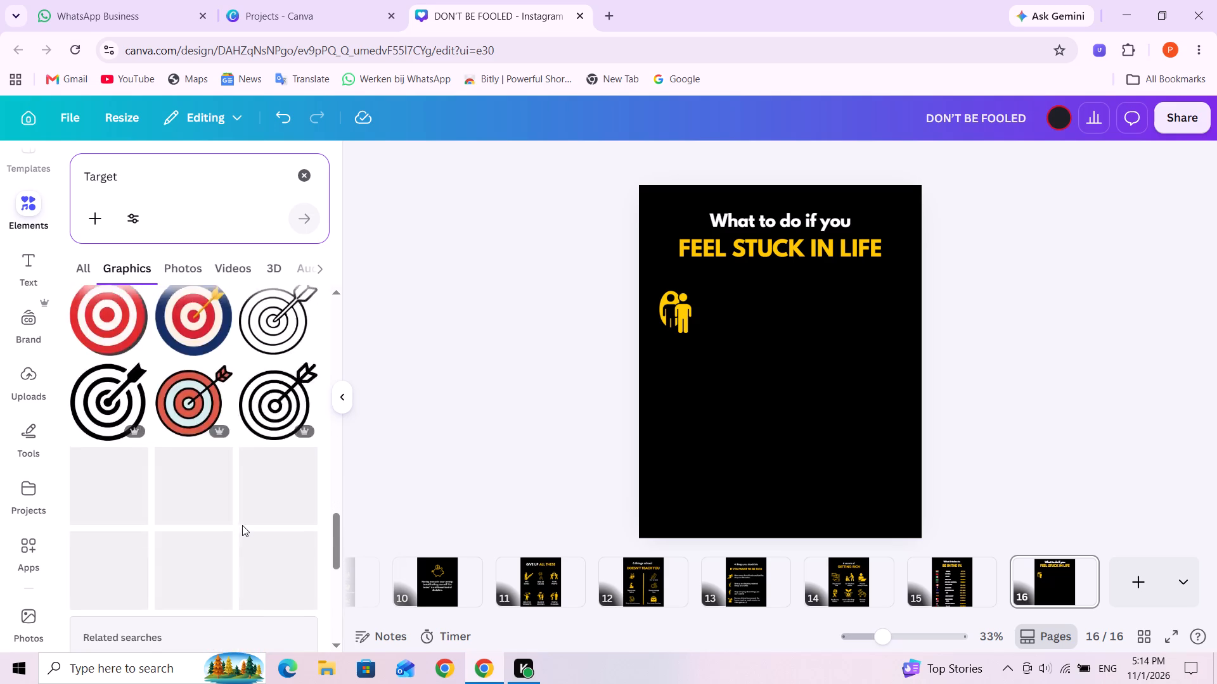
pyautogui.scroll(1, 242, 525)
pyautogui.scroll(-3, 242, 525)
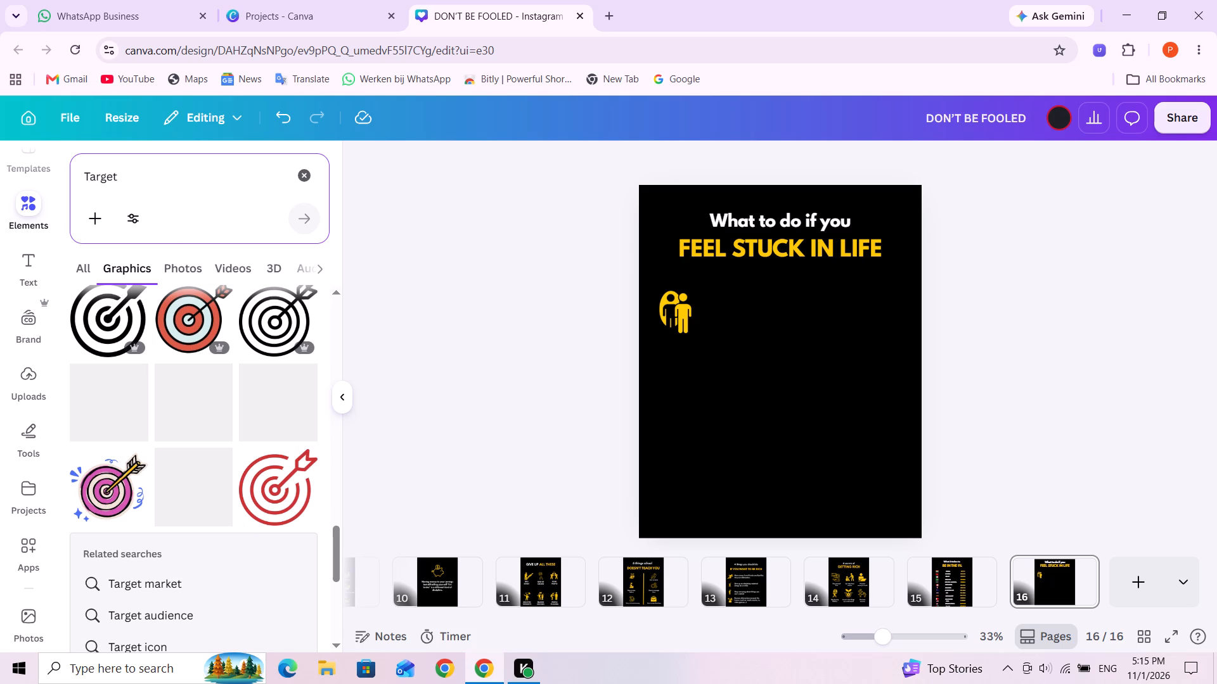
# Search the graphics for "Goal" and add the black icon of a figure climbing steps with a flag to page 16.
pyautogui.tripleClick(115, 184)
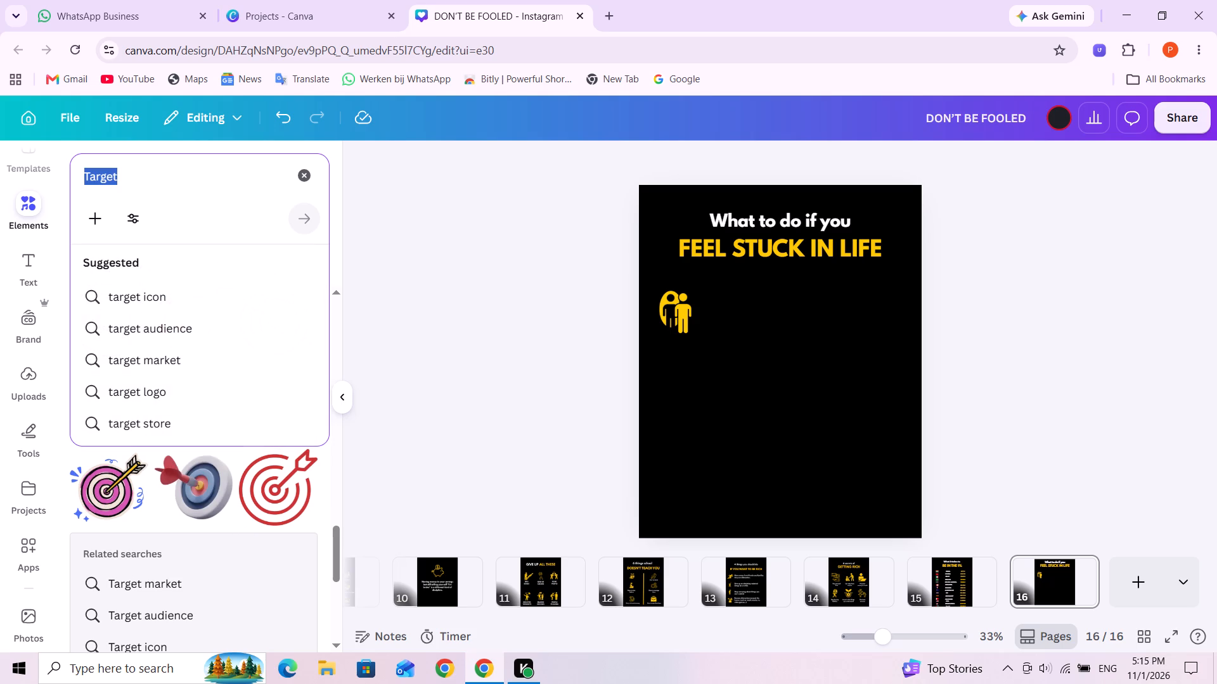
pyautogui.write('oal')
pyautogui.press('Return')
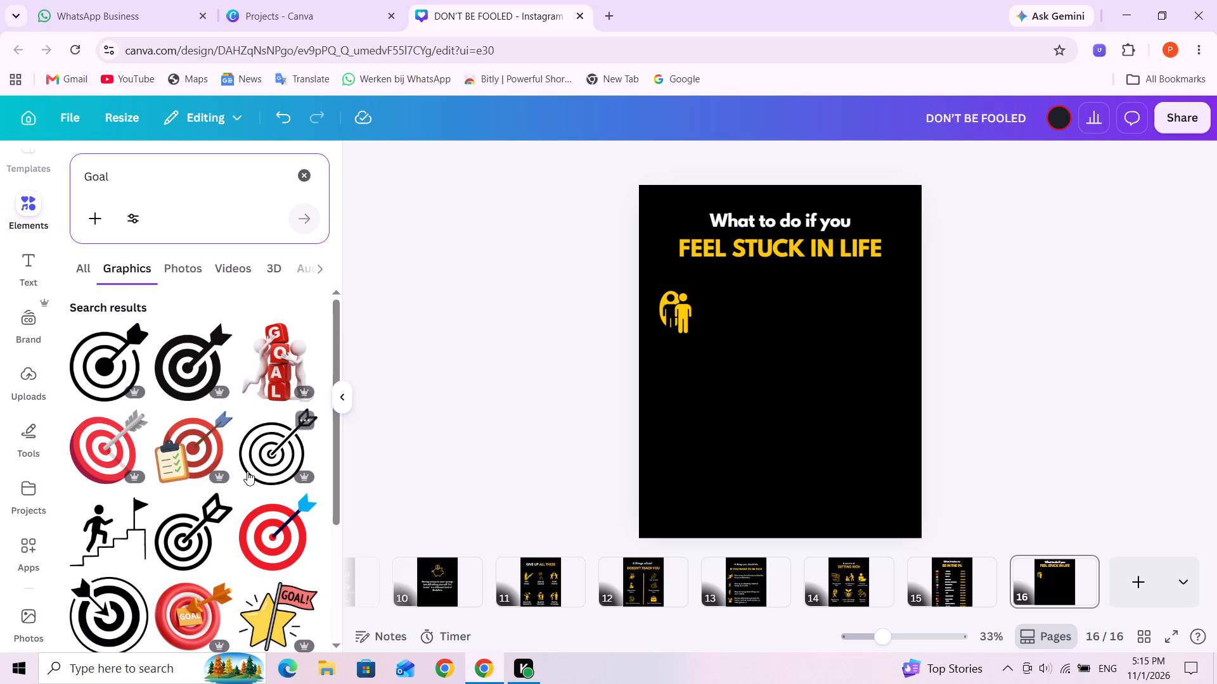
pyautogui.scroll(-1, 247, 472)
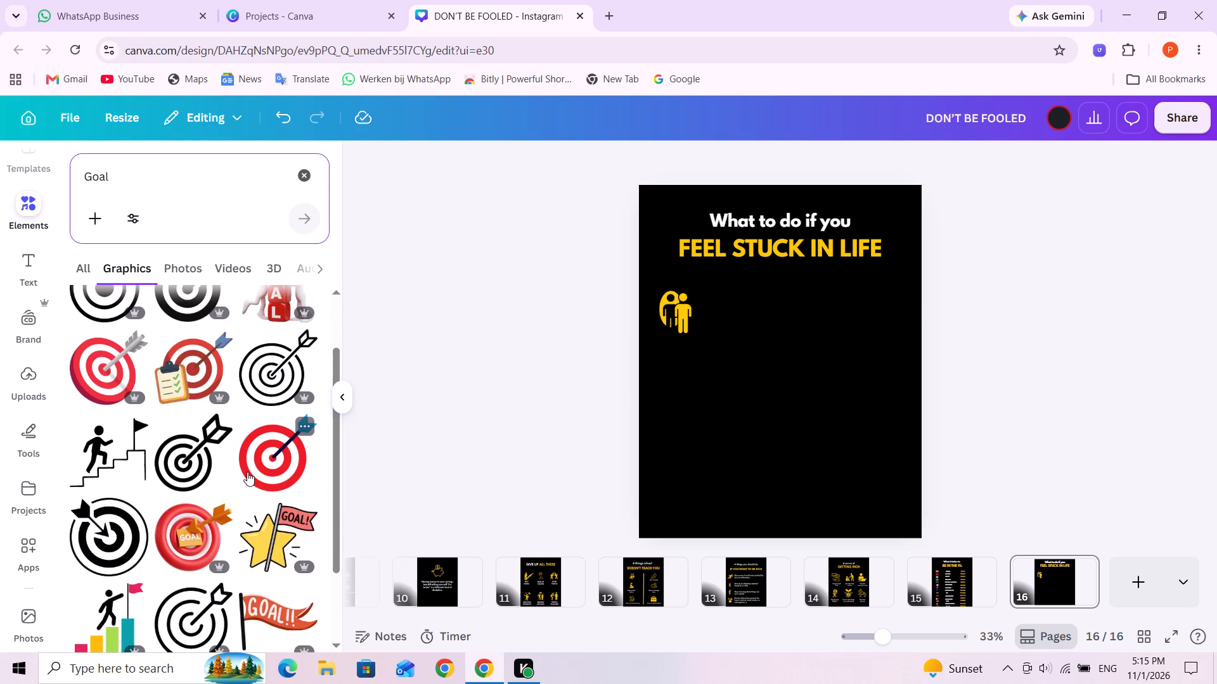
pyautogui.scroll(-3, 247, 472)
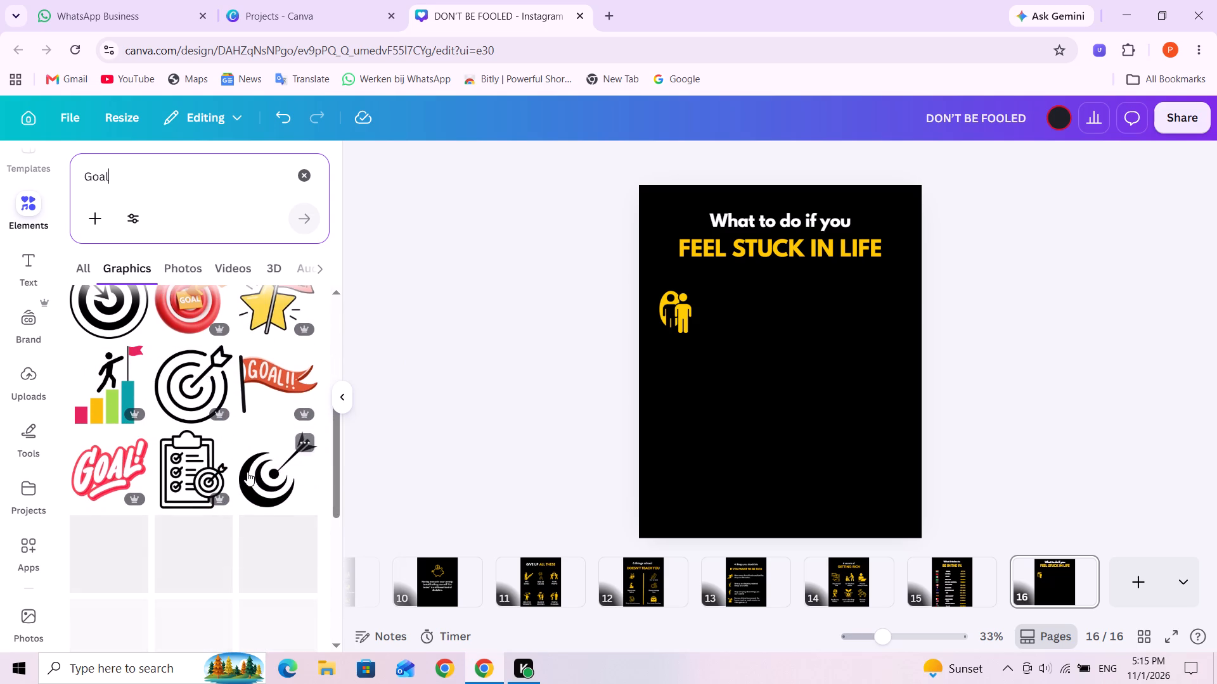
pyautogui.scroll(-2, 247, 472)
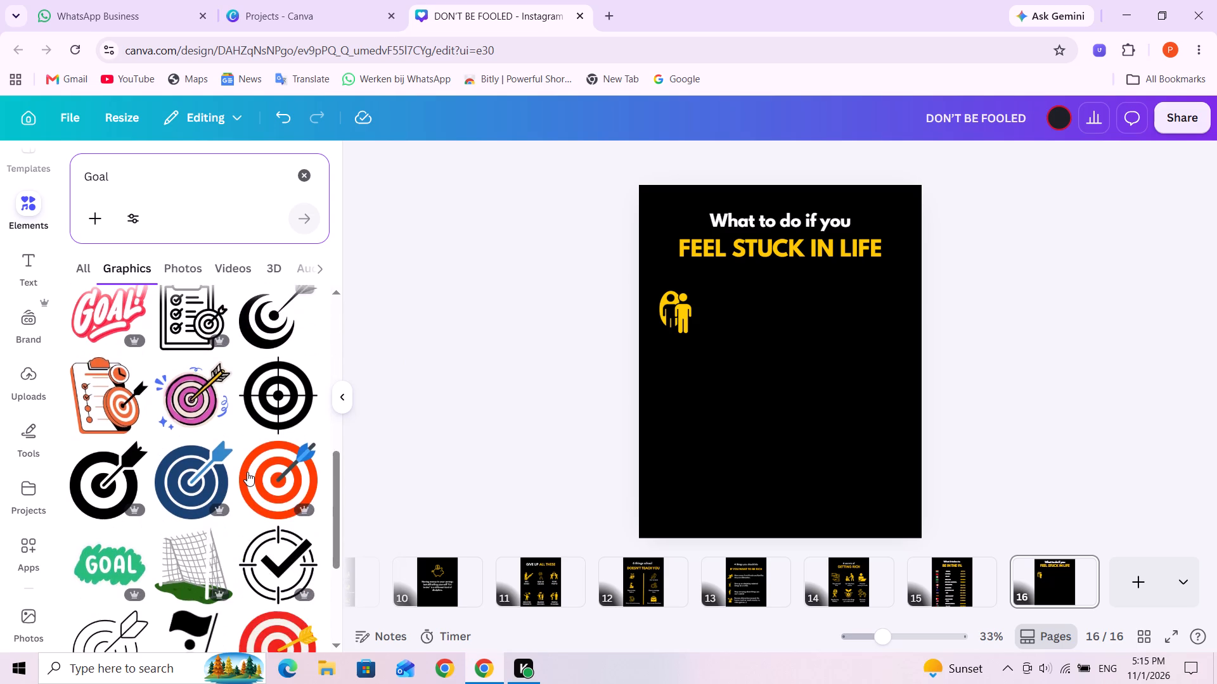
pyautogui.scroll(-3, 247, 472)
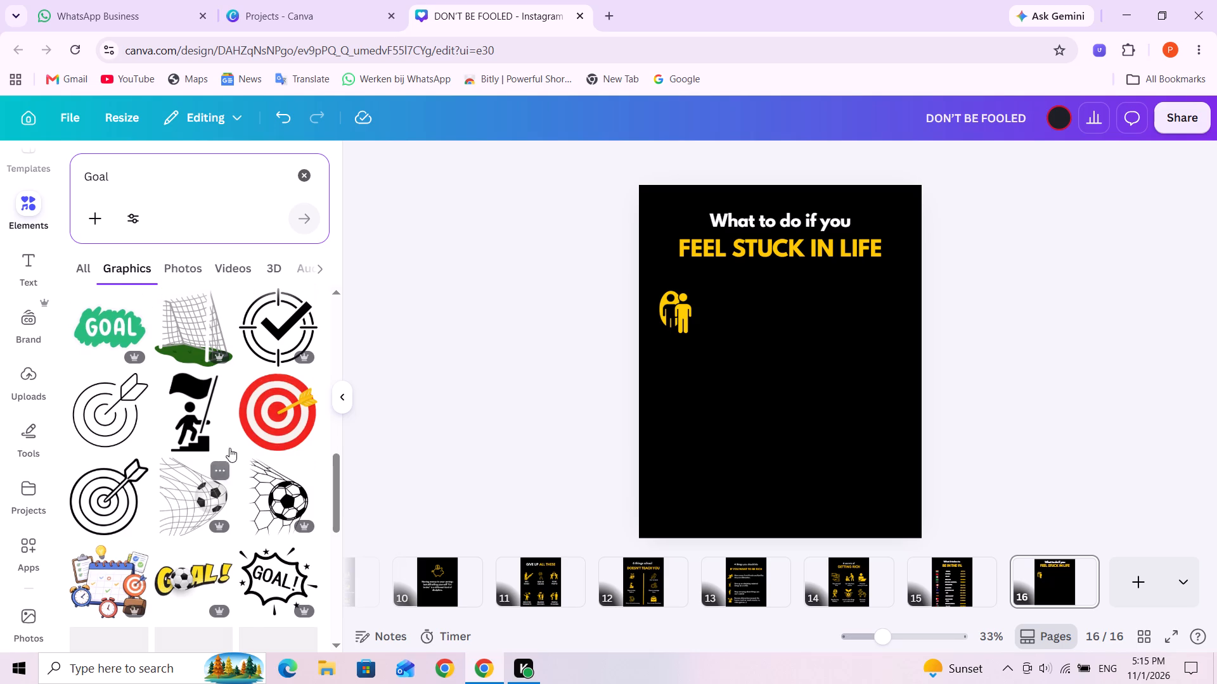
pyautogui.scroll(-1, 209, 459)
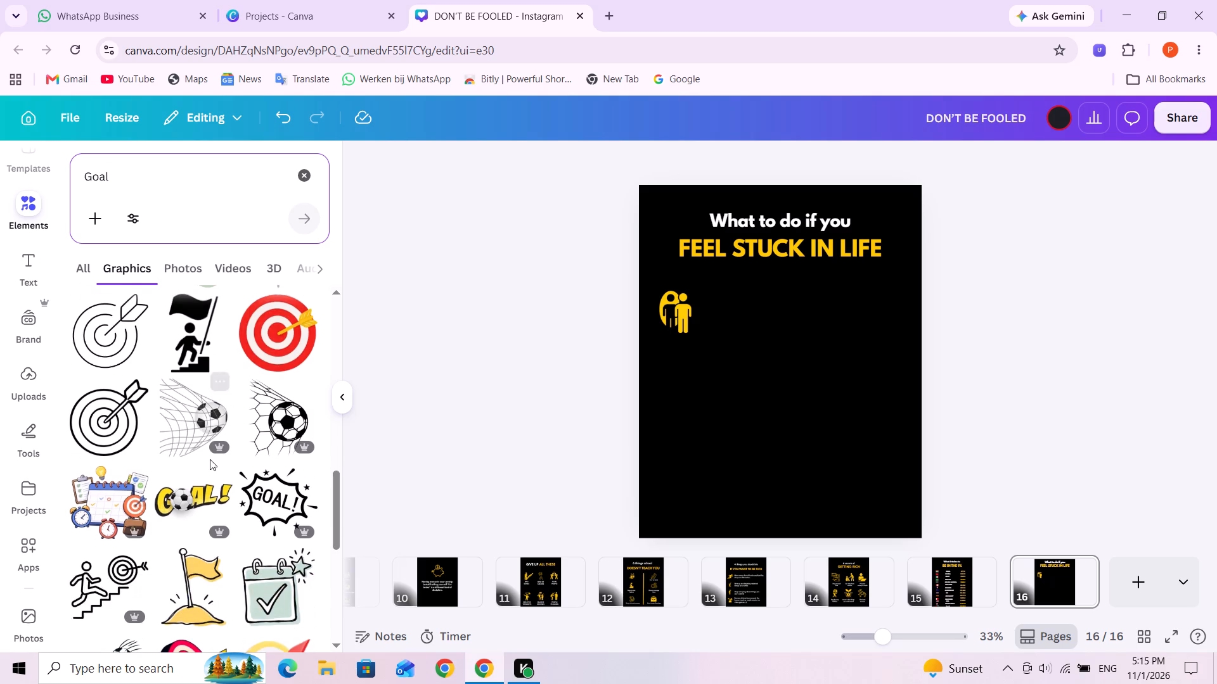
pyautogui.scroll(-2, 210, 459)
pyautogui.scroll(2, 210, 460)
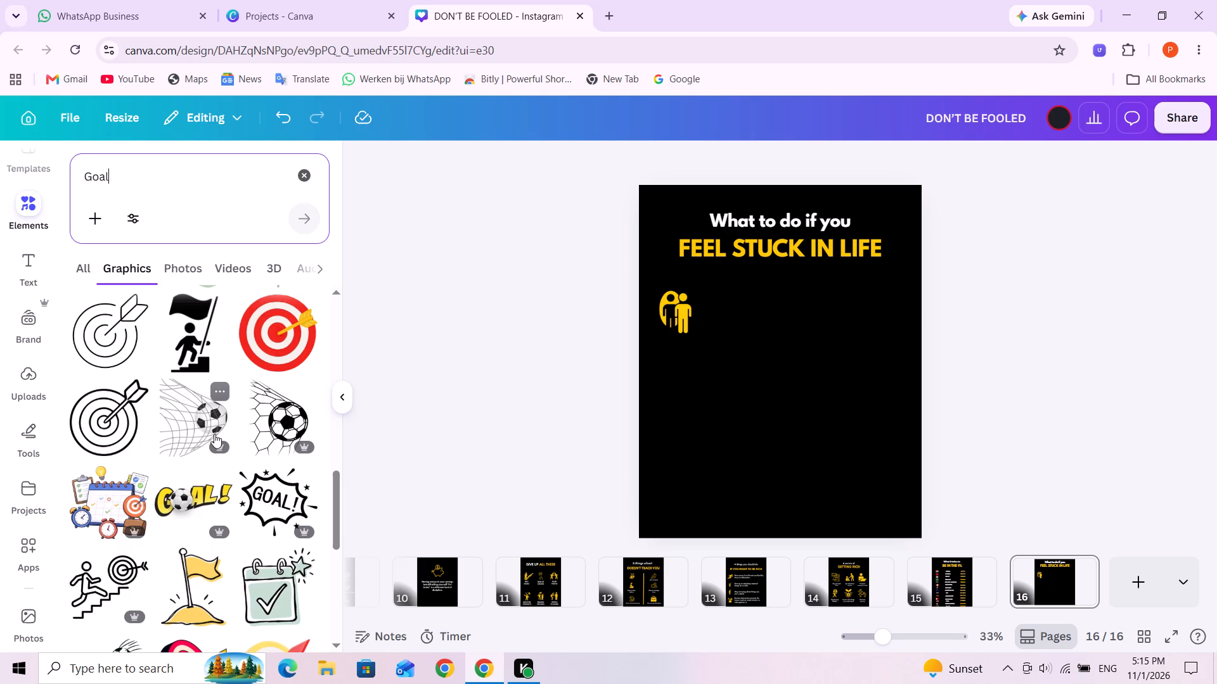
pyautogui.click(194, 345)
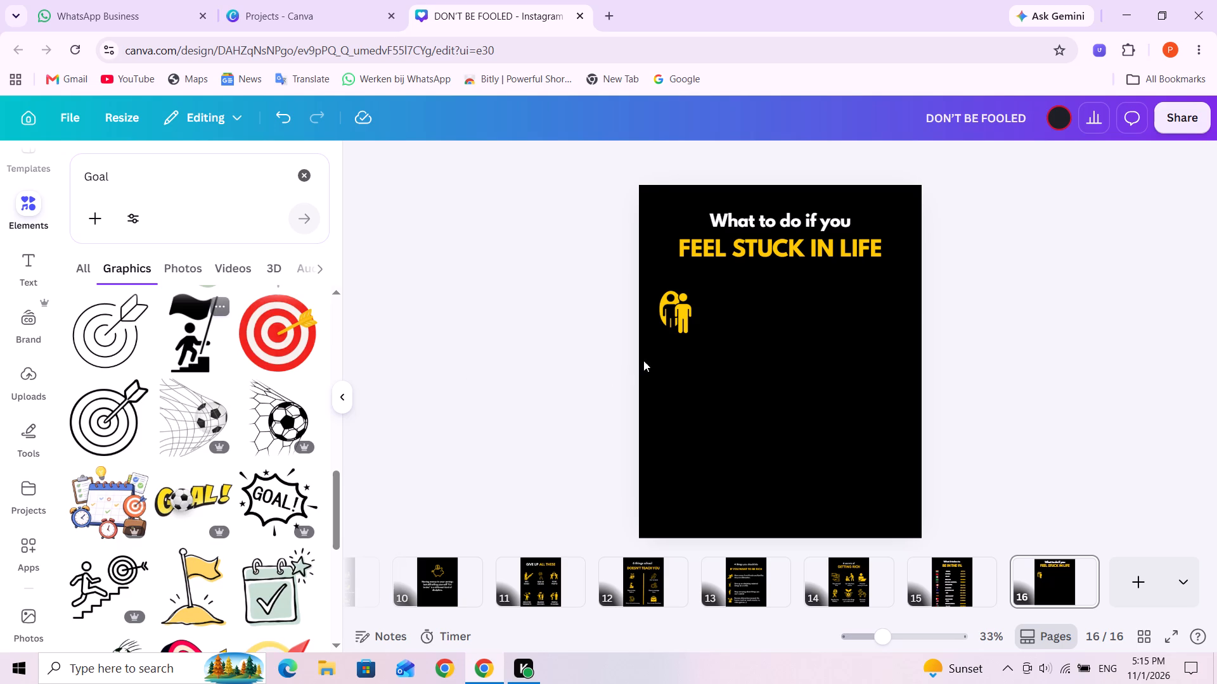
# Shrink the flag climber icon to the mirror icon's height and place it level with that icon, near the page's horizontal centre.
pyautogui.moveTo(771, 358); pyautogui.dragTo(779, 356)
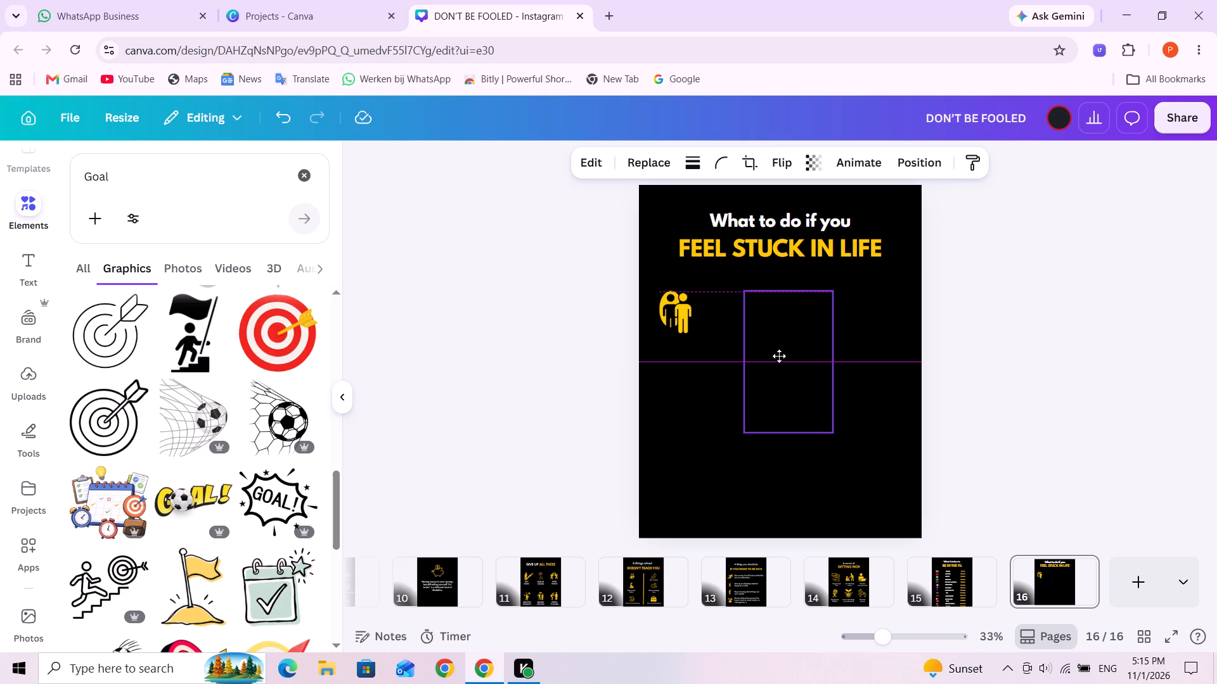
pyautogui.moveTo(779, 356); pyautogui.dragTo(776, 357)
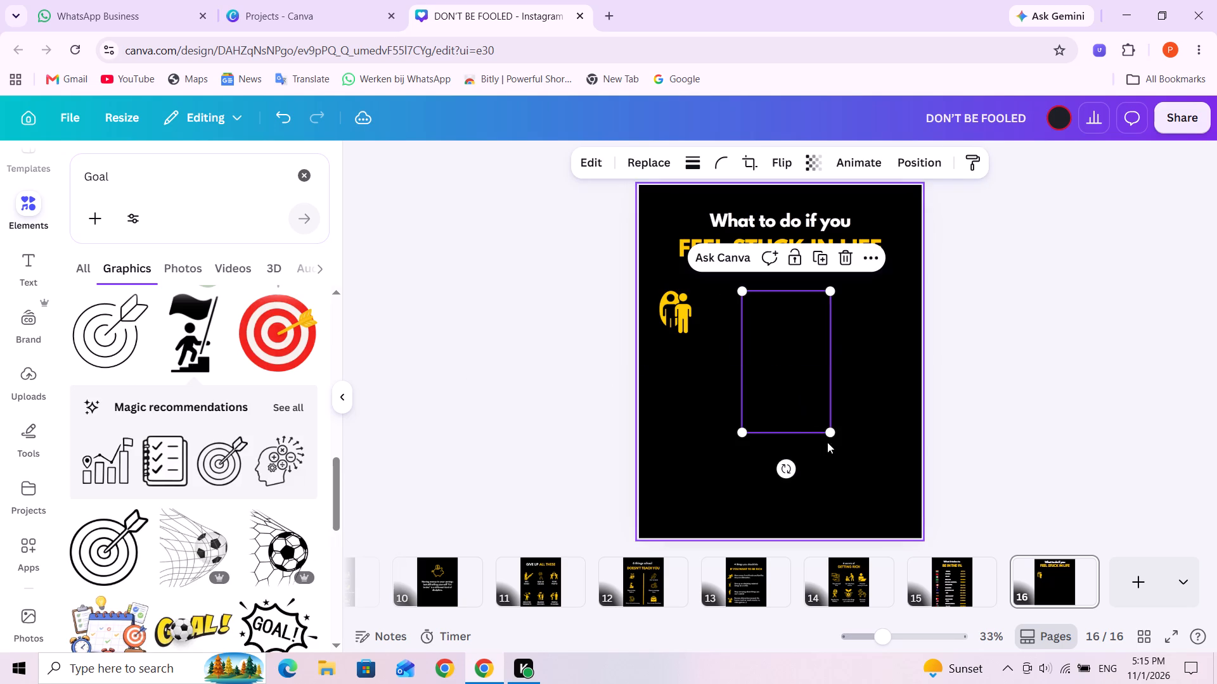
pyautogui.moveTo(832, 433); pyautogui.dragTo(762, 323)
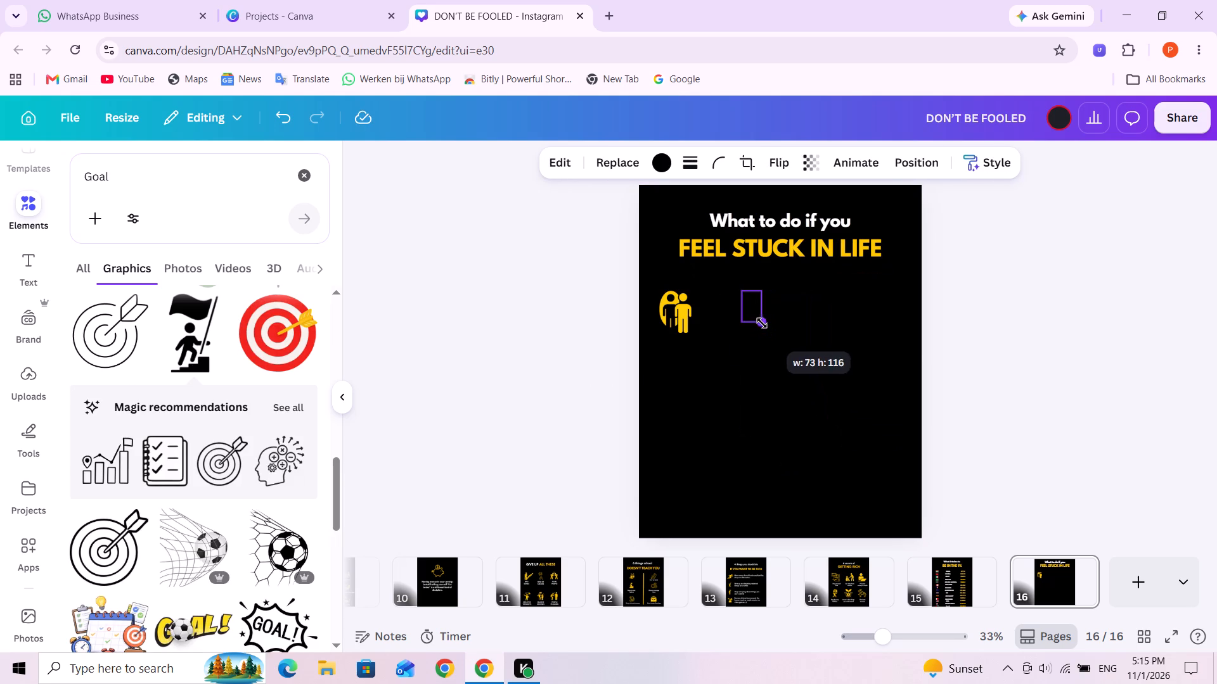
pyautogui.moveTo(762, 323); pyautogui.dragTo(778, 337)
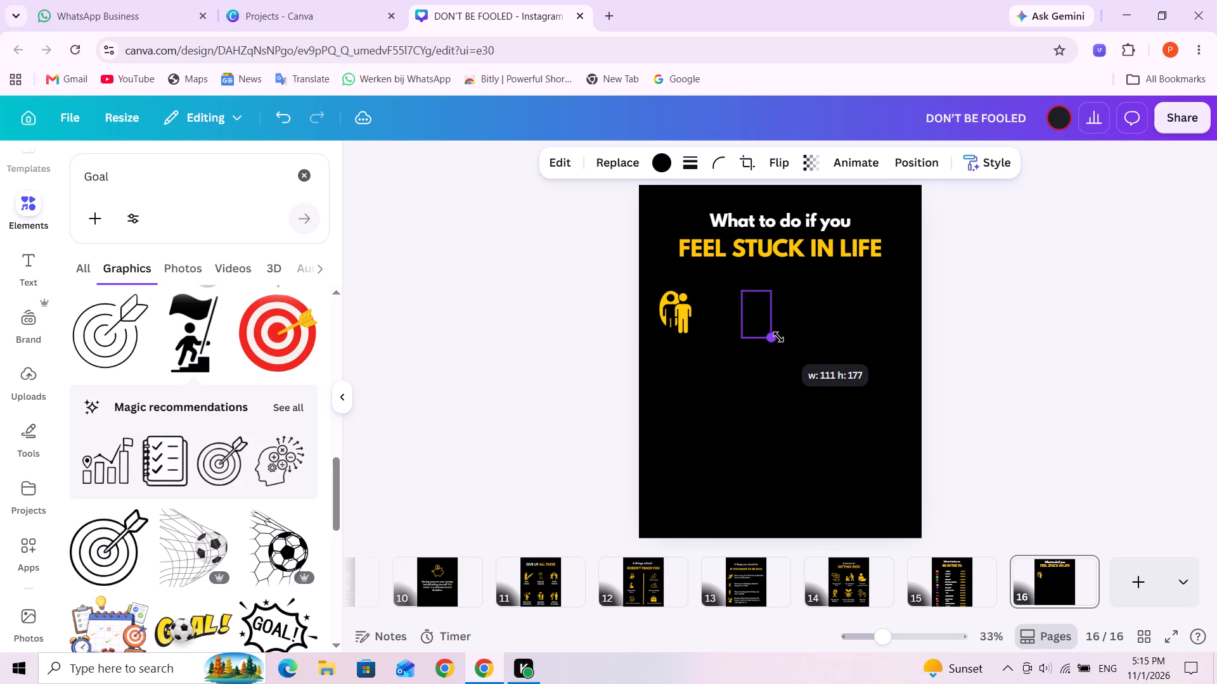
pyautogui.moveTo(778, 337); pyautogui.dragTo(775, 334)
pyautogui.moveTo(757, 314); pyautogui.dragTo(764, 314)
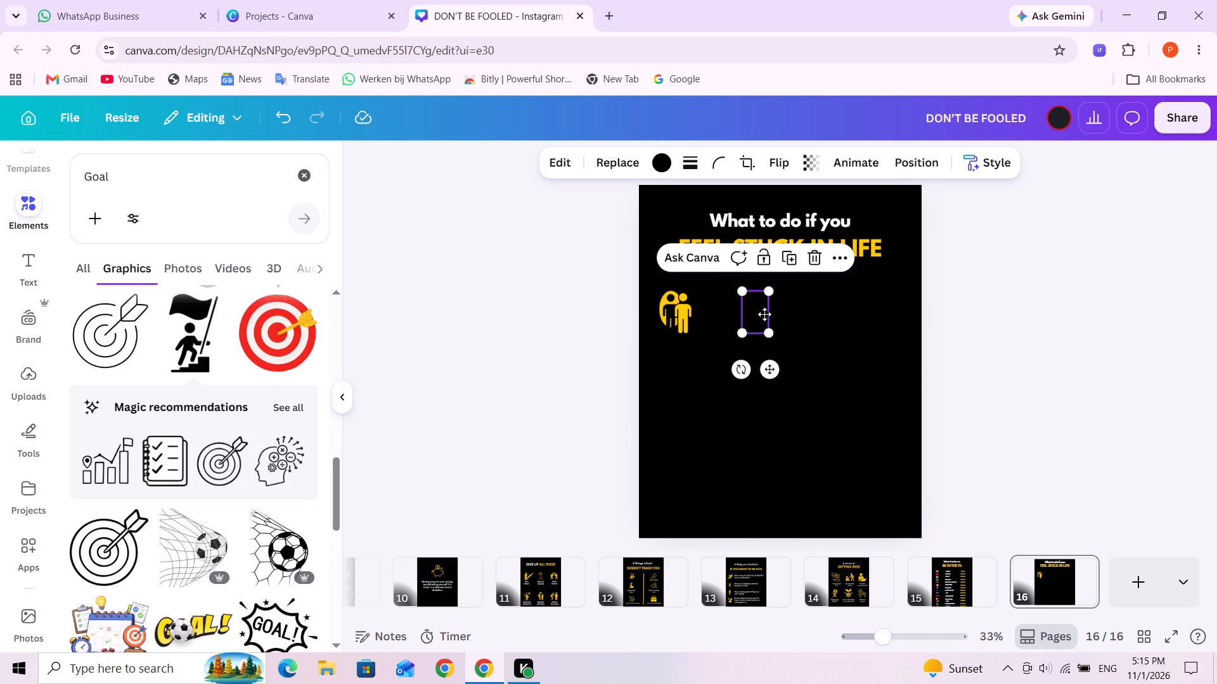
pyautogui.moveTo(764, 314); pyautogui.dragTo(766, 312)
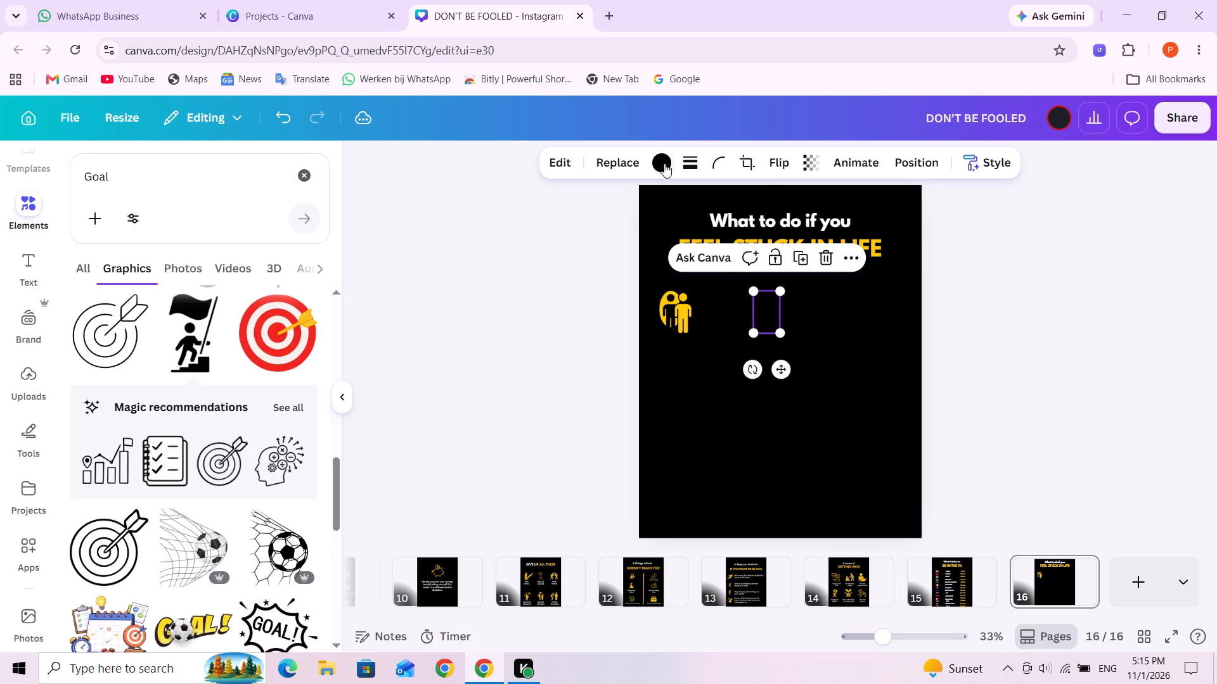
# Recolour the flag climber icon with the design's yellow.
pyautogui.click(664, 160)
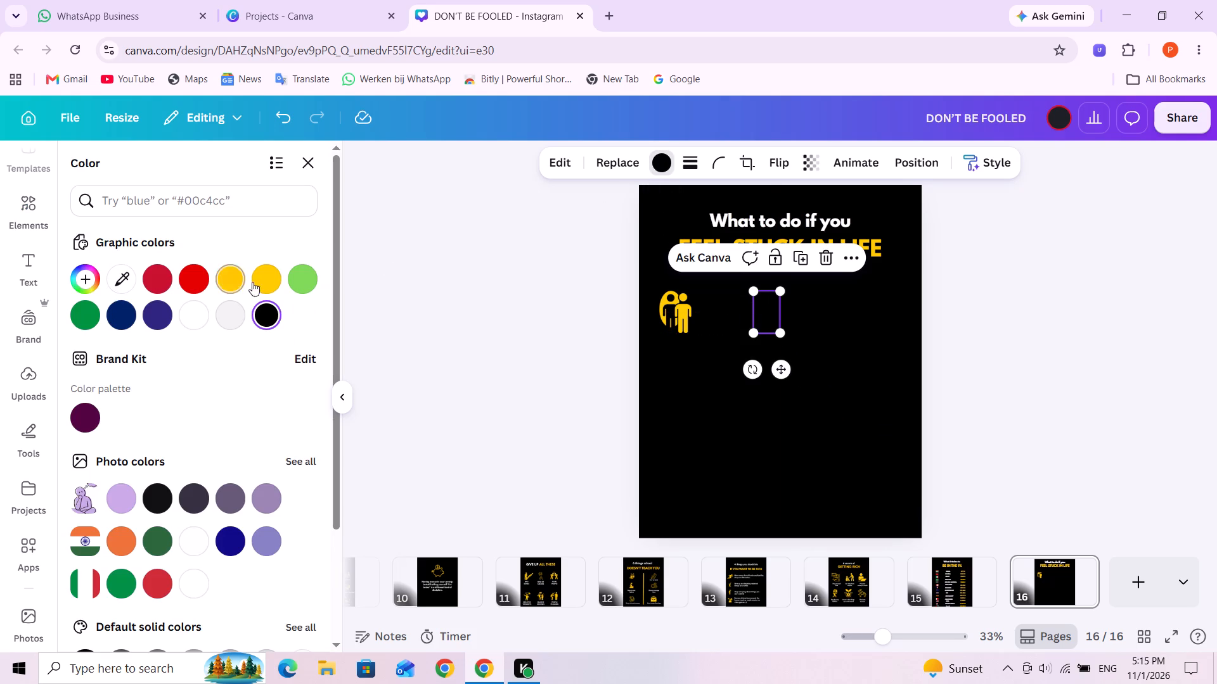
pyautogui.click(273, 283)
pyautogui.click(834, 365)
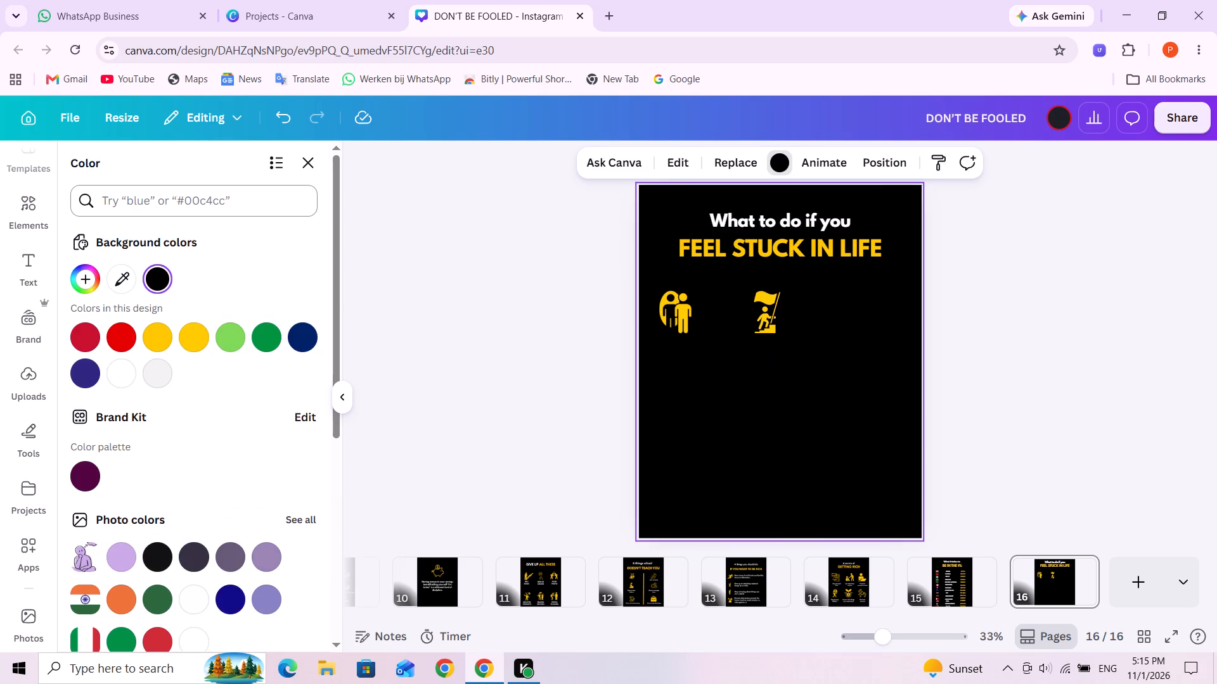
# Search the graphics for "re-evaluate" and add the solid black icon of a person pointing at check and cross boxes.
pyautogui.click(34, 218)
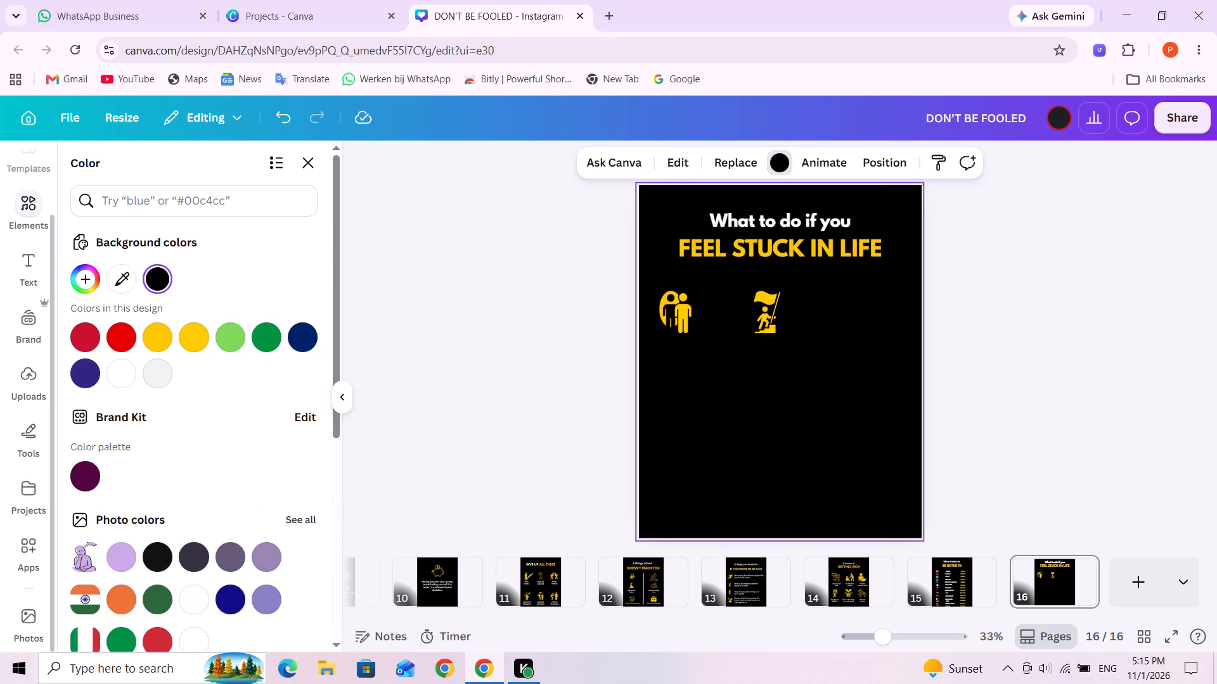
pyautogui.click(156, 196)
pyautogui.doubleClick(151, 192)
pyautogui.doubleClick(141, 178)
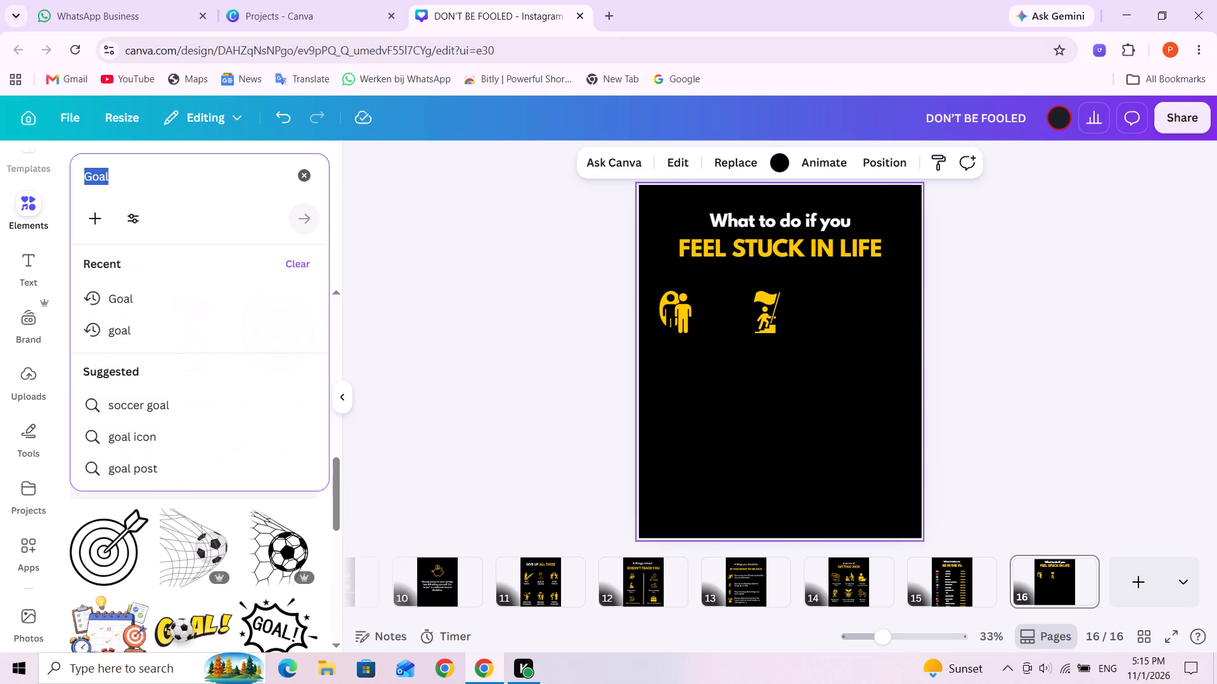
pyautogui.write('re')
pyautogui.write('-eva')
pyautogui.write('luate')
pyautogui.press('Return')
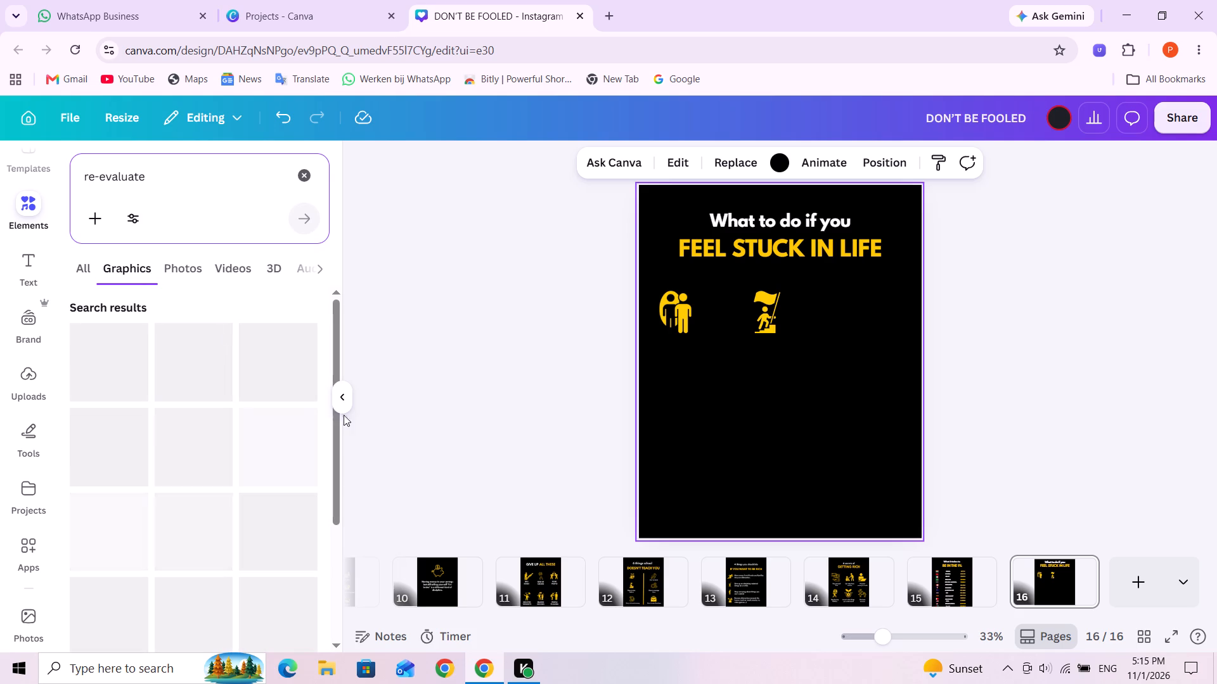
pyautogui.scroll(-1, 240, 467)
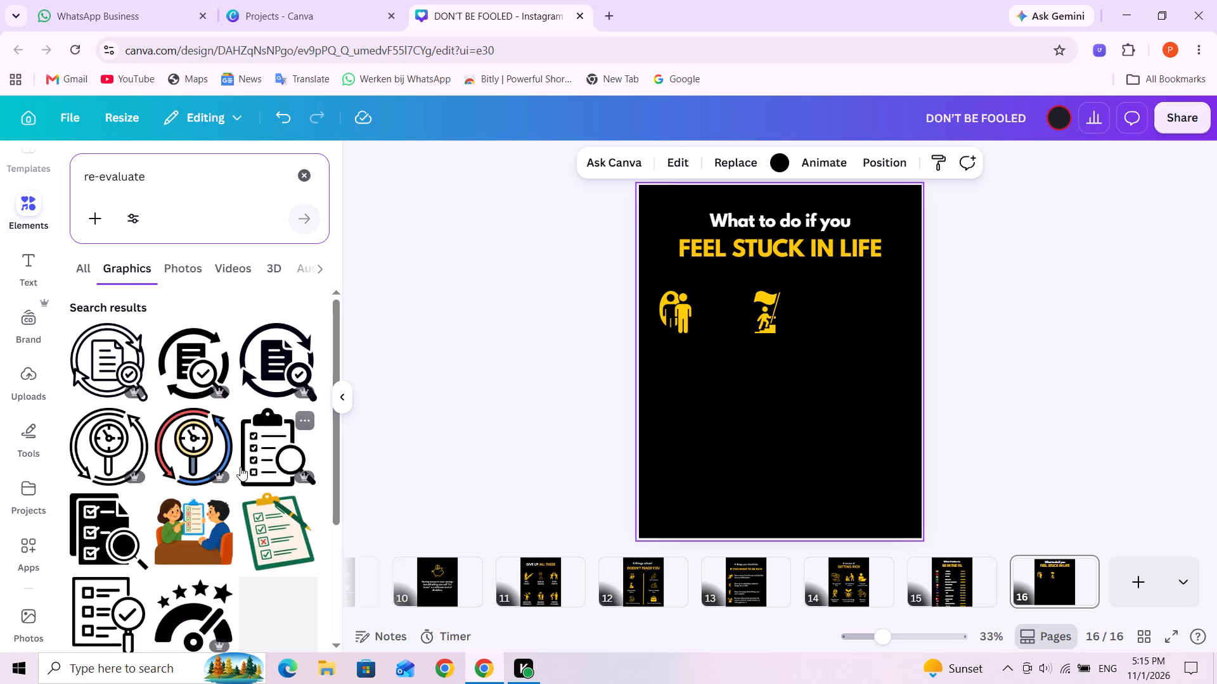
pyautogui.scroll(-2, 242, 483)
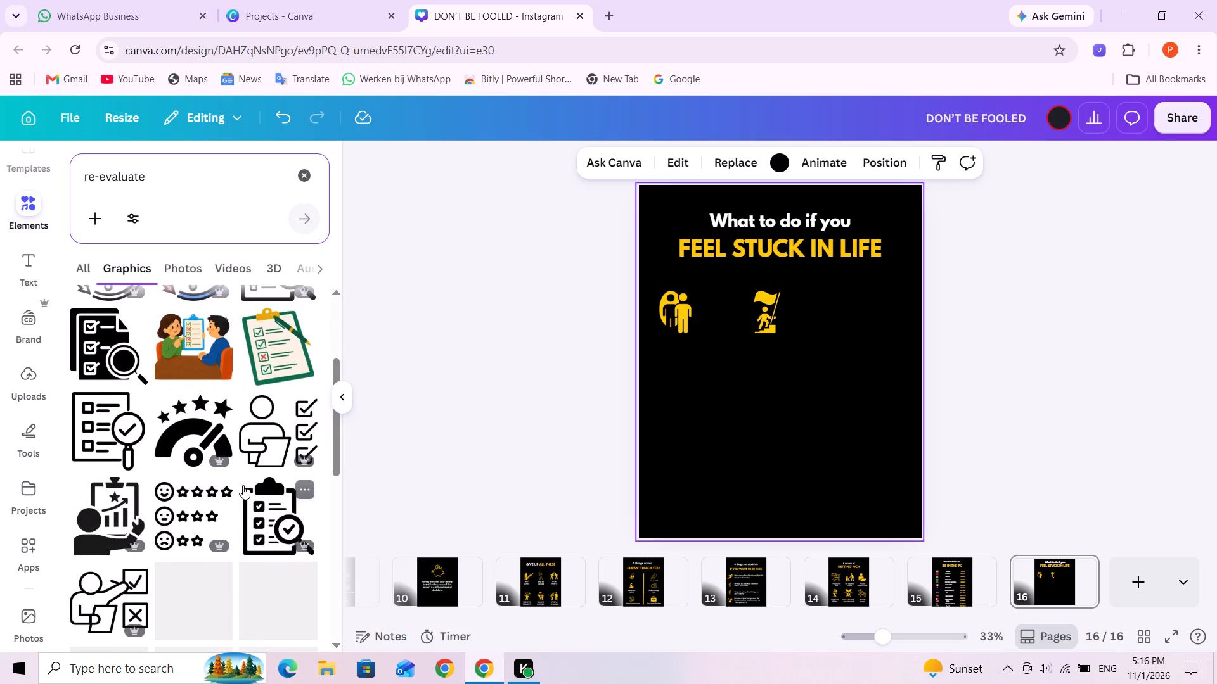
pyautogui.scroll(-1, 243, 485)
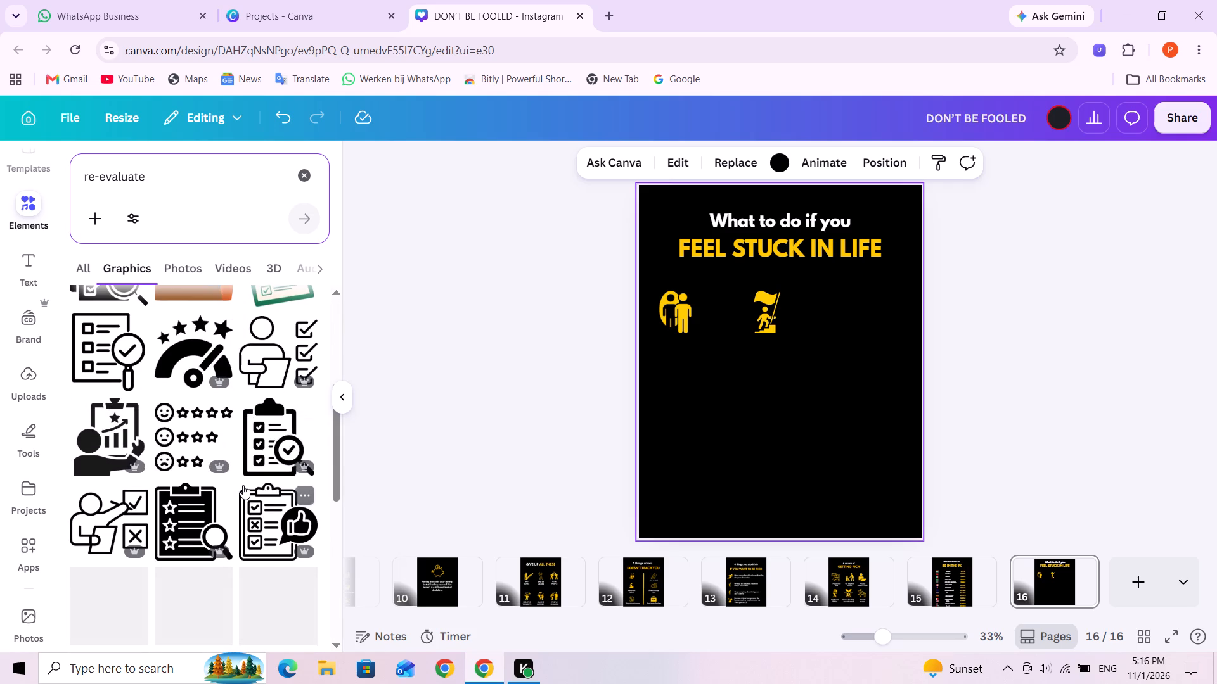
pyautogui.scroll(-2, 243, 485)
pyautogui.scroll(3, 247, 472)
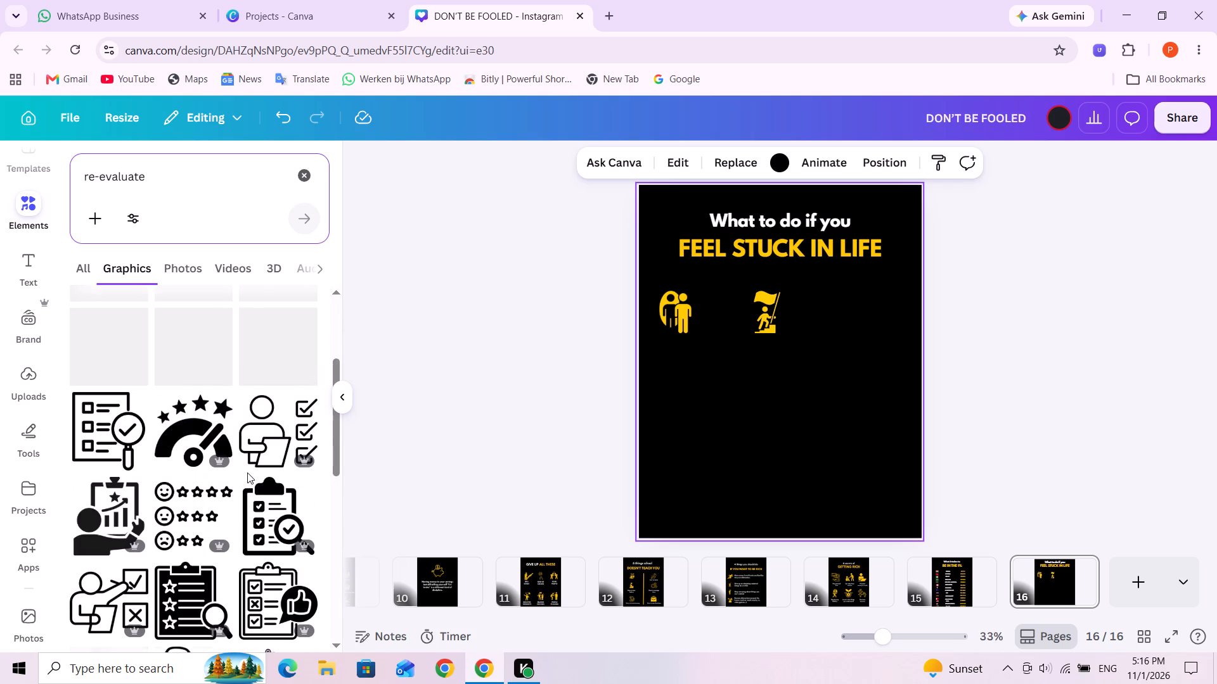
pyautogui.scroll(2, 247, 472)
pyautogui.scroll(-1, 253, 458)
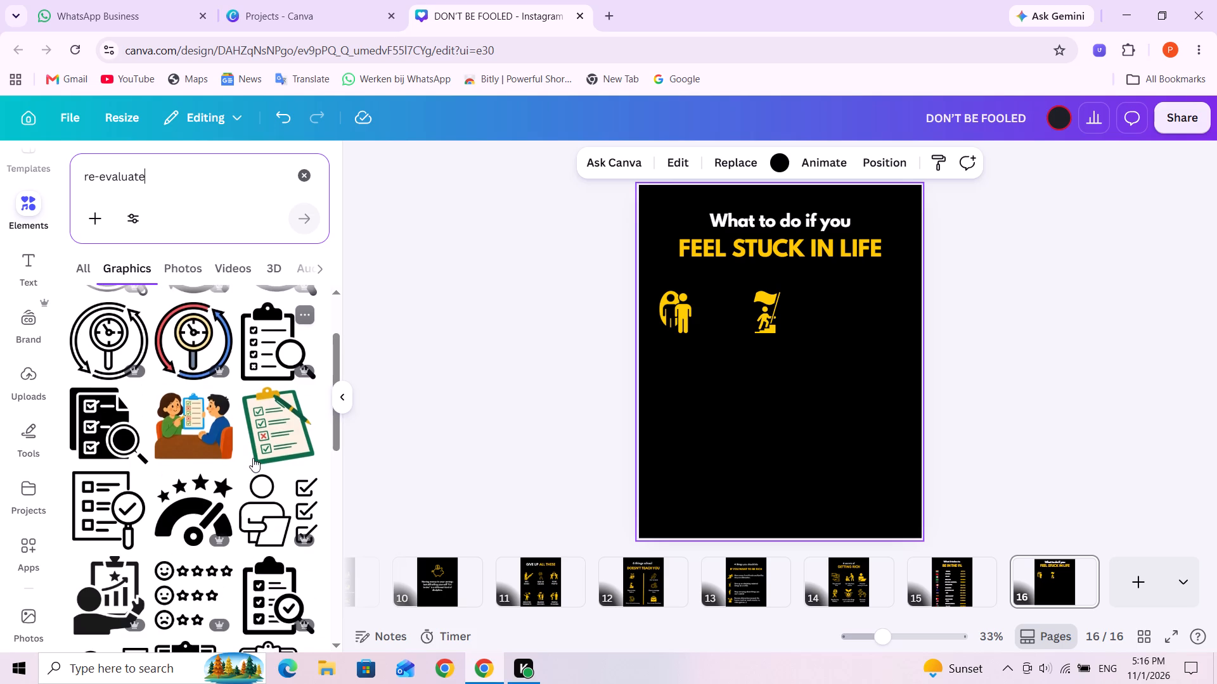
pyautogui.scroll(-4, 256, 472)
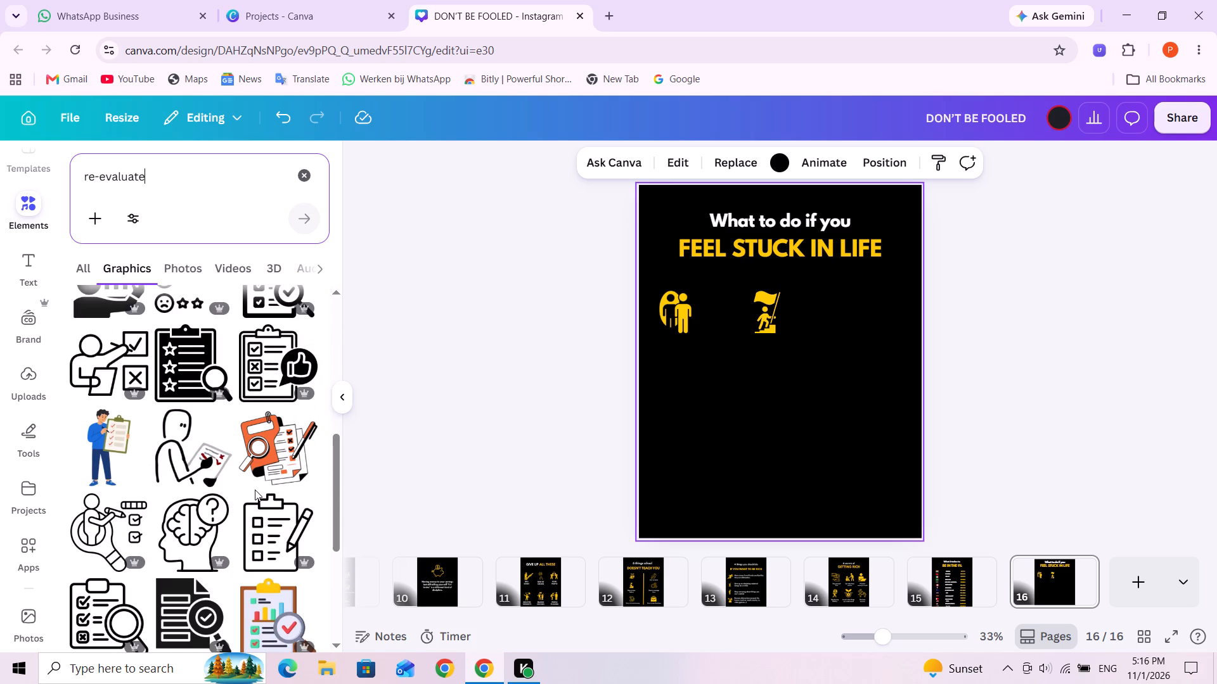
pyautogui.scroll(-6, 255, 490)
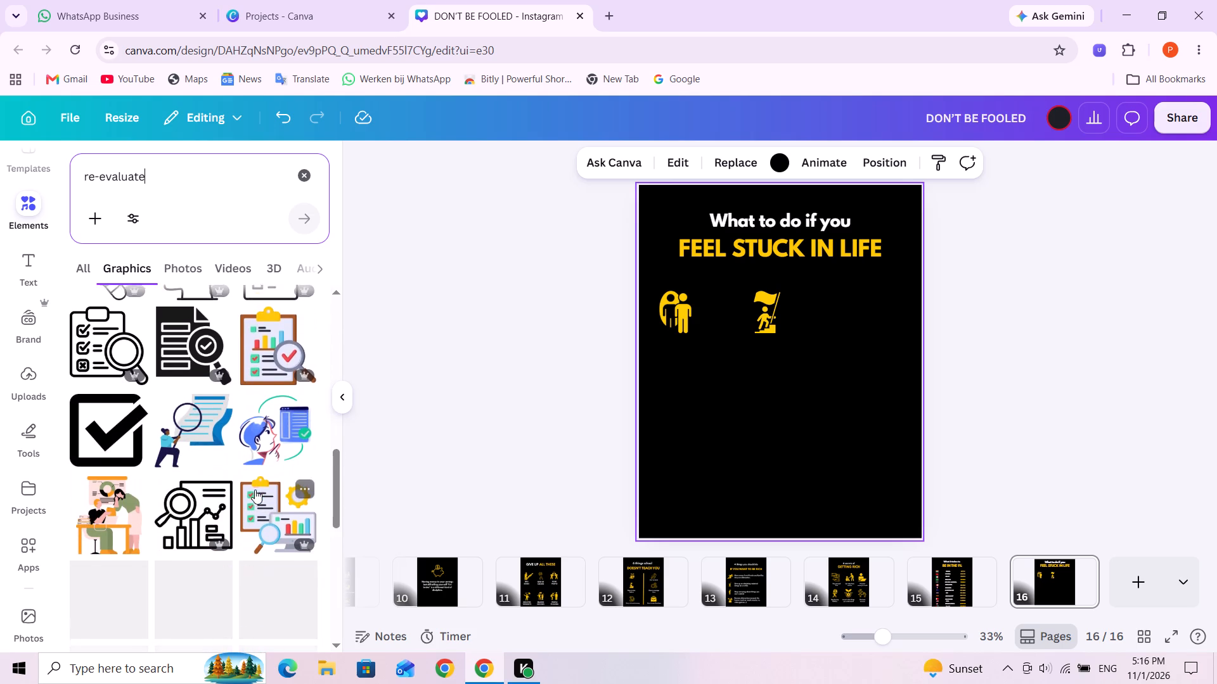
pyautogui.scroll(-2, 255, 490)
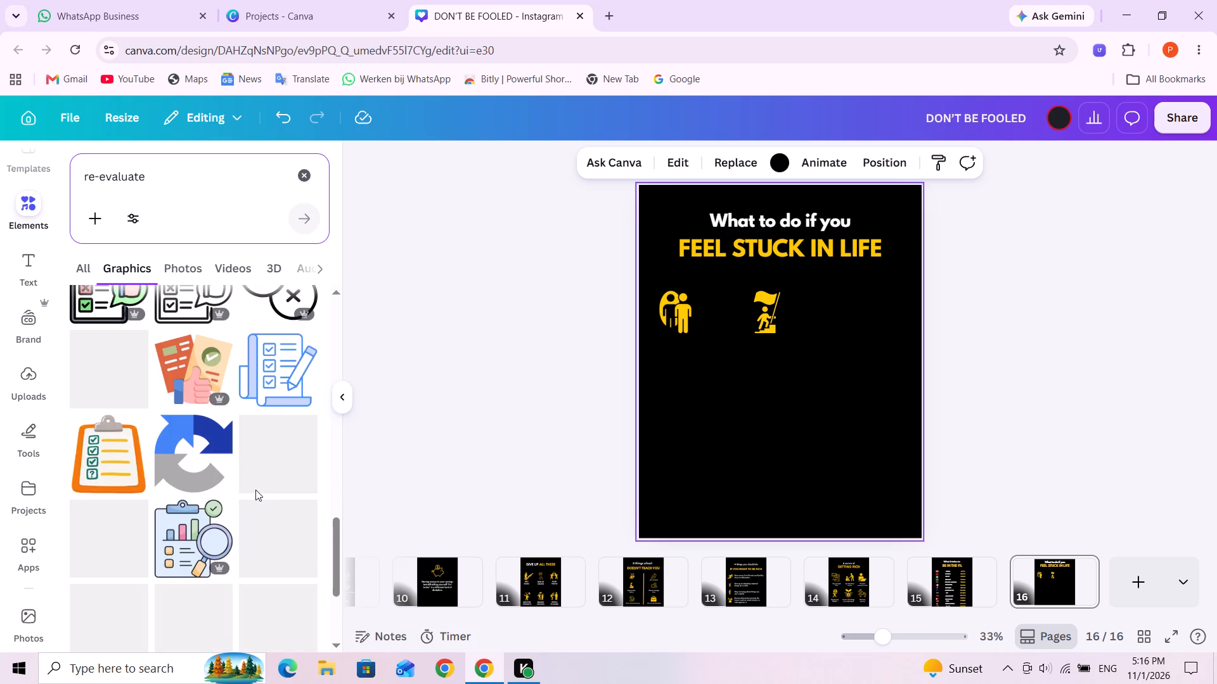
pyautogui.scroll(-2, 243, 484)
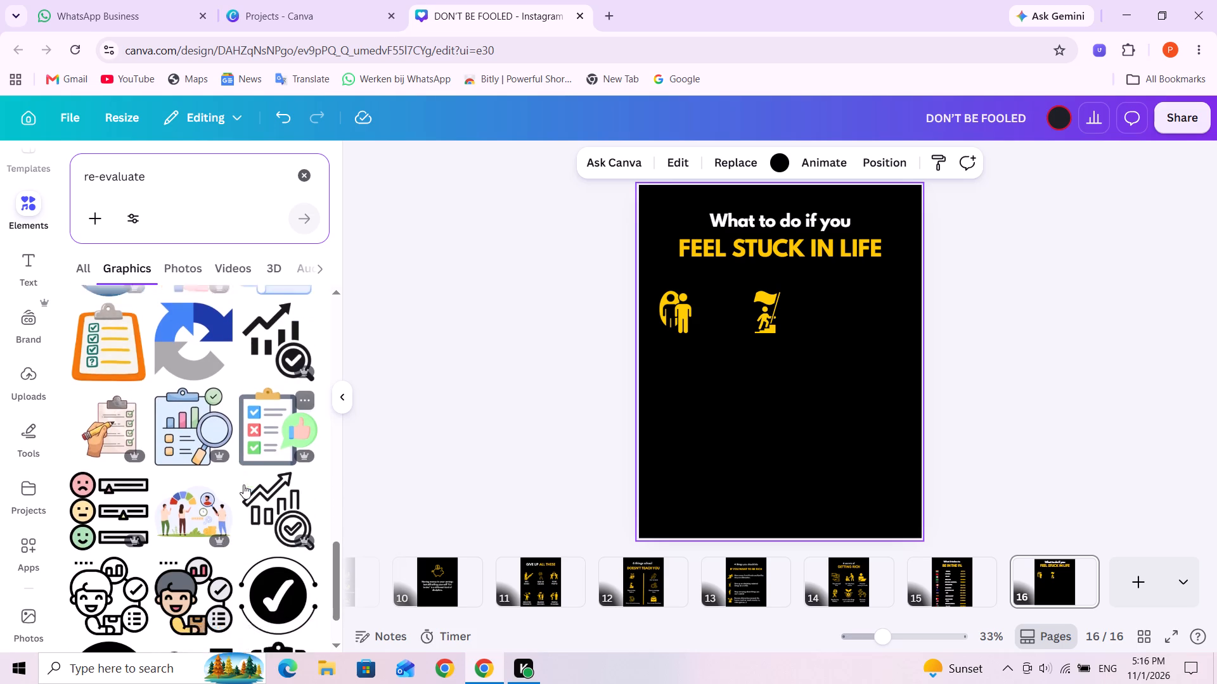
pyautogui.scroll(-2, 243, 484)
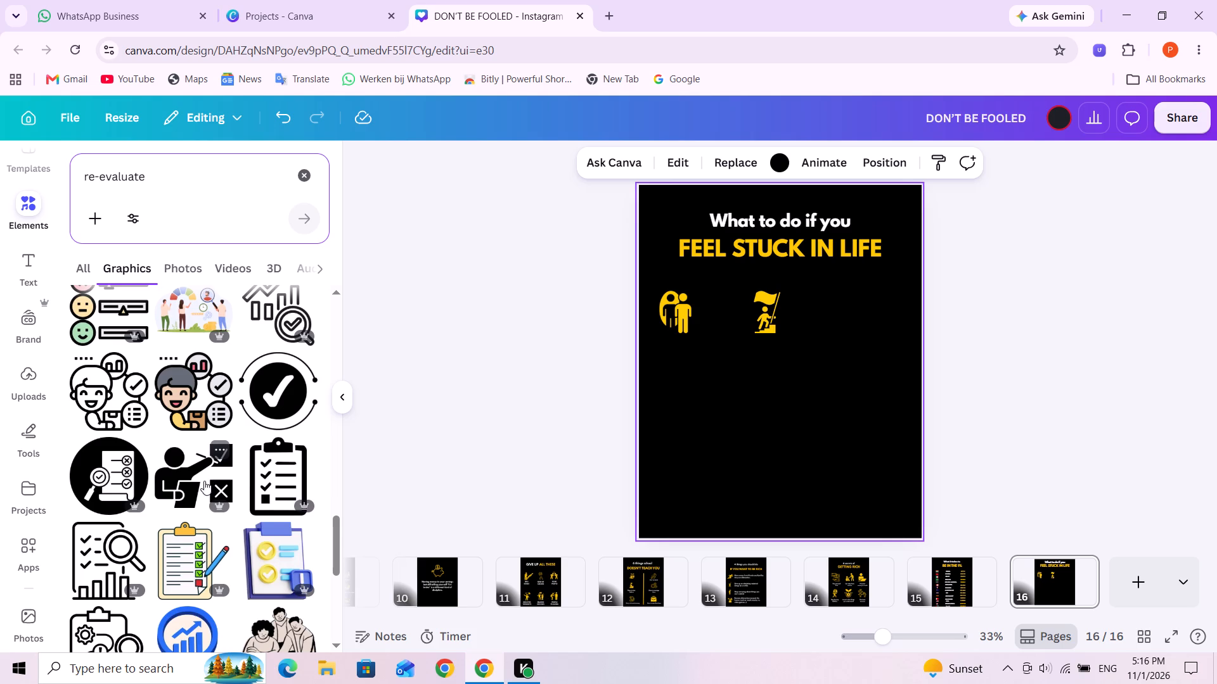
pyautogui.click(191, 475)
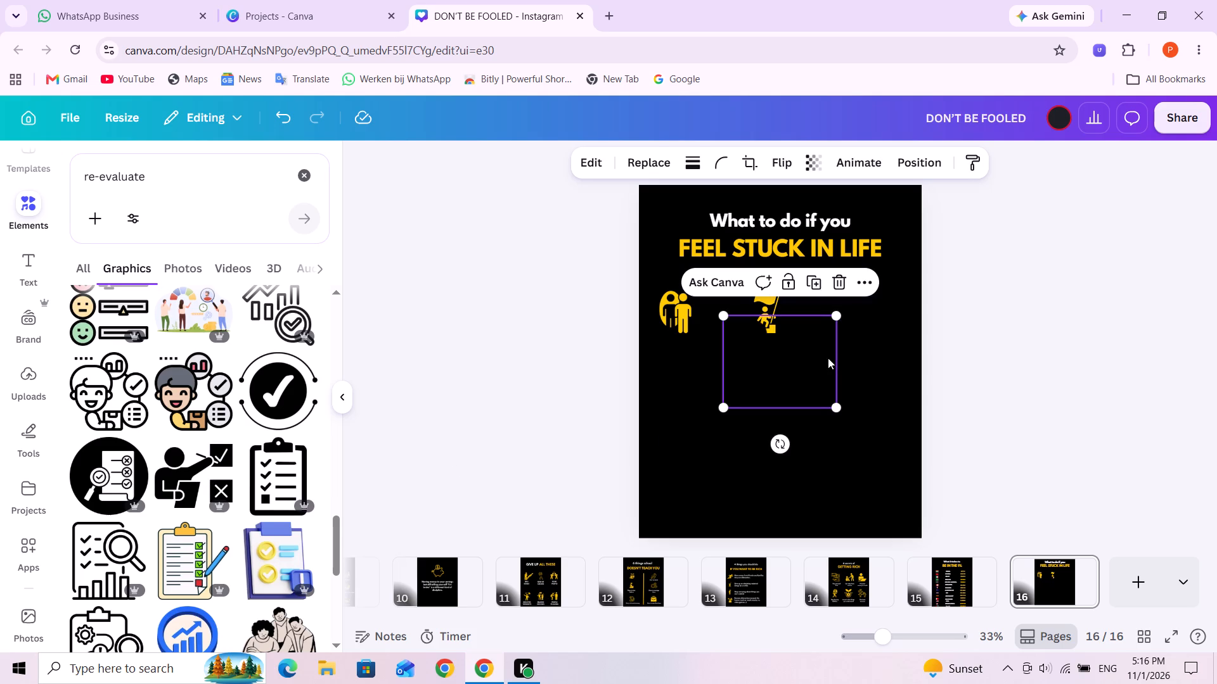
# Move the check-and-cross person icon to the right of the flag climber, top-aligned with the other icons, and shrink it to match them.
pyautogui.moveTo(792, 377); pyautogui.dragTo(895, 357)
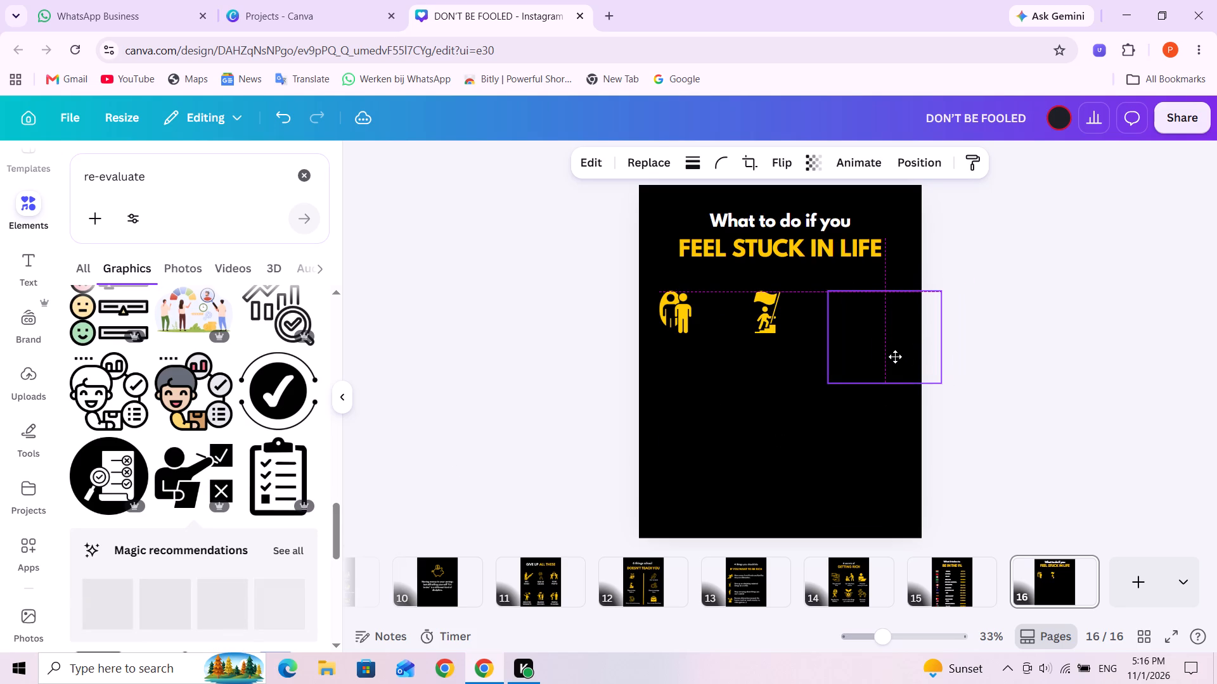
pyautogui.moveTo(895, 357); pyautogui.dragTo(893, 355)
pyautogui.moveTo(944, 386); pyautogui.dragTo(899, 353)
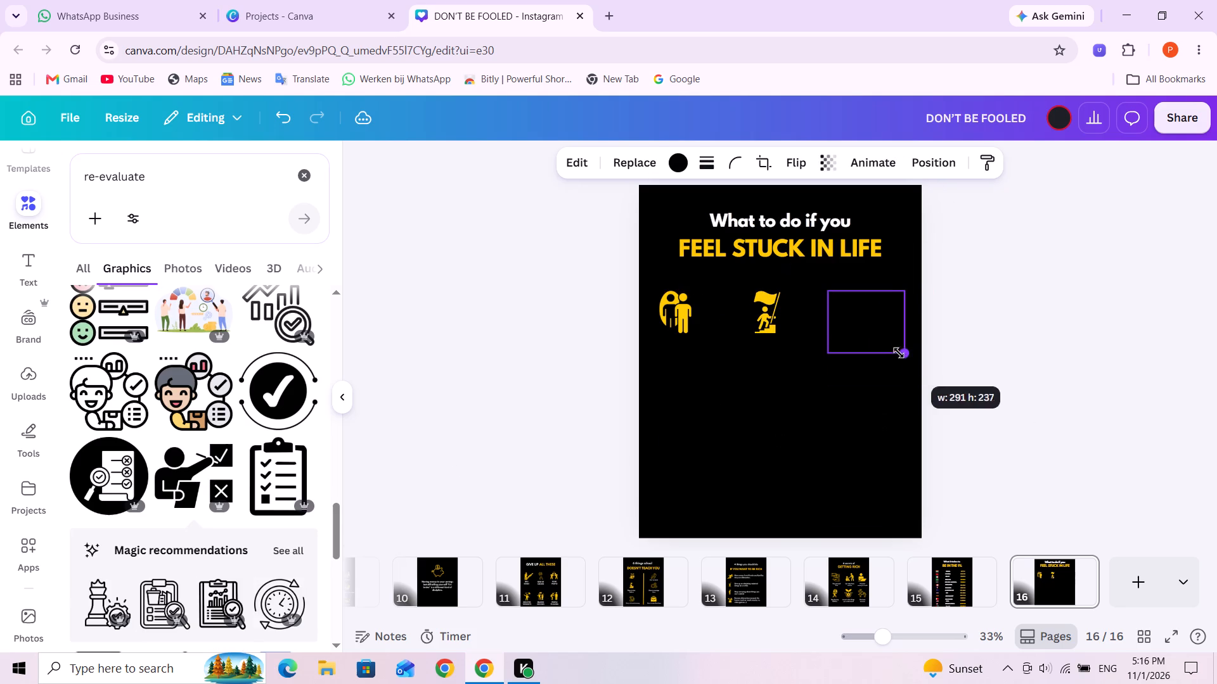
# Shrink the check-and-cross person icon to about 198 by 162, level with the other icons, and shift it and the flag climber slightly right.
pyautogui.moveTo(899, 353); pyautogui.dragTo(878, 342)
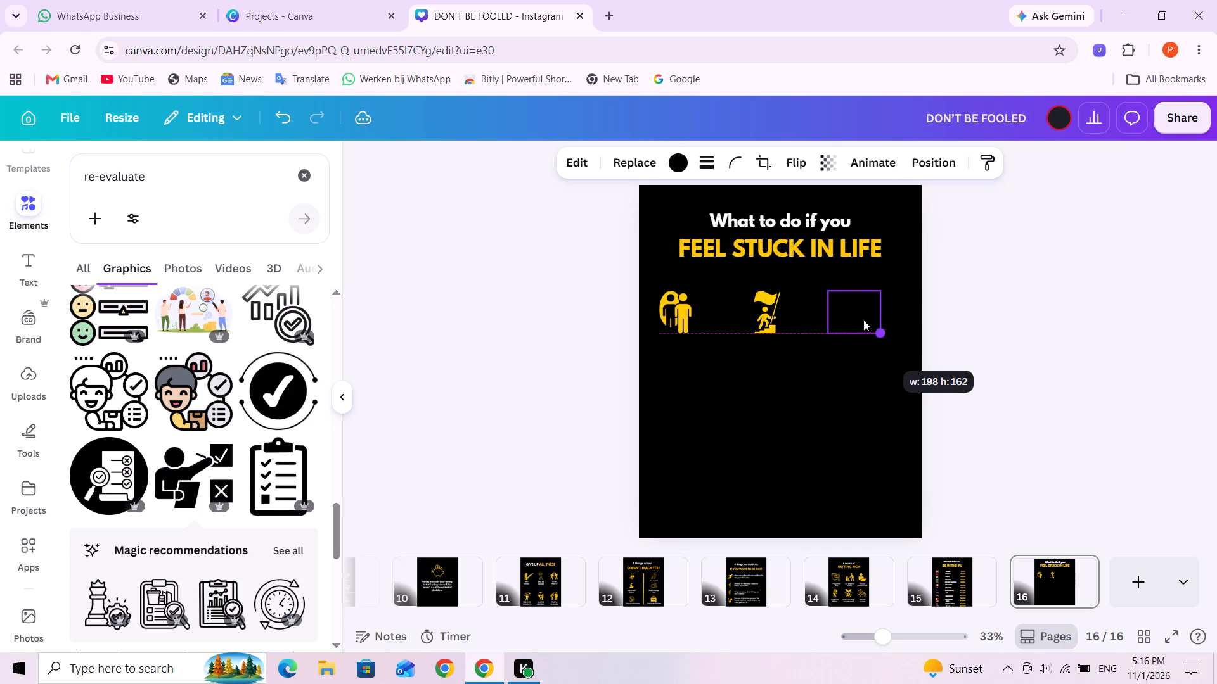
pyautogui.moveTo(858, 311); pyautogui.dragTo(875, 312)
pyautogui.moveTo(764, 316); pyautogui.dragTo(776, 315)
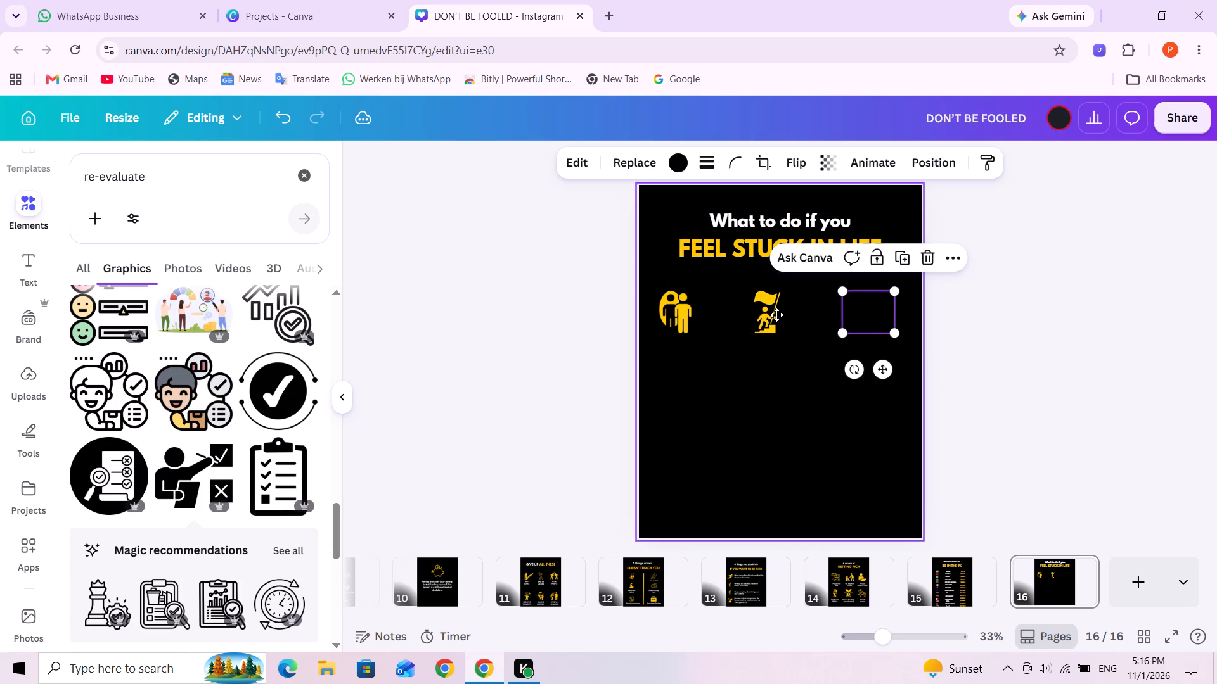
pyautogui.moveTo(776, 315); pyautogui.dragTo(783, 315)
# Recolour the check-and-cross person icon with the design's yellow.
pyautogui.click(880, 315)
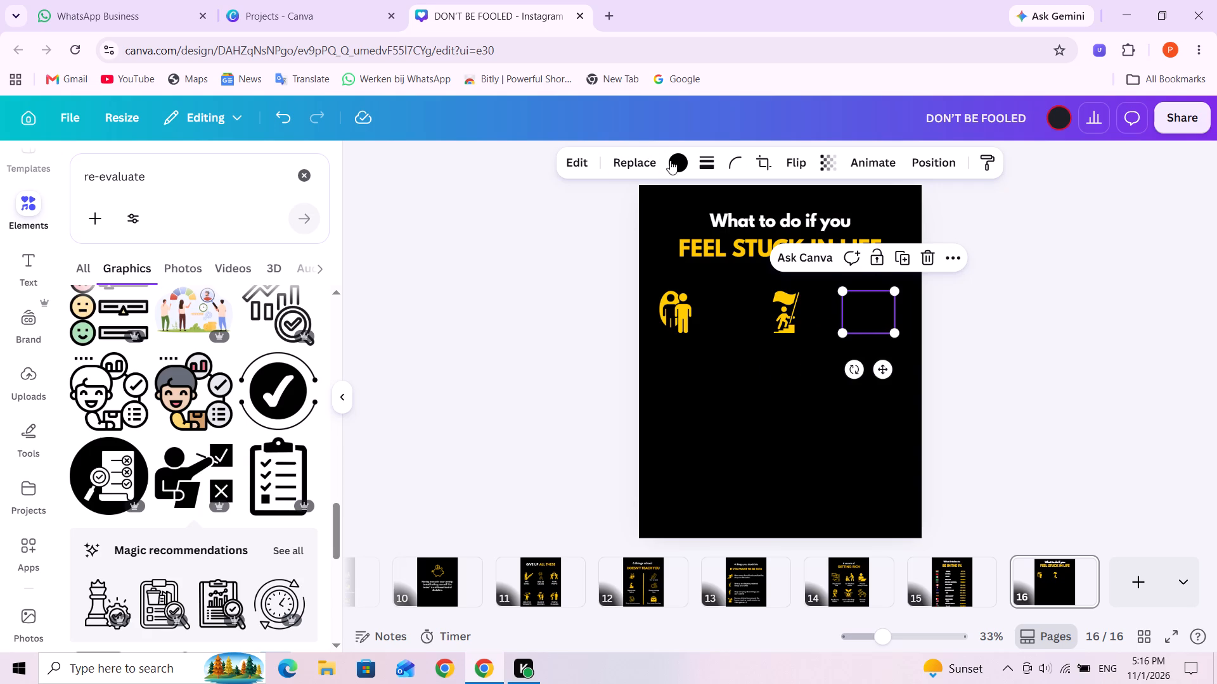
pyautogui.click(679, 165)
pyautogui.click(845, 438)
pyautogui.click(863, 312)
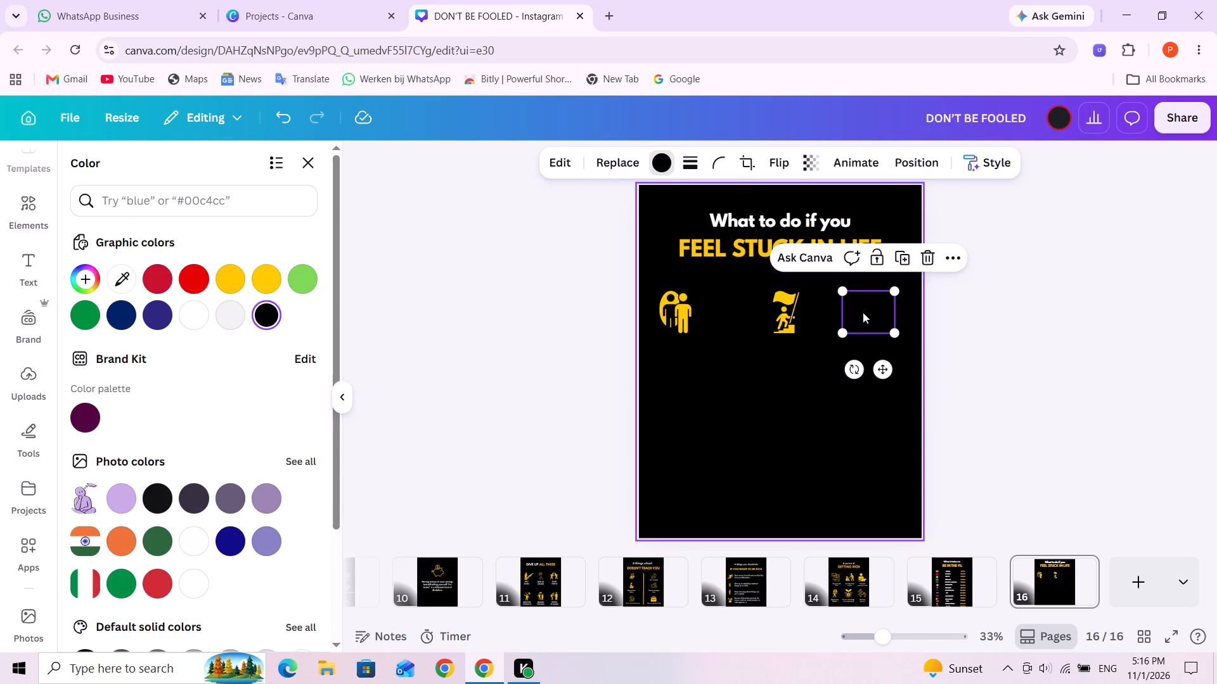
pyautogui.click(863, 312)
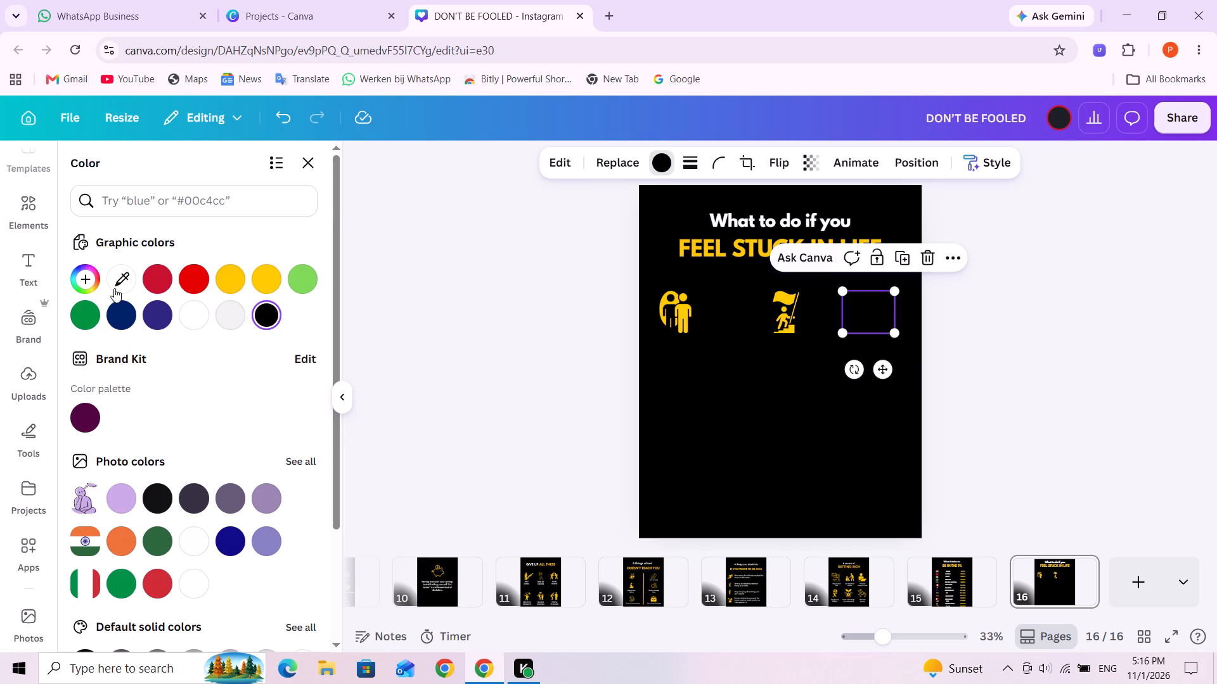
pyautogui.click(858, 315)
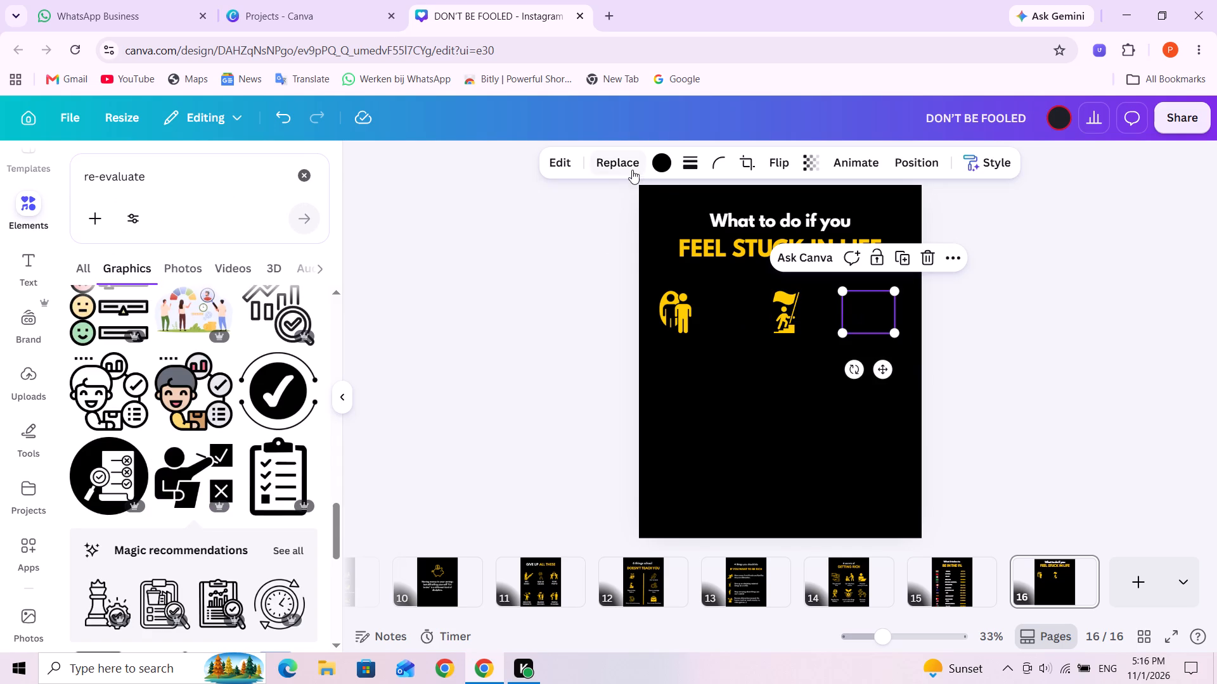
pyautogui.click(657, 166)
pyautogui.click(270, 277)
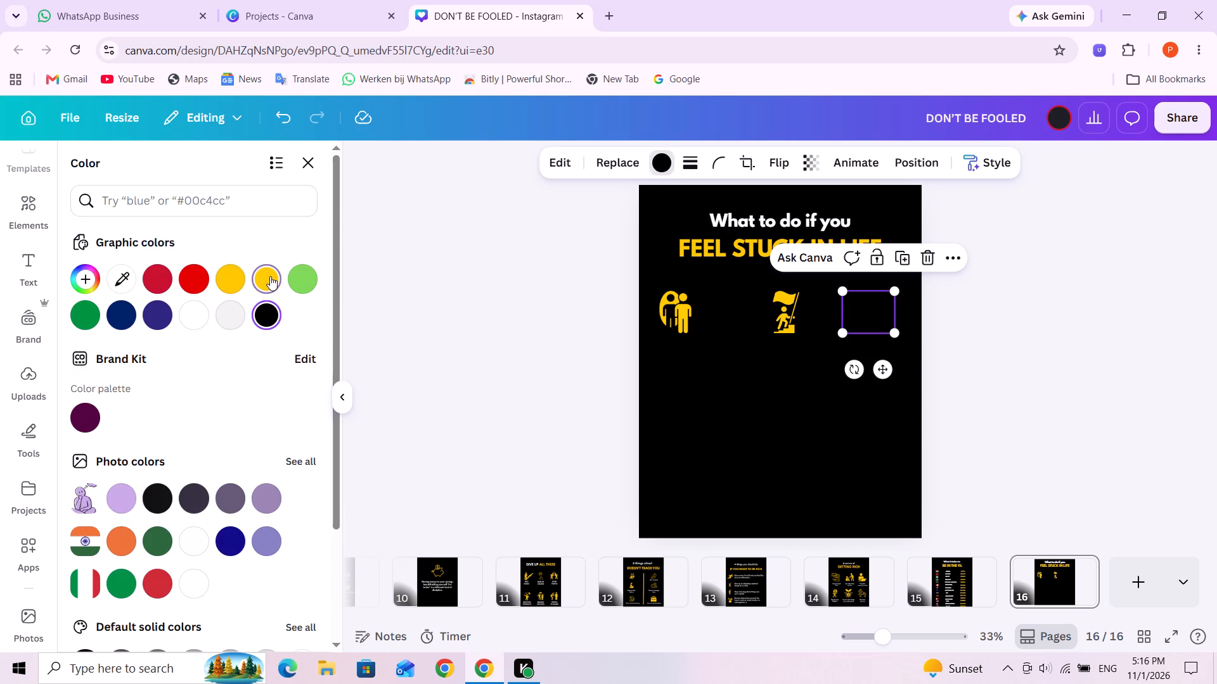
# Move the mirror icon slightly right and place the flag climber midway between its neighbours, with equal gaps of about 224.
pyautogui.moveTo(795, 323); pyautogui.dragTo(788, 323)
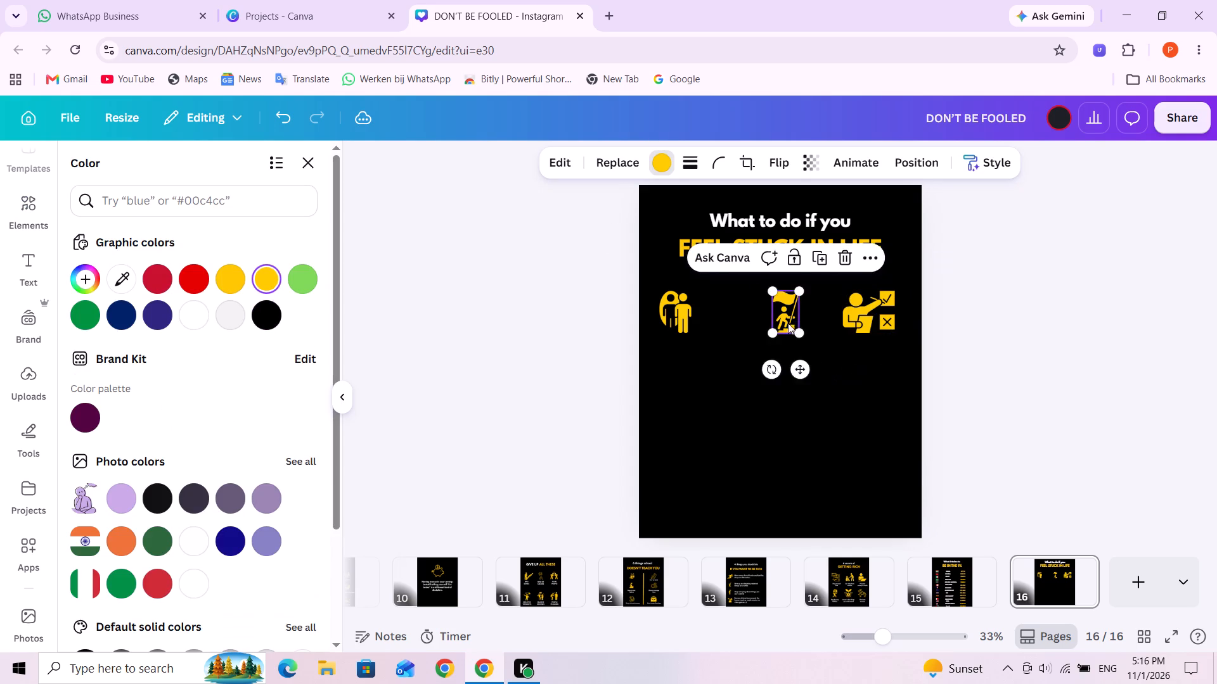
pyautogui.moveTo(788, 323); pyautogui.dragTo(778, 322)
pyautogui.moveTo(669, 318); pyautogui.dragTo(676, 318)
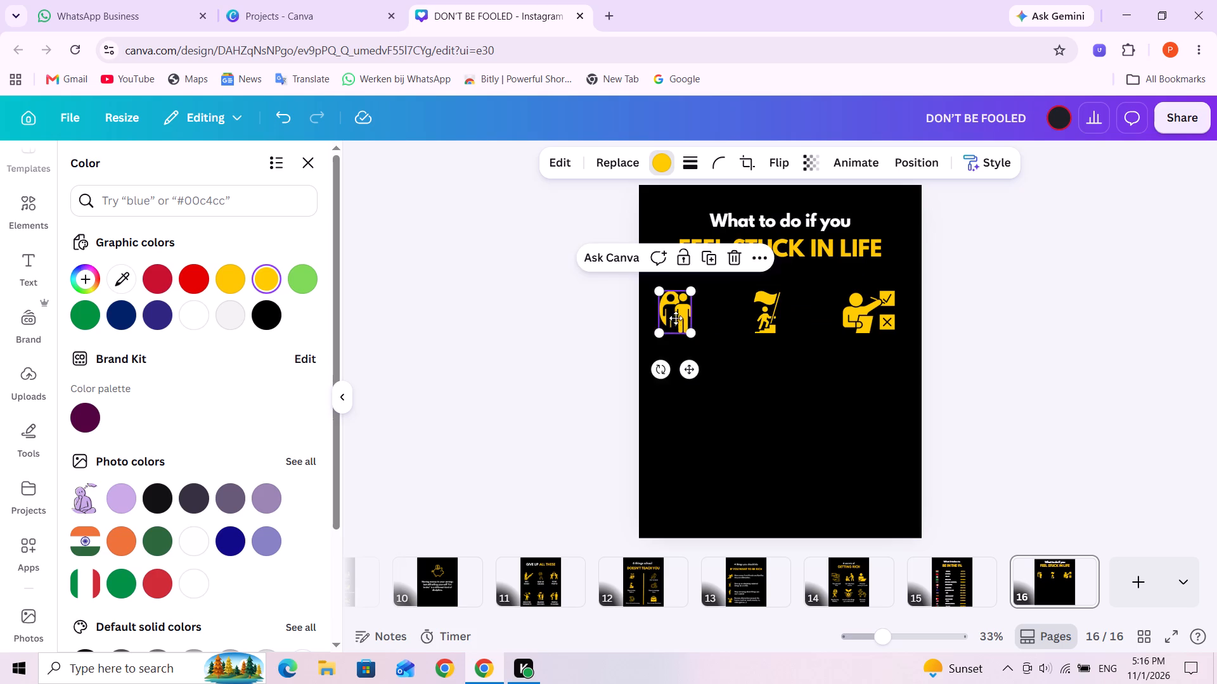
pyautogui.moveTo(676, 318); pyautogui.dragTo(677, 317)
pyautogui.moveTo(769, 310); pyautogui.dragTo(776, 311)
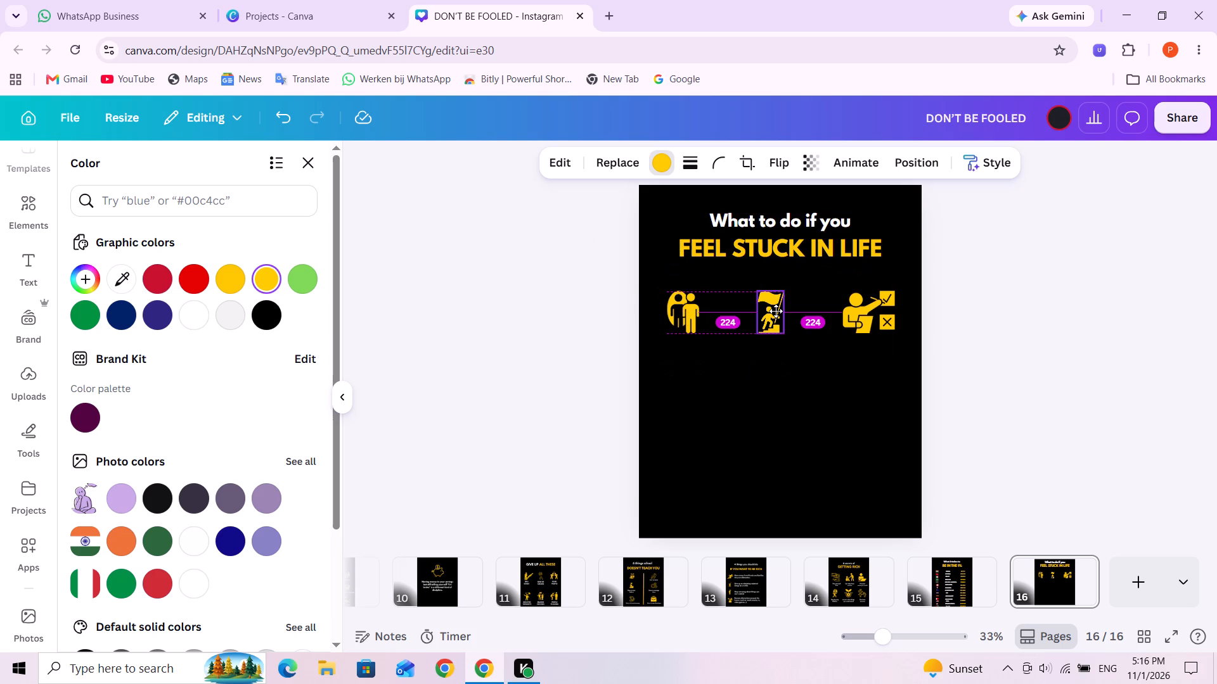
pyautogui.moveTo(776, 311); pyautogui.dragTo(777, 311)
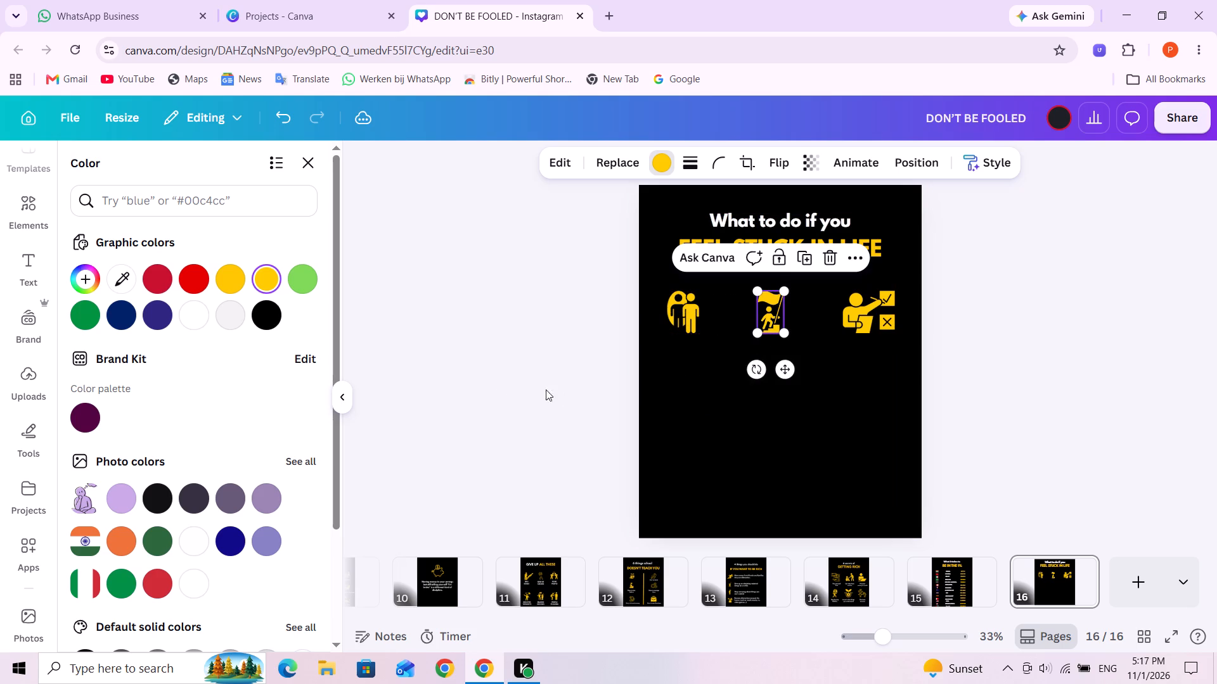
# Add a subheading text box in the League Spartan font at size 40.
pyautogui.click(23, 272)
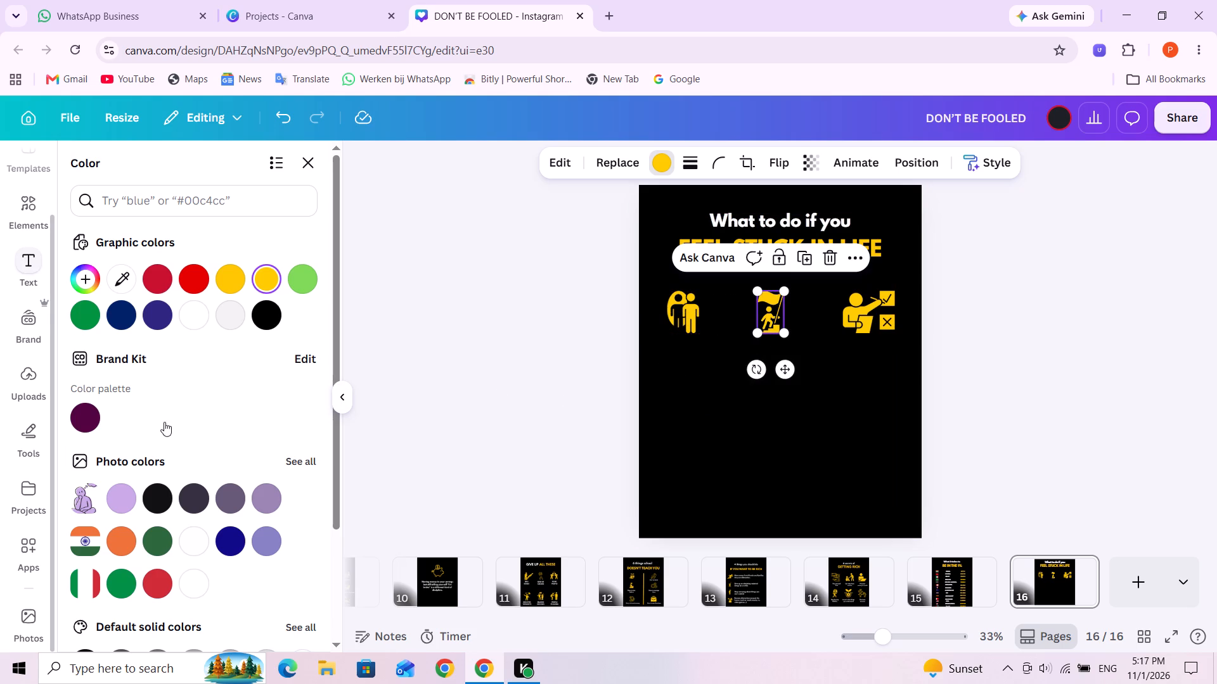
pyautogui.click(193, 470)
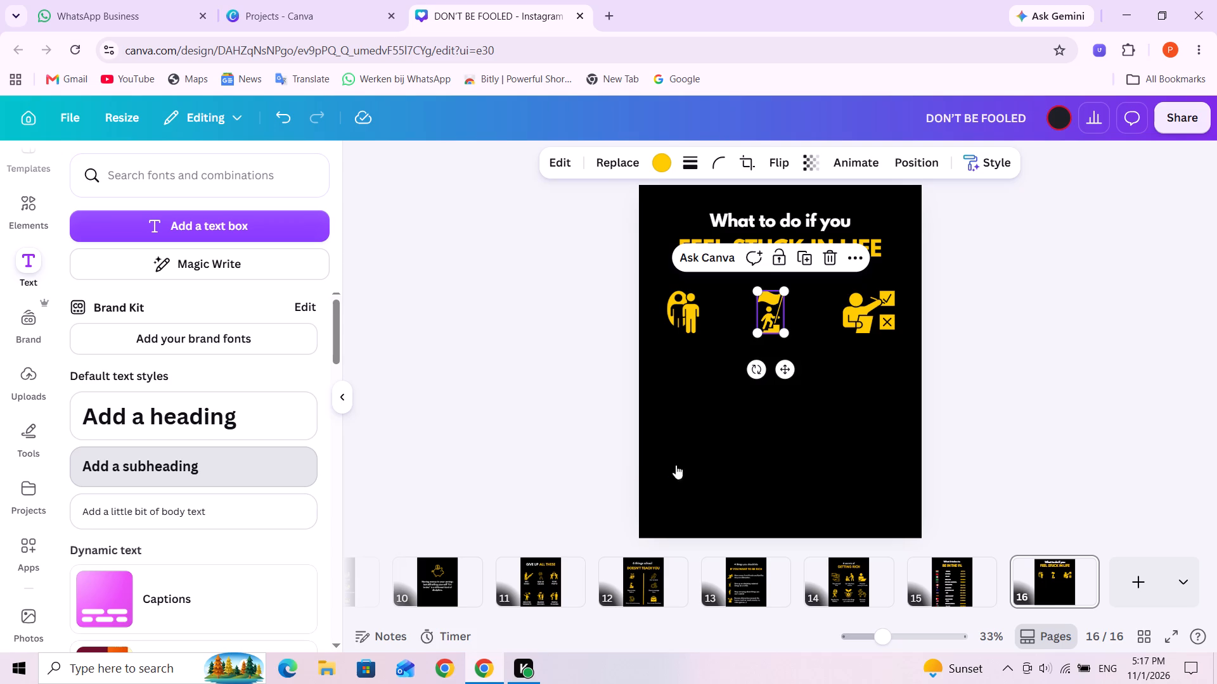
pyautogui.click(513, 158)
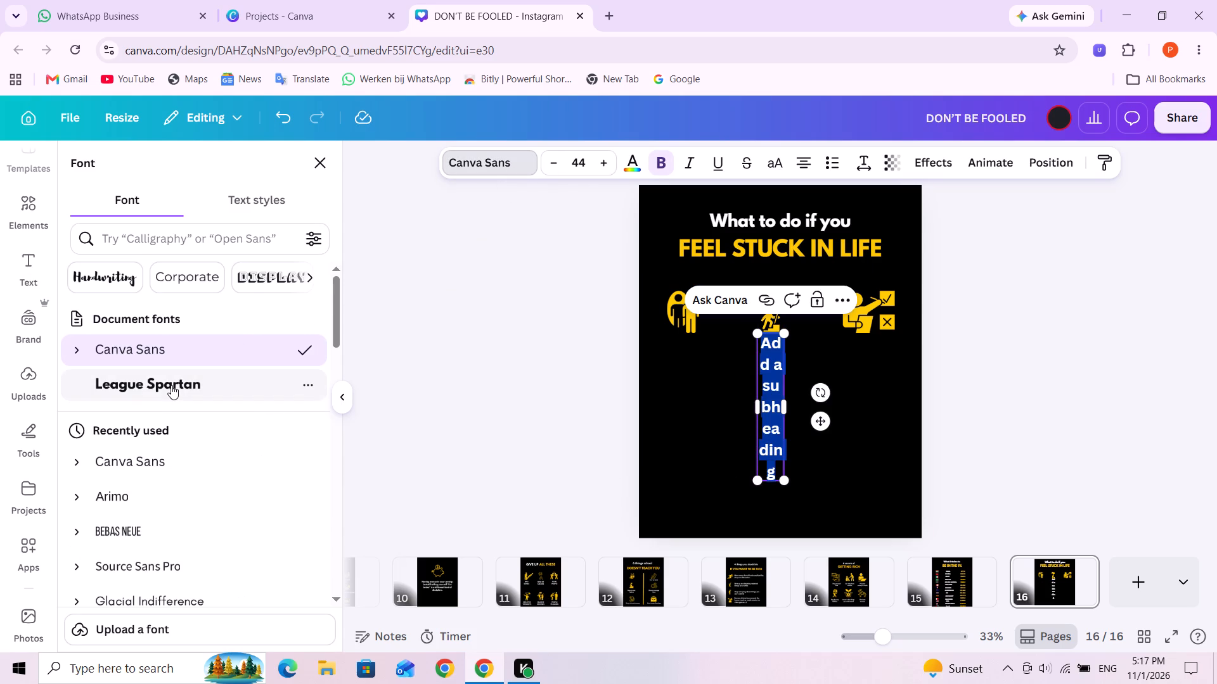
pyautogui.click(171, 385)
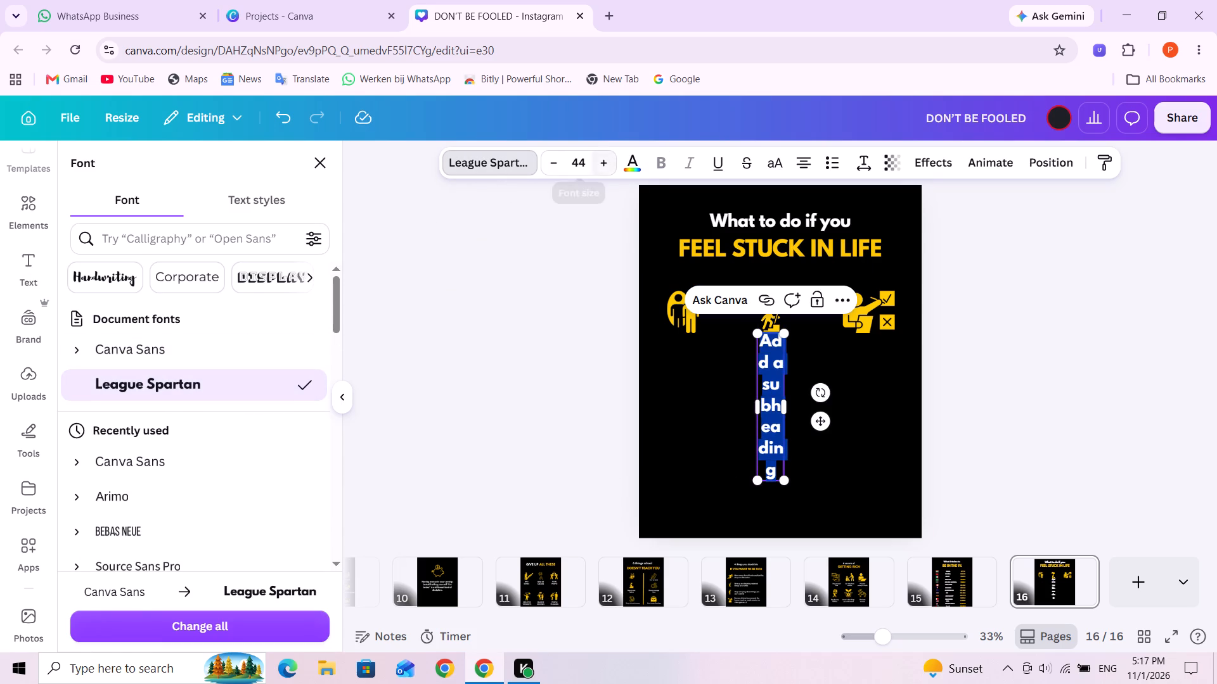
pyautogui.click(581, 165)
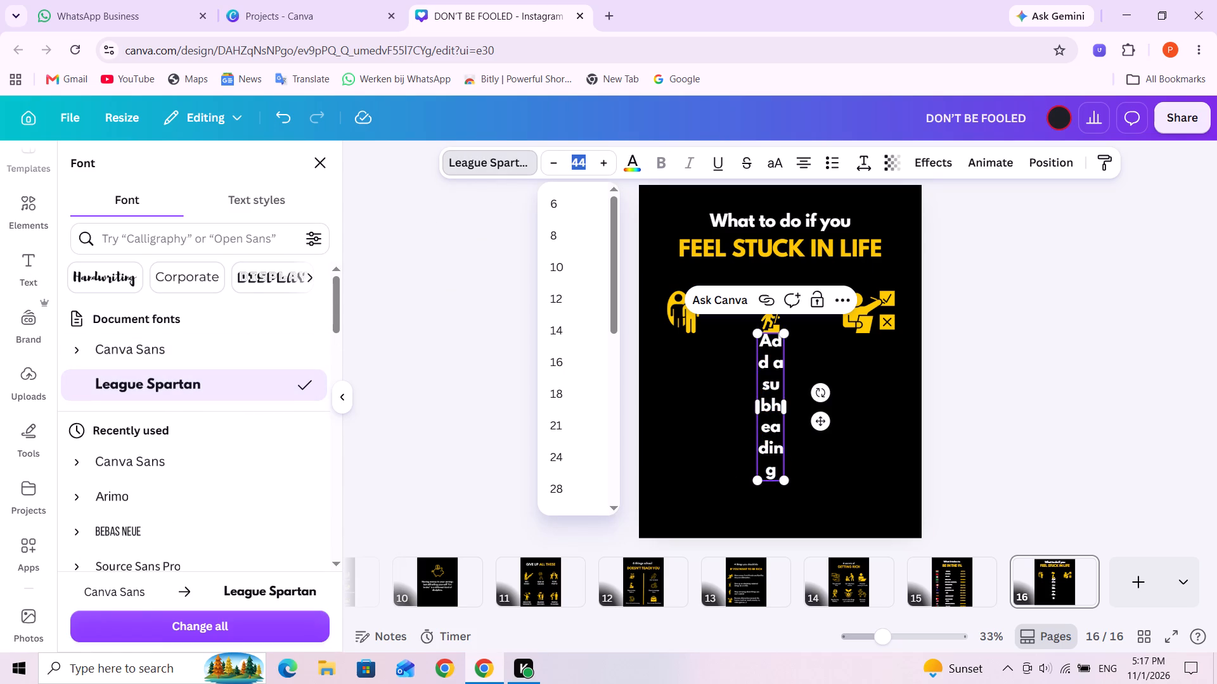
pyautogui.press('4')
pyautogui.press('0')
pyautogui.press('Return')
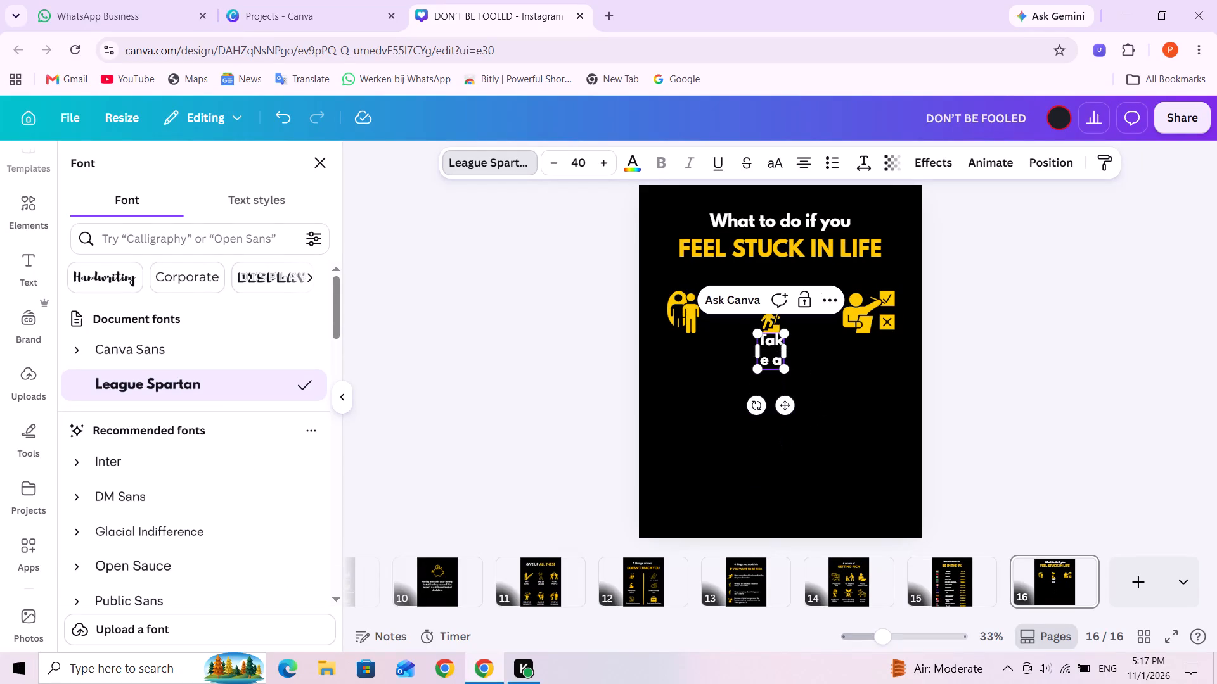
# Enter the label text "Take a step back" with "and reflct" on a second line.
pyautogui.write('step bac')
pyautogui.press('k')
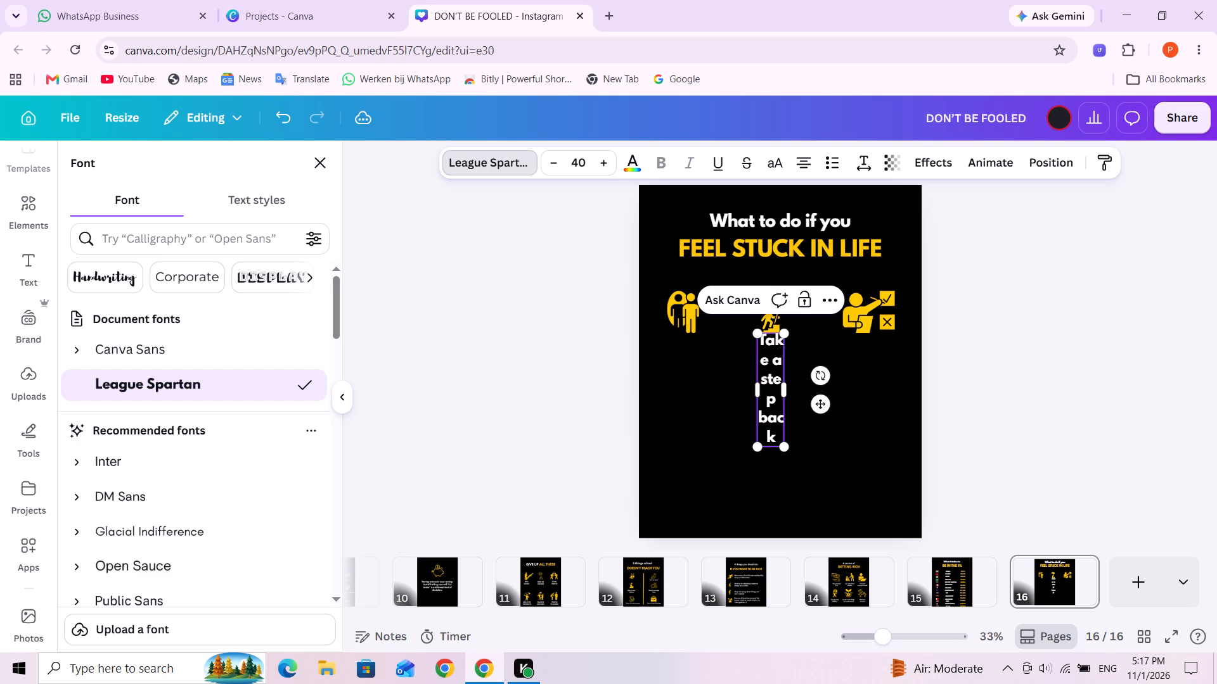
pyautogui.press('Return')
pyautogui.write('and refl')
pyautogui.write('ct')
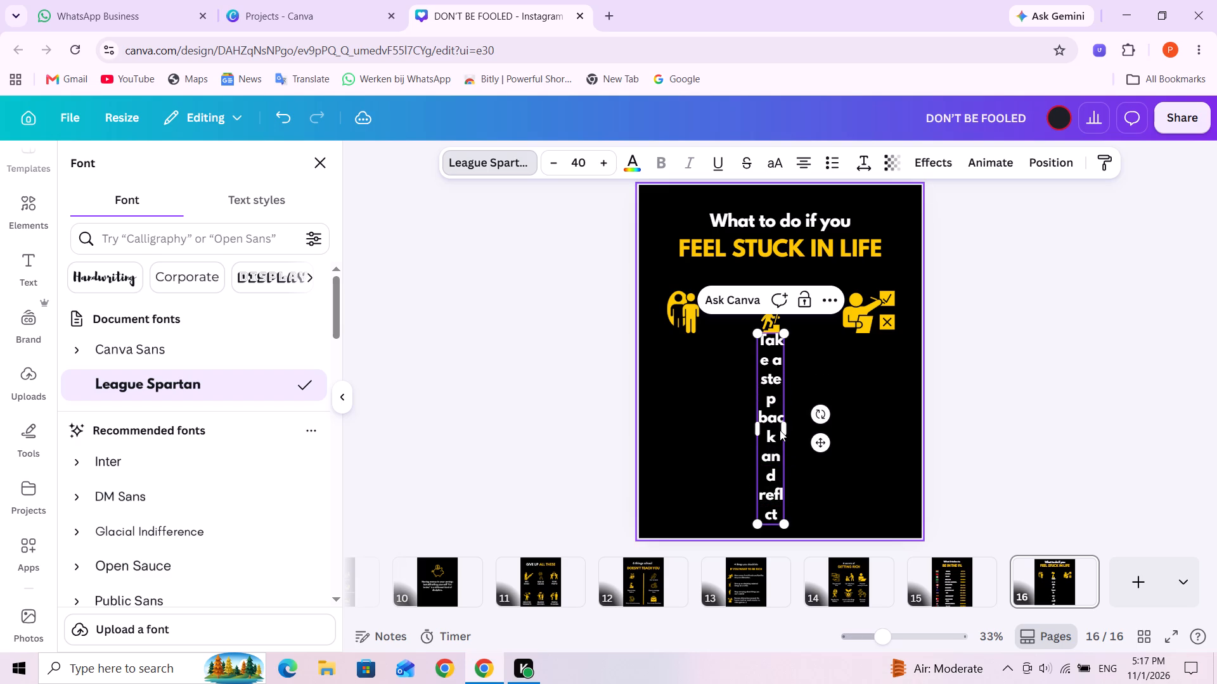
# Widen the narrow label text box so that "Take a step back" fits on a single line.
pyautogui.click(780, 430)
pyautogui.click(785, 429)
pyautogui.click(783, 431)
pyautogui.click(819, 380)
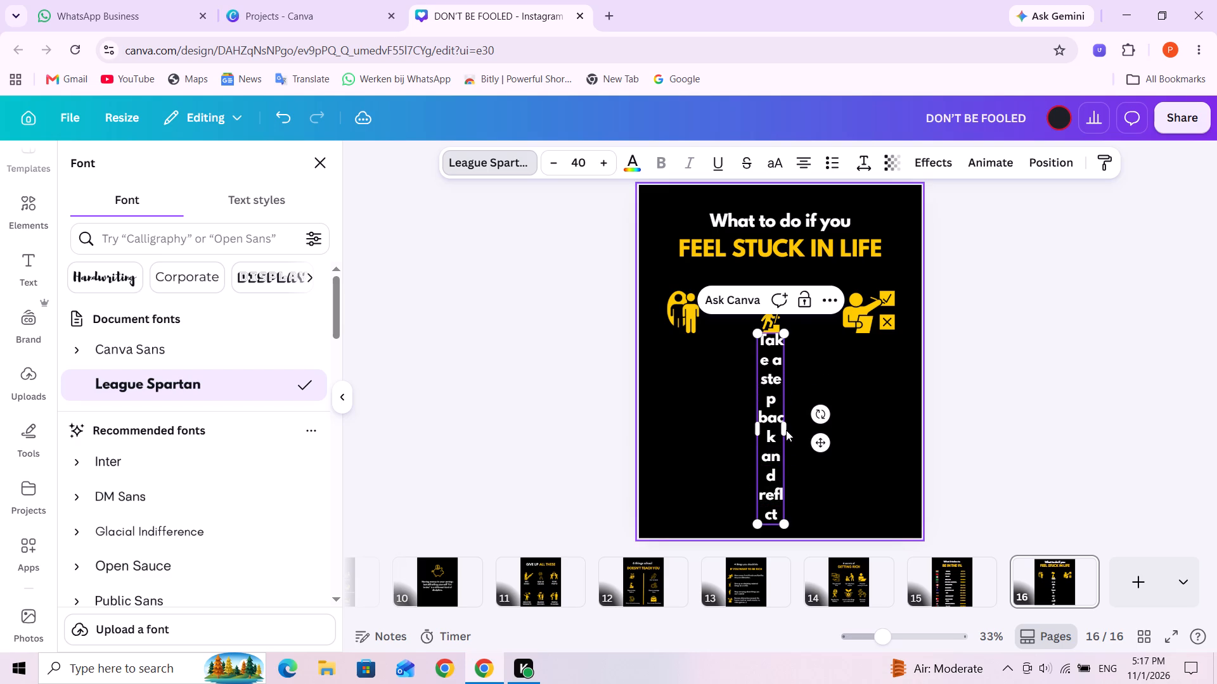
pyautogui.click(786, 430)
pyautogui.click(878, 496)
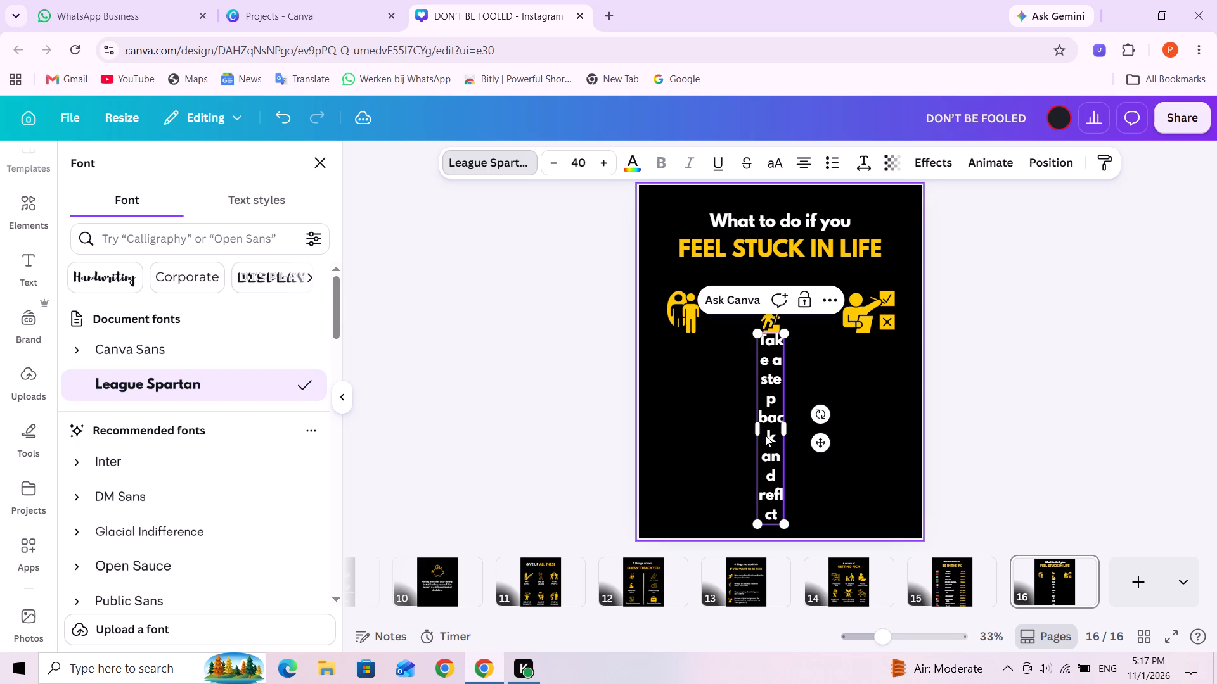
pyautogui.doubleClick(765, 435)
pyautogui.doubleClick(787, 427)
pyautogui.moveTo(785, 426); pyautogui.dragTo(803, 425)
pyautogui.moveTo(803, 425); pyautogui.dragTo(877, 416)
pyautogui.click(905, 448)
pyautogui.click(1074, 375)
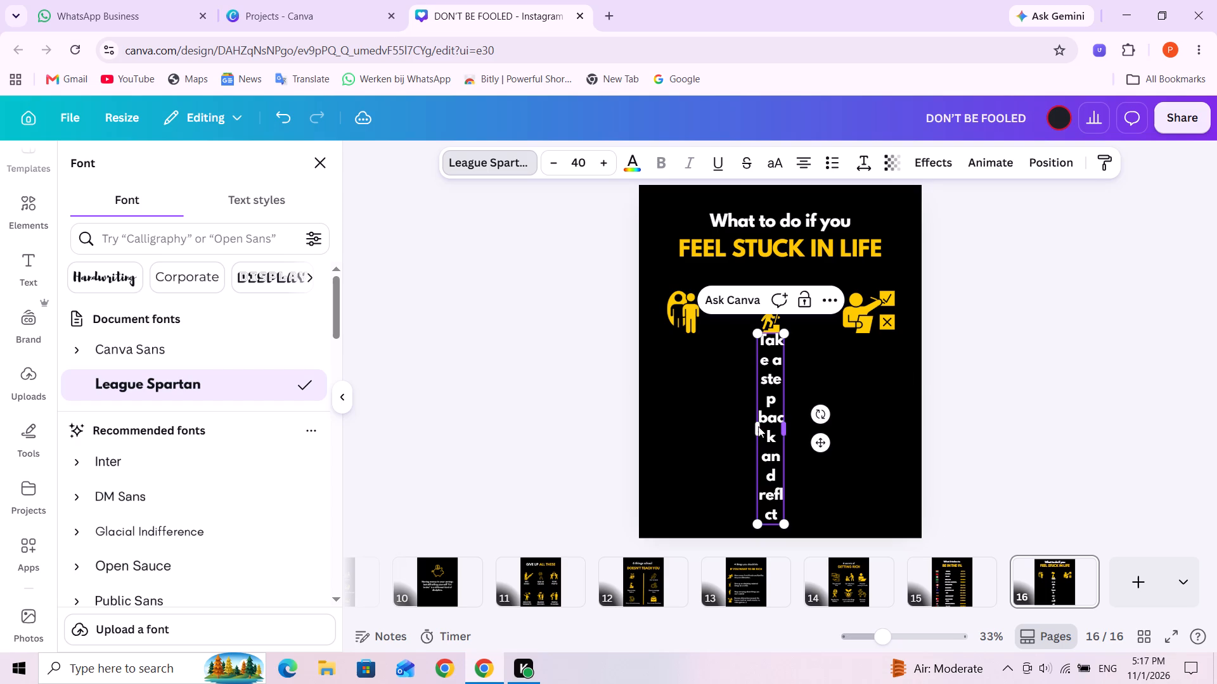
pyautogui.moveTo(756, 426); pyautogui.dragTo(690, 426)
pyautogui.click(848, 406)
pyautogui.click(1044, 396)
pyautogui.tripleClick(773, 444)
pyautogui.click(773, 444)
pyautogui.moveTo(785, 429); pyautogui.dragTo(806, 428)
pyautogui.moveTo(806, 428); pyautogui.dragTo(894, 419)
pyautogui.click(1073, 437)
pyautogui.scroll(-5, 827, 450)
pyautogui.scroll(3, 828, 456)
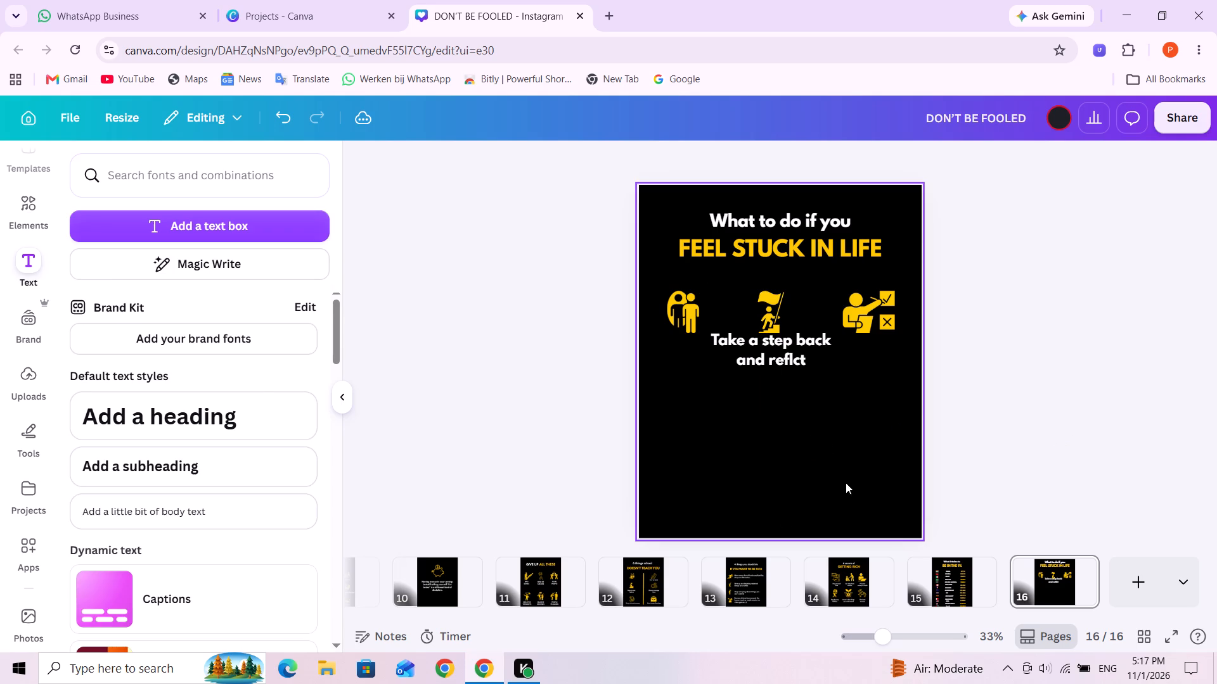
# Move the label down and left, below the icon row and flush with the page's left margin.
pyautogui.moveTo(772, 358); pyautogui.dragTo(730, 395)
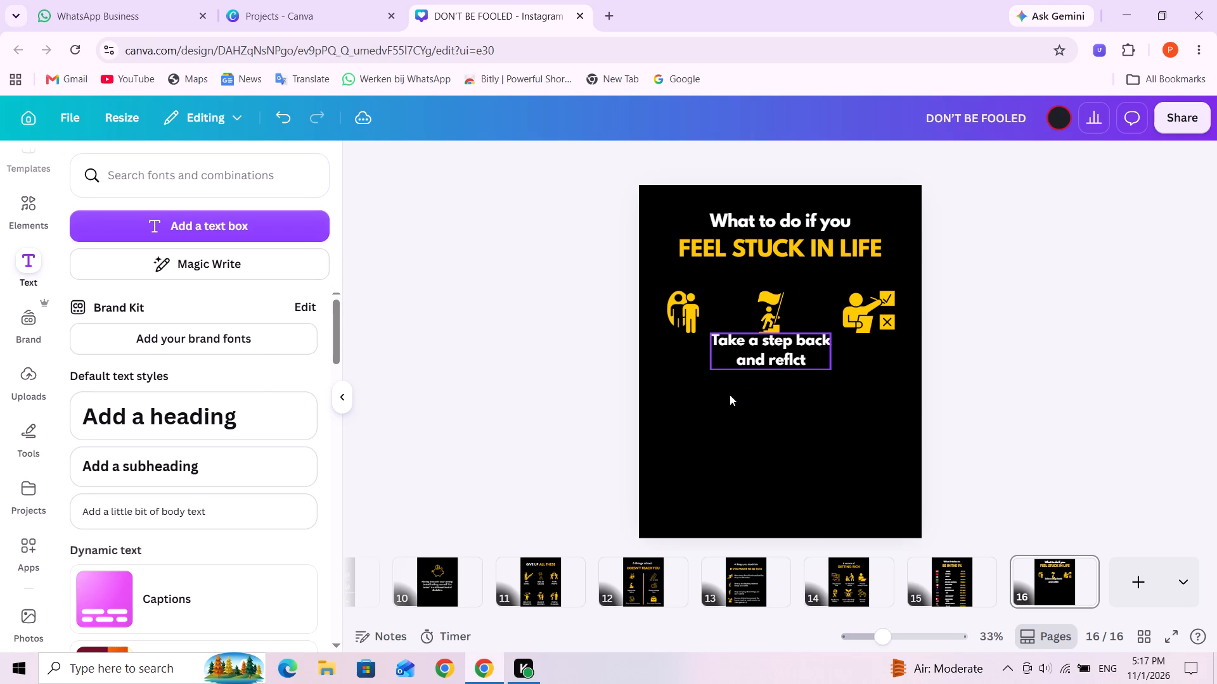
pyautogui.moveTo(730, 395); pyautogui.dragTo(728, 378)
pyautogui.tripleClick(728, 378)
pyautogui.click(728, 378)
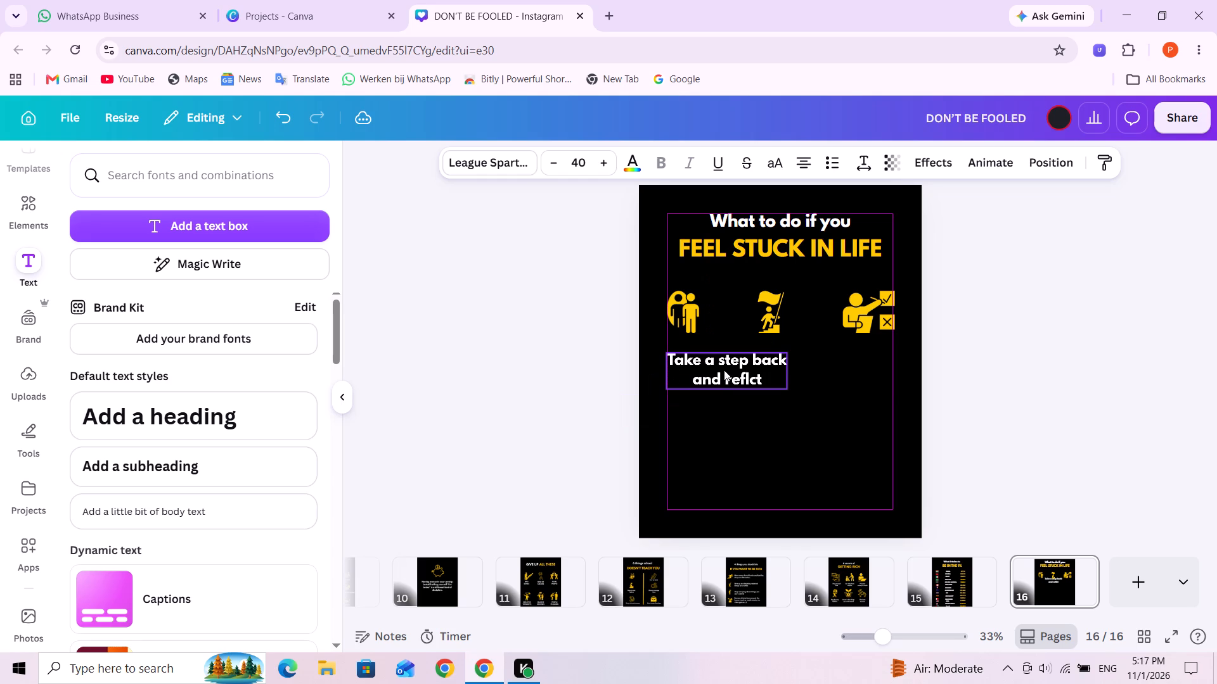
# Reduce the whole label's font size, trying 30 and settling on 25.
pyautogui.tripleClick(723, 360)
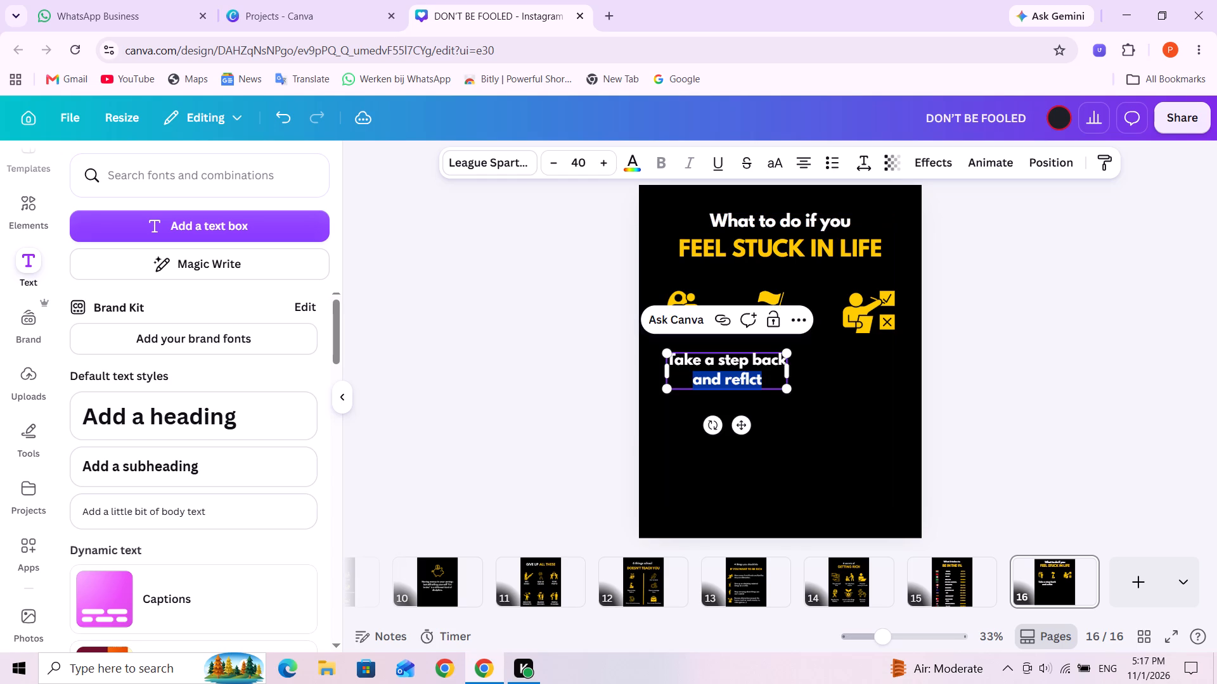
pyautogui.hotkey('ctrl', 'a')
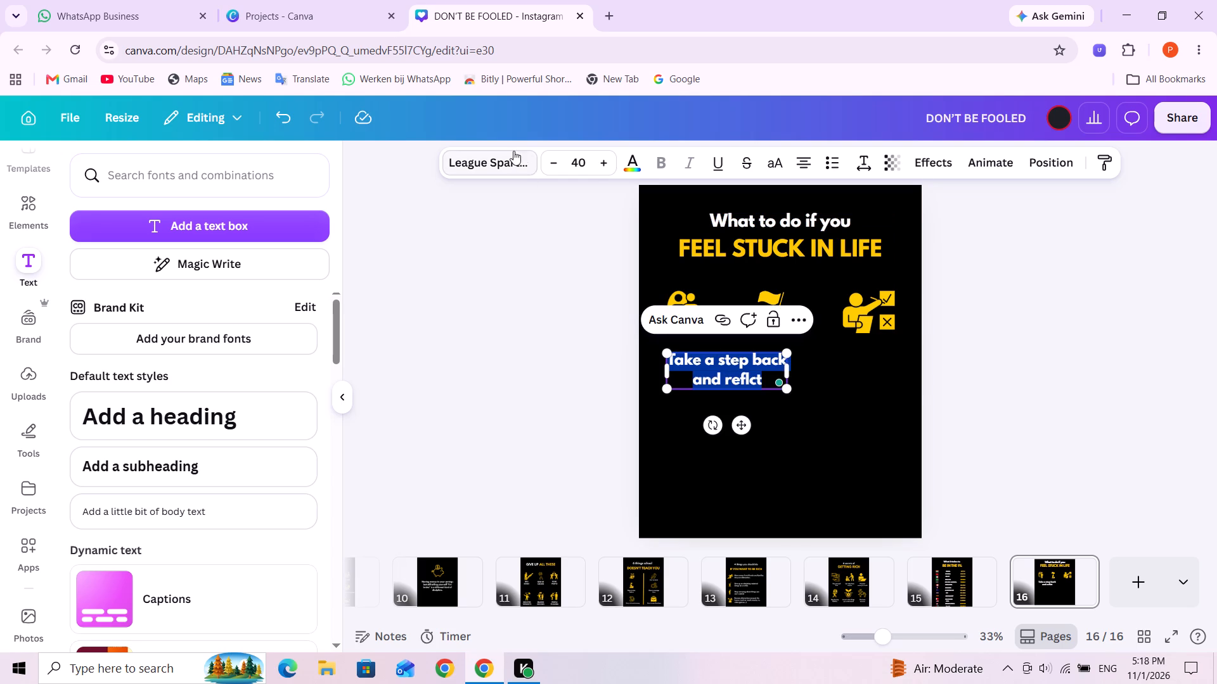
pyautogui.click(586, 162)
pyautogui.press('3')
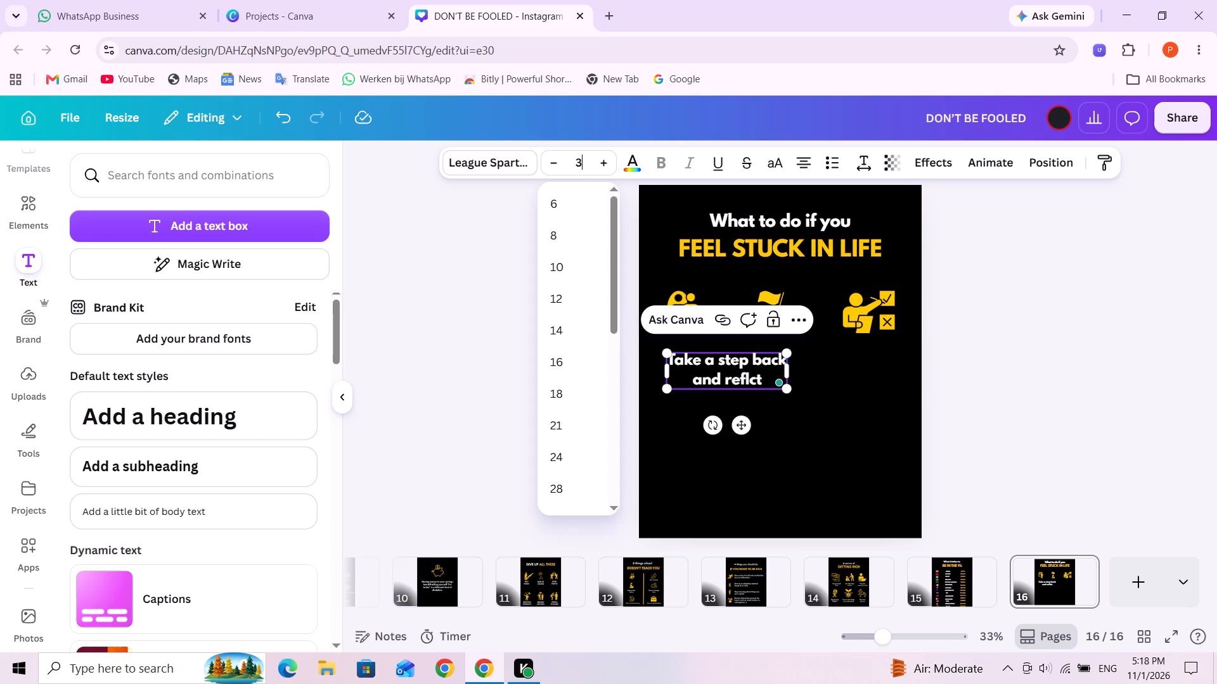
pyautogui.press('0')
pyautogui.press('Return')
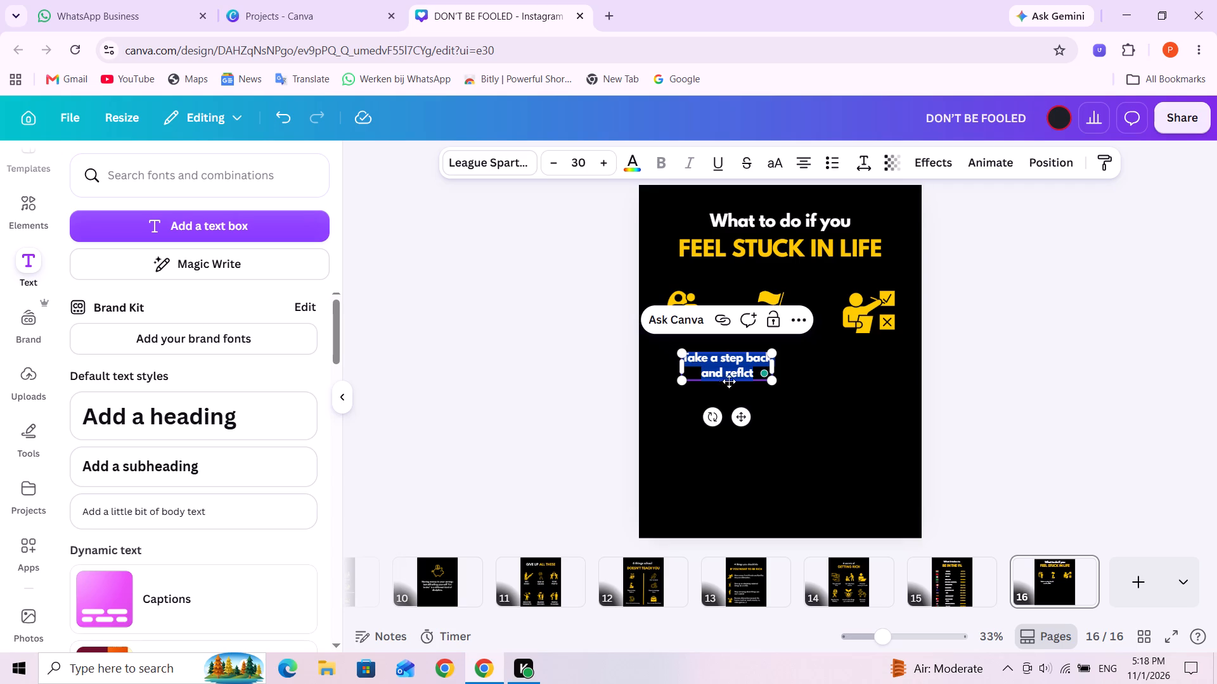
pyautogui.click(590, 165)
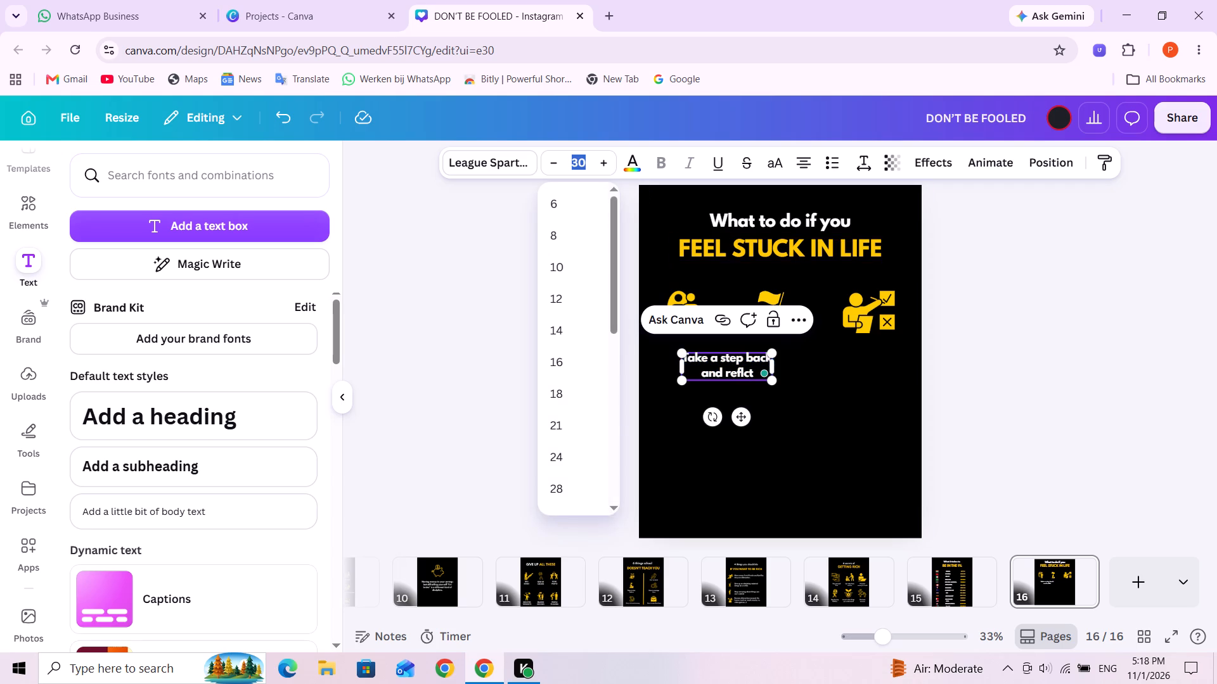
pyautogui.press('2')
pyautogui.press('5')
pyautogui.press('Return')
pyautogui.click(806, 406)
pyautogui.click(789, 385)
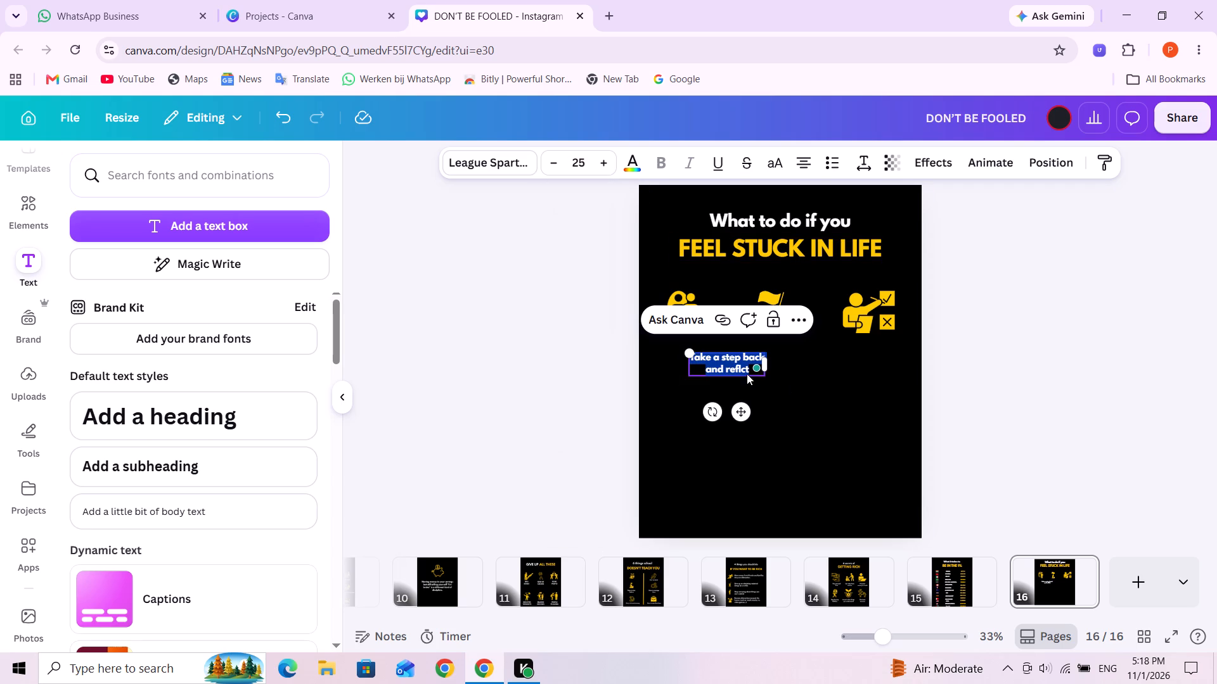
# Move the "Take a step back" label directly beneath the mirror icon, roughly centred under it.
pyautogui.moveTo(729, 363); pyautogui.dragTo(686, 357)
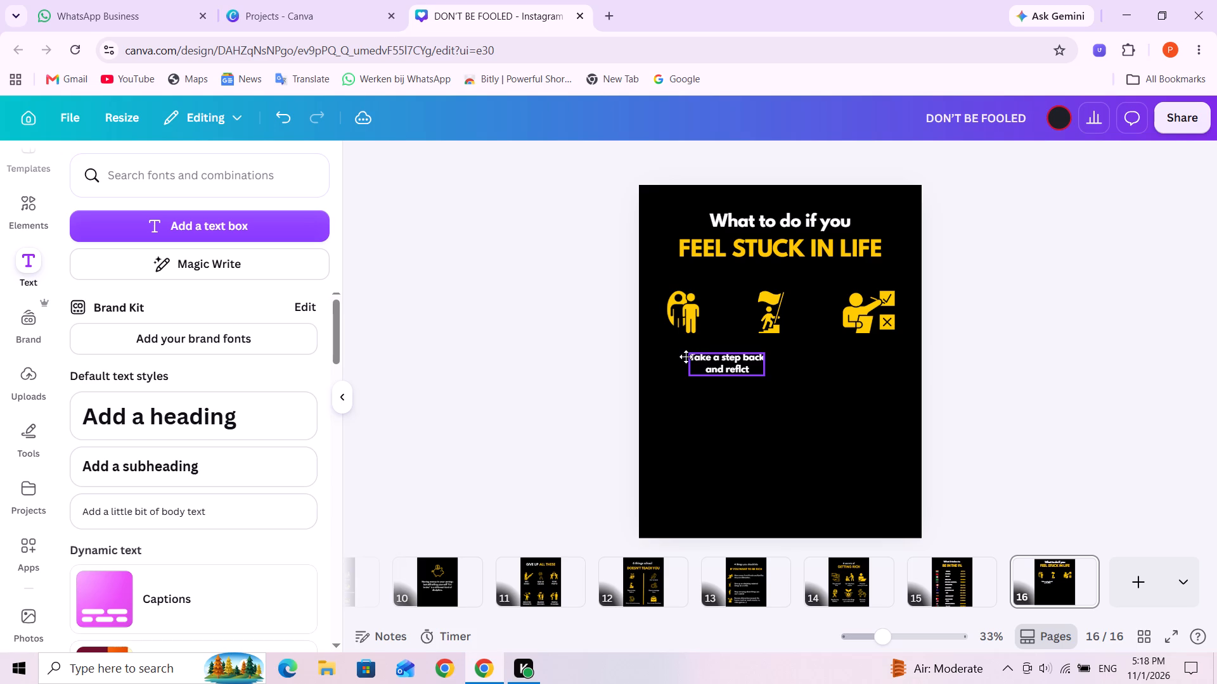
pyautogui.moveTo(686, 357); pyautogui.dragTo(691, 355)
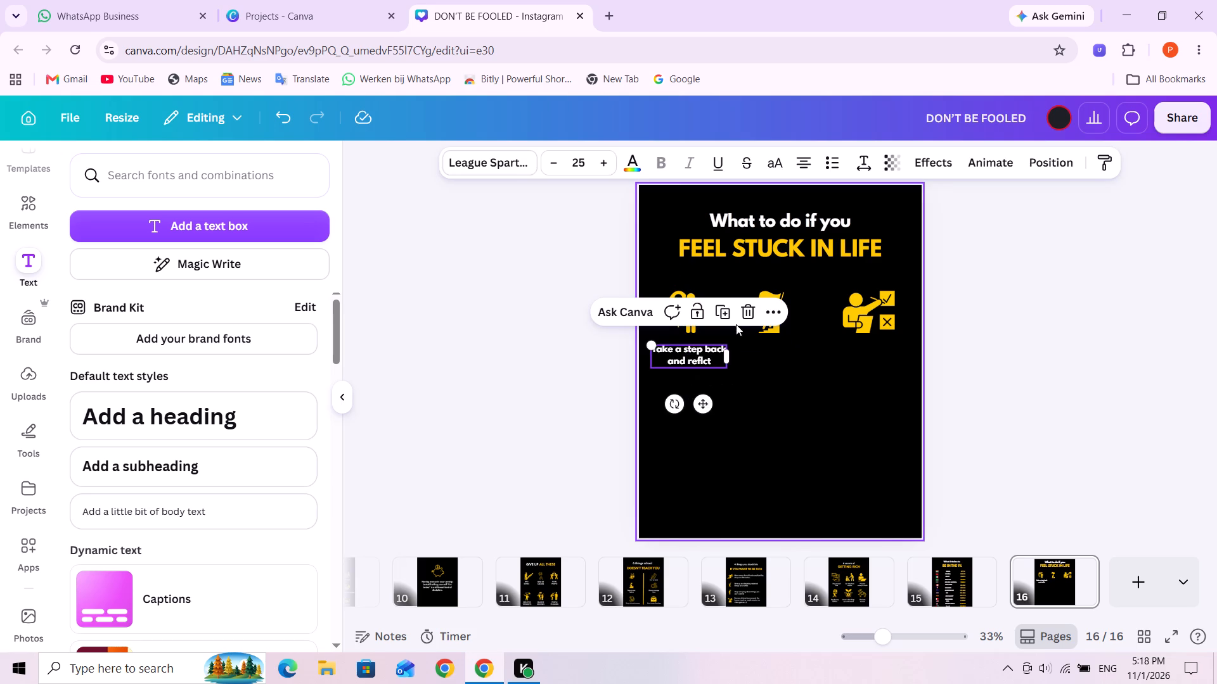
# Duplicate the label and place the copy beneath the flag climber icon, level with the first label.
pyautogui.click(722, 309)
pyautogui.moveTo(701, 360); pyautogui.dragTo(791, 355)
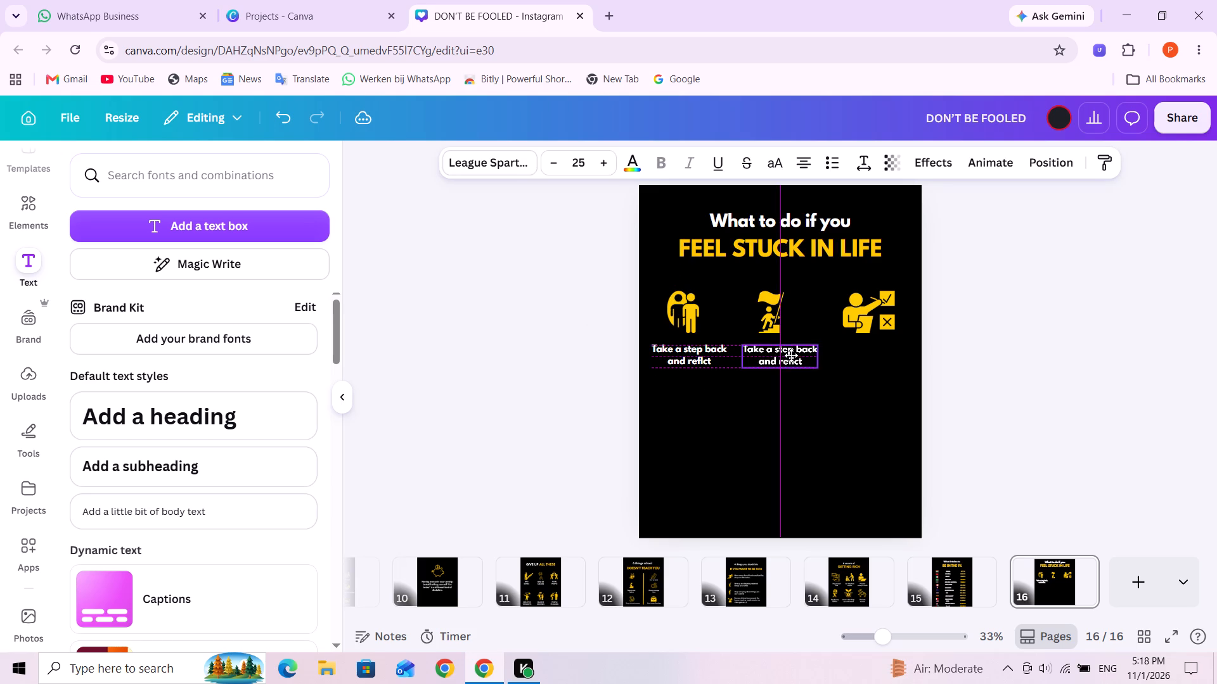
pyautogui.moveTo(791, 355); pyautogui.dragTo(792, 354)
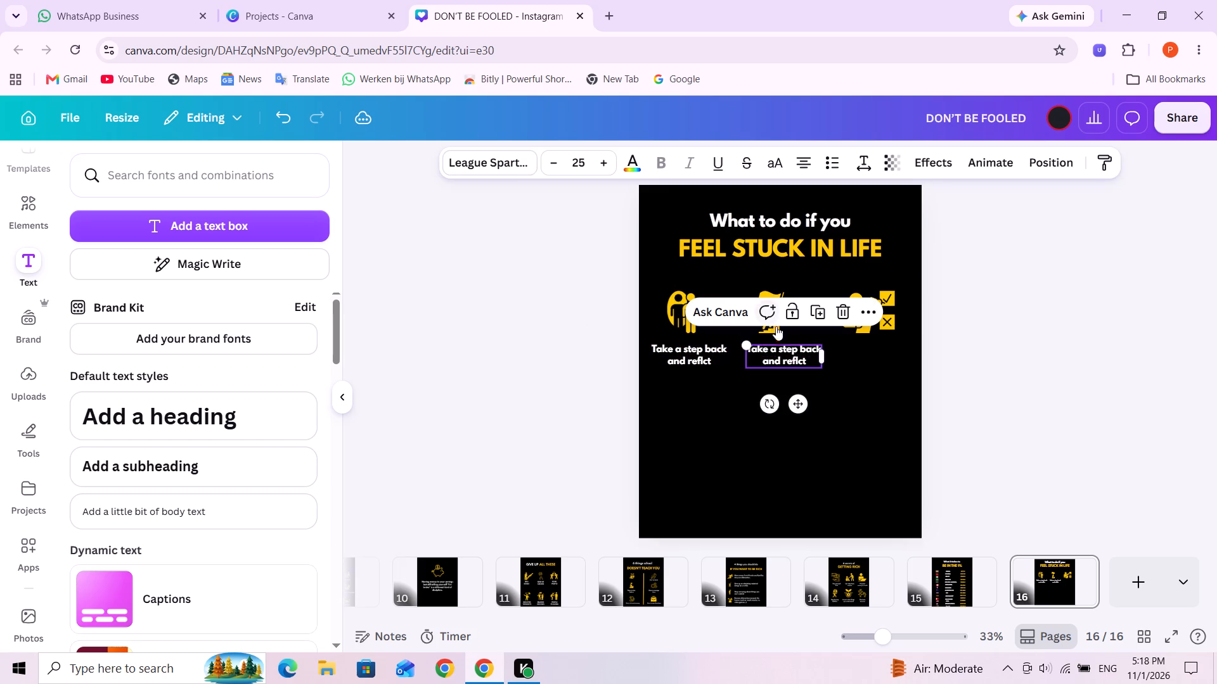
pyautogui.click(788, 425)
# Shift the flag climber icon slightly right to centre it above its label.
pyautogui.moveTo(763, 308); pyautogui.dragTo(773, 309)
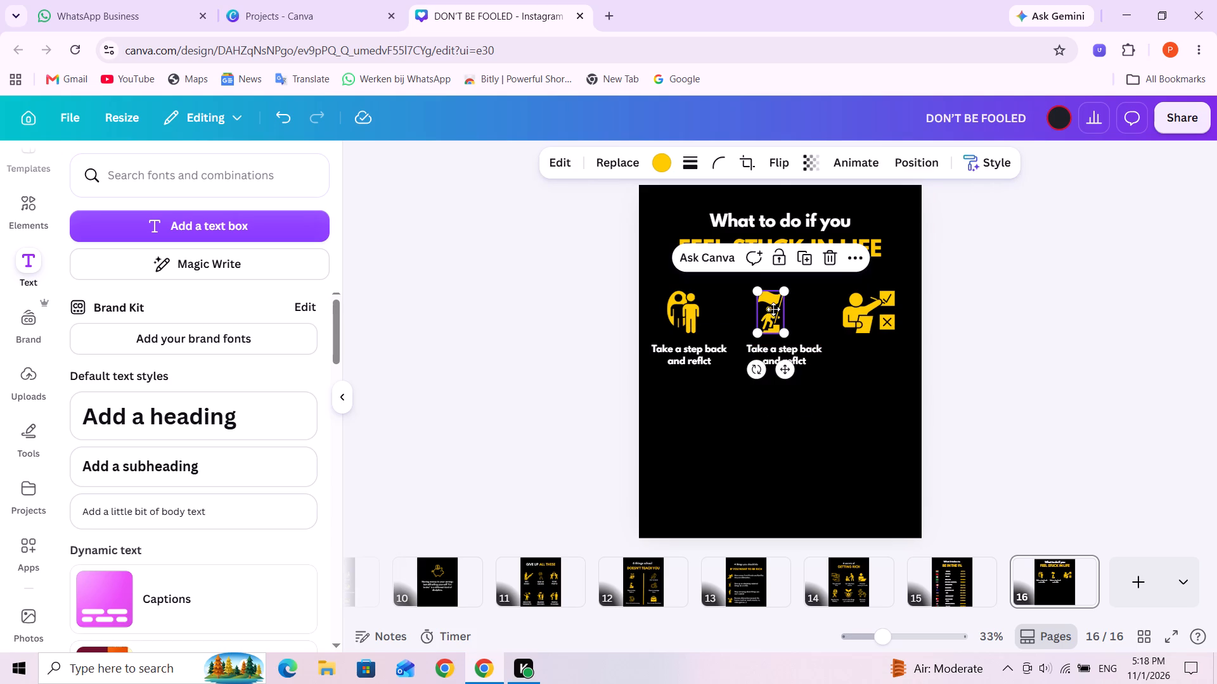
pyautogui.moveTo(773, 309); pyautogui.dragTo(774, 310)
# Replace the copied label beneath the flag climber icon with the two-line text "Set new goals for yourself".
pyautogui.doubleClick(786, 359)
pyautogui.tripleClick(786, 353)
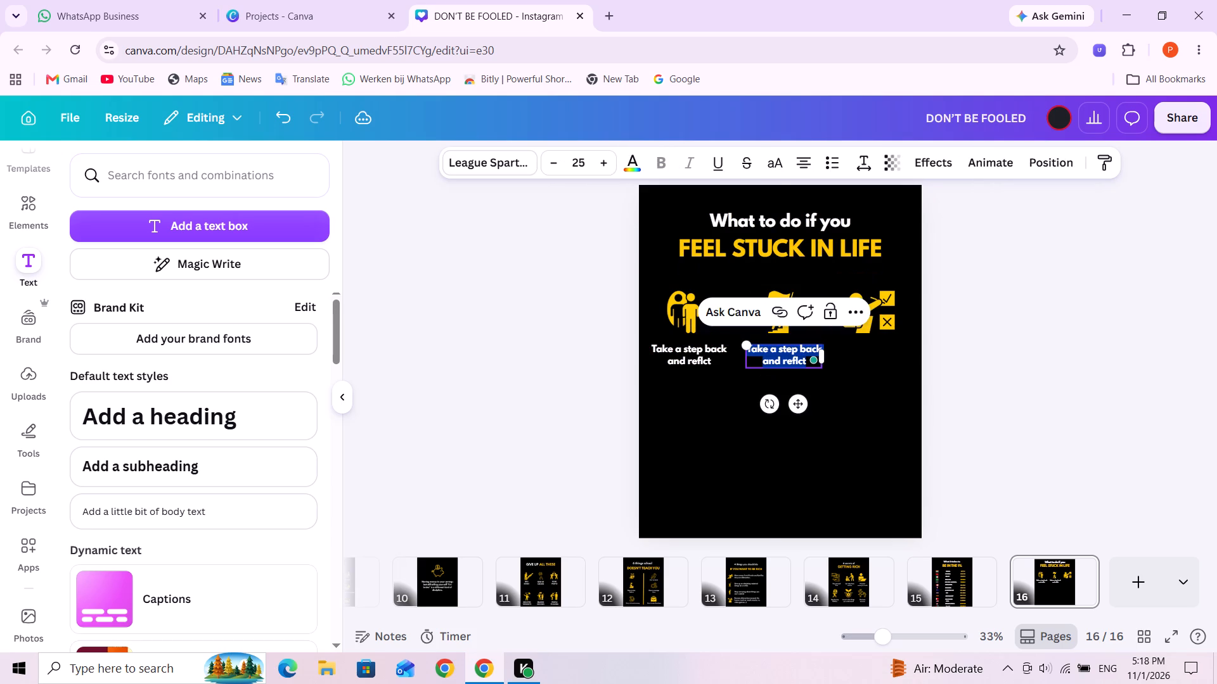
pyautogui.hotkey('ctrl', 'a')
pyautogui.press('e')
pyautogui.press('t')
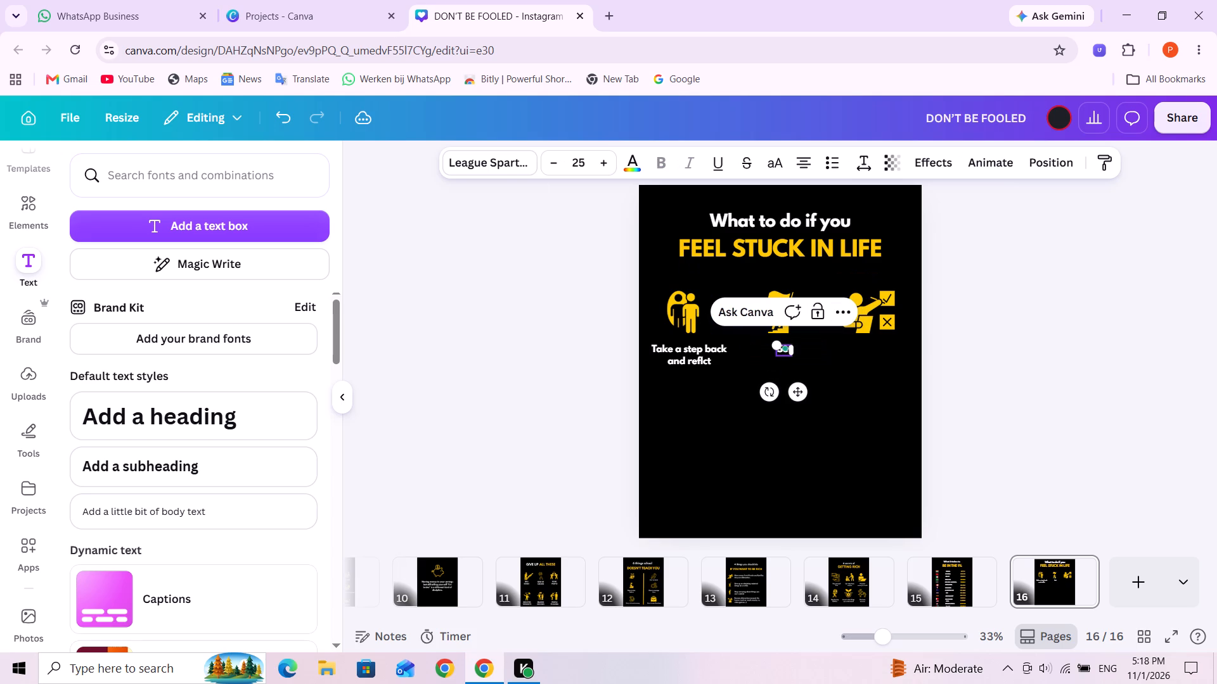
pyautogui.press('space')
pyautogui.write('new goals for')
pyautogui.press('Return')
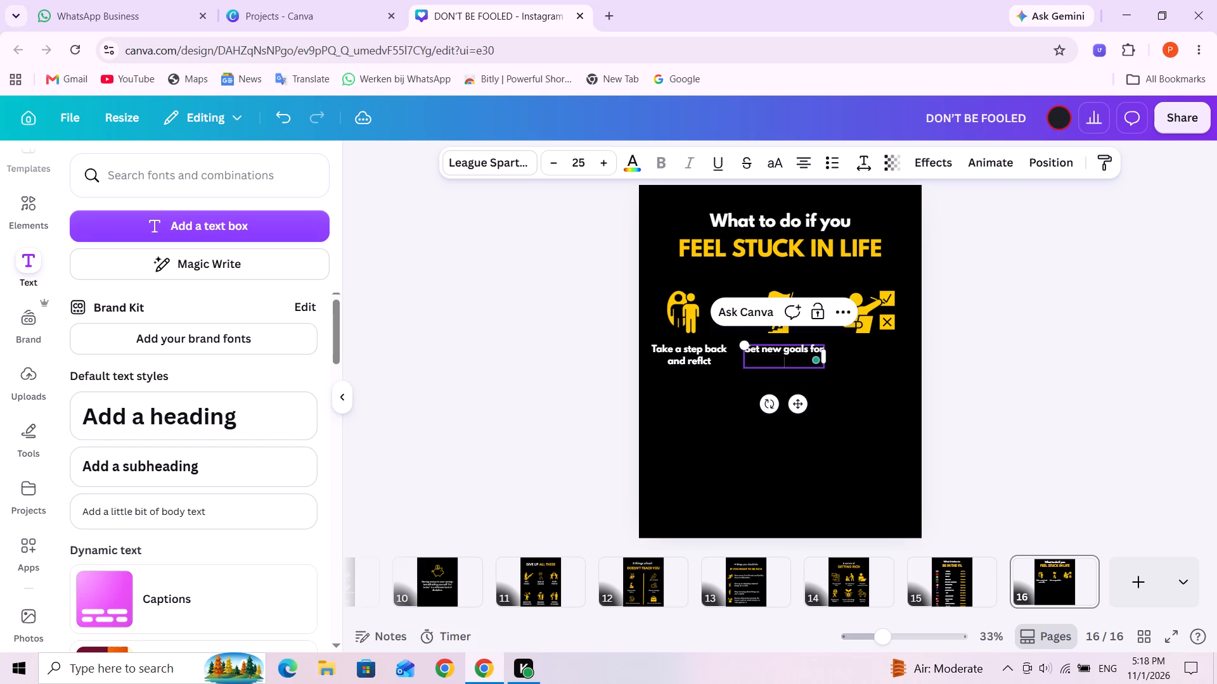
pyautogui.write('yourself')
pyautogui.click(839, 384)
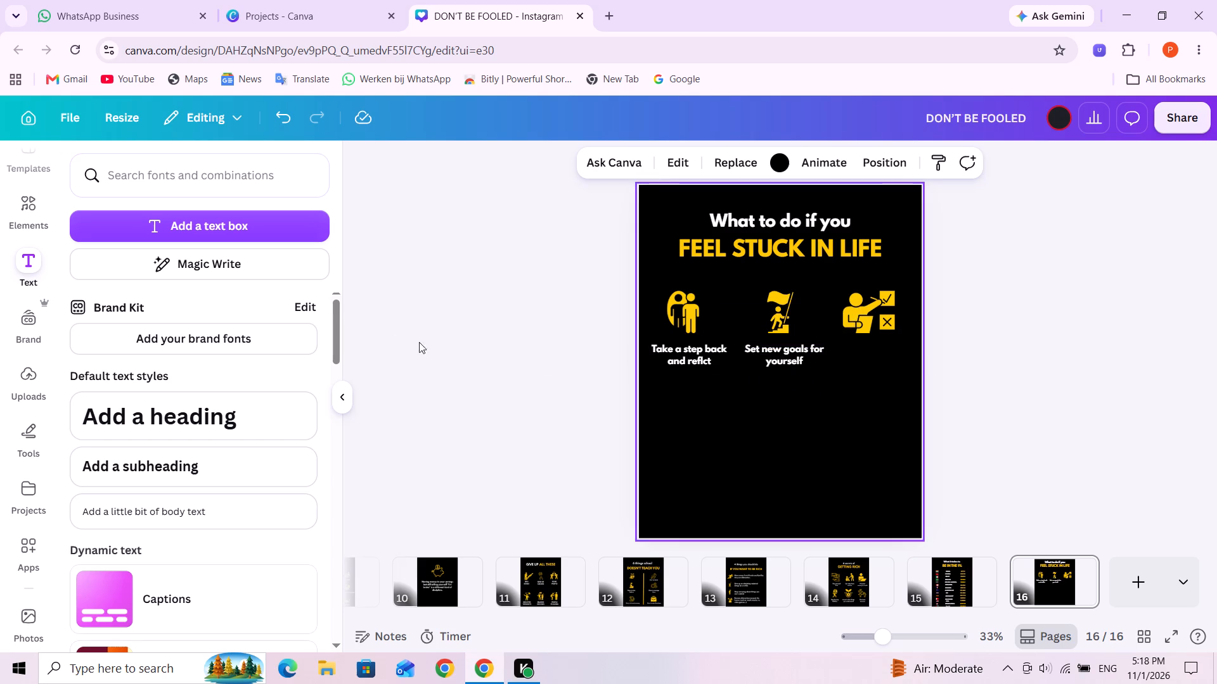
# Duplicate the "Set new goals for yourself" label and place the copy beneath the third icon, level with the others.
pyautogui.click(788, 360)
pyautogui.click(823, 315)
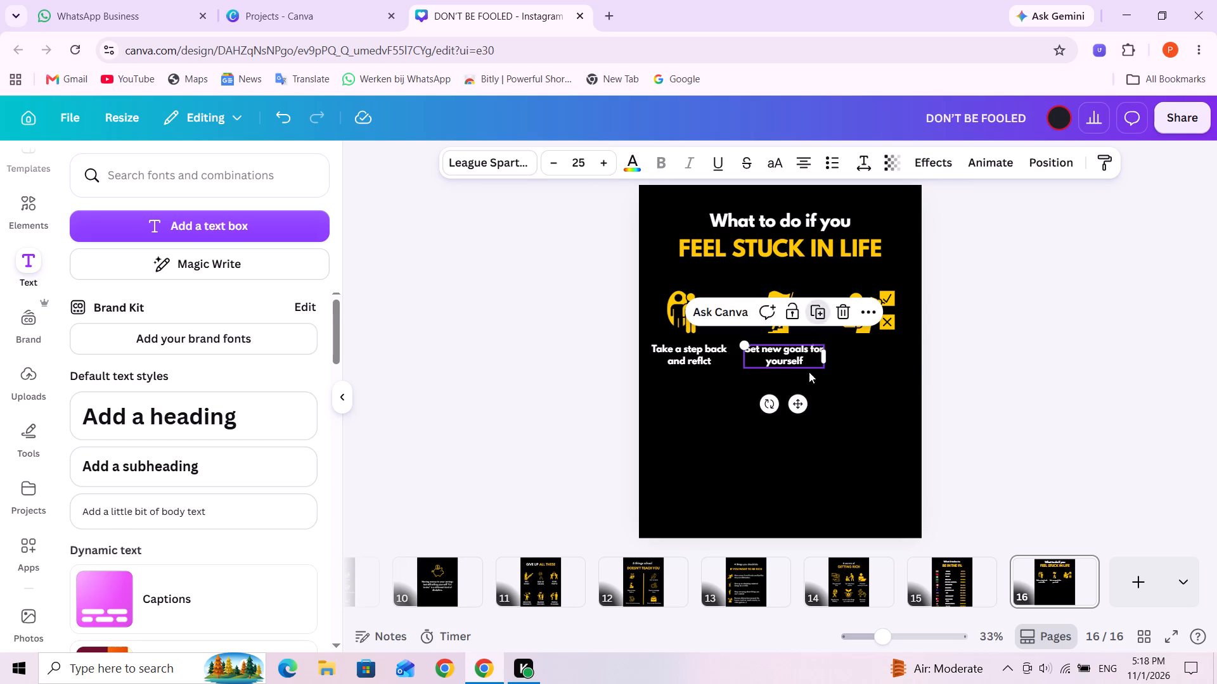
# Replace the third label's text with "Re-evaluate your overall path" on two lines.
pyautogui.tripleClick(883, 353)
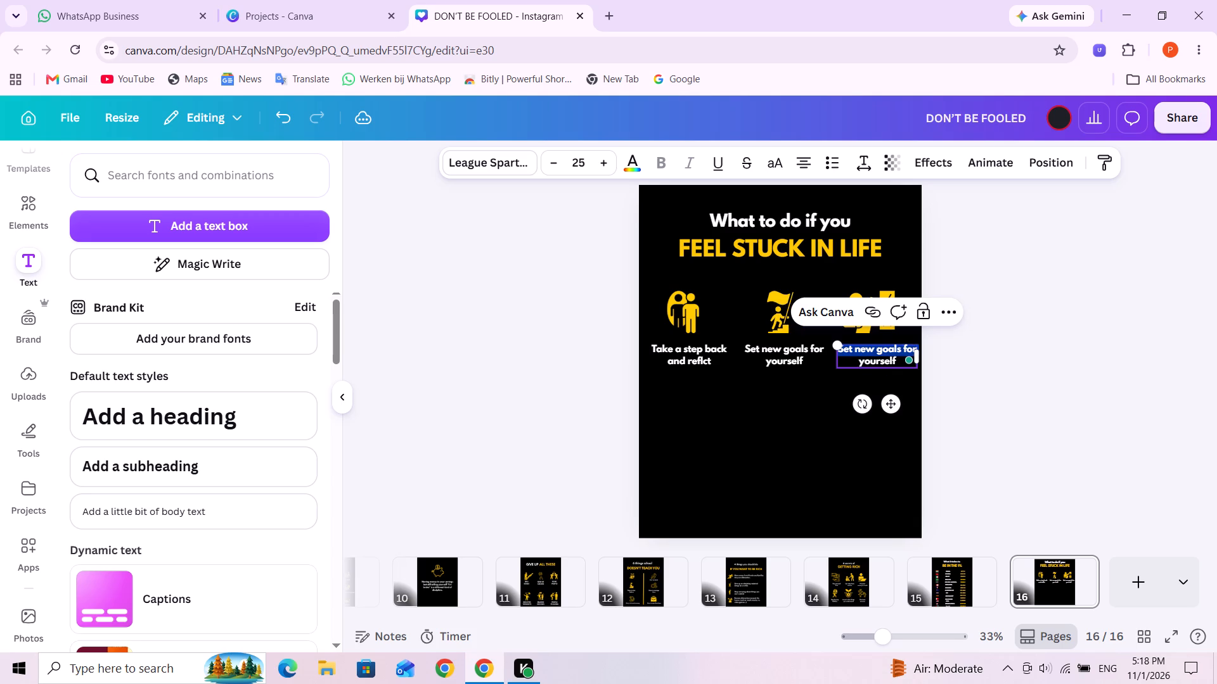
pyautogui.hotkey('ctrl', 'a')
pyautogui.write('-e')
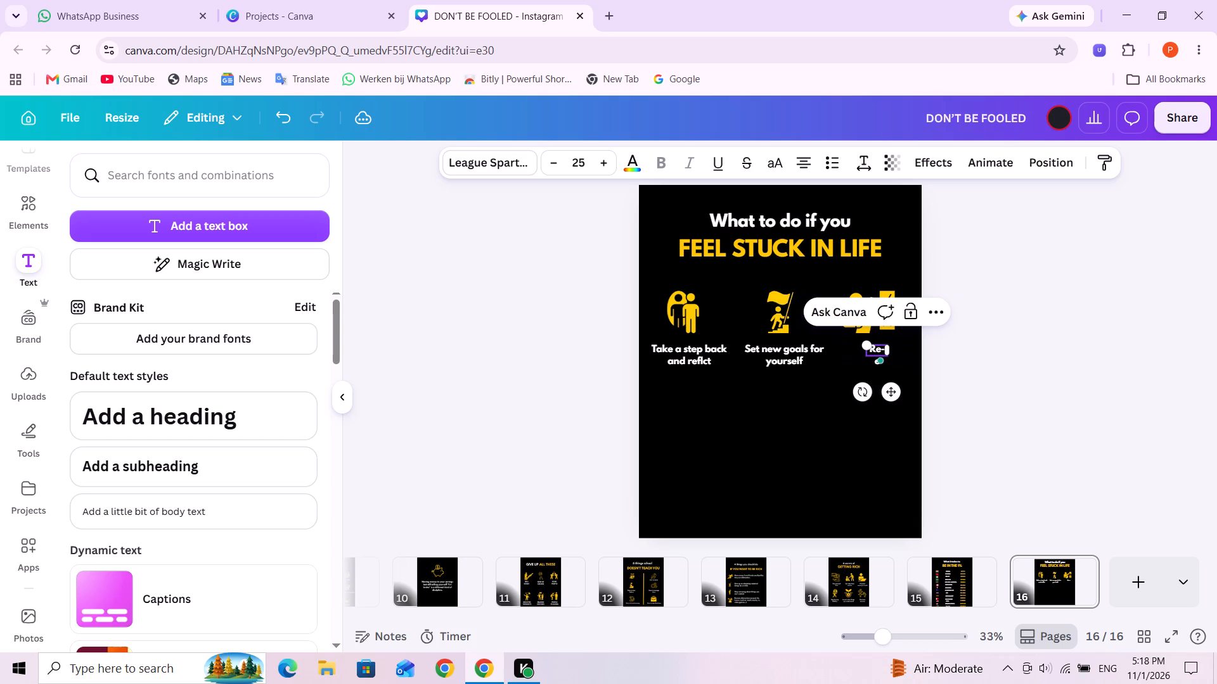
pyautogui.press('v')
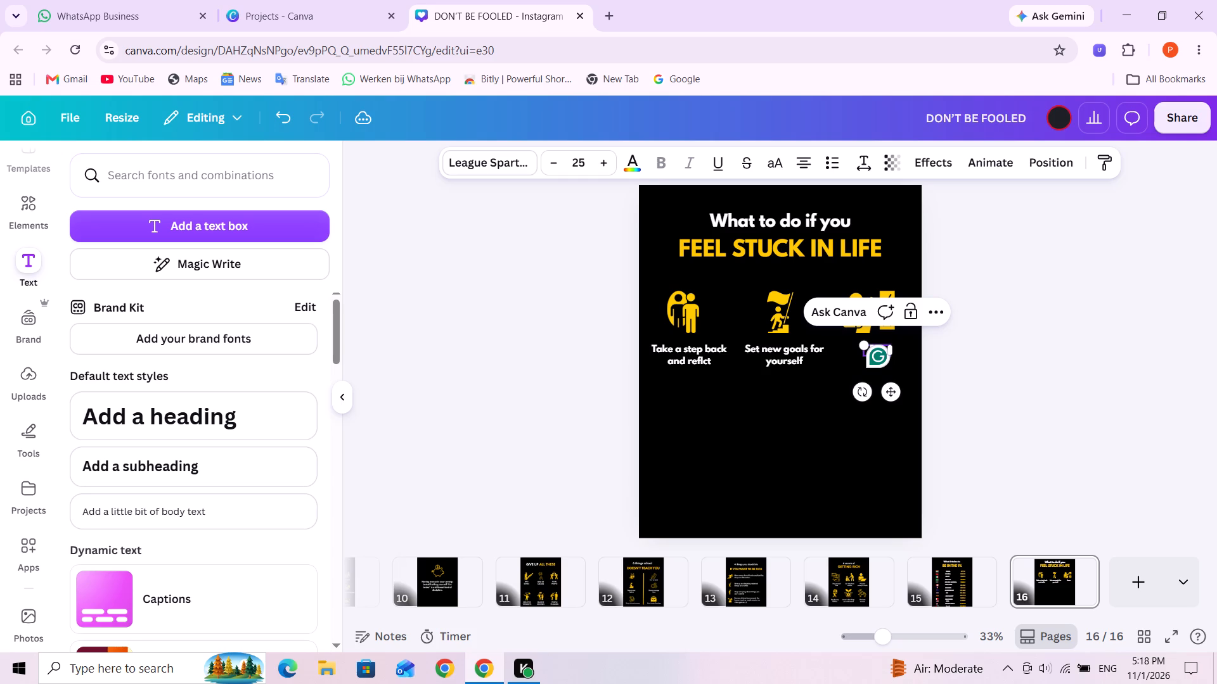
pyautogui.press('a')
pyautogui.write('luate your')
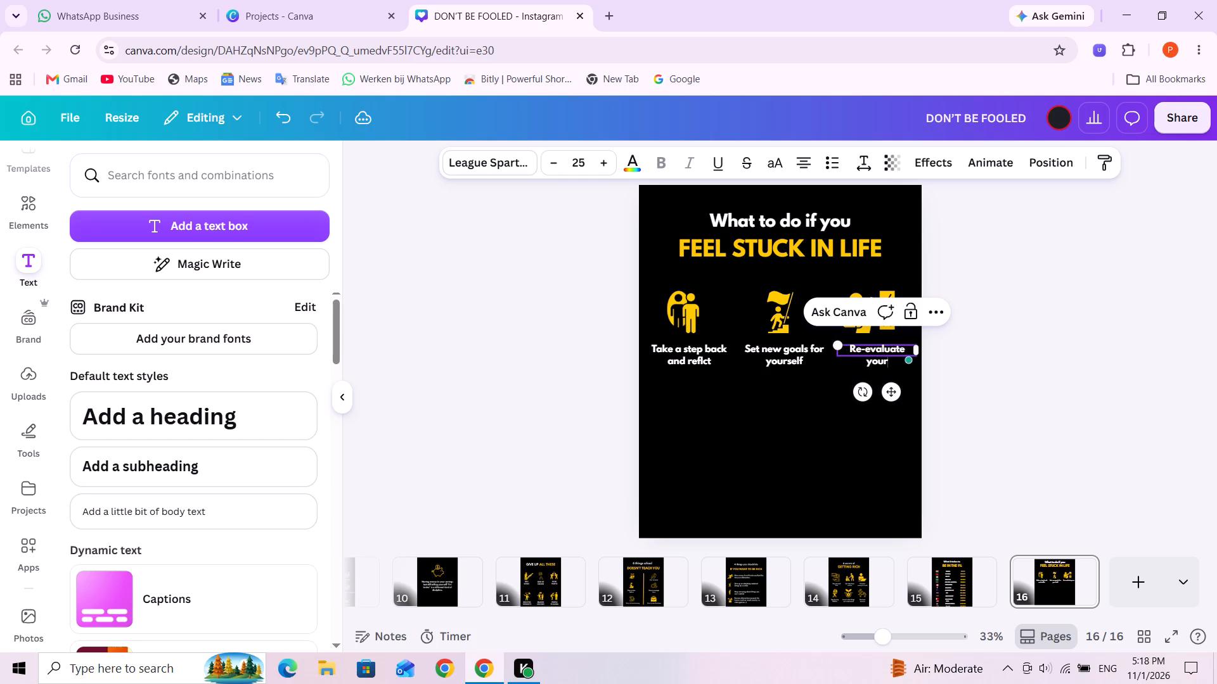
pyautogui.press('space')
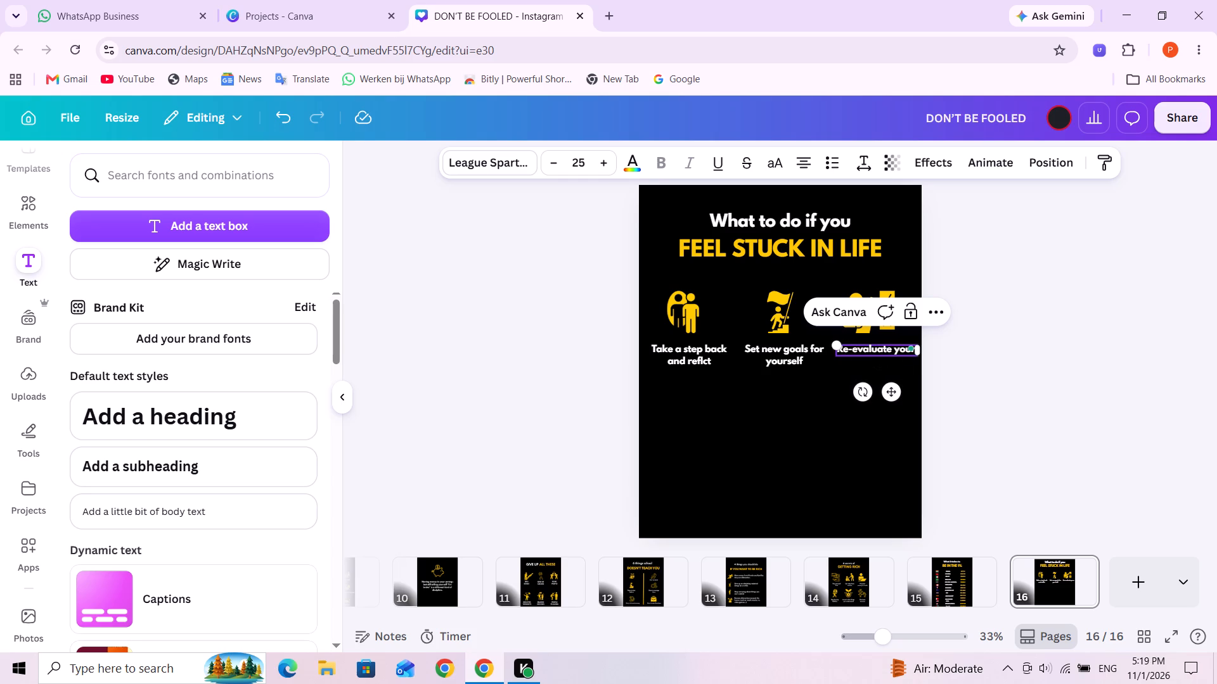
pyautogui.press('e')
pyautogui.press('BackSpace')
pyautogui.press('p')
pyautogui.press('BackSpace')
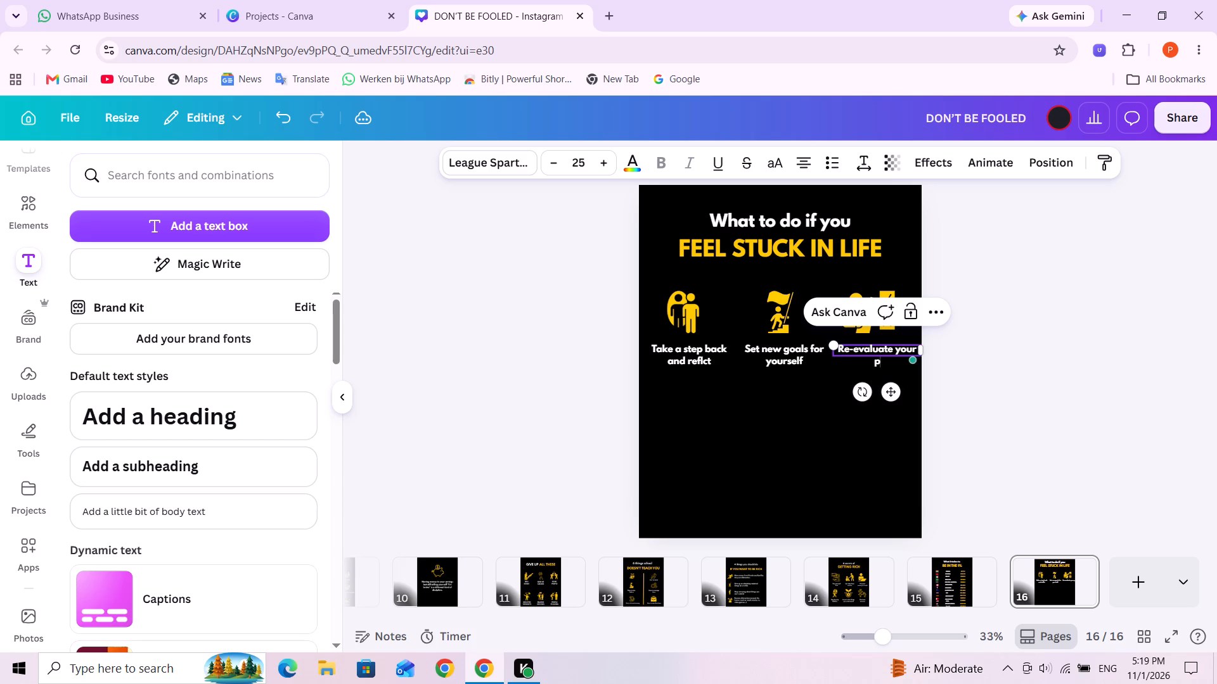
pyautogui.write('overall path')
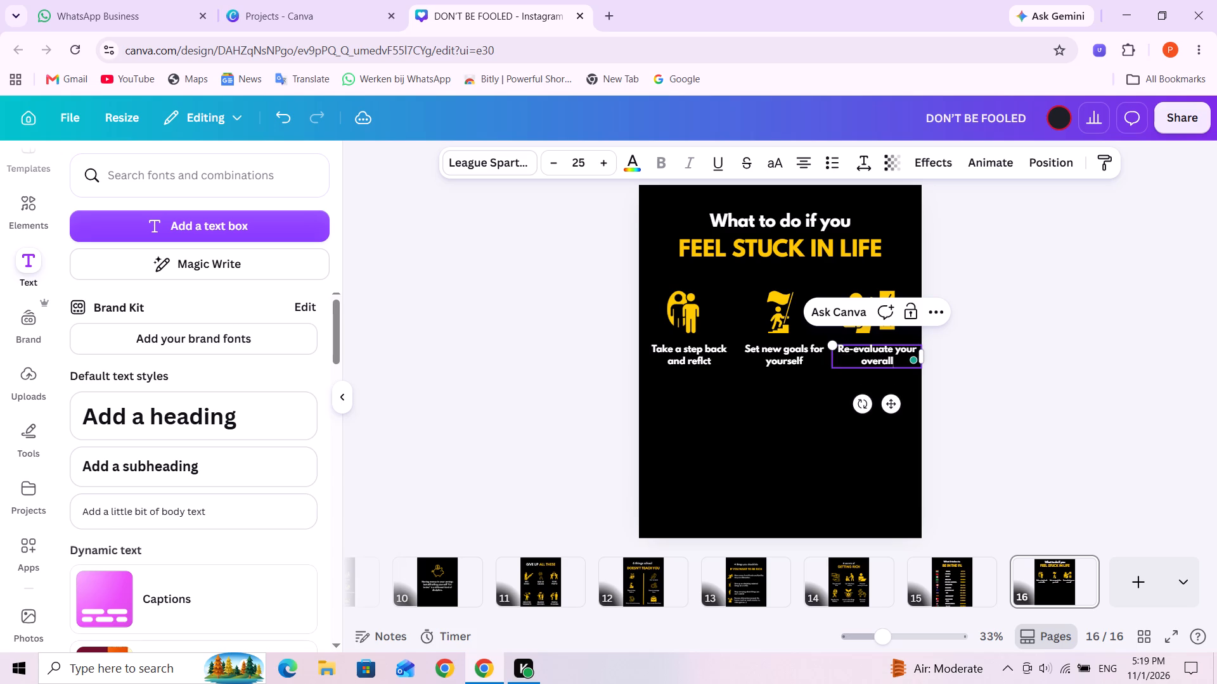
pyautogui.click(816, 462)
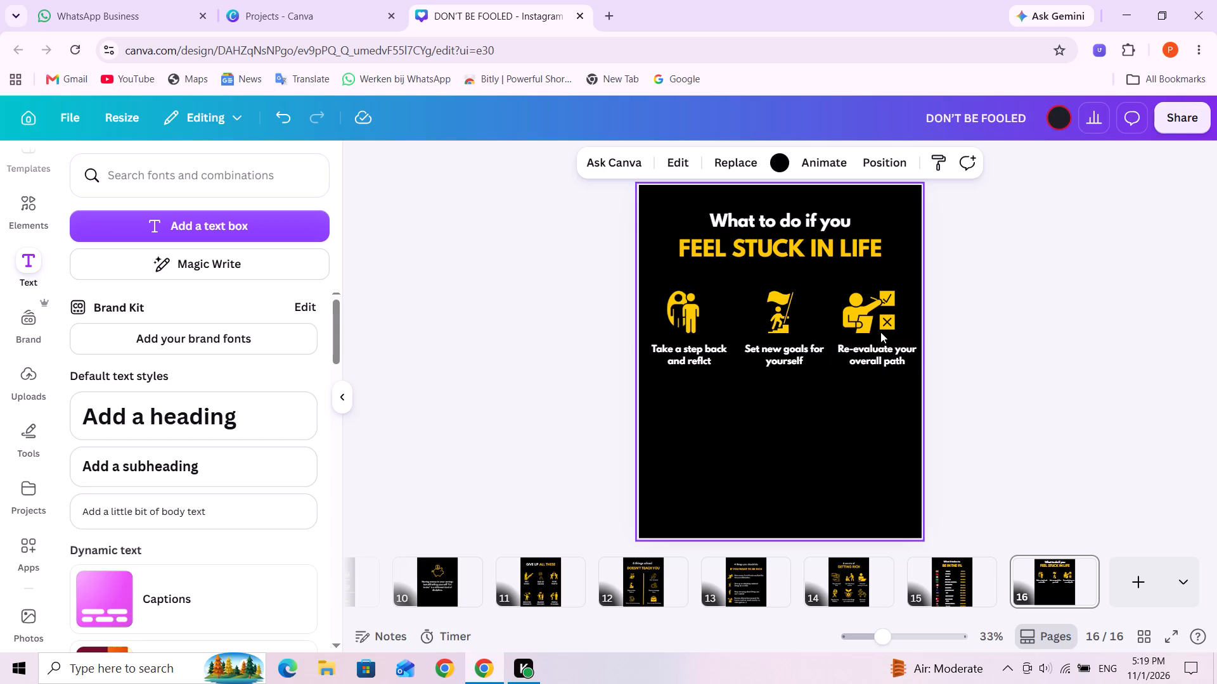
# Shift the evaluation icon with the tick and cross boxes slightly right to centre it above its label.
pyautogui.moveTo(877, 327); pyautogui.dragTo(885, 326)
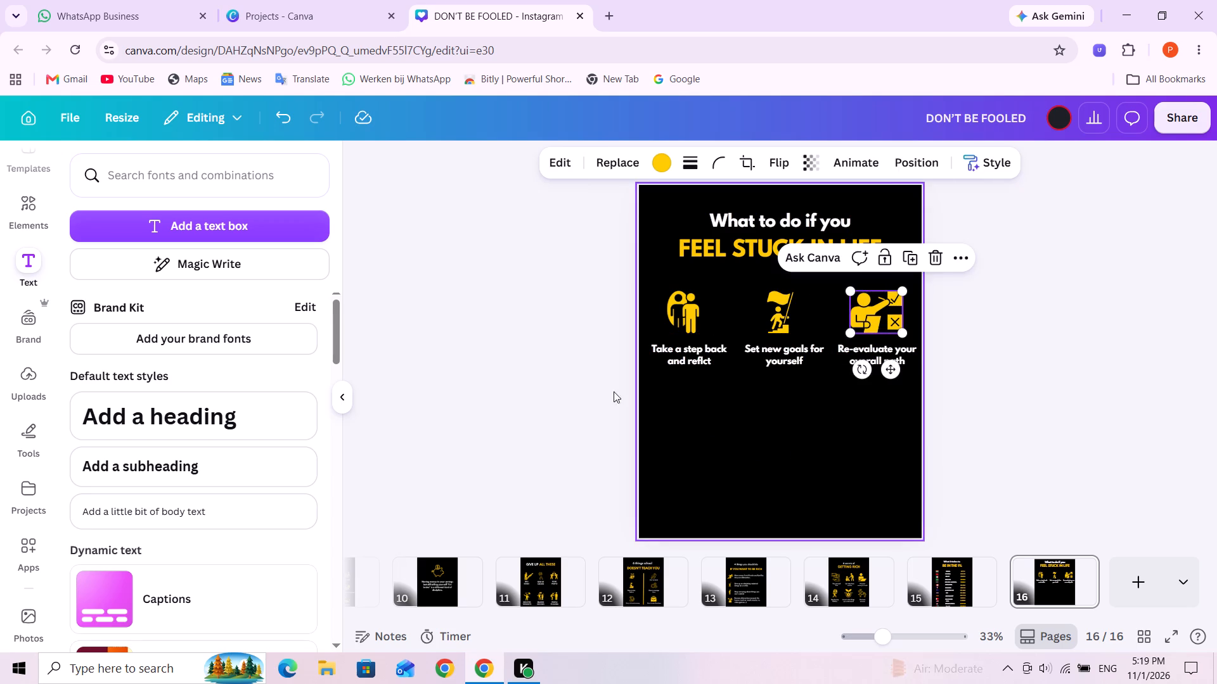
# Search the graphics library for "write down".
pyautogui.click(32, 225)
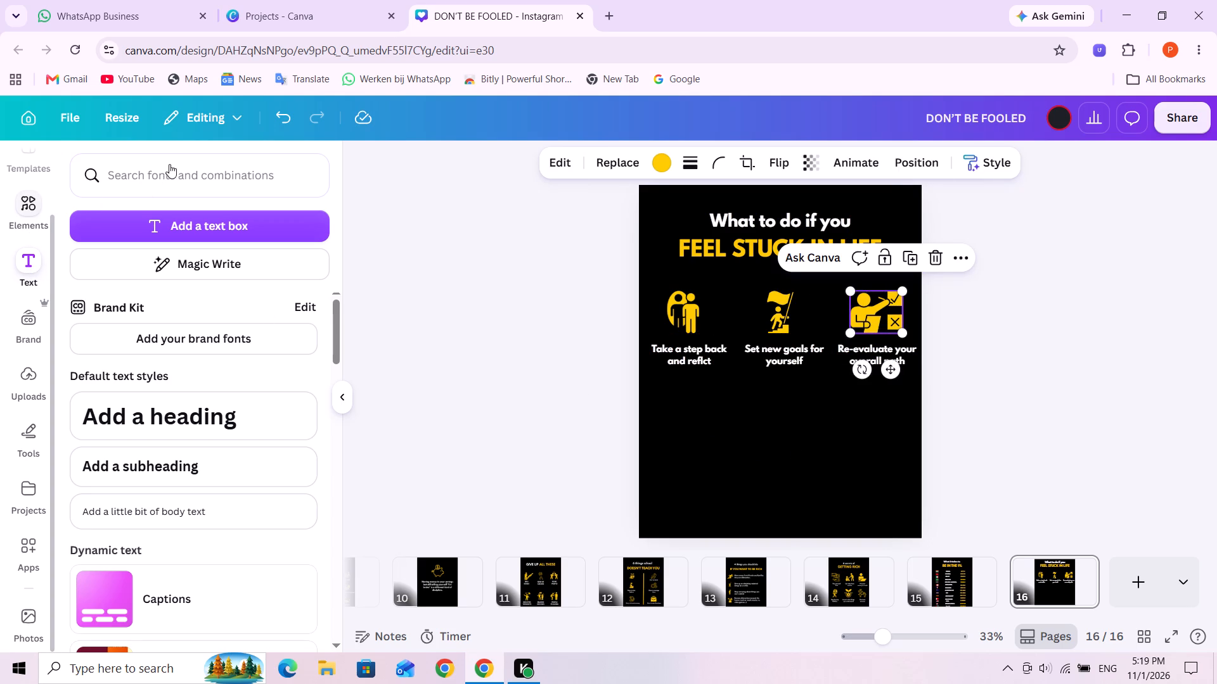
pyautogui.tripleClick(150, 185)
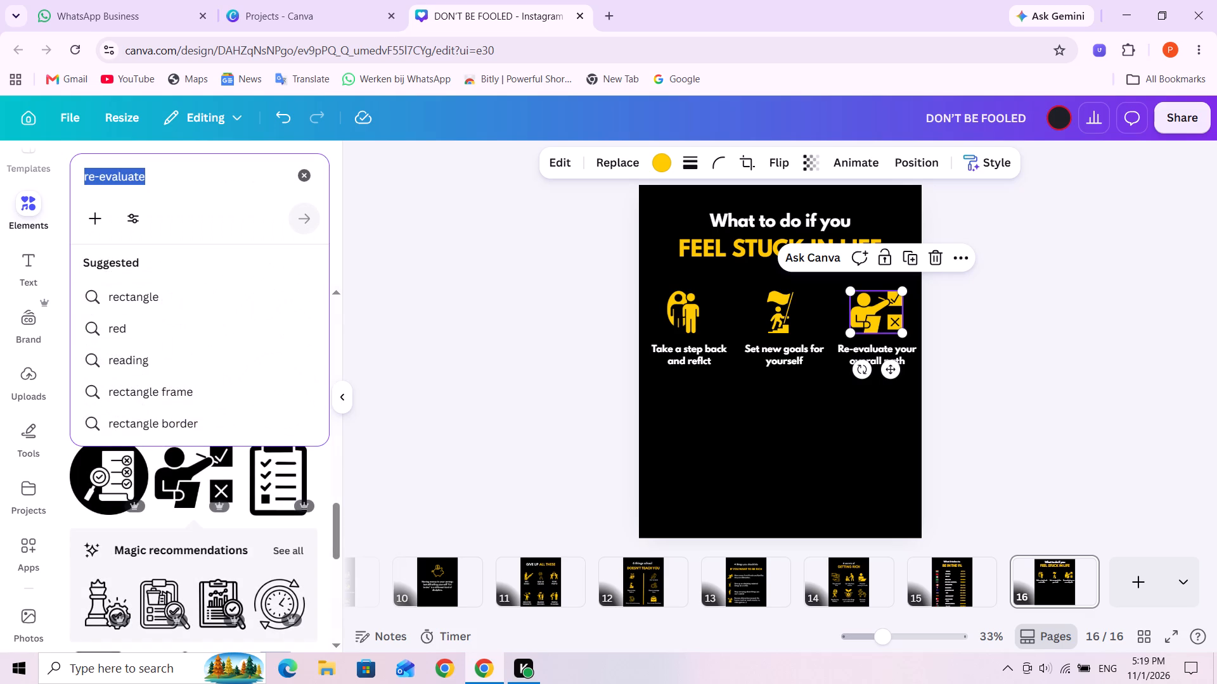
pyautogui.write('write down')
pyautogui.press('Return')
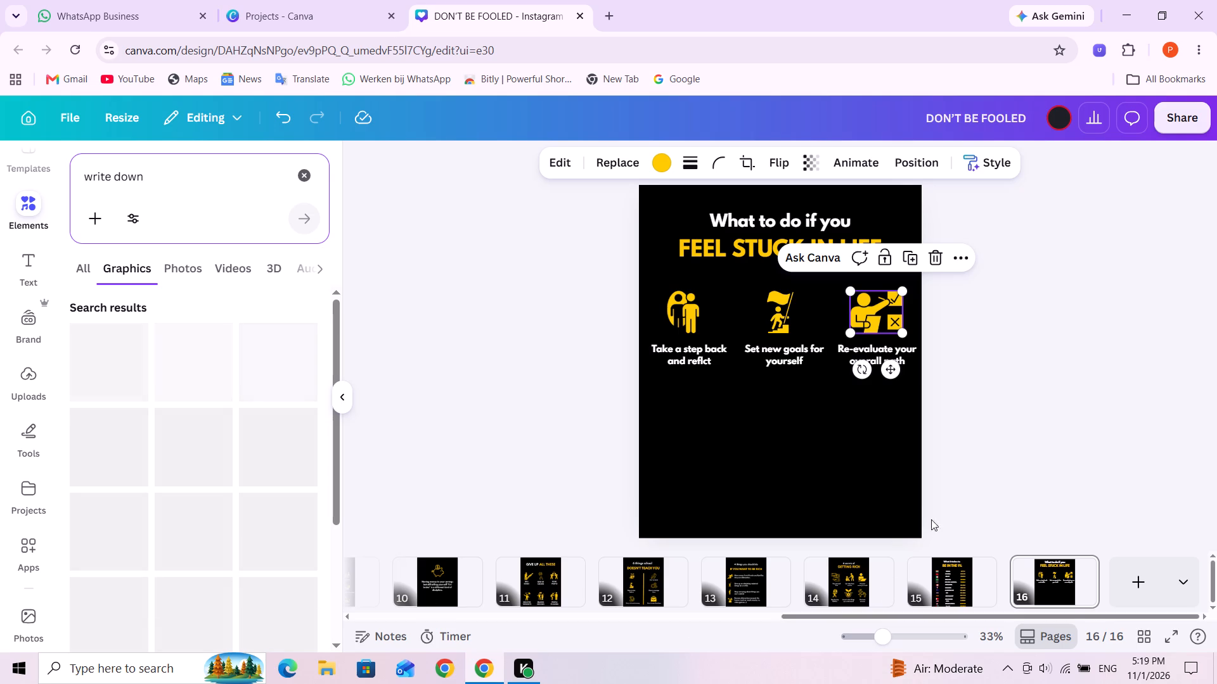
# Fine-tune the evaluation icon's position, aligning it with the flag climber icon and centring it over its label.
pyautogui.click(974, 496)
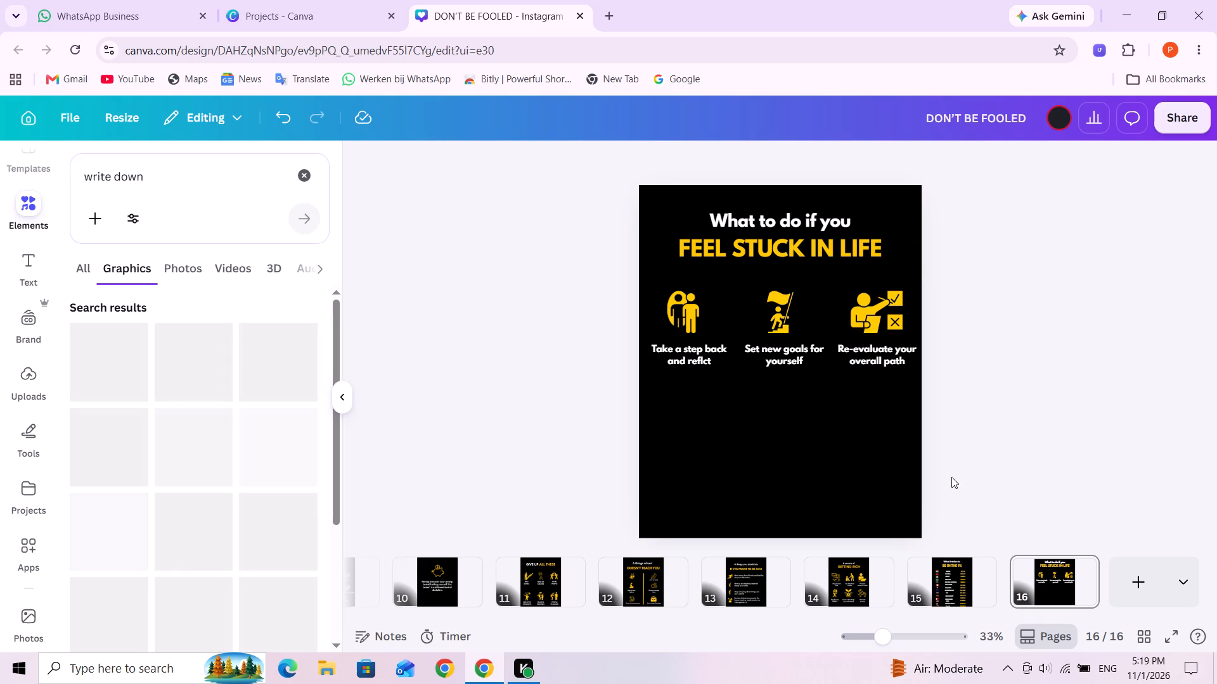
pyautogui.click(893, 320)
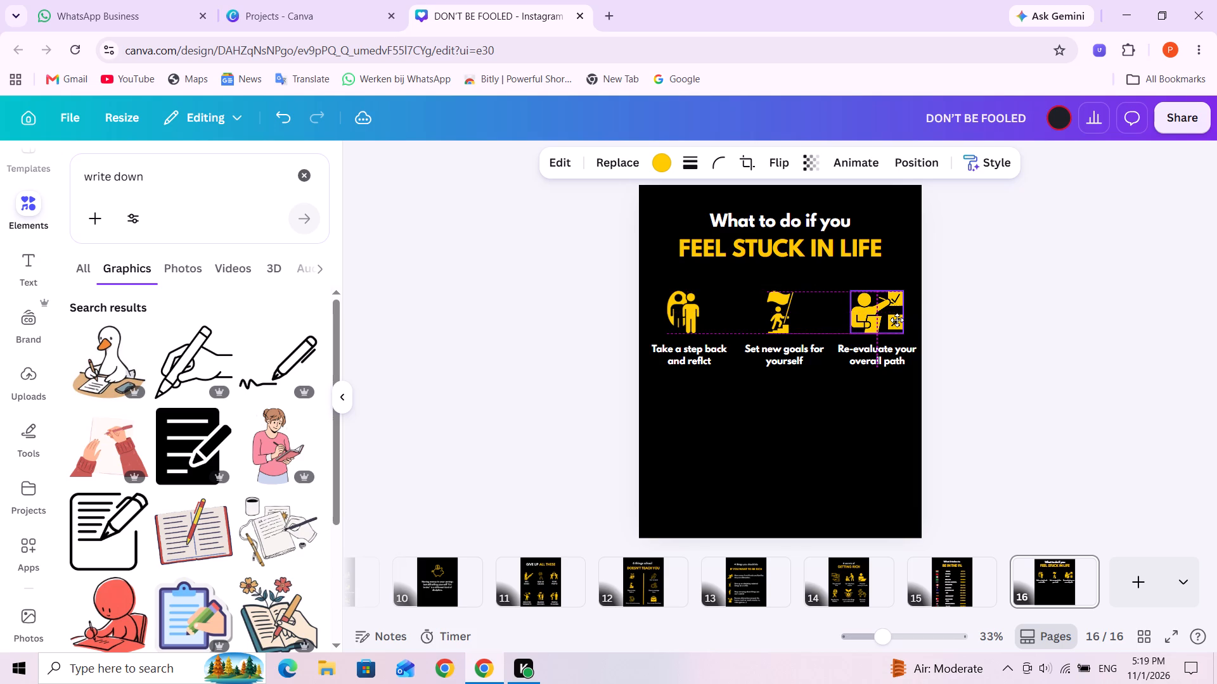
pyautogui.click(790, 522)
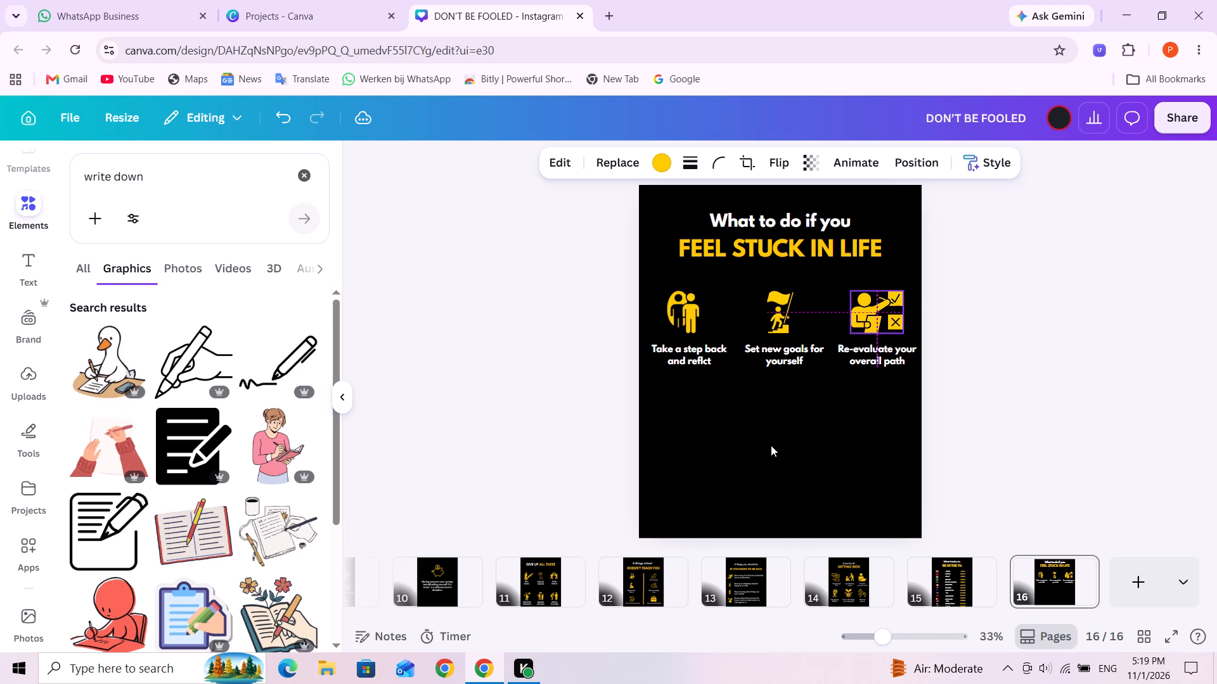
# Browse the "write down" graphics results for an icon of someone writing.
pyautogui.scroll(1, 221, 497)
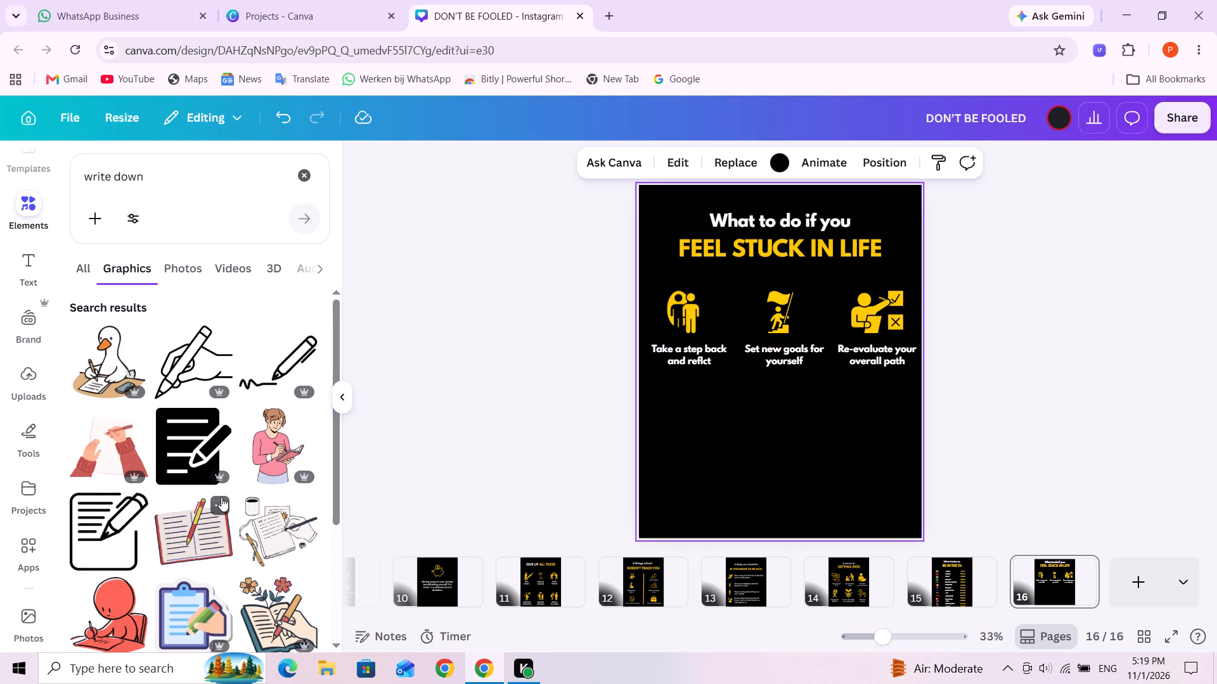
pyautogui.scroll(-1, 221, 497)
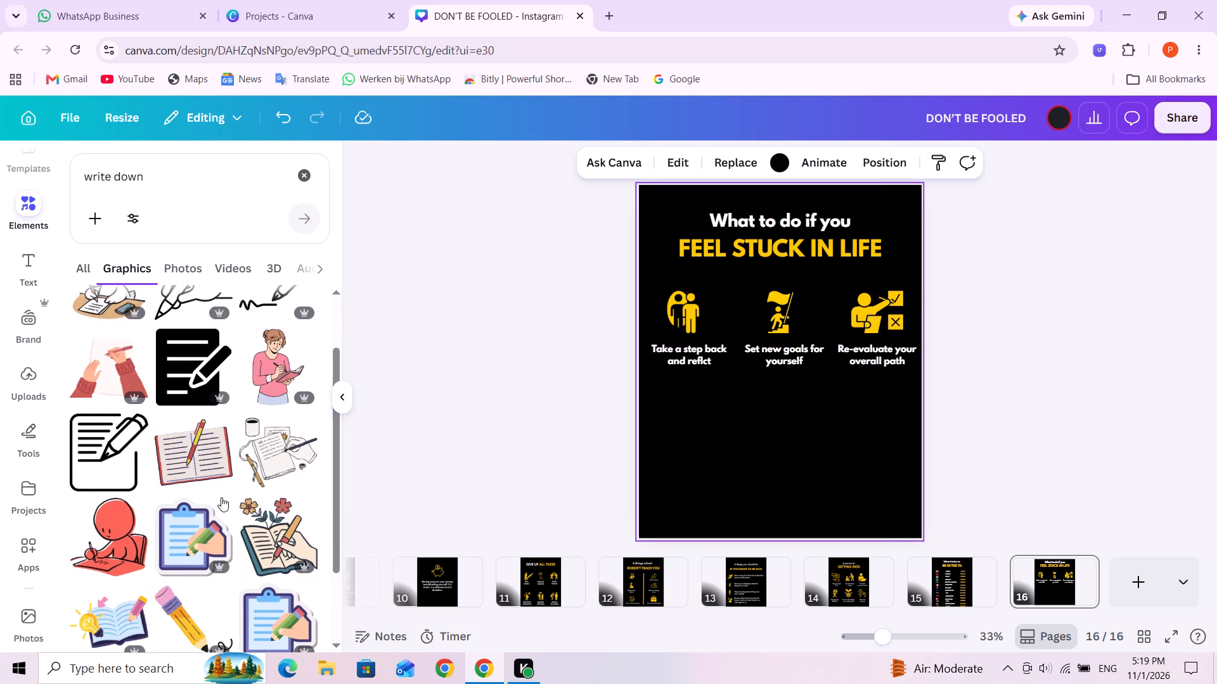
pyautogui.scroll(-1, 221, 497)
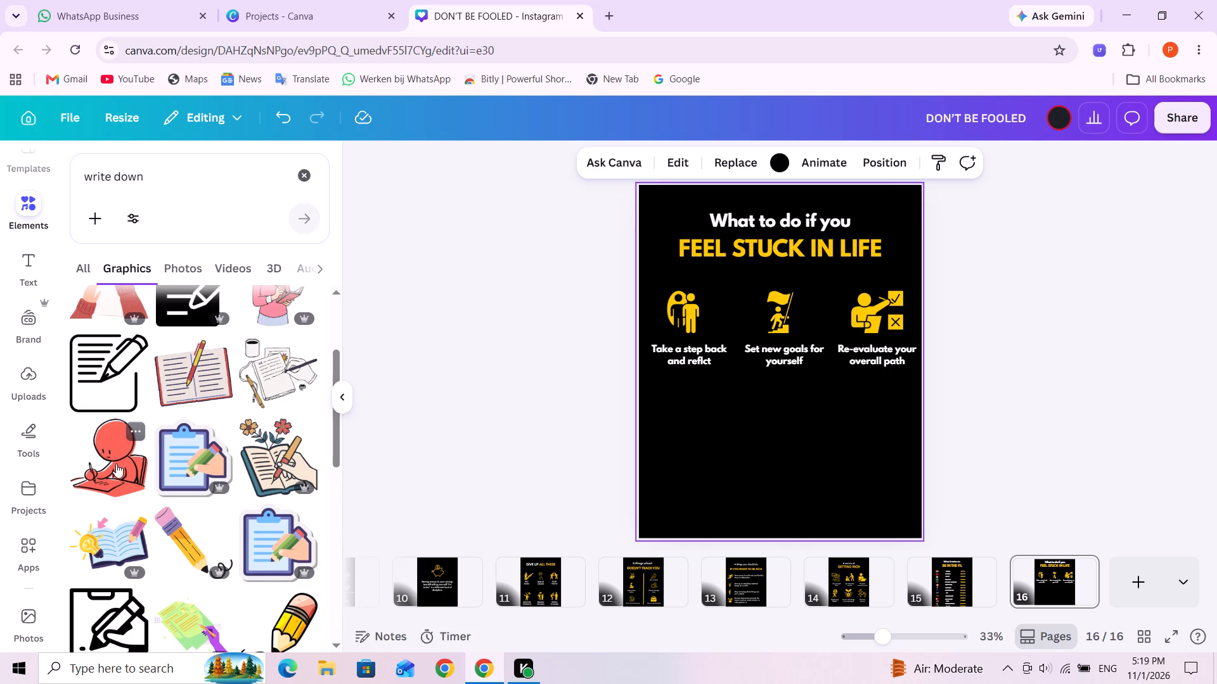
pyautogui.scroll(-2, 115, 464)
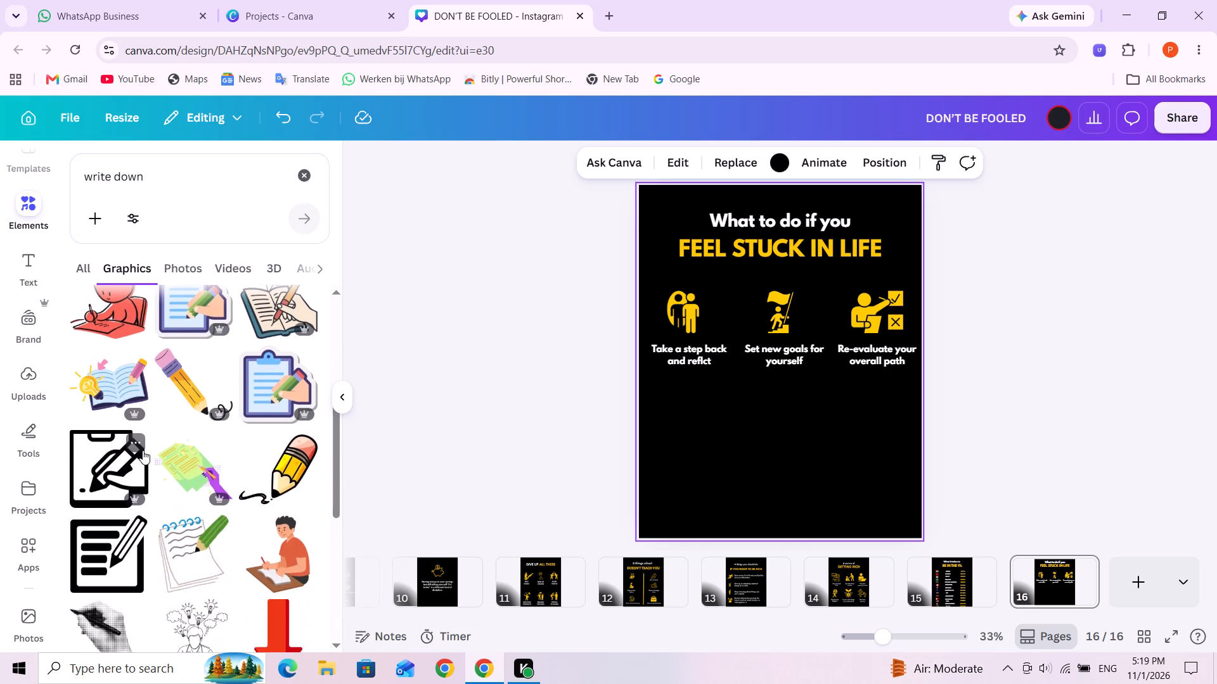
pyautogui.scroll(-2, 149, 458)
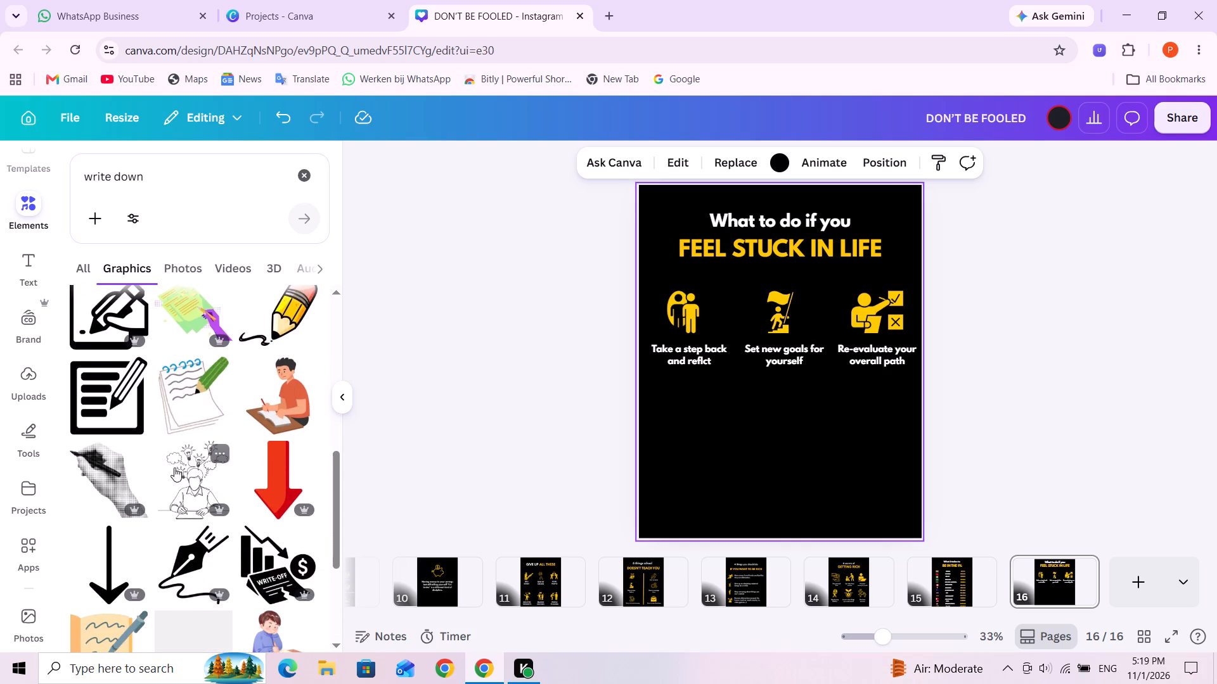
pyautogui.scroll(-4, 181, 471)
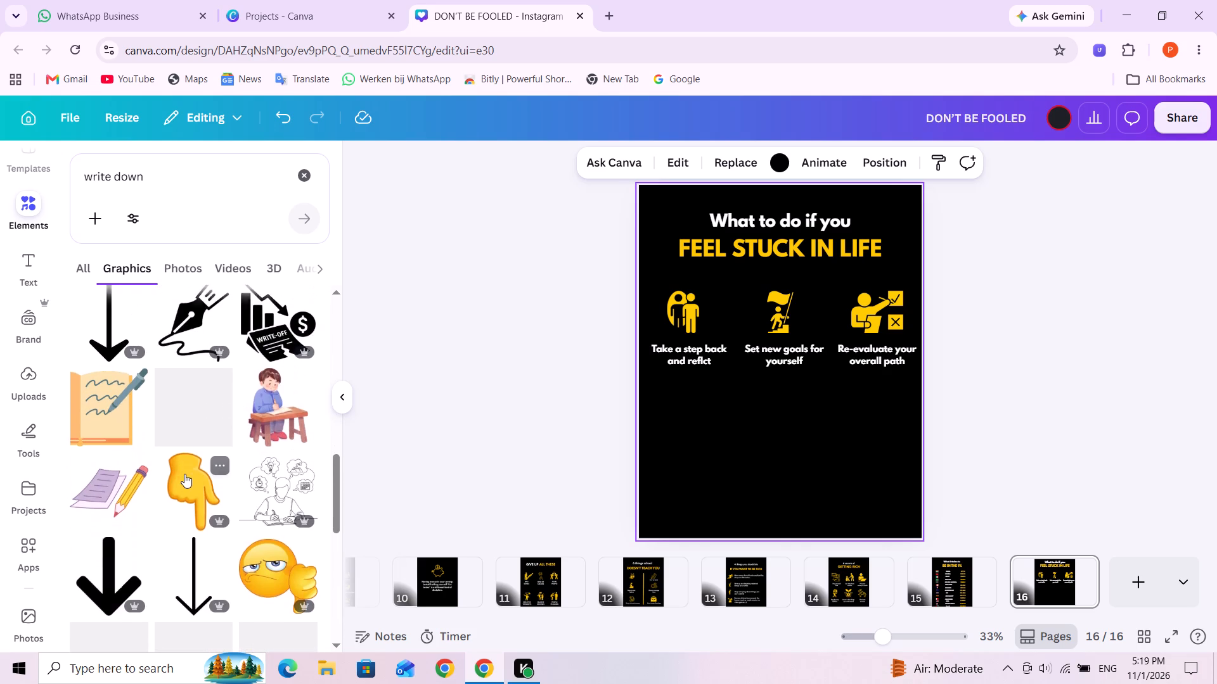
pyautogui.scroll(-1, 184, 474)
pyautogui.scroll(2, 184, 474)
pyautogui.scroll(-1, 184, 474)
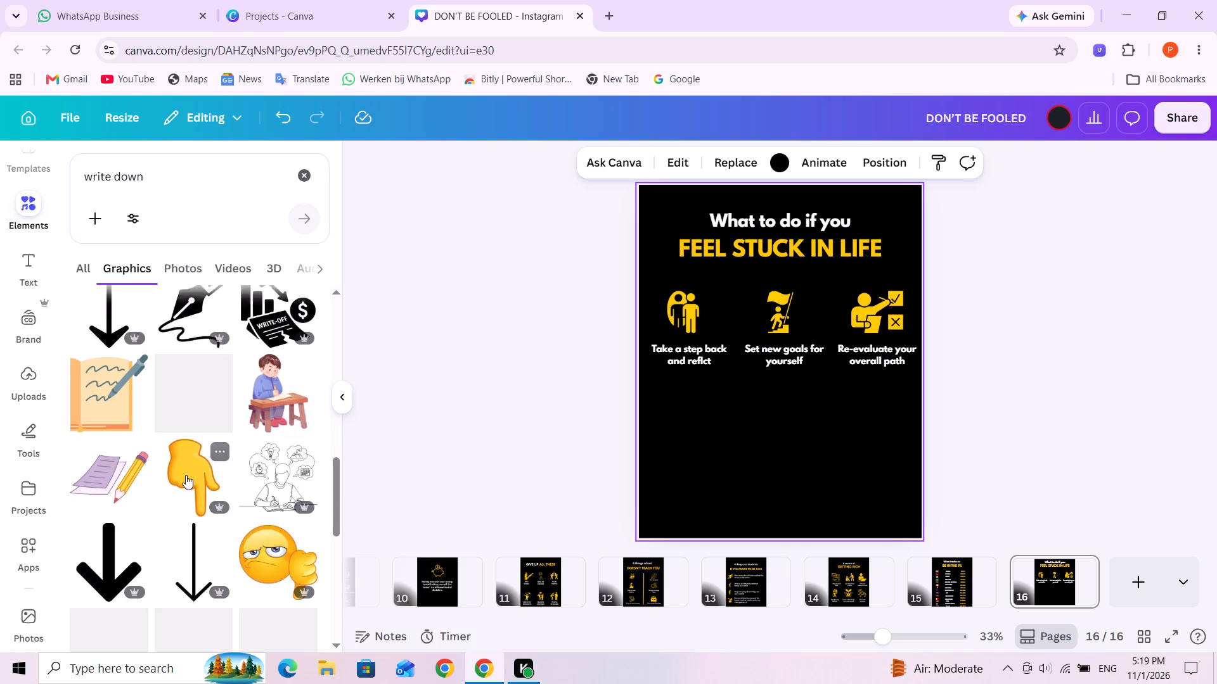
pyautogui.scroll(-3, 219, 488)
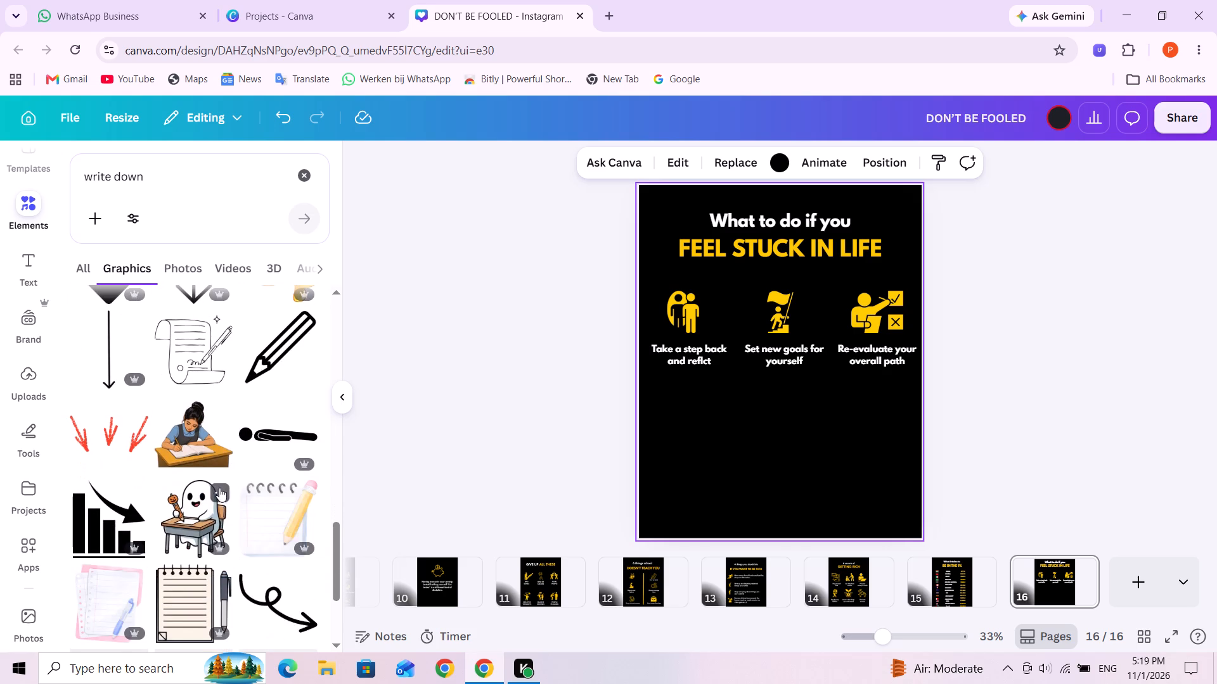
pyautogui.scroll(-2, 219, 488)
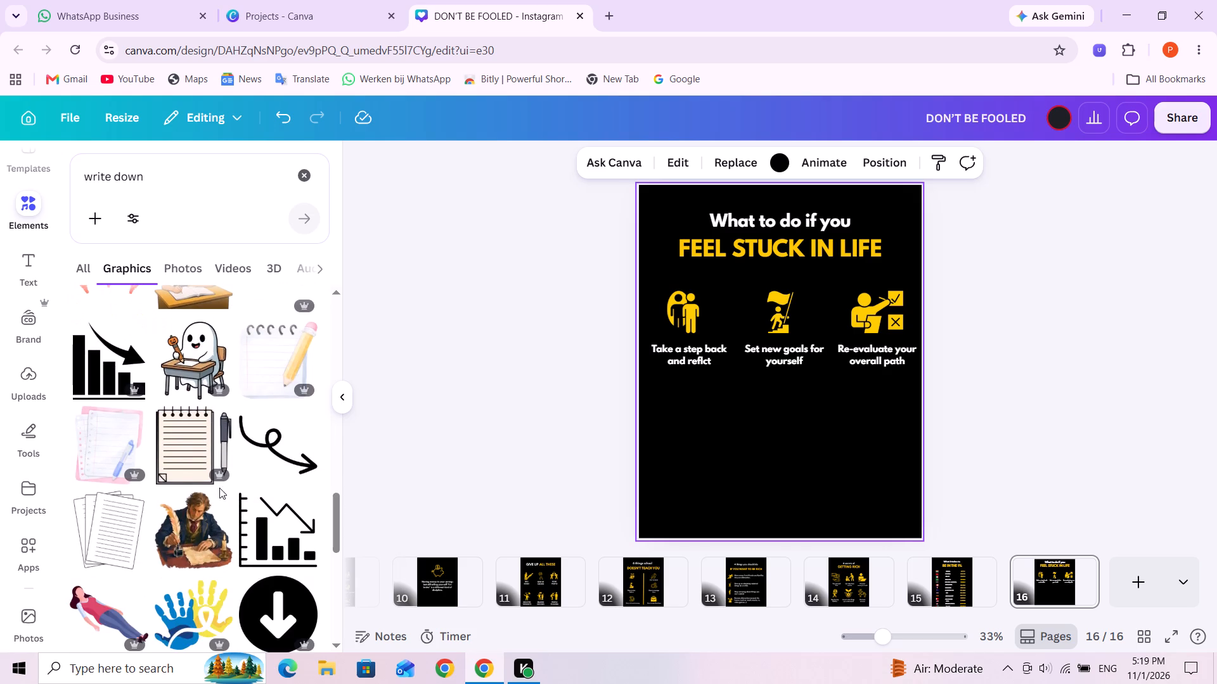
pyautogui.scroll(1, 219, 488)
pyautogui.scroll(-4, 219, 488)
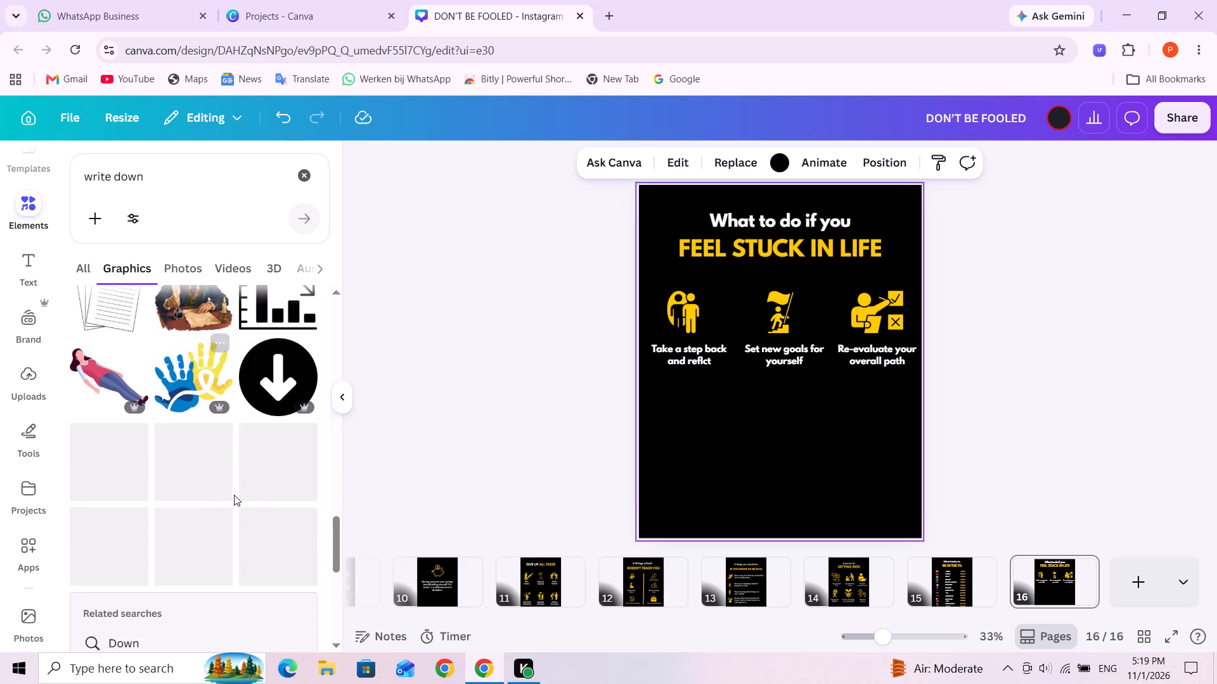
pyautogui.scroll(-3, 255, 505)
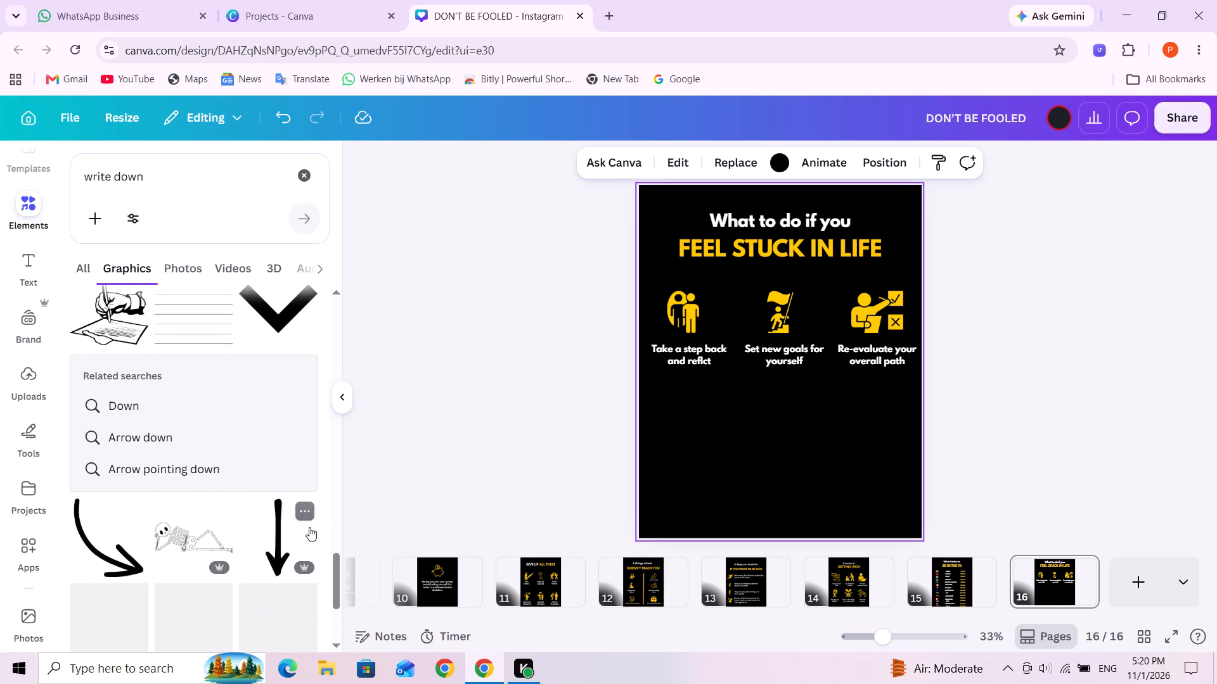
pyautogui.scroll(-1, 311, 528)
pyautogui.moveTo(339, 590); pyautogui.dragTo(353, 543)
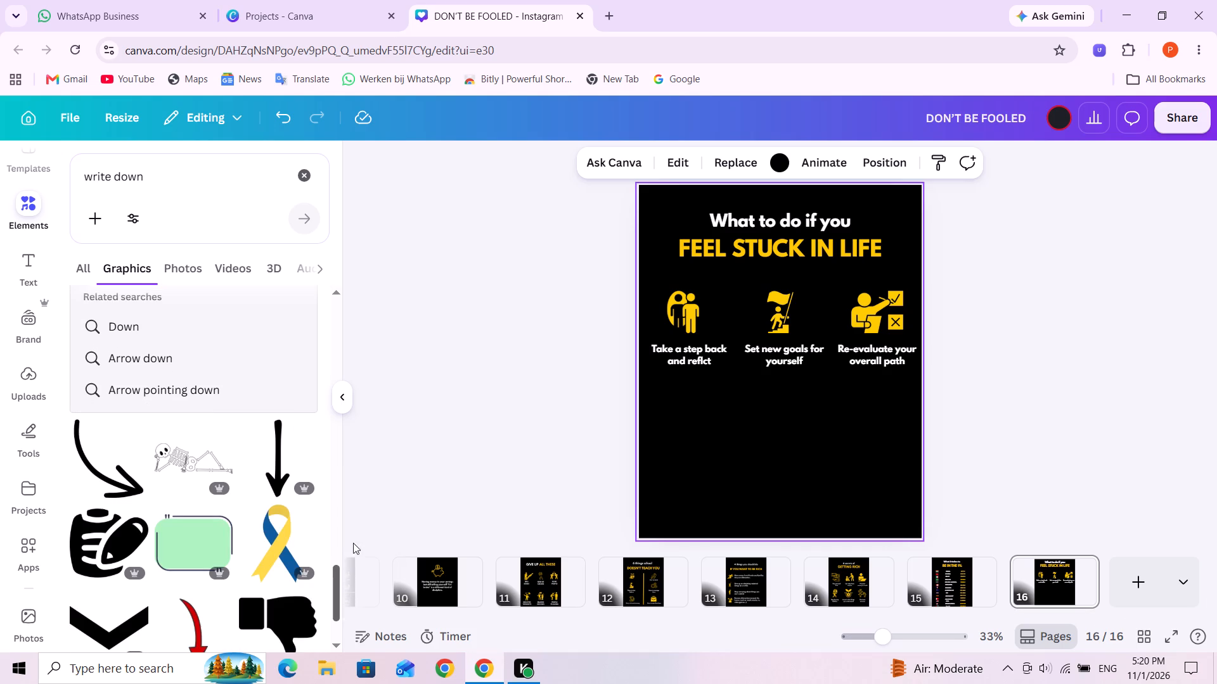
pyautogui.moveTo(353, 543); pyautogui.dragTo(405, 305)
pyautogui.scroll(2, 271, 479)
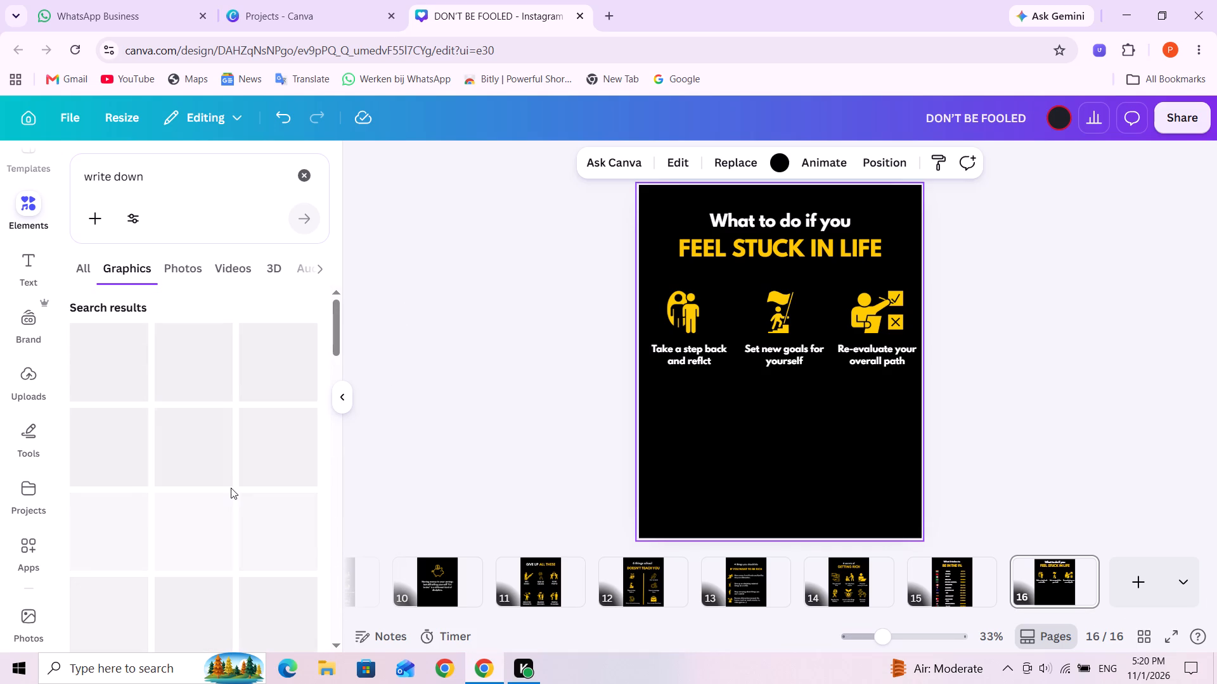
# Insert the red figure writing at a desk and shrink it to about the size of the existing icons.
pyautogui.scroll(-1, 197, 469)
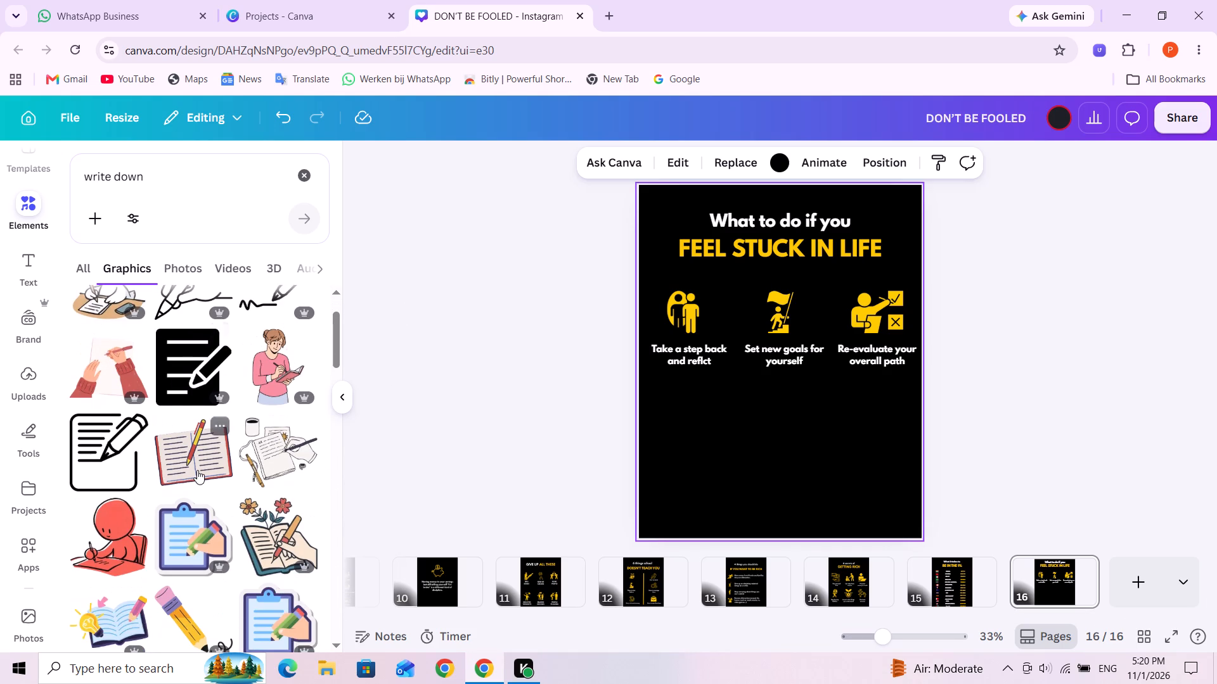
pyautogui.scroll(-1, 197, 470)
pyautogui.click(124, 460)
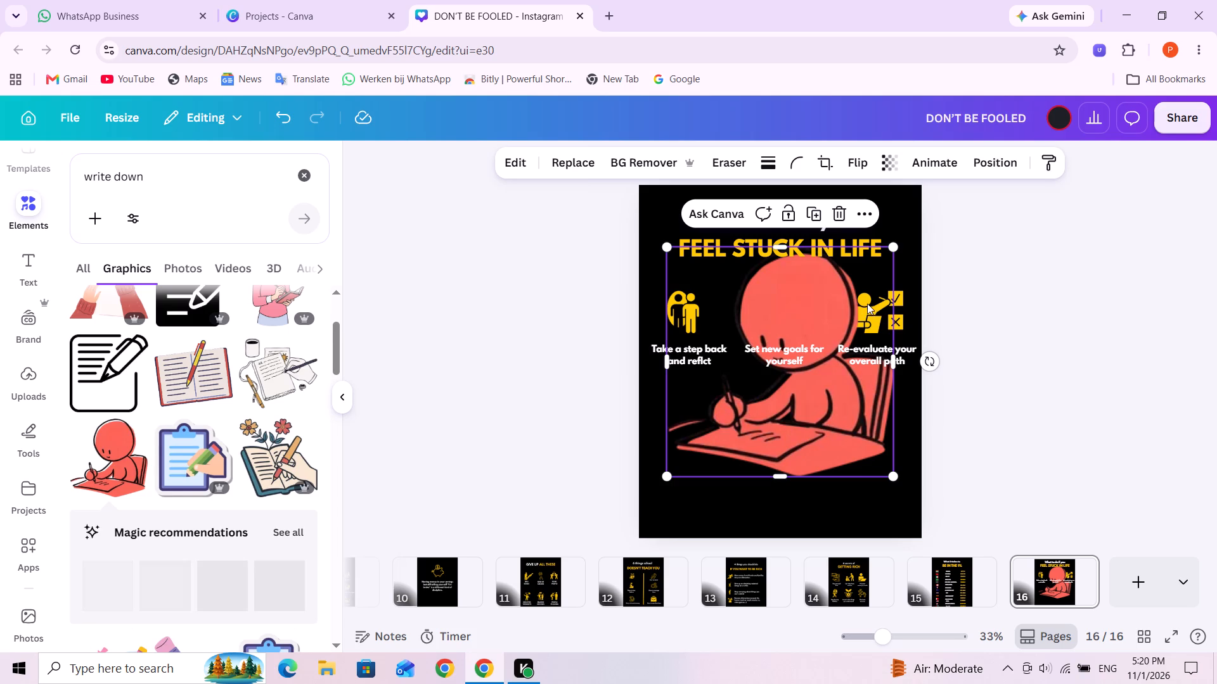
pyautogui.moveTo(896, 249); pyautogui.dragTo(870, 281)
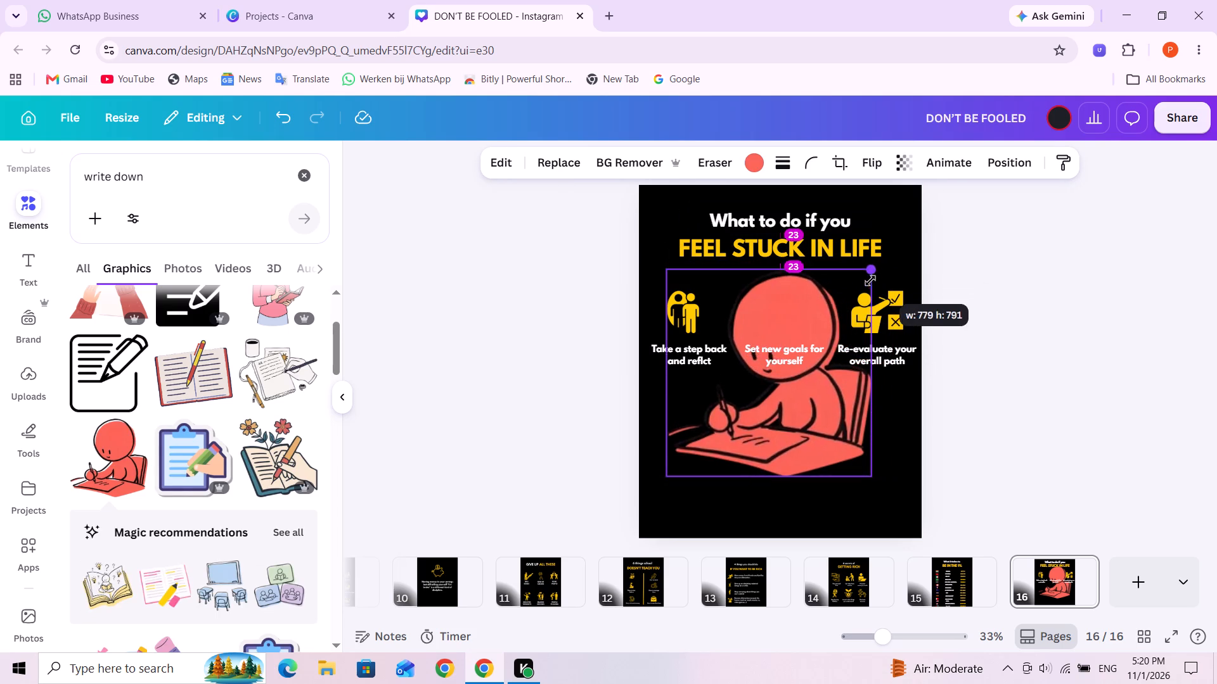
pyautogui.moveTo(870, 281); pyautogui.dragTo(858, 292)
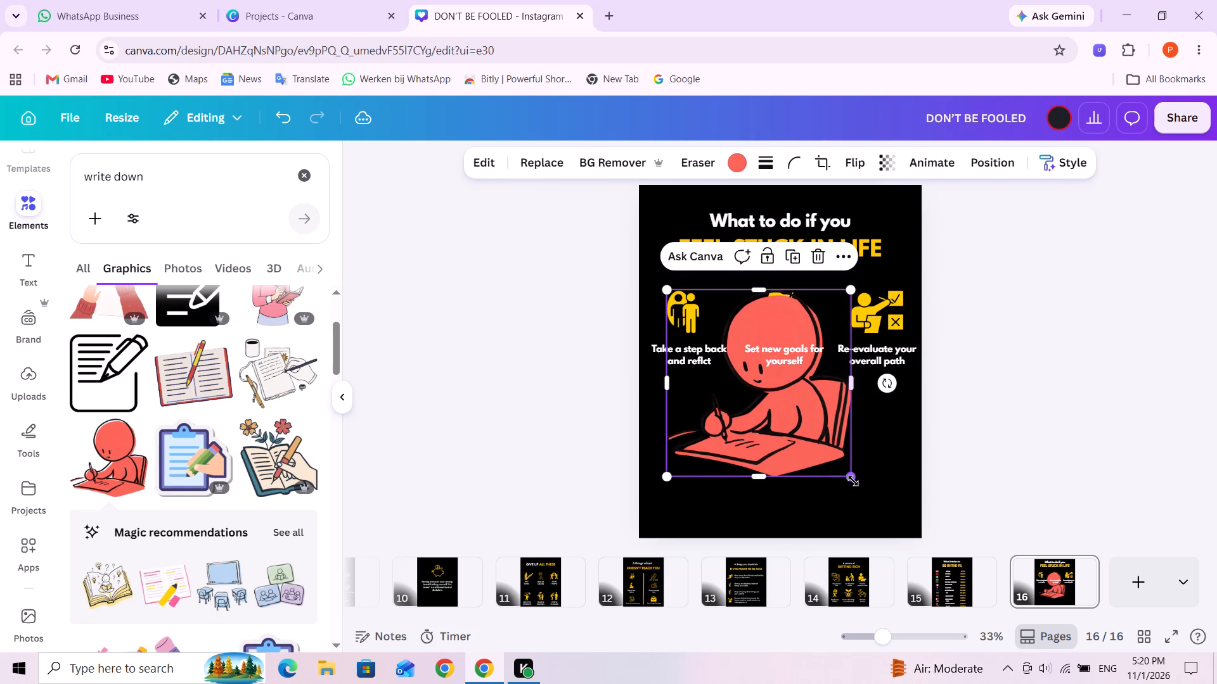
pyautogui.moveTo(853, 481); pyautogui.dragTo(691, 318)
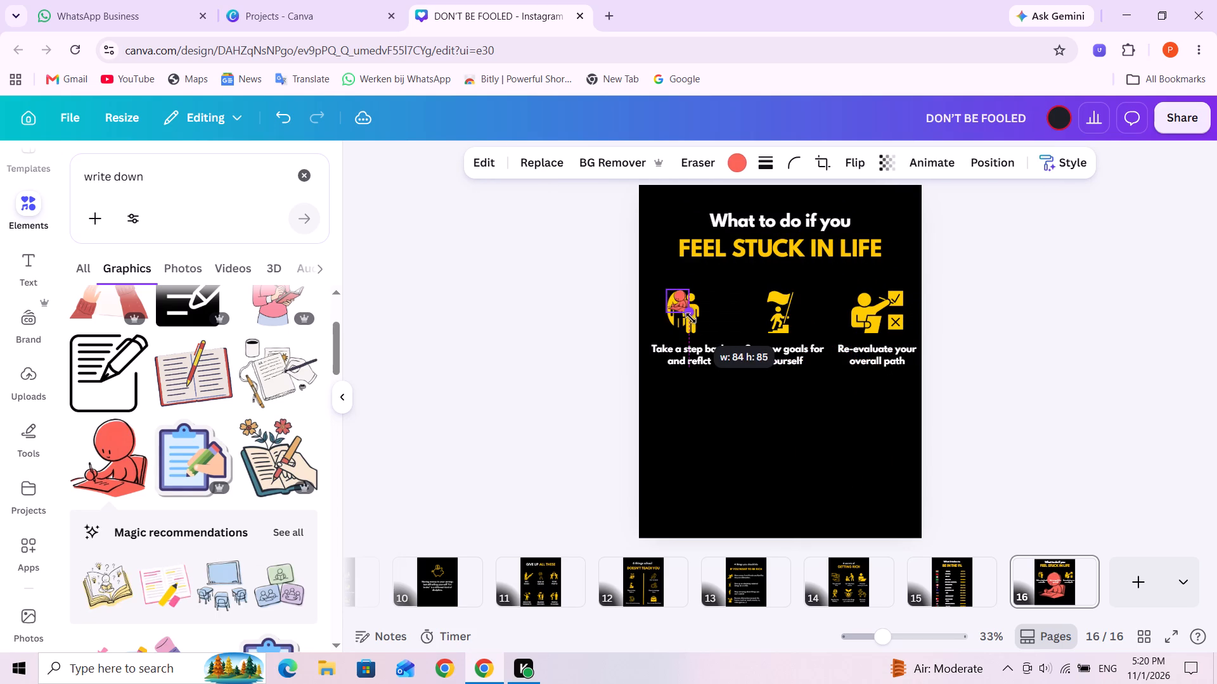
pyautogui.moveTo(691, 318); pyautogui.dragTo(709, 339)
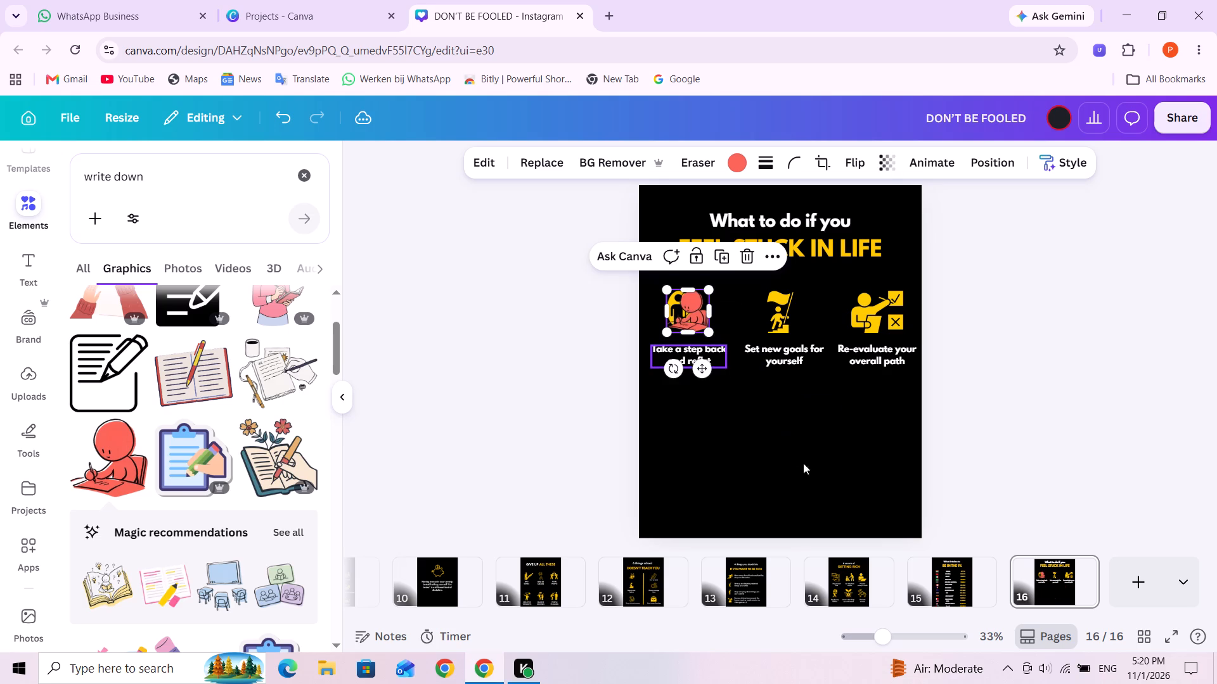
pyautogui.click(808, 474)
# Move the writing figure below the "Take a step back" label, aligned with the first column's icon.
pyautogui.moveTo(693, 310); pyautogui.dragTo(695, 367)
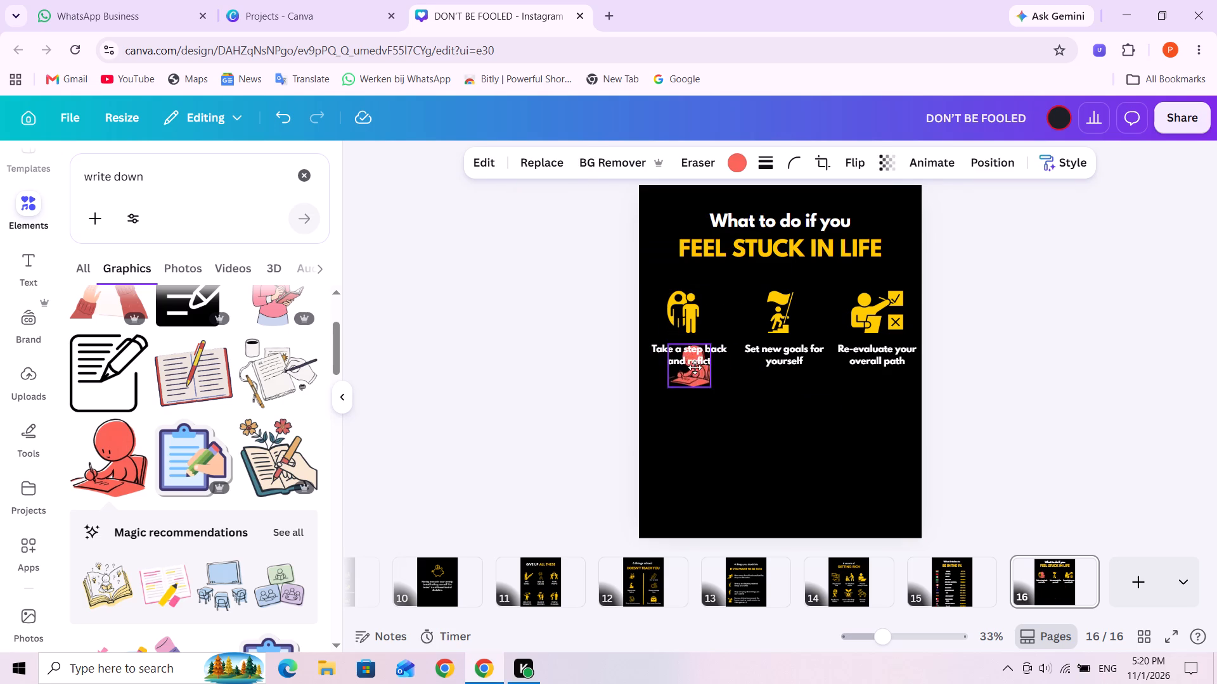
pyautogui.moveTo(695, 367); pyautogui.dragTo(688, 403)
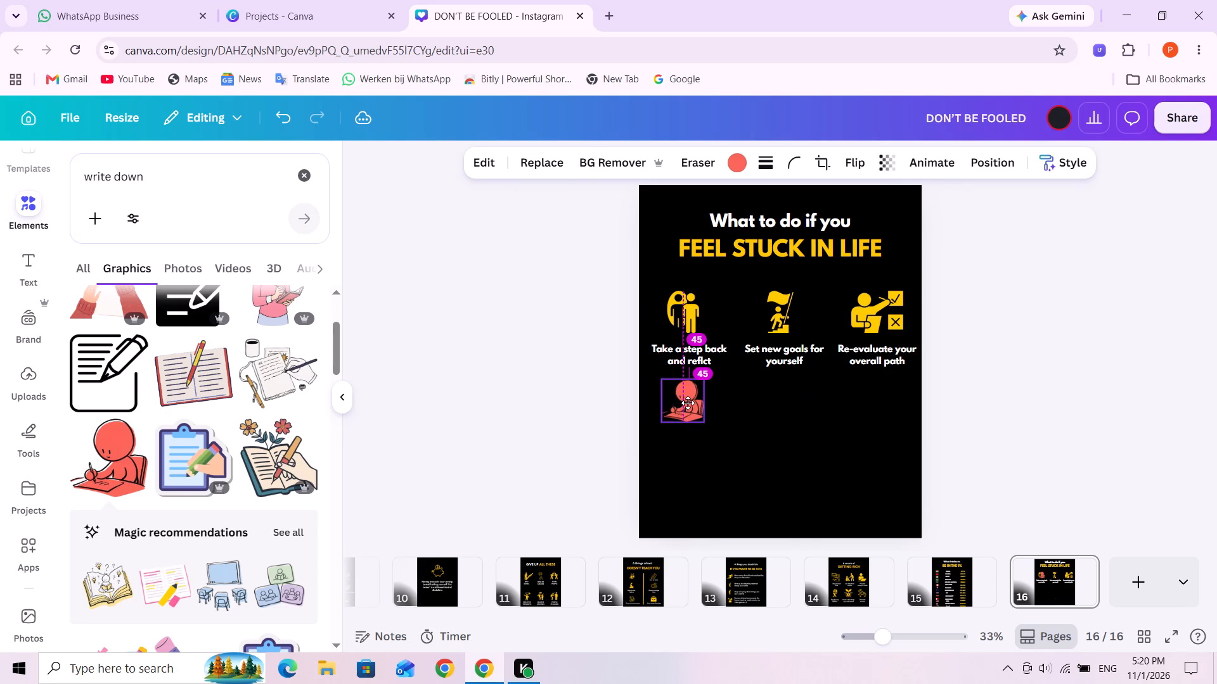
pyautogui.moveTo(688, 403); pyautogui.dragTo(690, 402)
# Recolour the writing figure with the design's yellow.
pyautogui.click(740, 161)
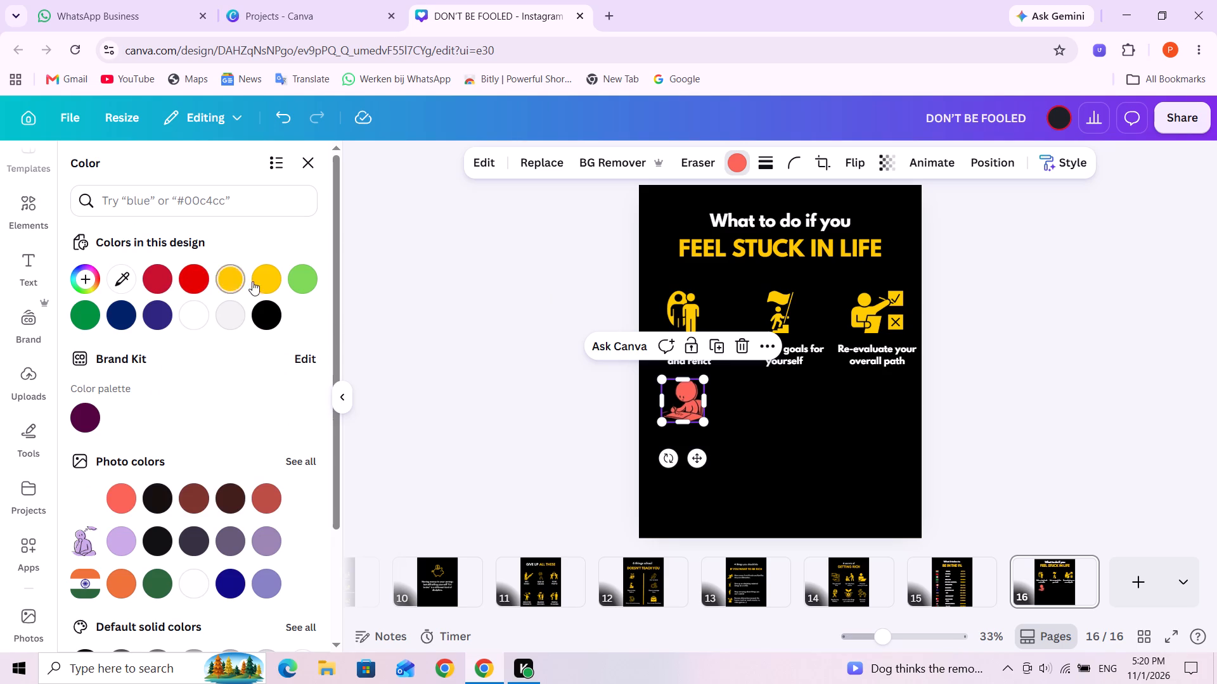
pyautogui.click(258, 280)
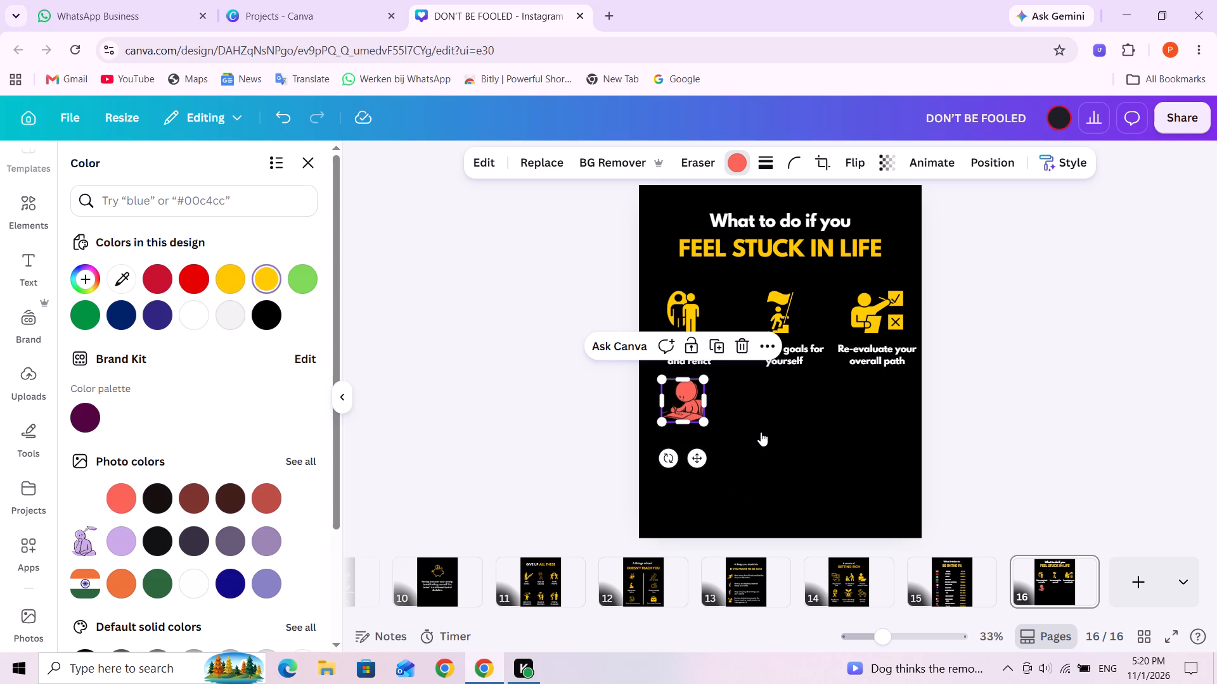
pyautogui.click(729, 426)
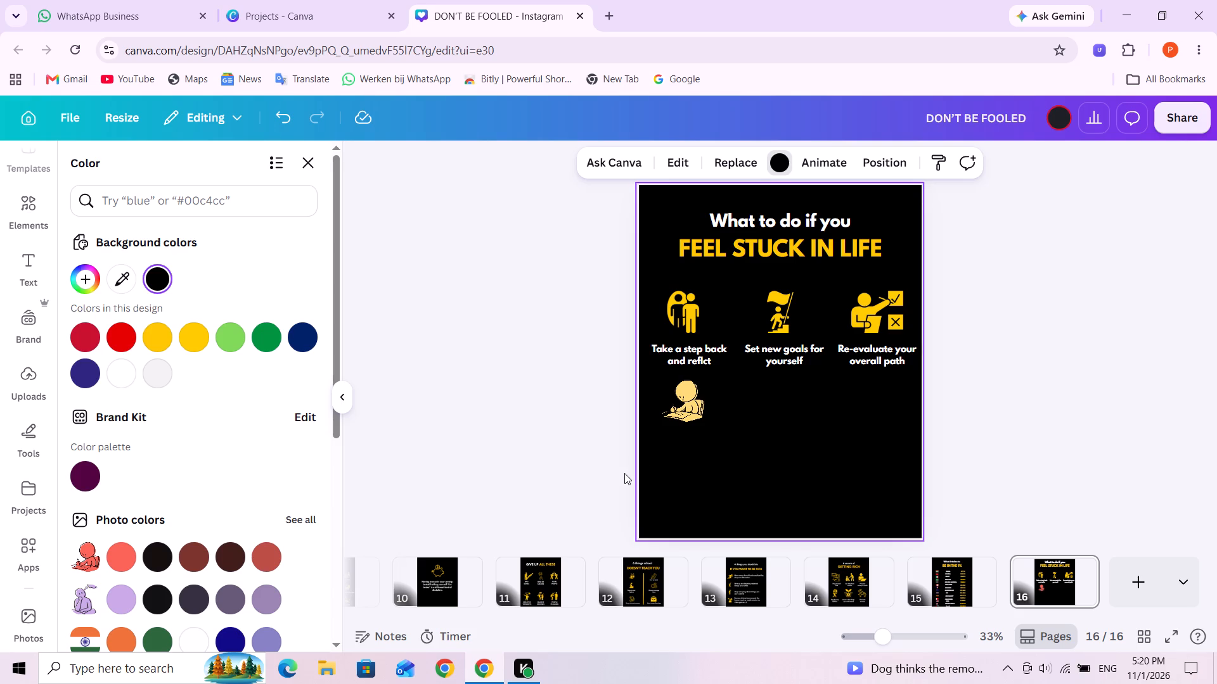
# Duplicate the "Take a step back" label and place the copy directly beneath the writing figure, aligned with the original.
pyautogui.click(709, 355)
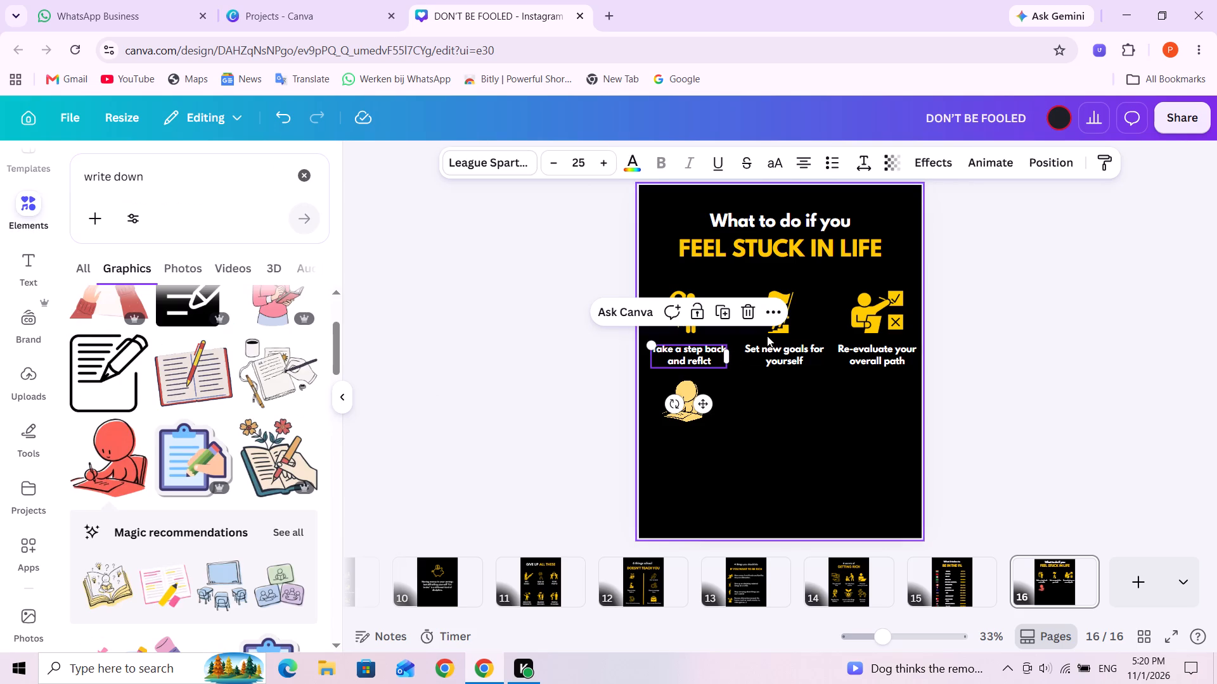
pyautogui.click(726, 310)
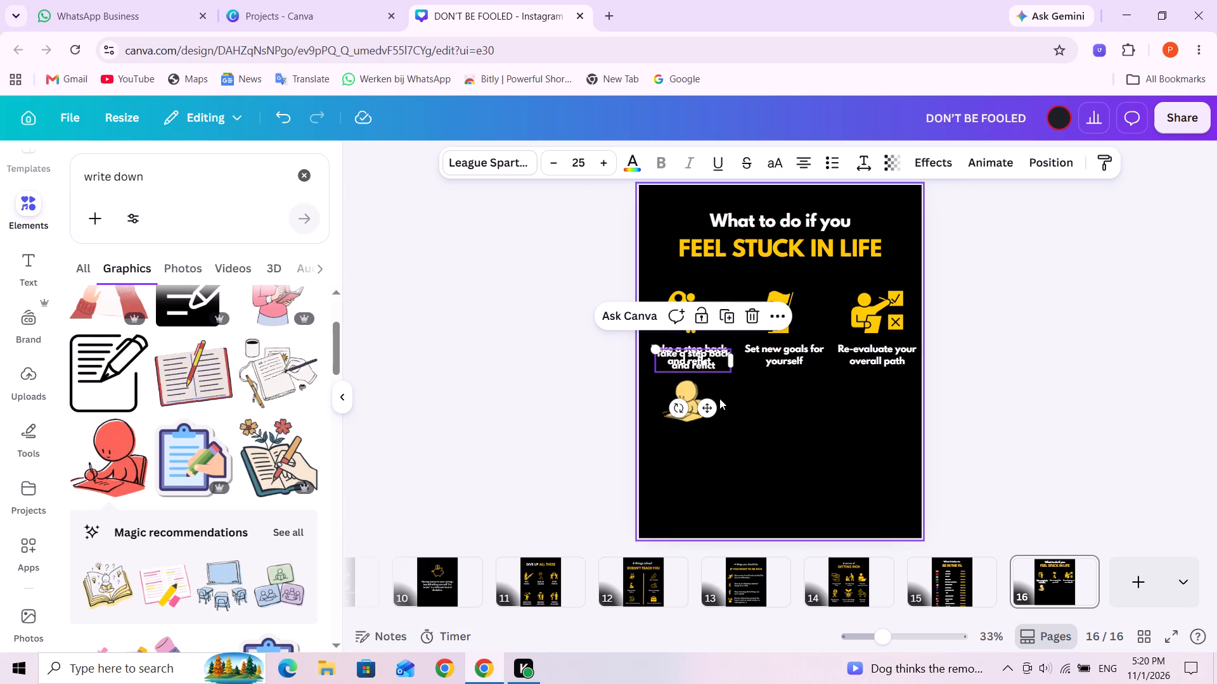
pyautogui.moveTo(704, 360); pyautogui.dragTo(702, 437)
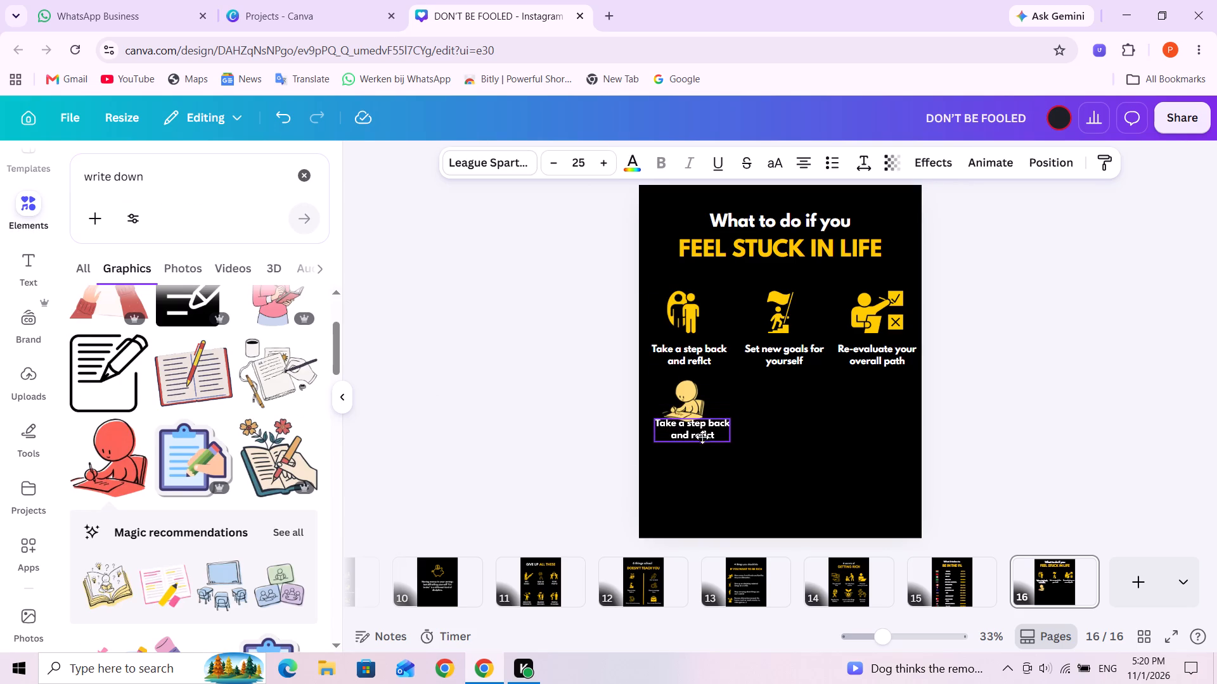
pyautogui.moveTo(702, 437); pyautogui.dragTo(702, 439)
# Replace the text of the copied label beneath the writing figure with "Write down the progress you've made".
pyautogui.tripleClick(702, 439)
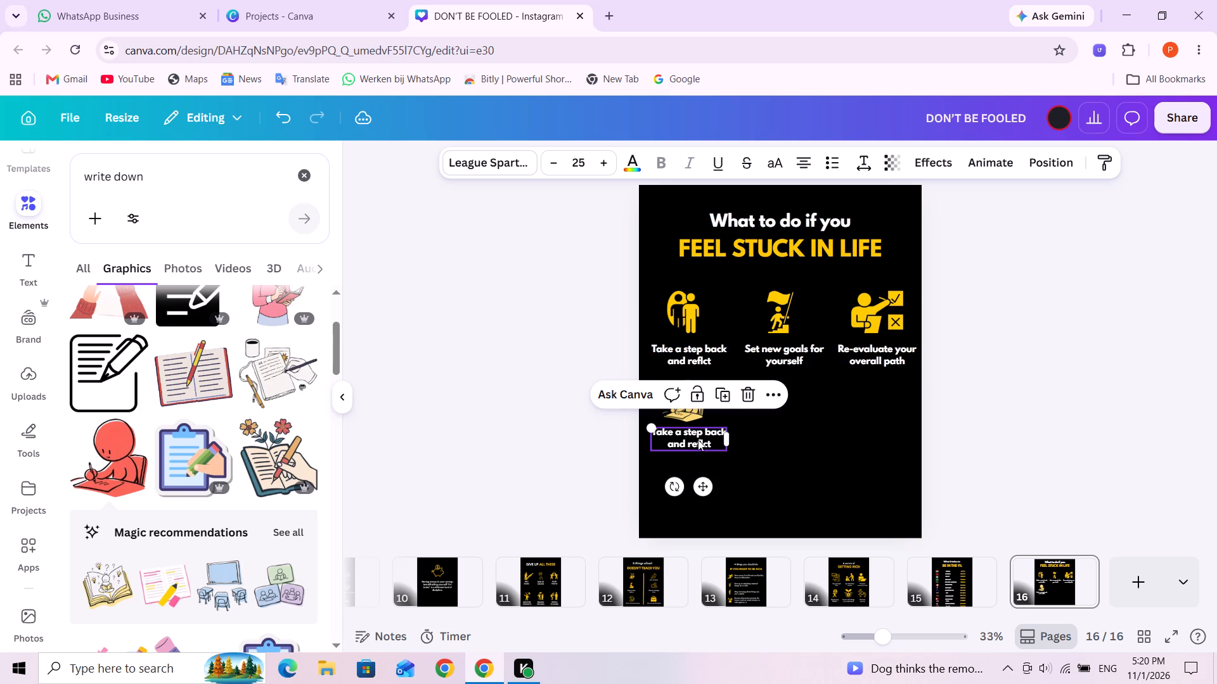
pyautogui.tripleClick(698, 440)
pyautogui.hotkey('ctrl', 'a')
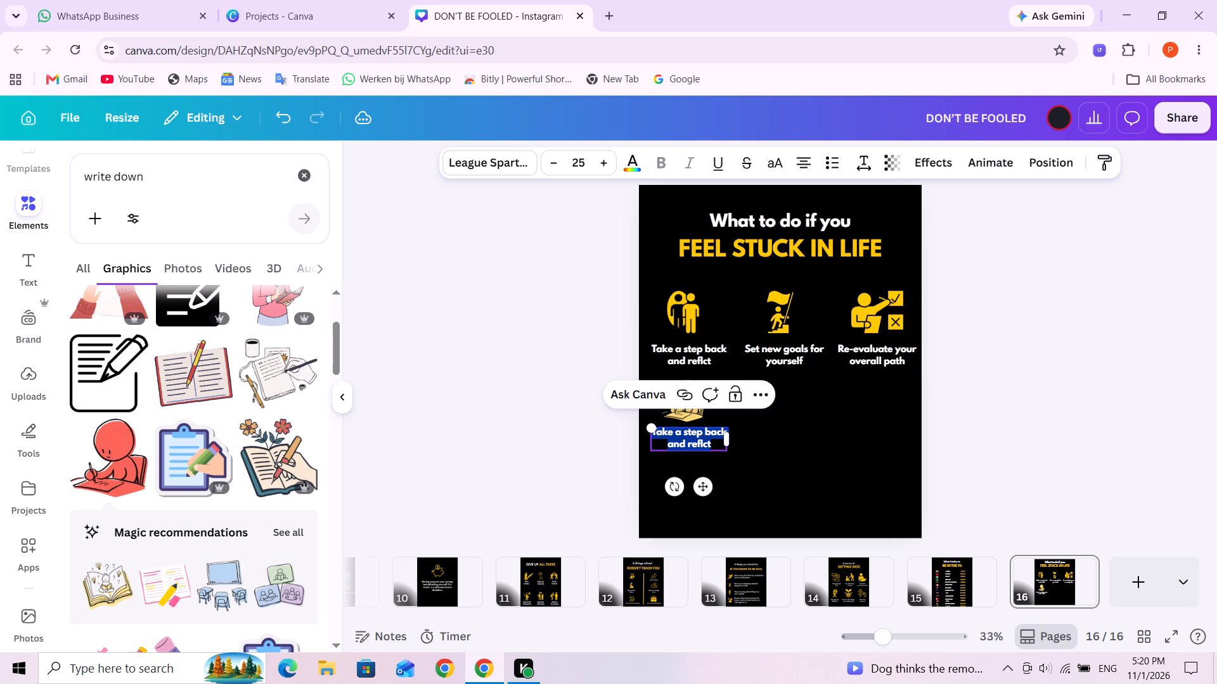
pyautogui.write('rite')
pyautogui.press('space')
pyautogui.write('down t')
pyautogui.press('h')
pyautogui.press('e')
pyautogui.press('Return')
pyautogui.write('progre')
pyautogui.write('ss')
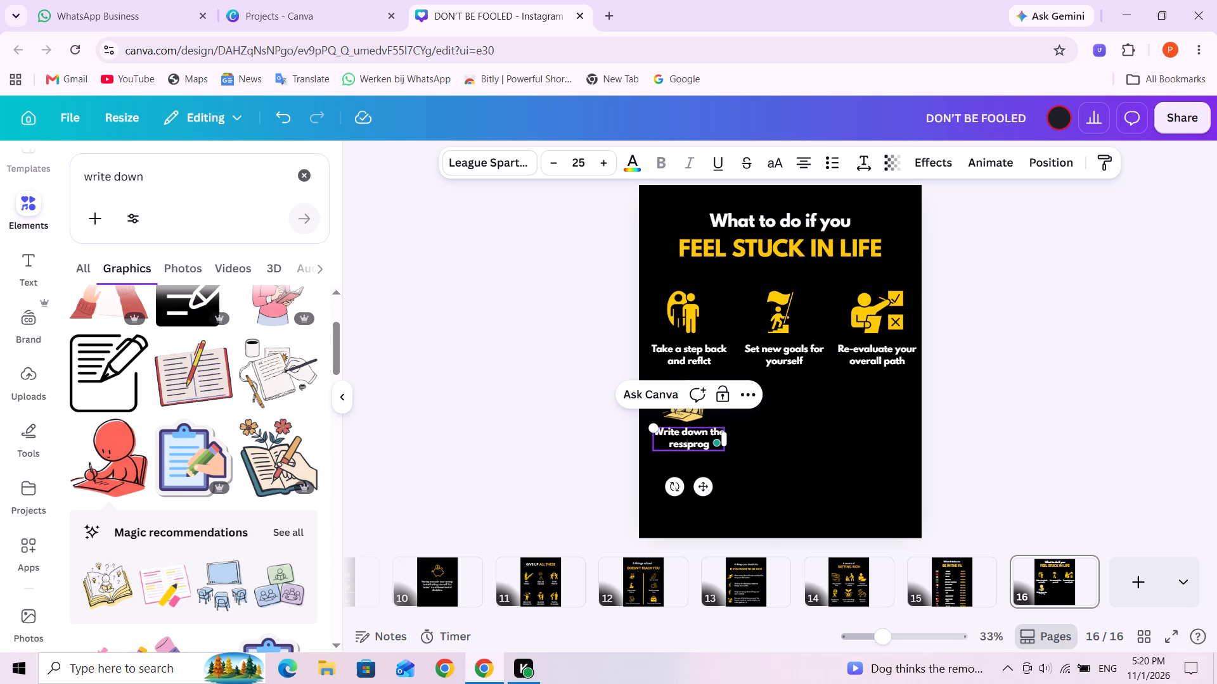
pyautogui.press('space')
pyautogui.write('you')
pyautogui.write("'ve")
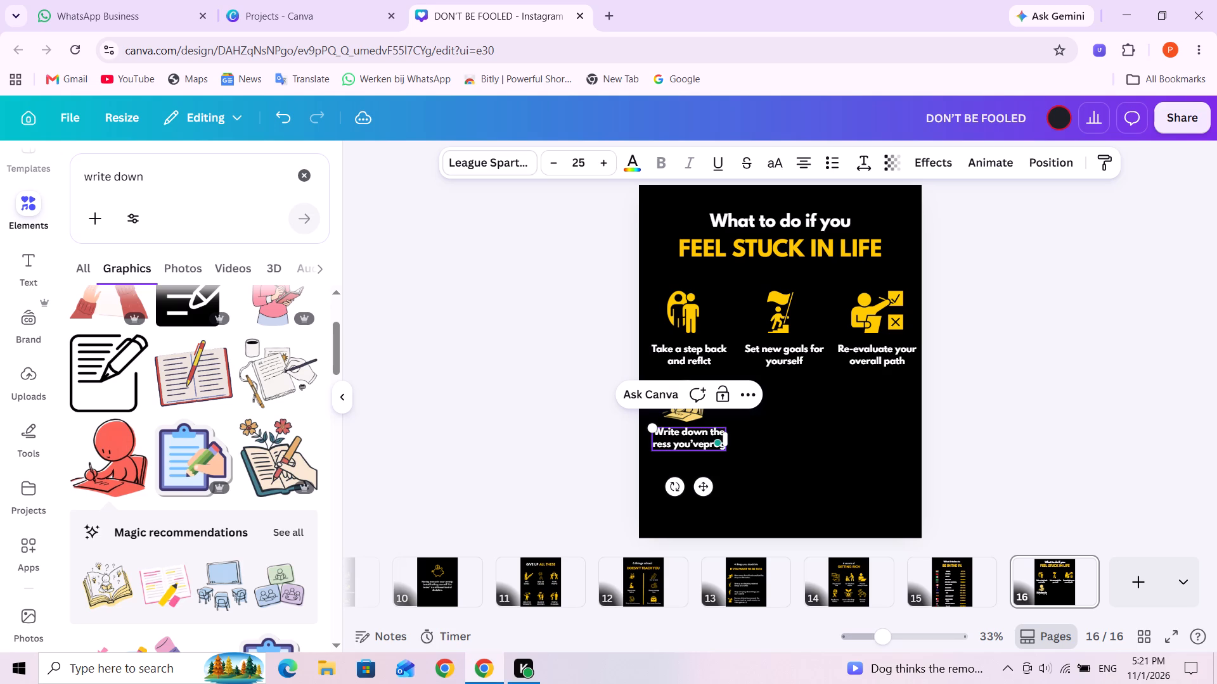
pyautogui.press('space')
pyautogui.write('made')
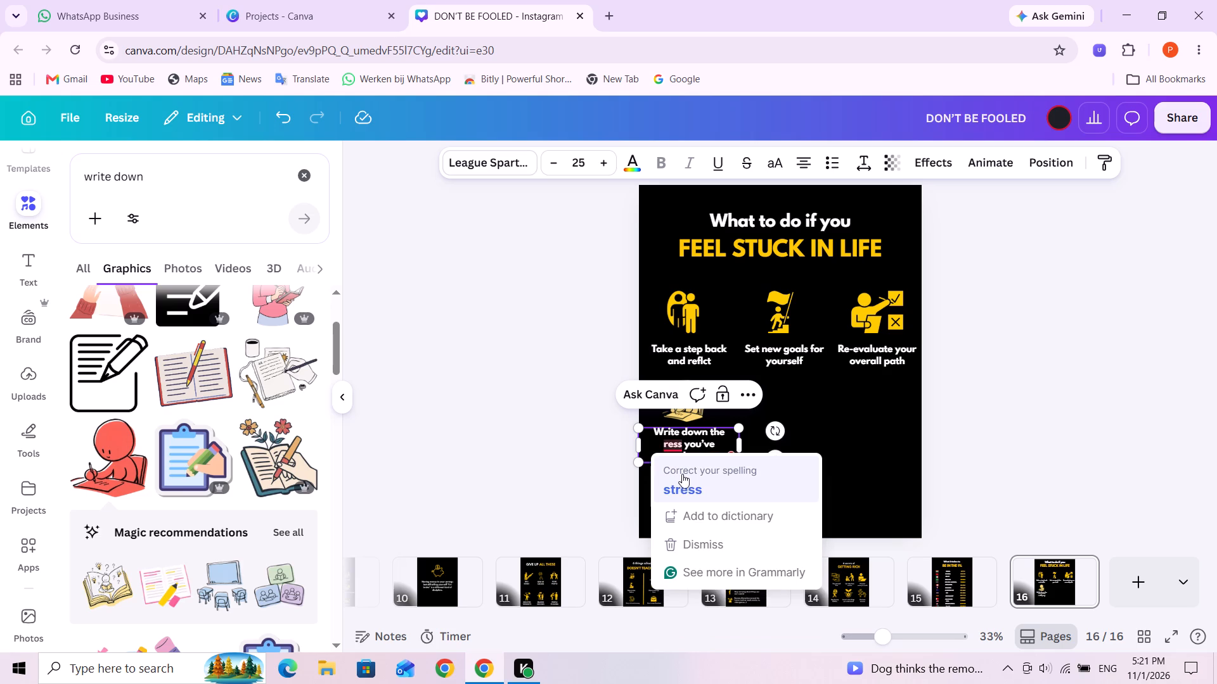
# Correct the new label's misplaced letters: complete the word "progress" and remove the stray "prog" after "made".
pyautogui.click(664, 445)
pyautogui.click(664, 445)
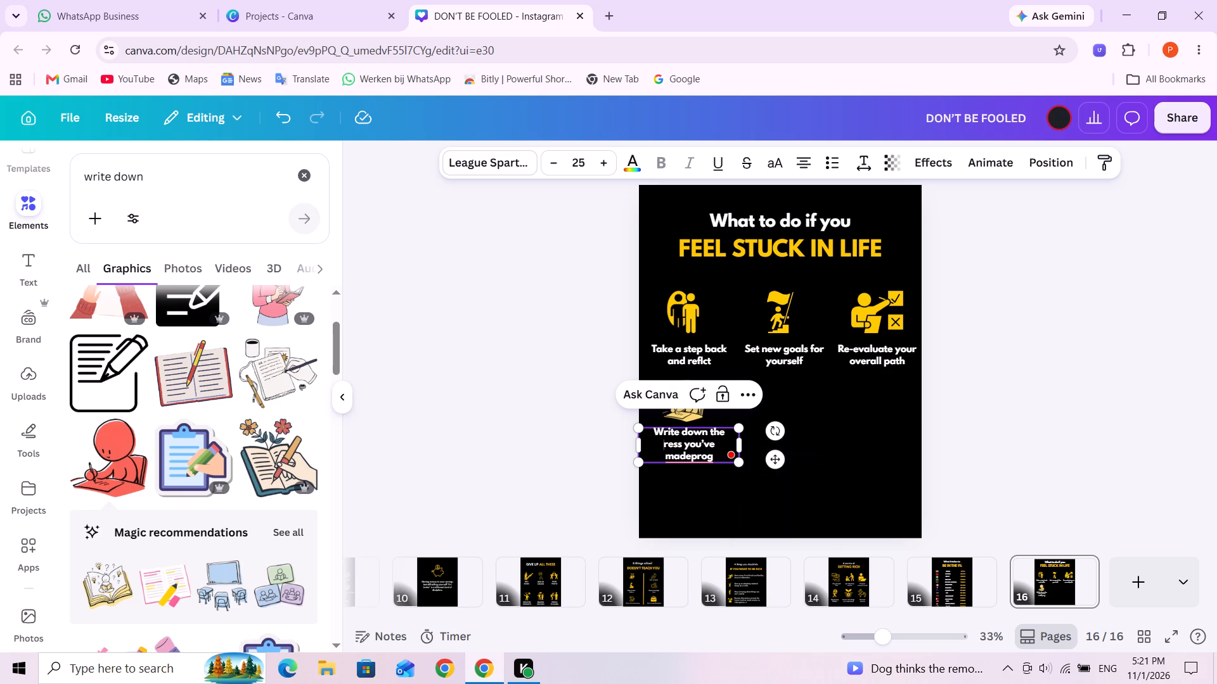
pyautogui.press('p')
pyautogui.press('Right')
pyautogui.press('o')
pyautogui.press('g')
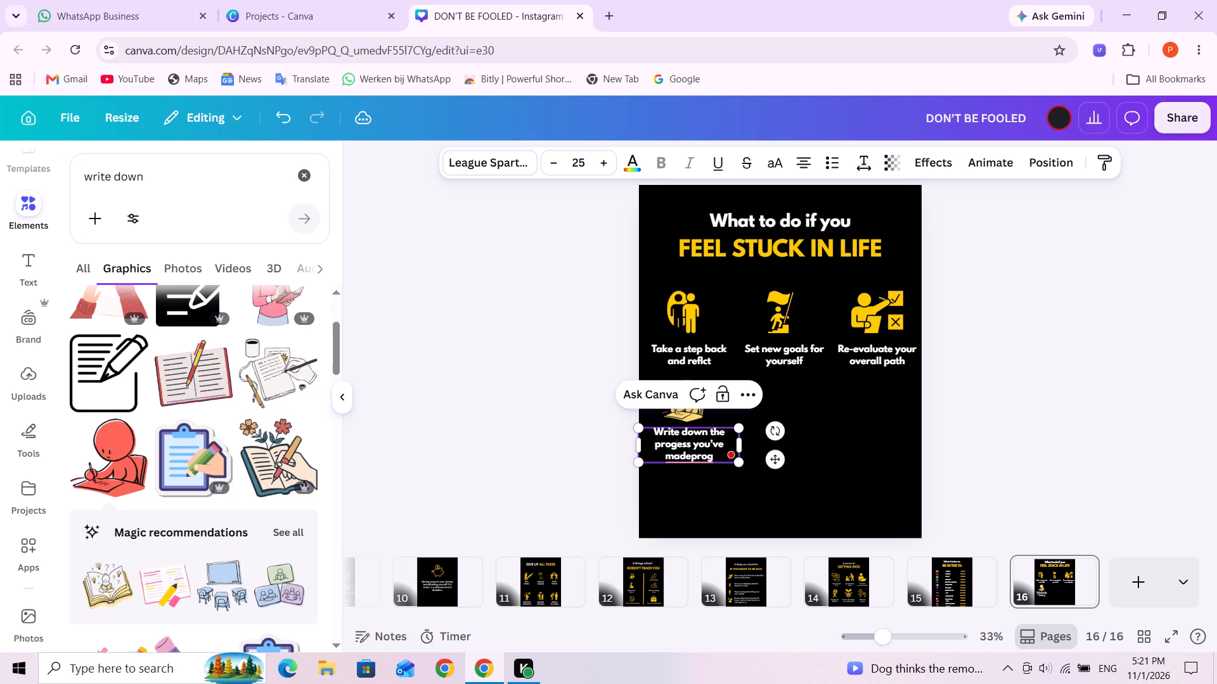
pyautogui.press('r')
pyautogui.doubleClick(719, 459)
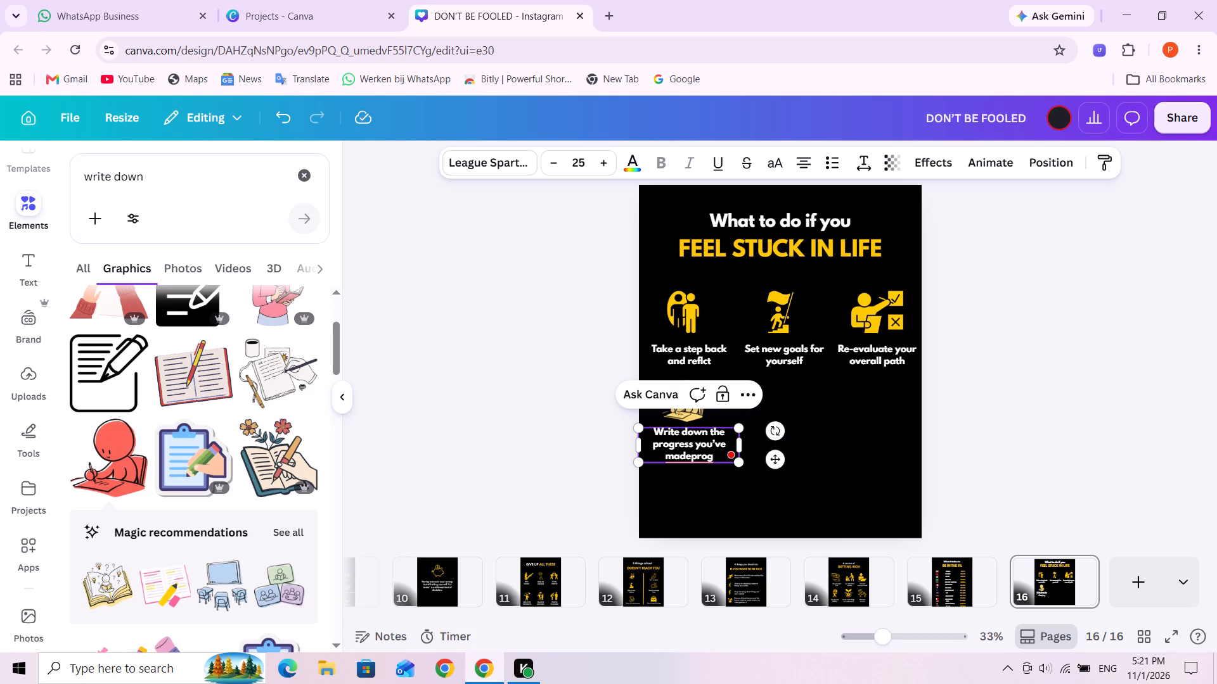
pyautogui.press('BackSpace')
pyautogui.press('BackSpace')
pyautogui.press('BackSpace')
pyautogui.press('BackSpace')
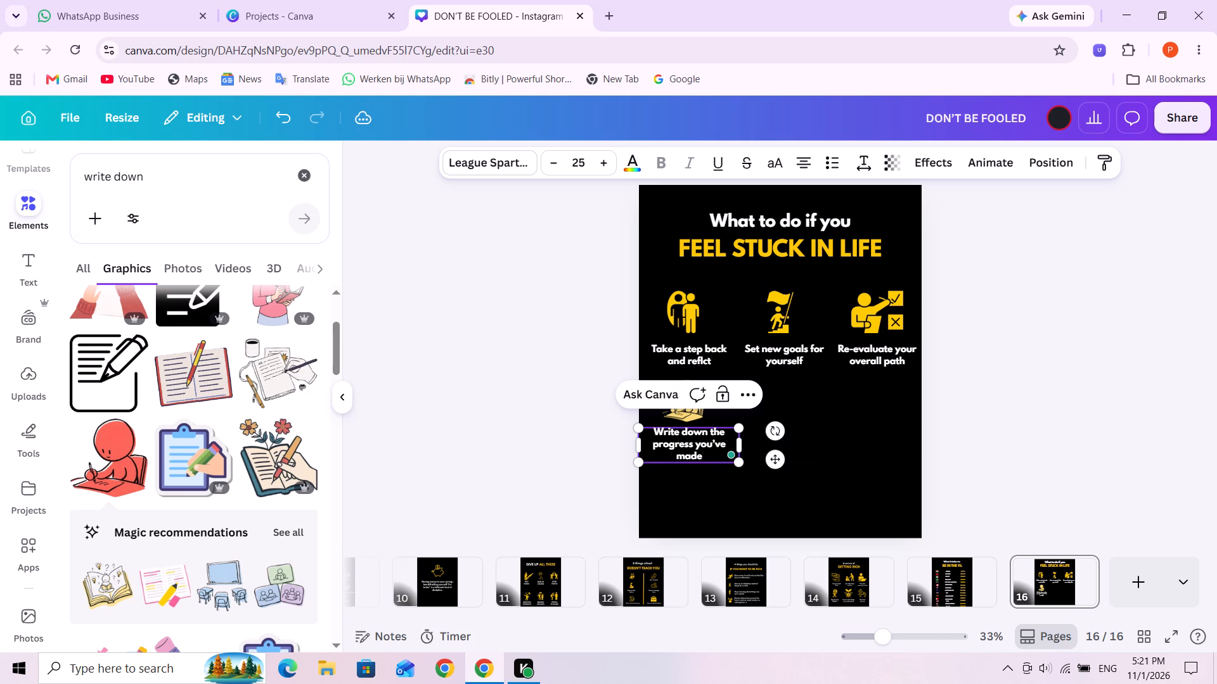
pyautogui.click(789, 483)
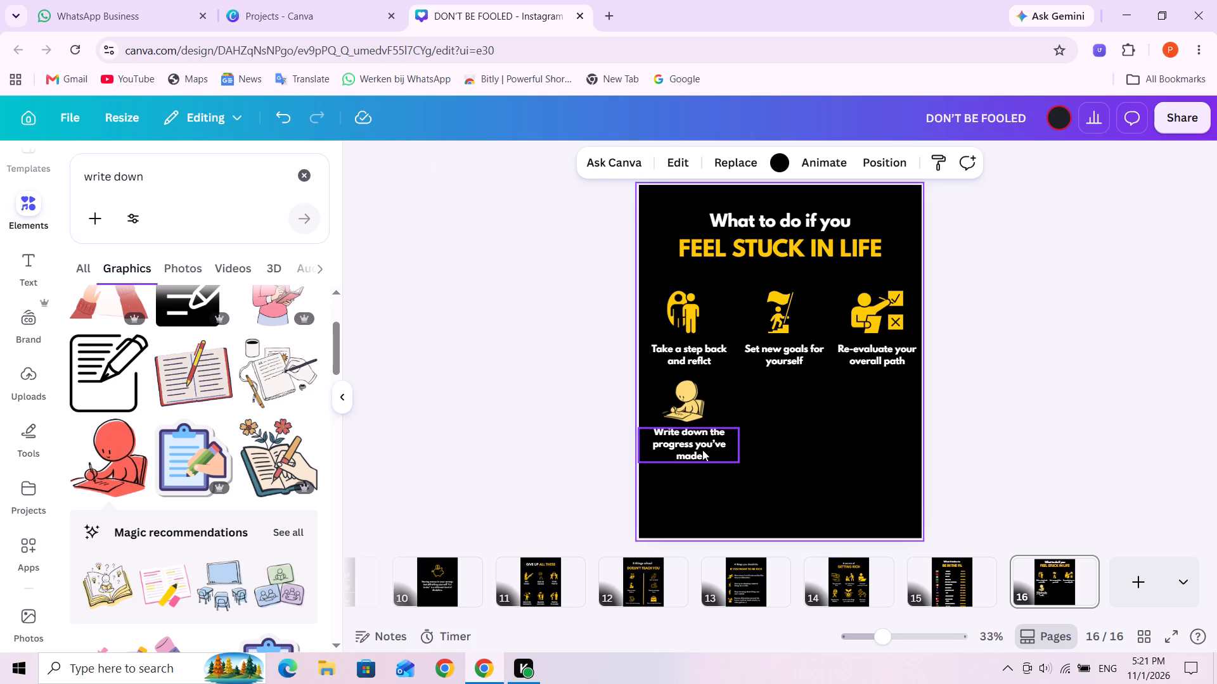
# Narrow the "Write down the progress you've made" text box and centre it beneath the writing figure, aligned with the label above.
pyautogui.moveTo(702, 450); pyautogui.dragTo(718, 452)
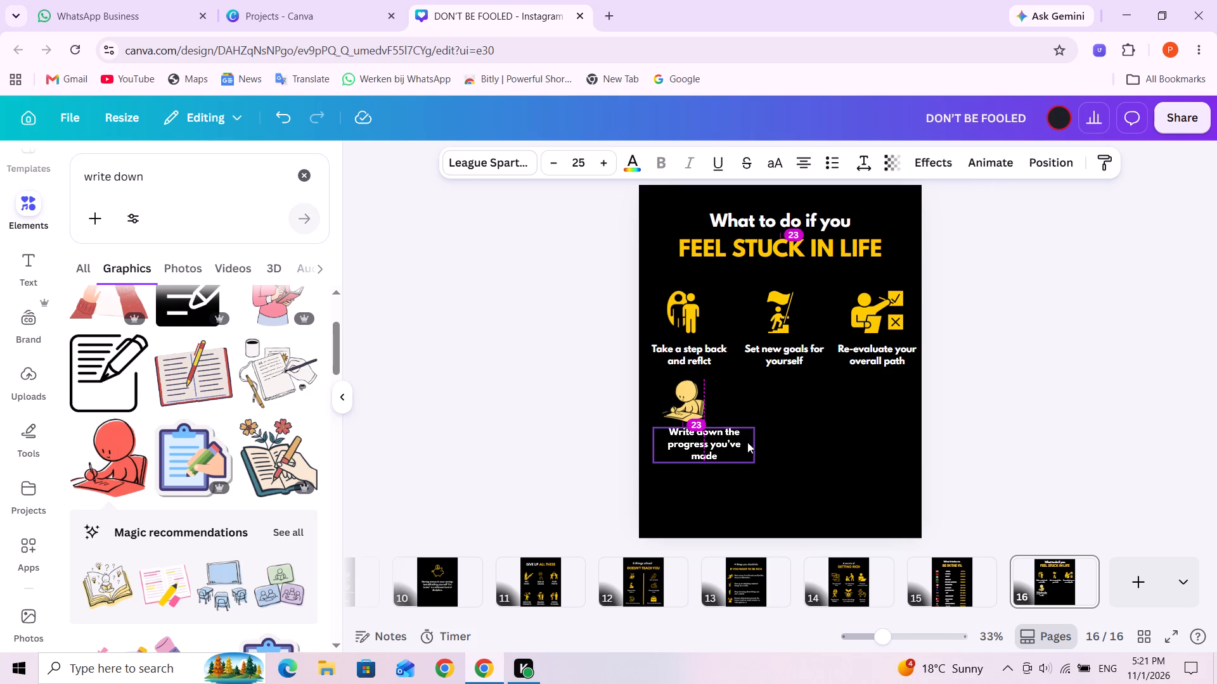
pyautogui.moveTo(756, 443); pyautogui.dragTo(736, 445)
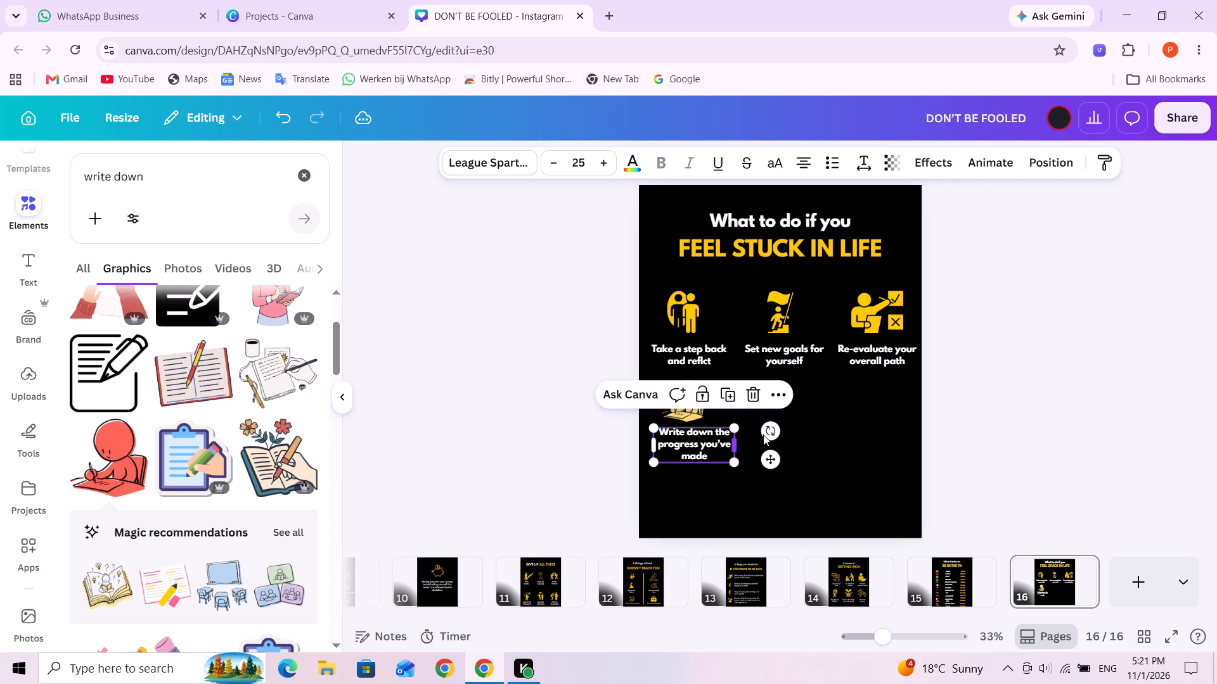
pyautogui.click(789, 427)
pyautogui.click(709, 443)
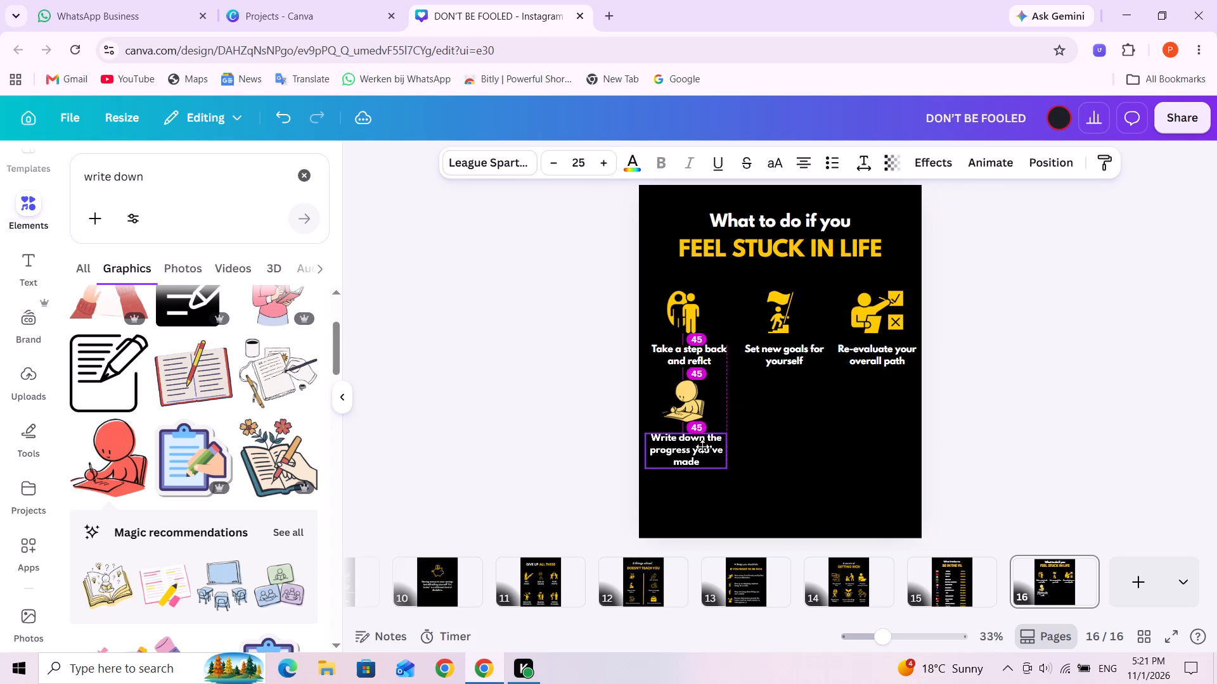
pyautogui.click(771, 413)
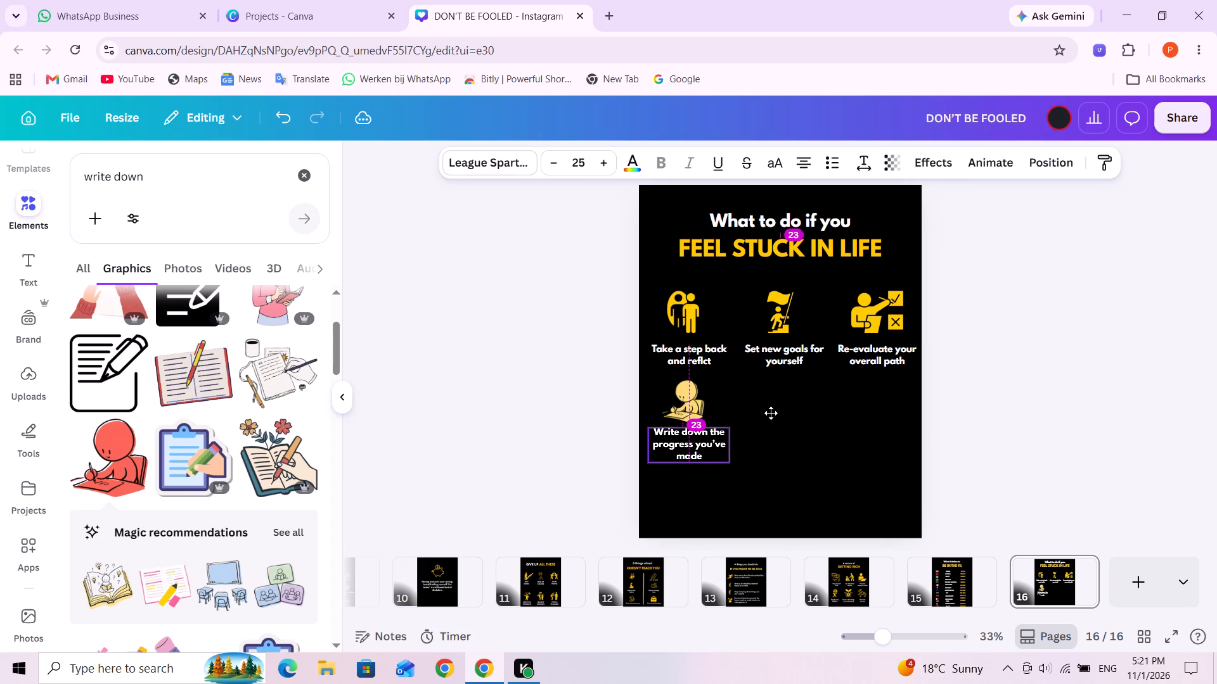
pyautogui.click(691, 403)
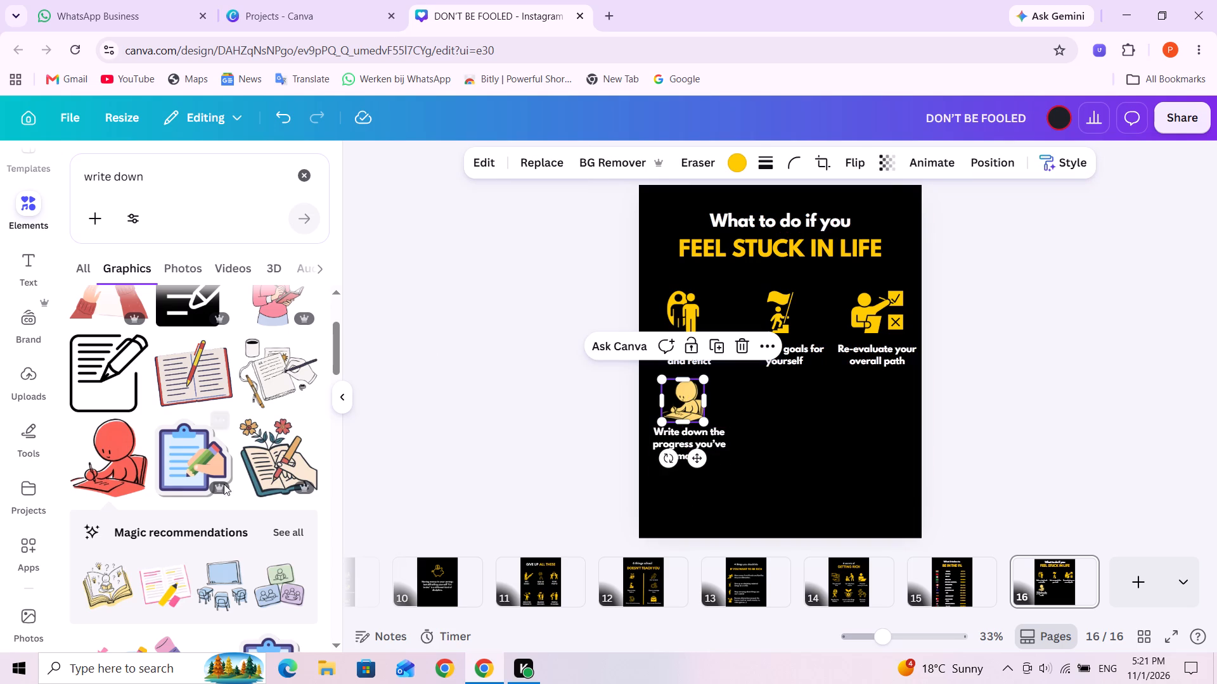
# Search the graphics for "stay patient" and look through the results for a suitable icon.
pyautogui.tripleClick(127, 179)
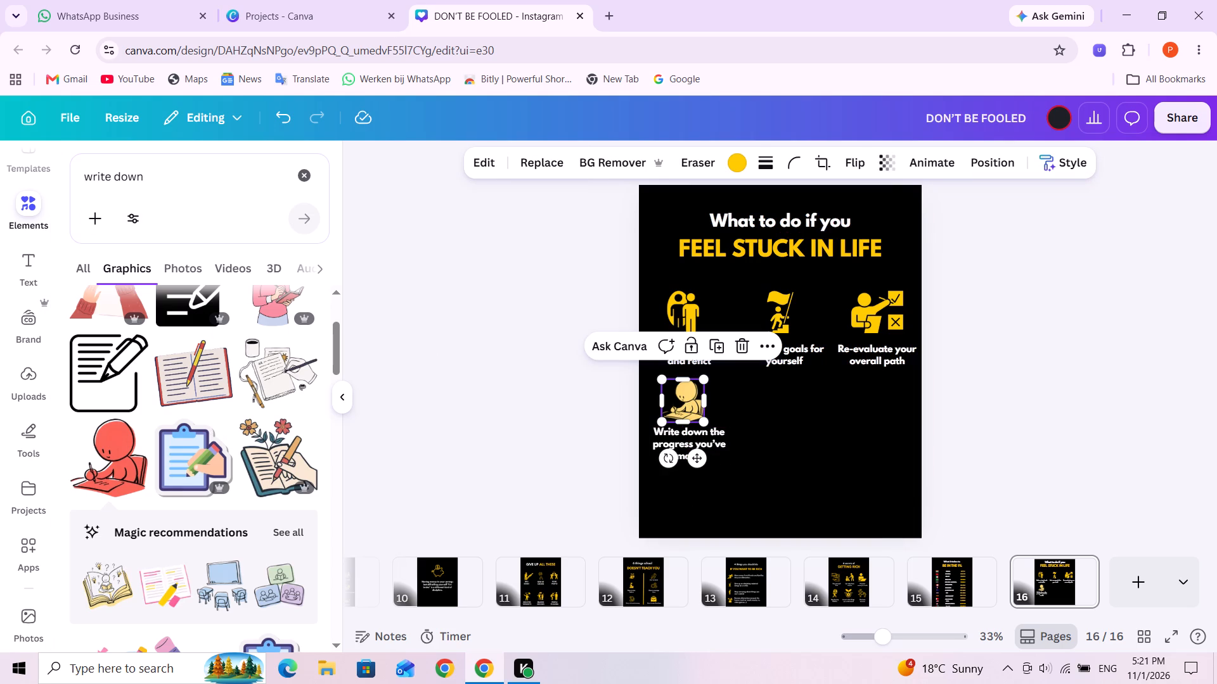
pyautogui.click(127, 179)
pyautogui.doubleClick(132, 172)
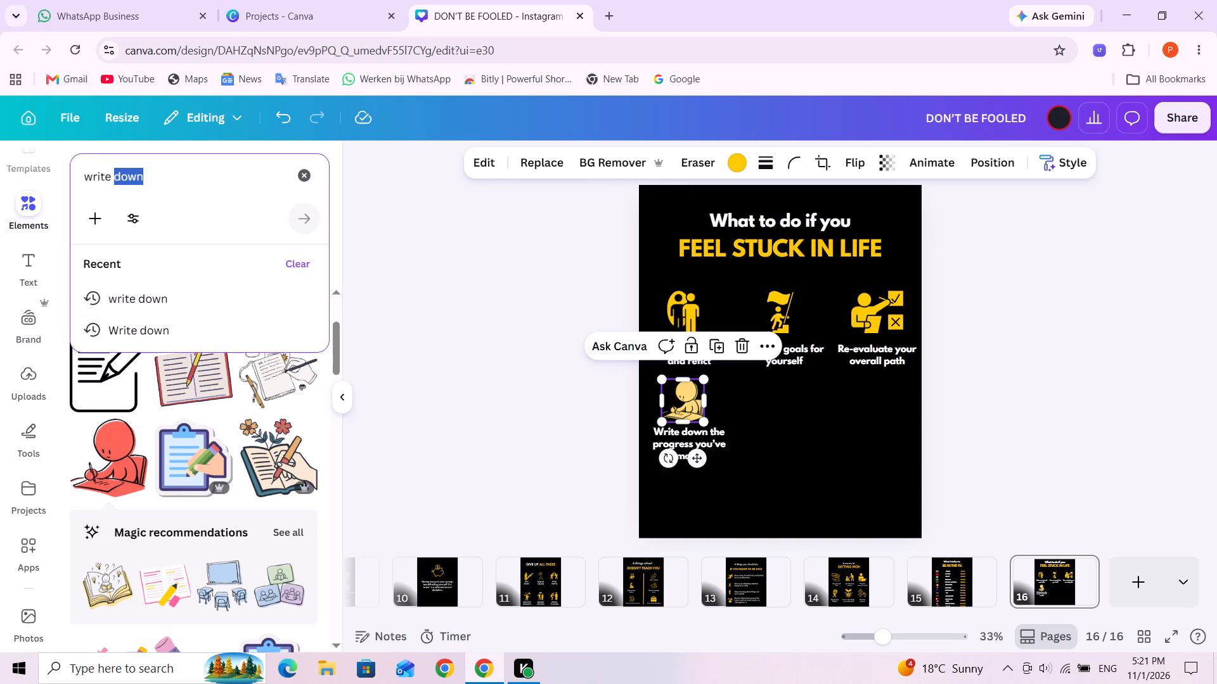
pyautogui.write('stay')
pyautogui.press('space')
pyautogui.tripleClick(157, 179)
pyautogui.doubleClick(157, 179)
pyautogui.click(131, 174)
pyautogui.tripleClick(131, 174)
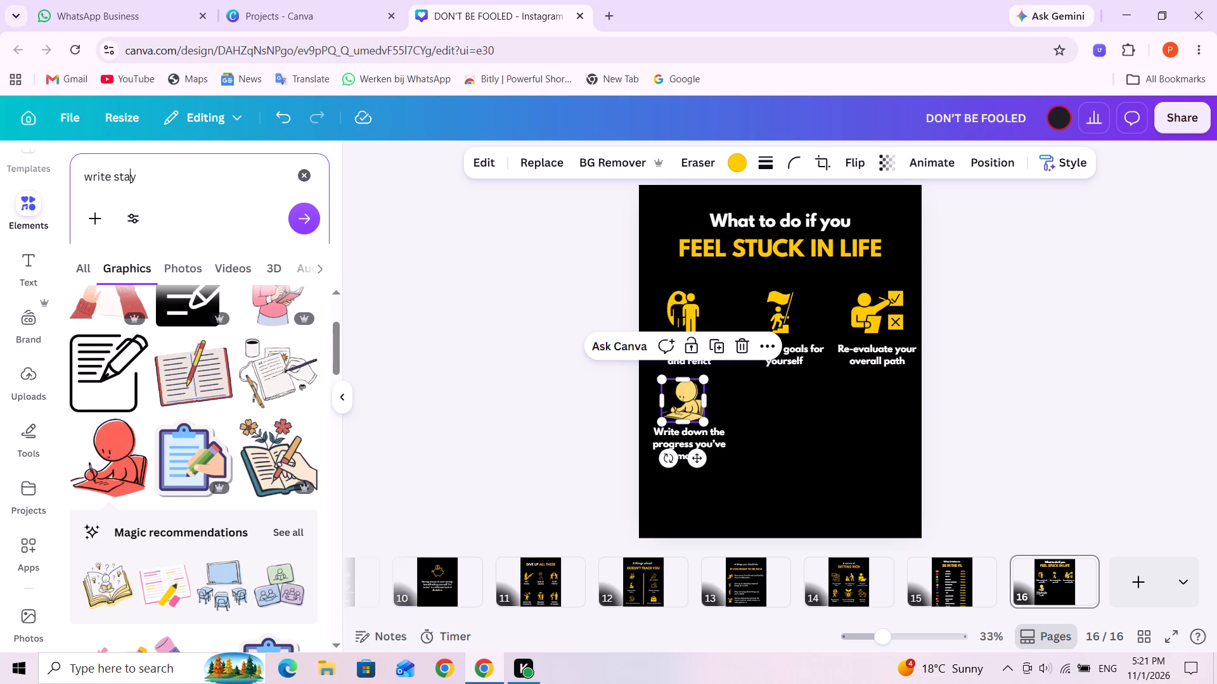
pyautogui.click(126, 174)
pyautogui.tripleClick(125, 175)
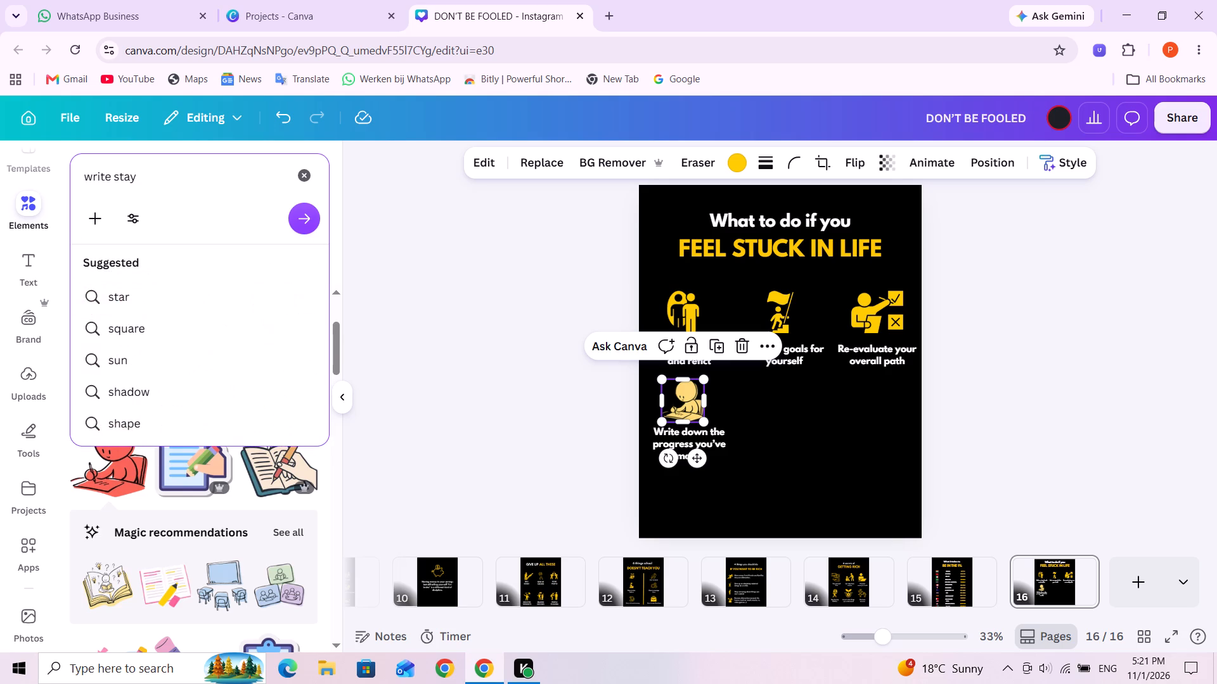
pyautogui.write('stay patient')
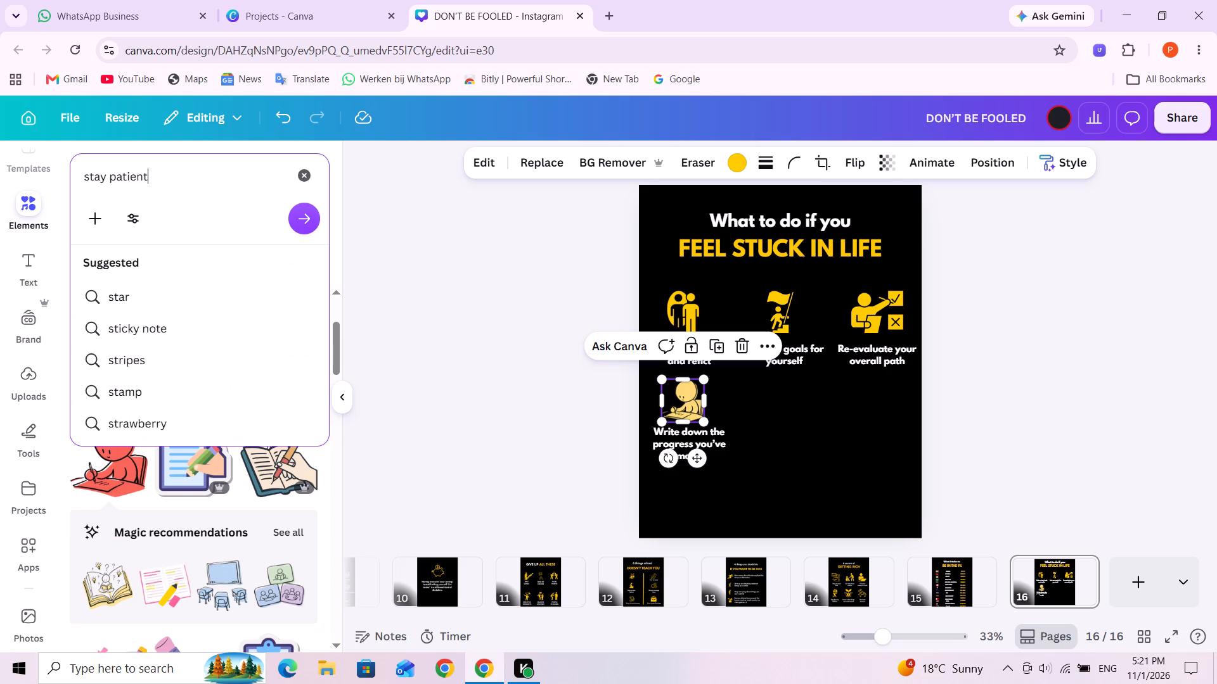
pyautogui.press('Return')
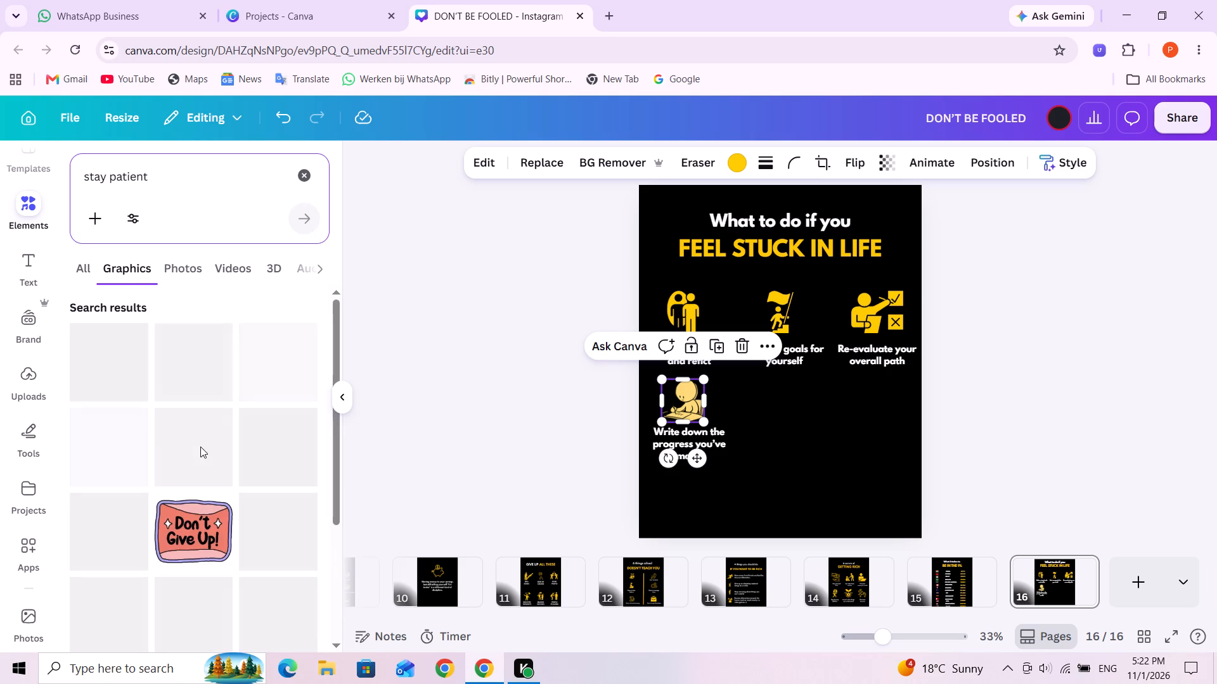
pyautogui.scroll(-1, 218, 457)
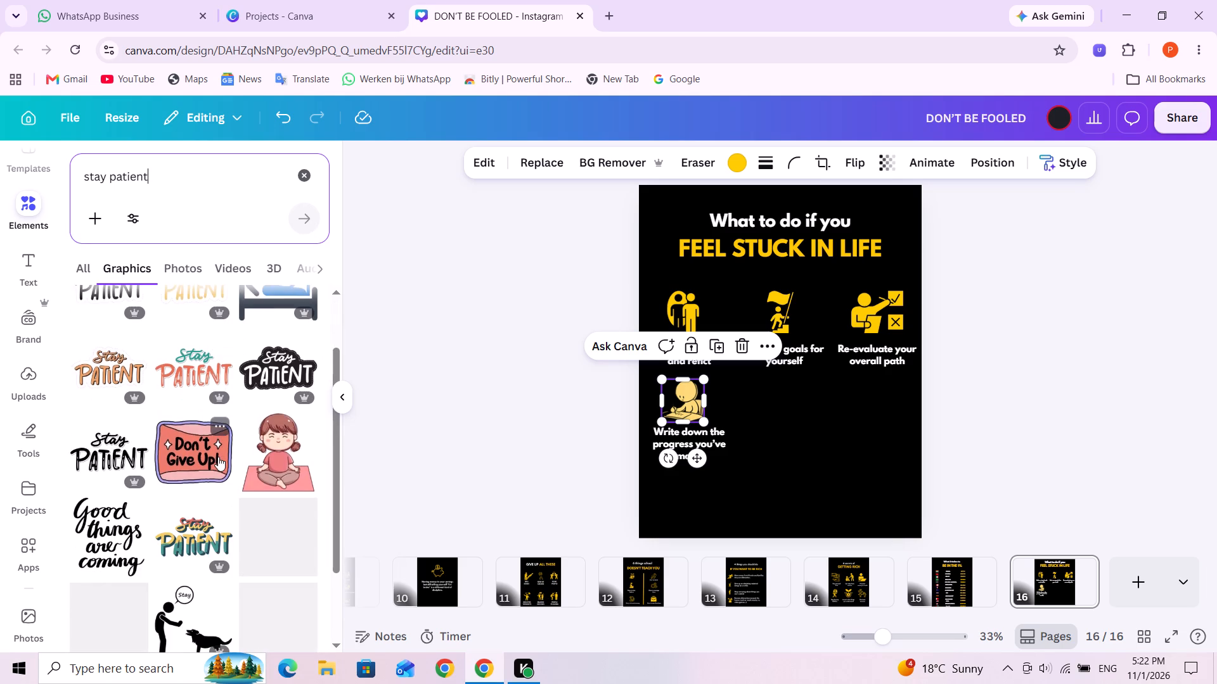
pyautogui.scroll(-4, 218, 457)
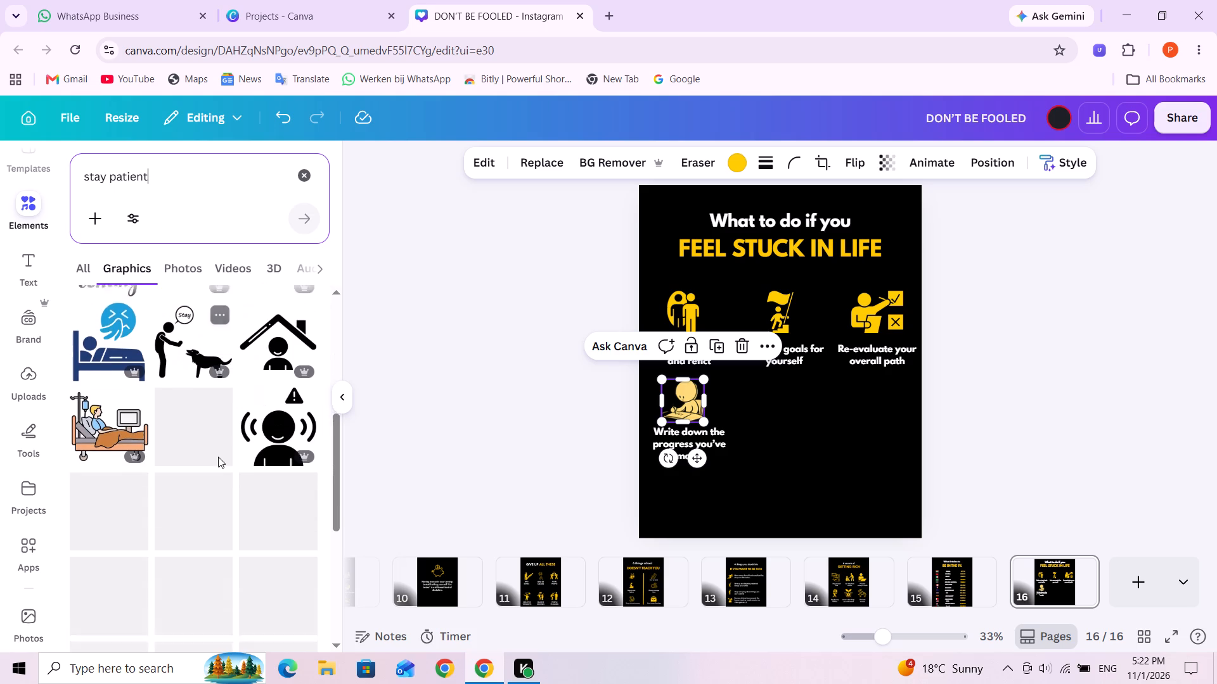
pyautogui.scroll(-1, 217, 457)
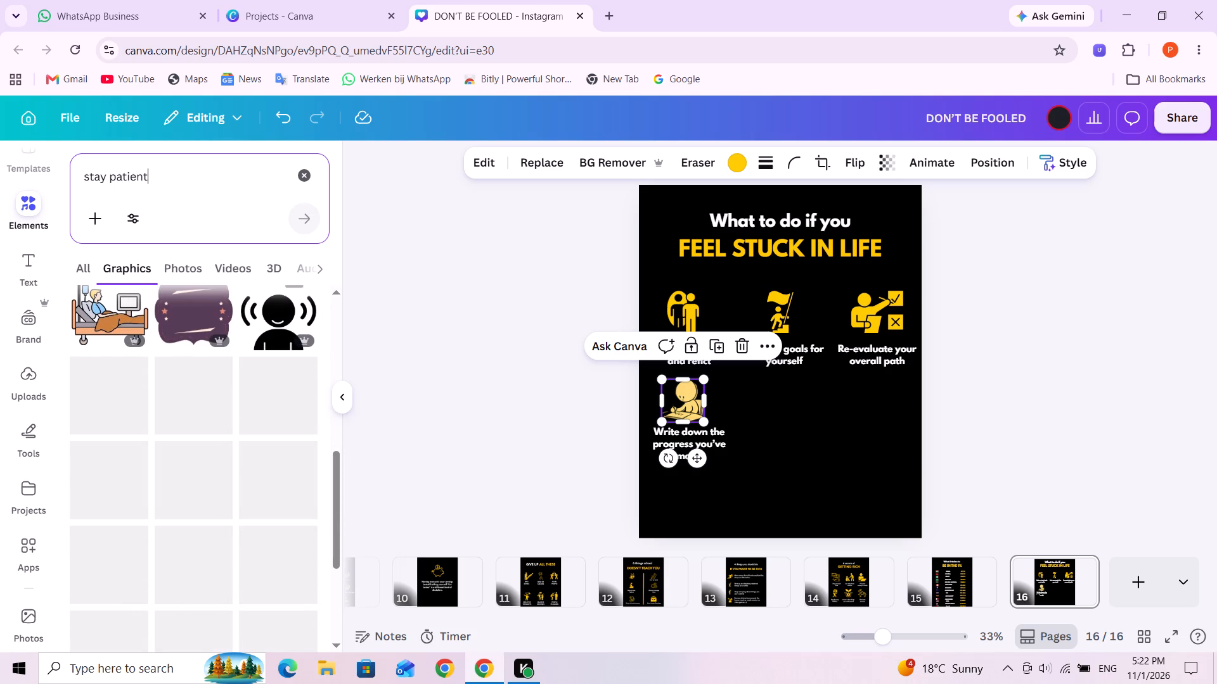
# Search the graphics for "sit" and insert the solid black figure seated on a chair.
pyautogui.tripleClick(122, 177)
pyautogui.click(122, 177)
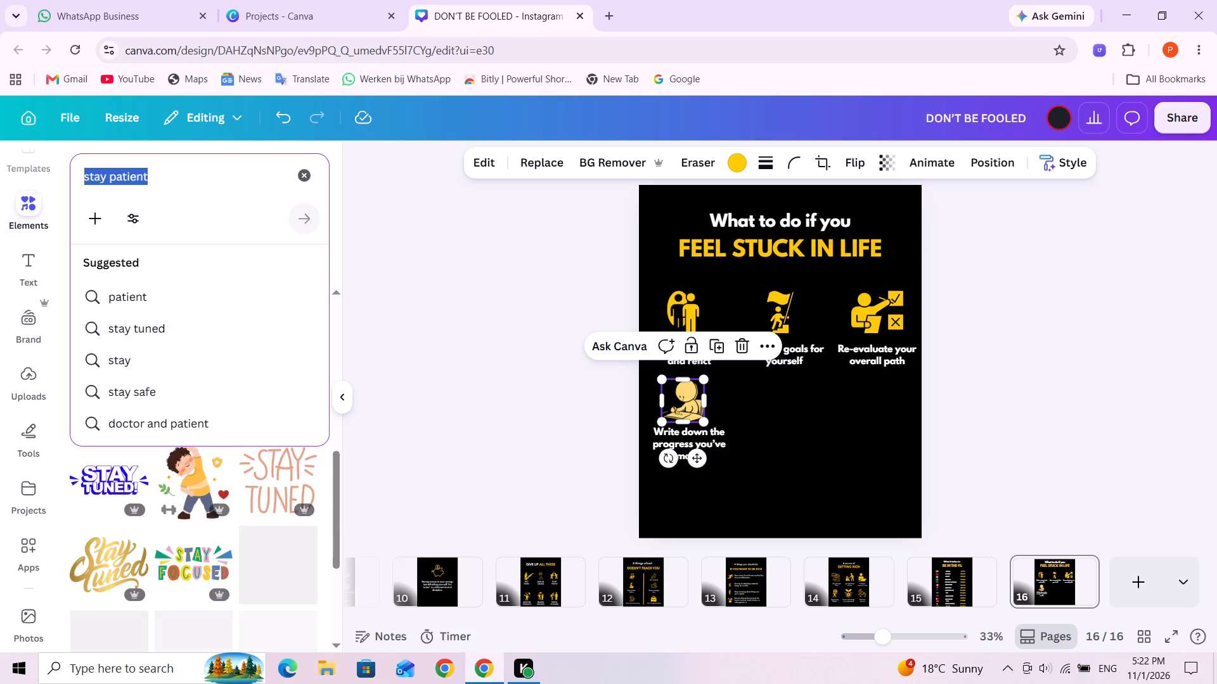
pyautogui.write('sit')
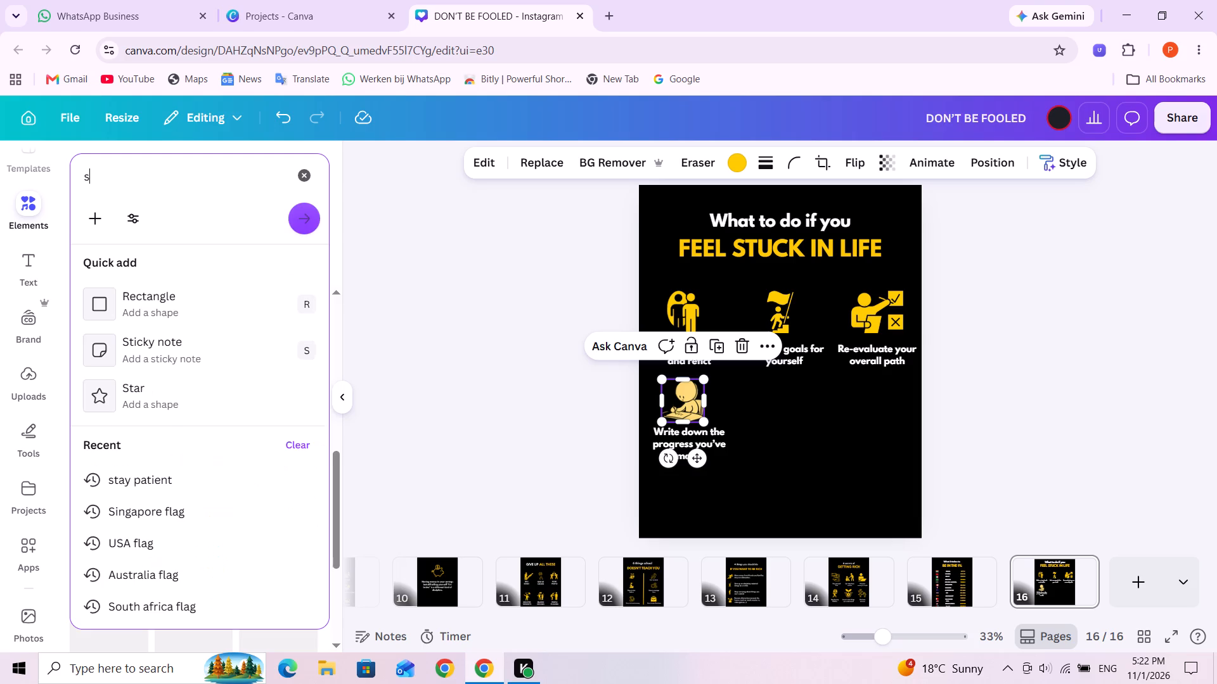
pyautogui.press('Return')
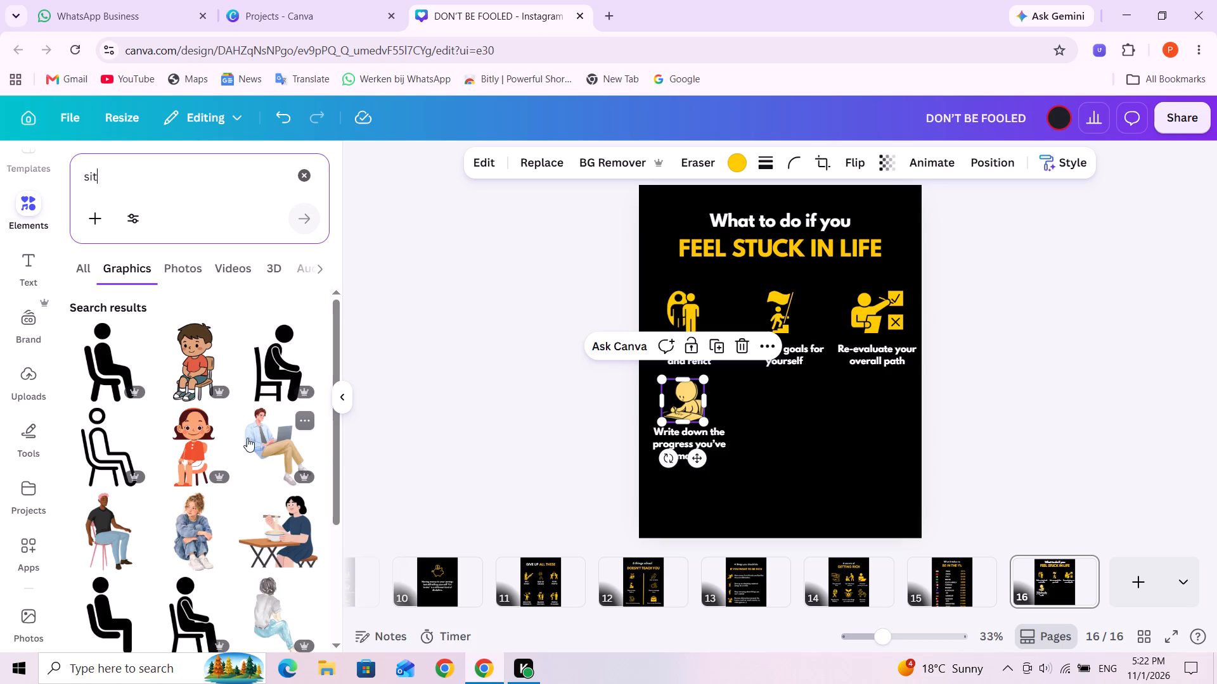
pyautogui.click(105, 364)
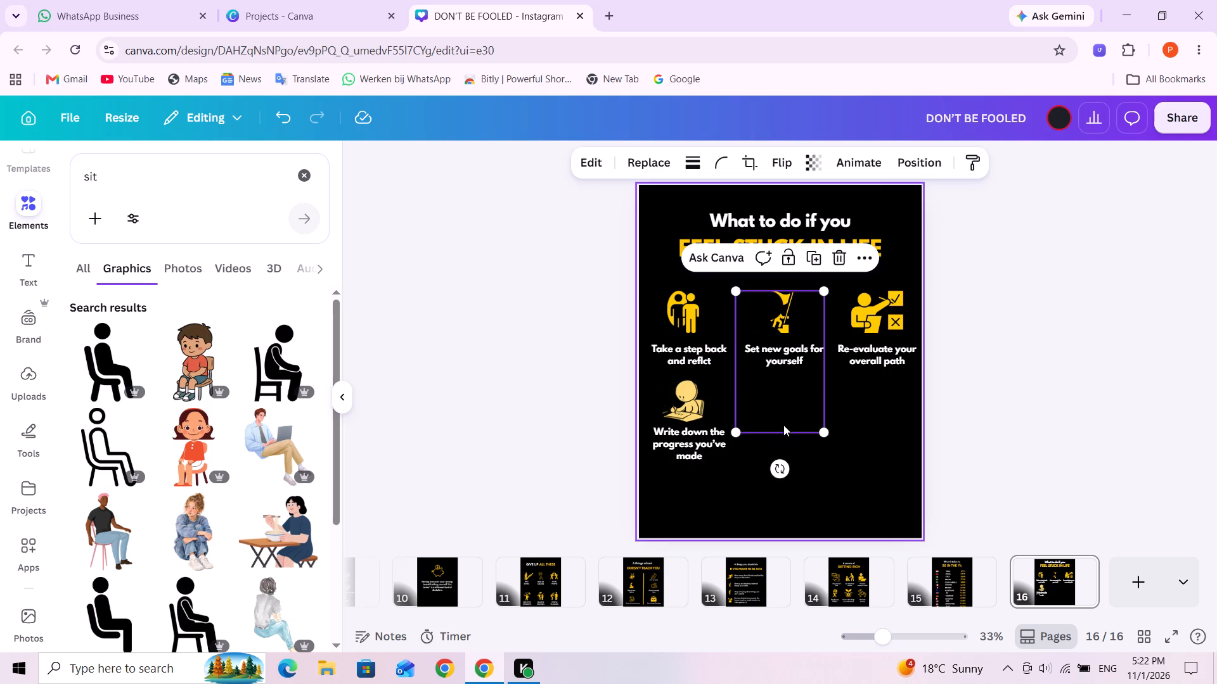
# Shrink the seated figure to icon size and place it beneath the "Write down the progress you've made" label.
pyautogui.moveTo(788, 415); pyautogui.dragTo(806, 487)
pyautogui.moveTo(806, 487); pyautogui.dragTo(804, 510)
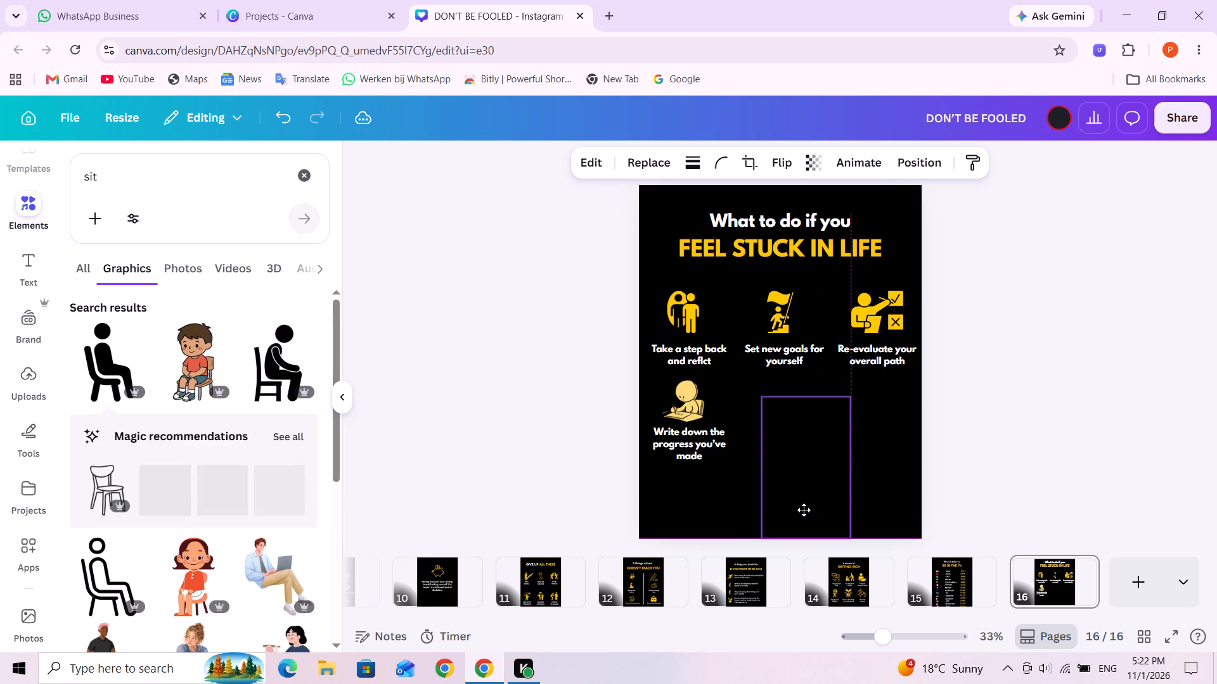
pyautogui.moveTo(804, 510); pyautogui.dragTo(793, 510)
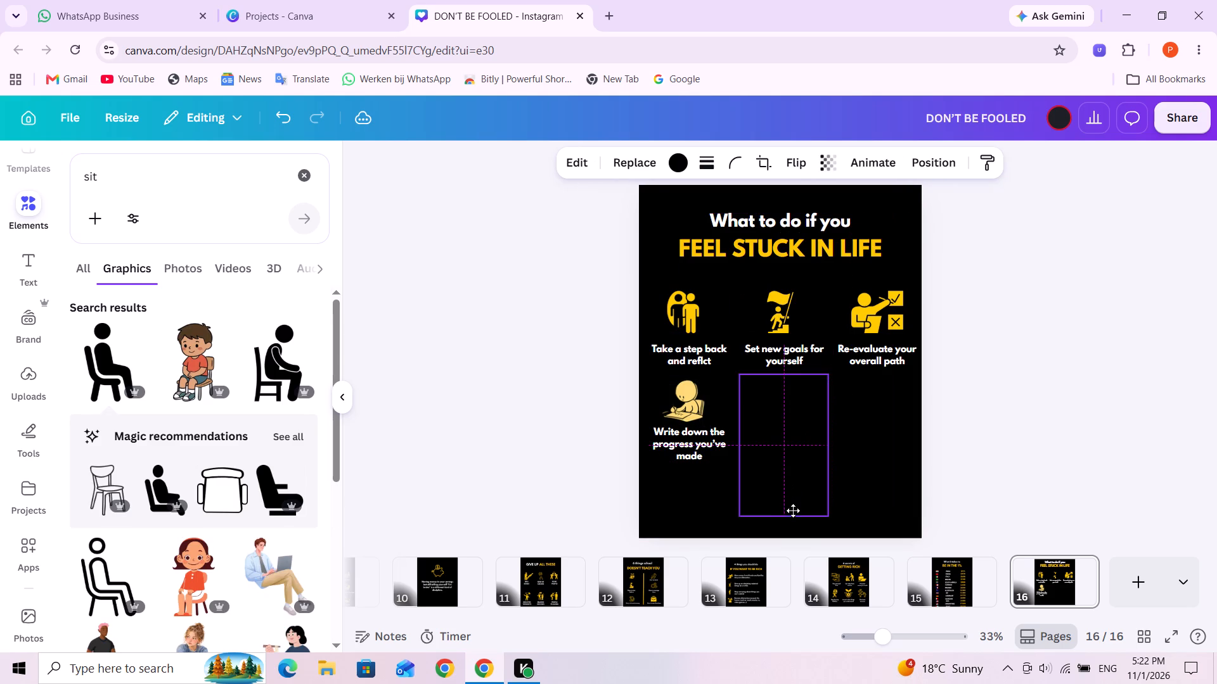
pyautogui.moveTo(793, 510); pyautogui.dragTo(793, 507)
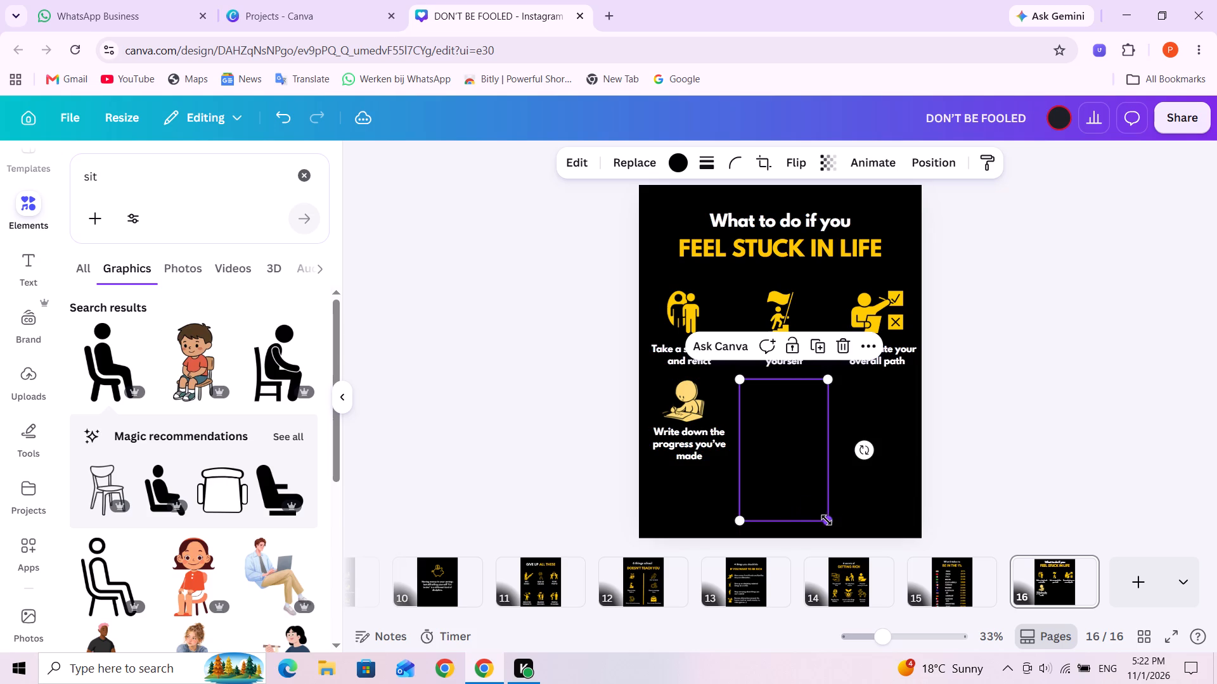
pyautogui.moveTo(827, 520); pyautogui.dragTo(762, 394)
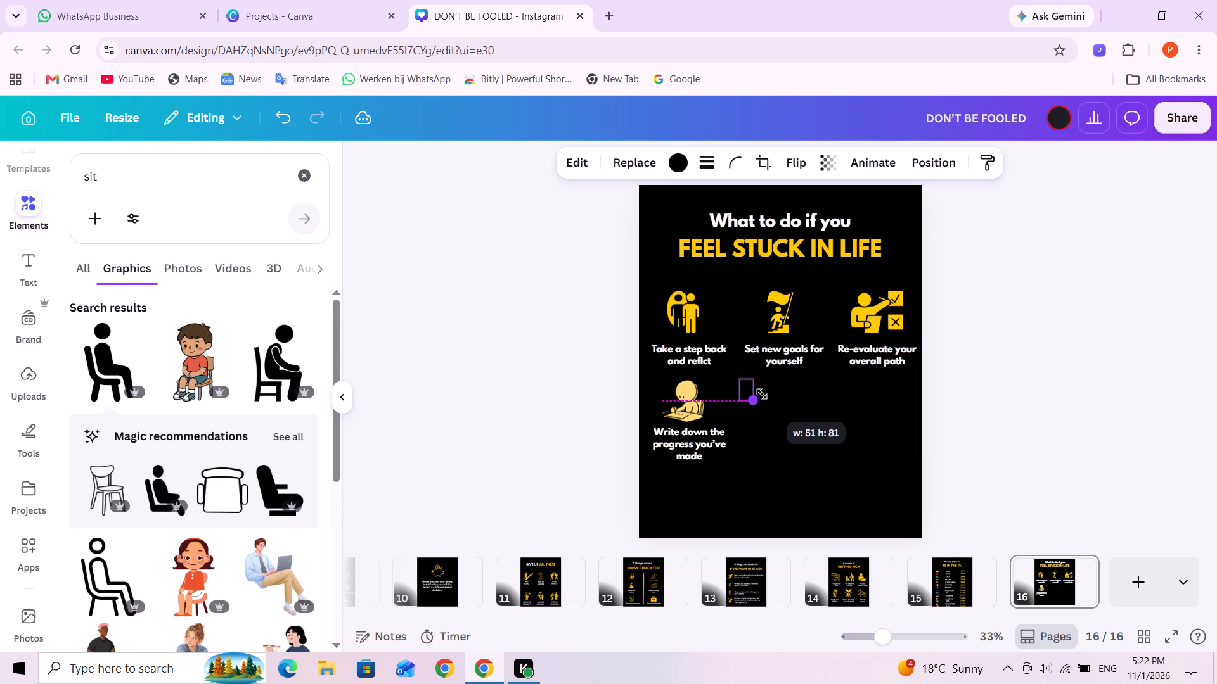
pyautogui.moveTo(762, 394); pyautogui.dragTo(776, 414)
pyautogui.click(827, 421)
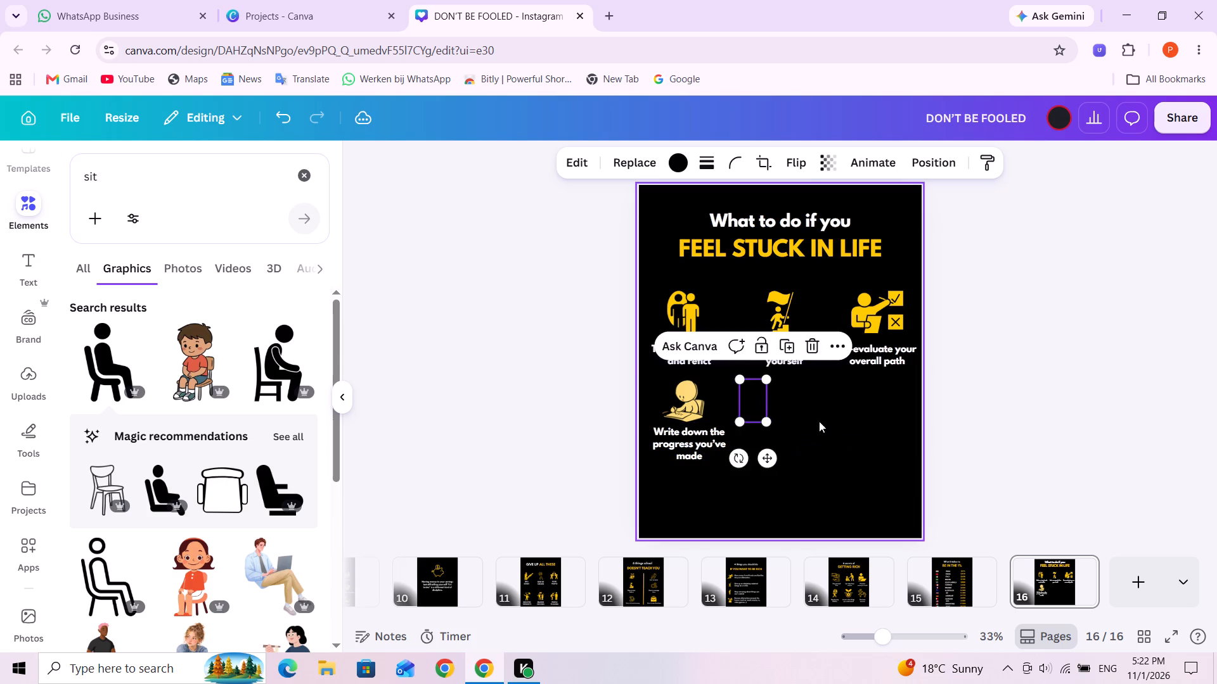
pyautogui.moveTo(761, 405); pyautogui.dragTo(690, 495)
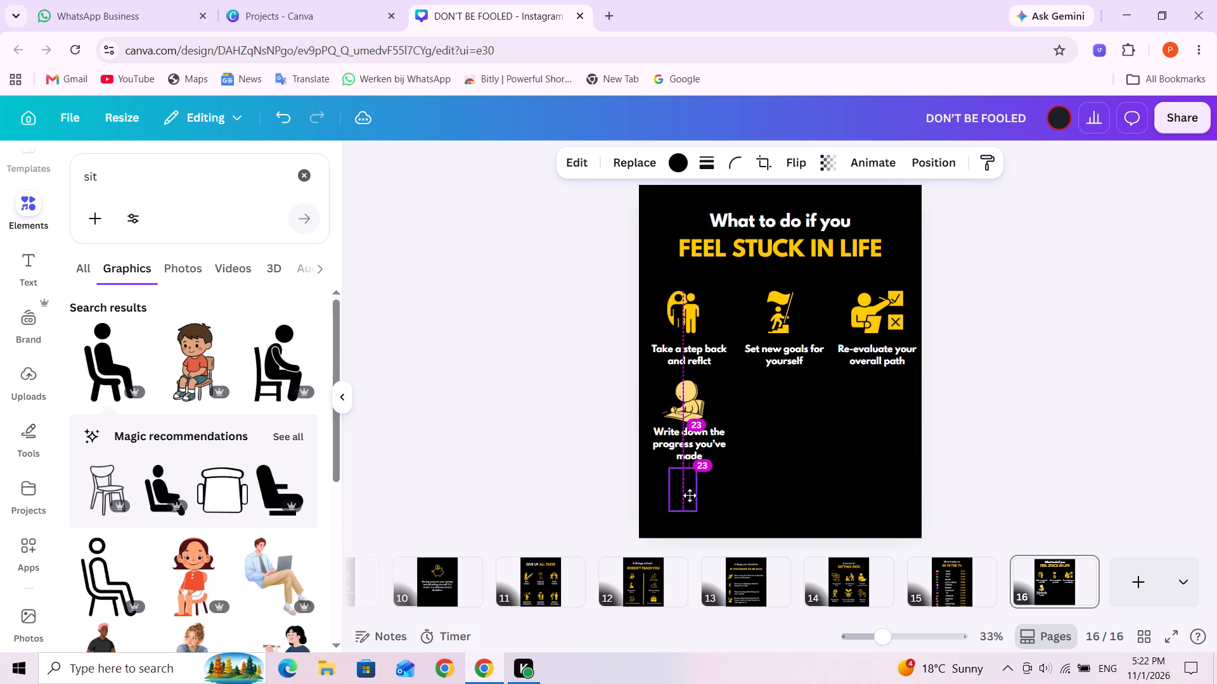
pyautogui.moveTo(690, 495); pyautogui.dragTo(688, 499)
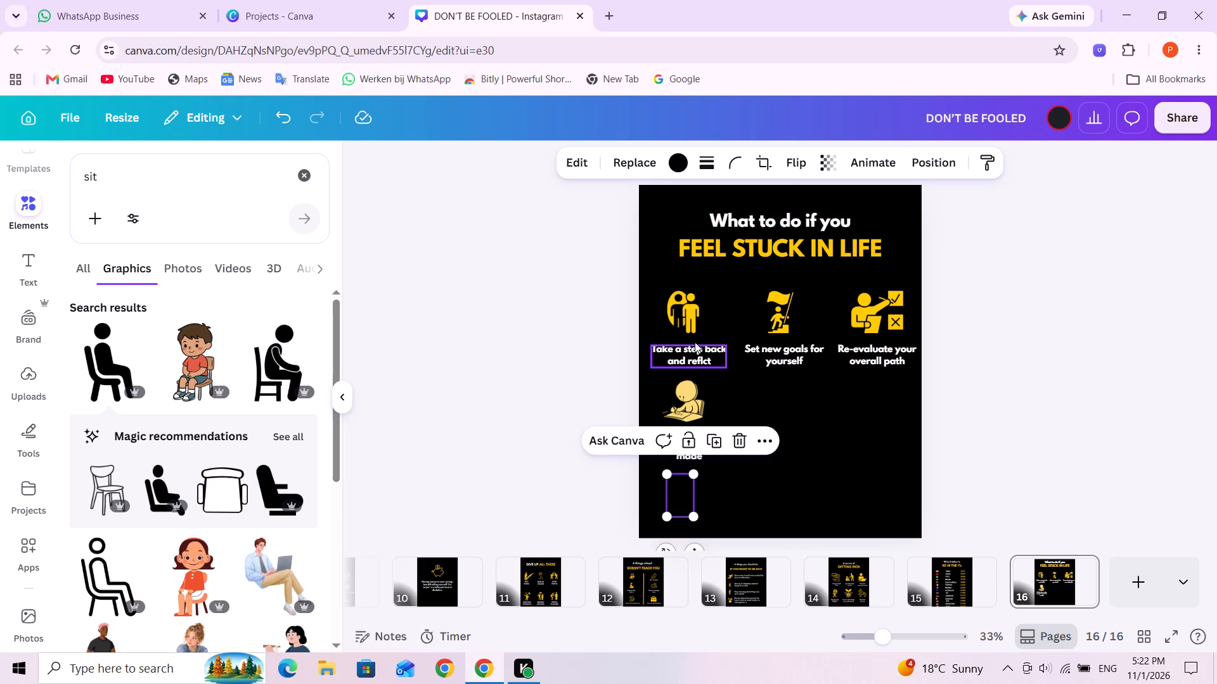
# Shrink the two-people icon and the flag-climber icon in the first row to similar smaller sizes.
pyautogui.click(692, 312)
pyautogui.moveTo(699, 332); pyautogui.dragTo(693, 327)
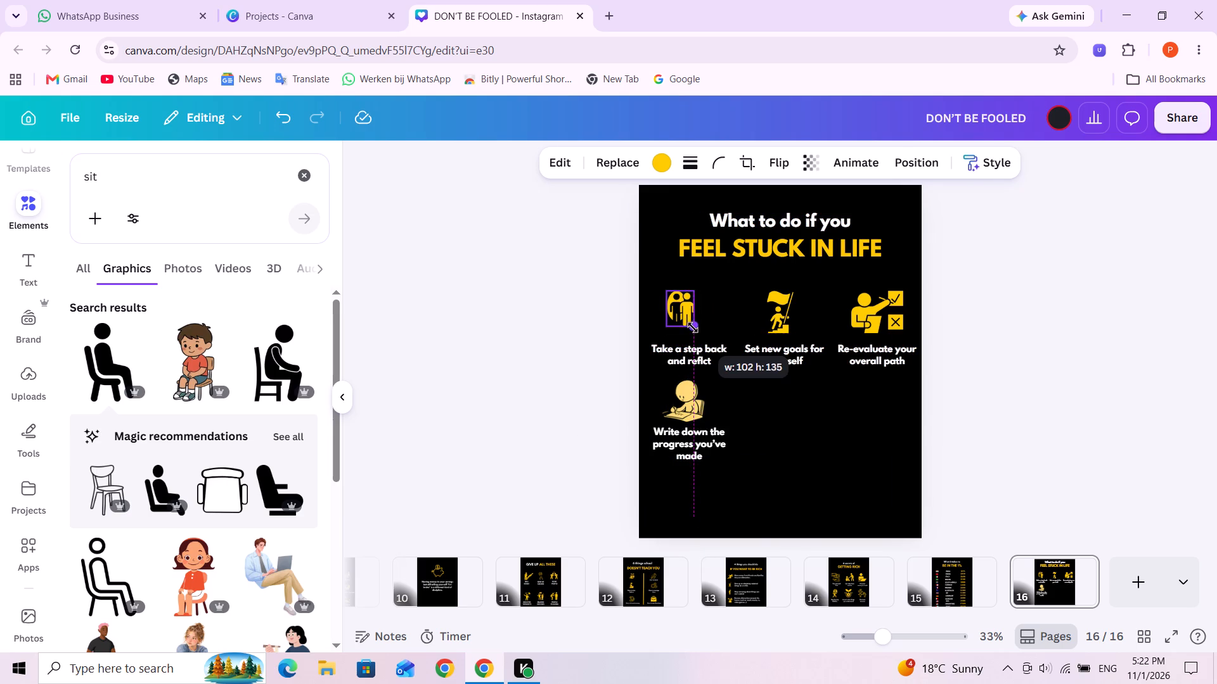
pyautogui.moveTo(693, 327); pyautogui.dragTo(690, 324)
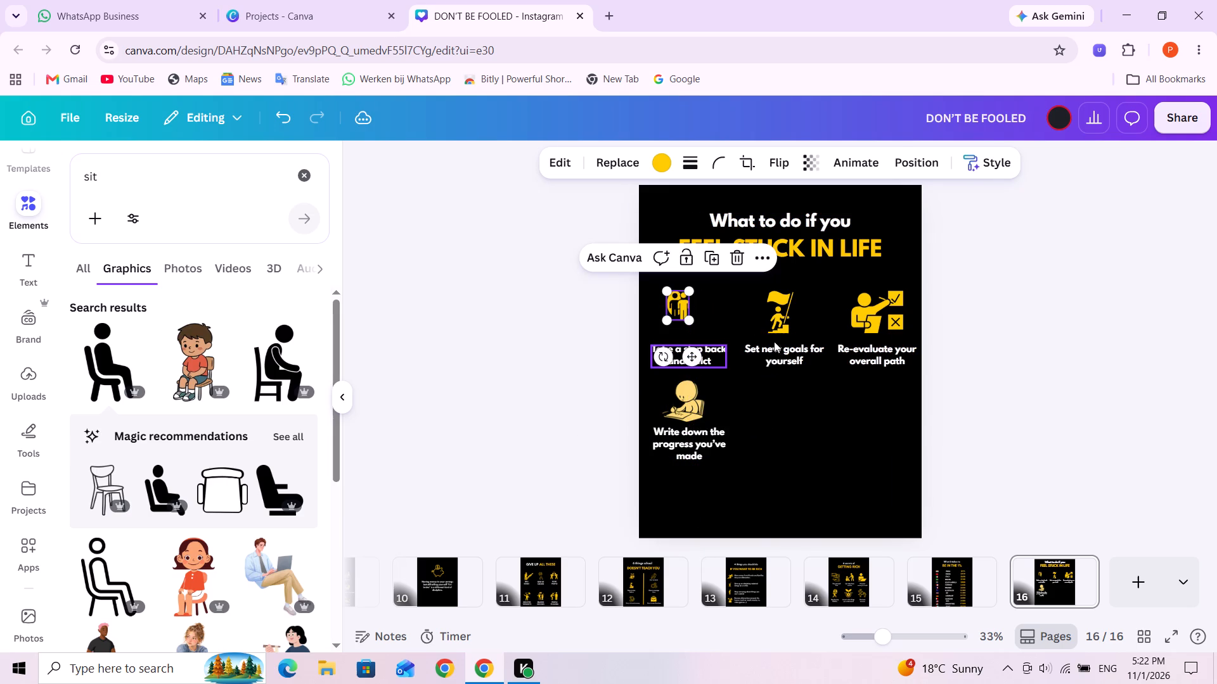
pyautogui.moveTo(783, 320); pyautogui.dragTo(747, 325)
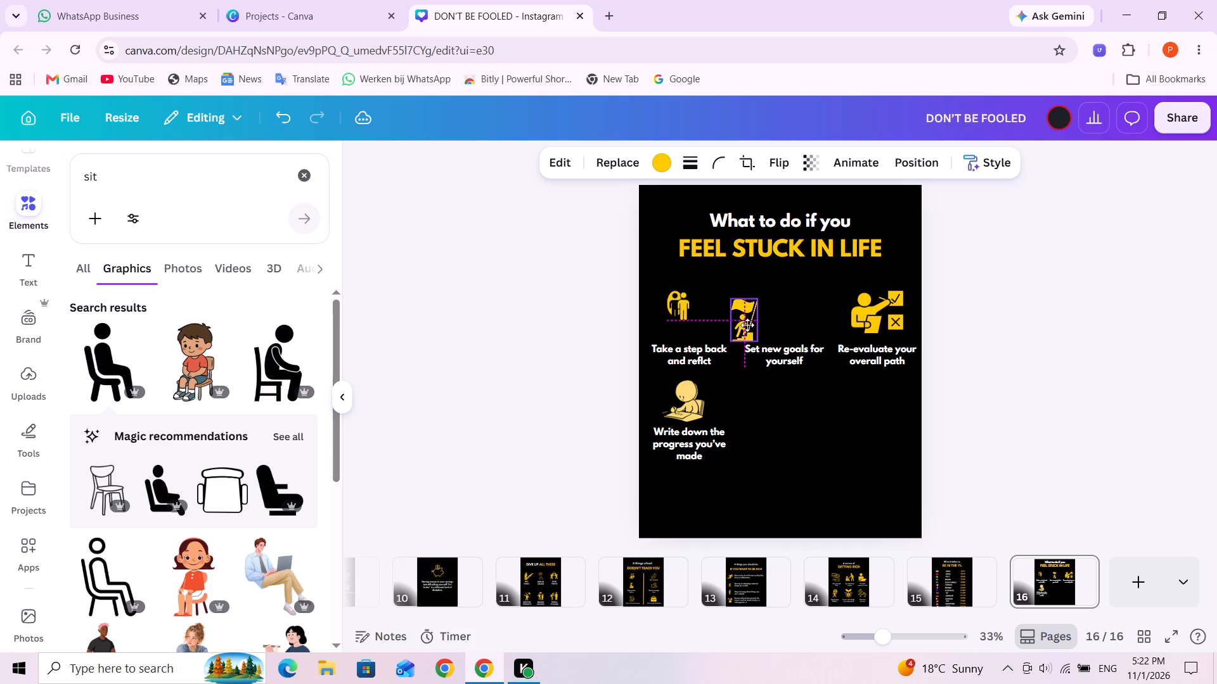
pyautogui.moveTo(747, 325); pyautogui.dragTo(772, 319)
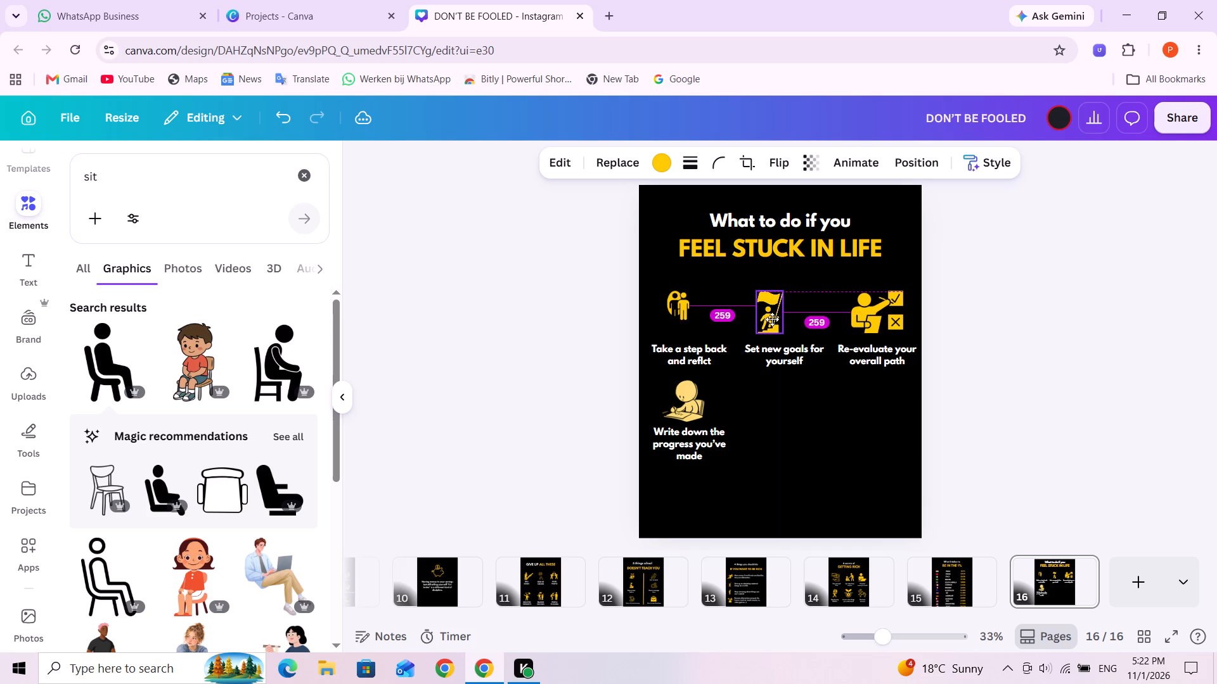
pyautogui.moveTo(772, 319); pyautogui.dragTo(751, 317)
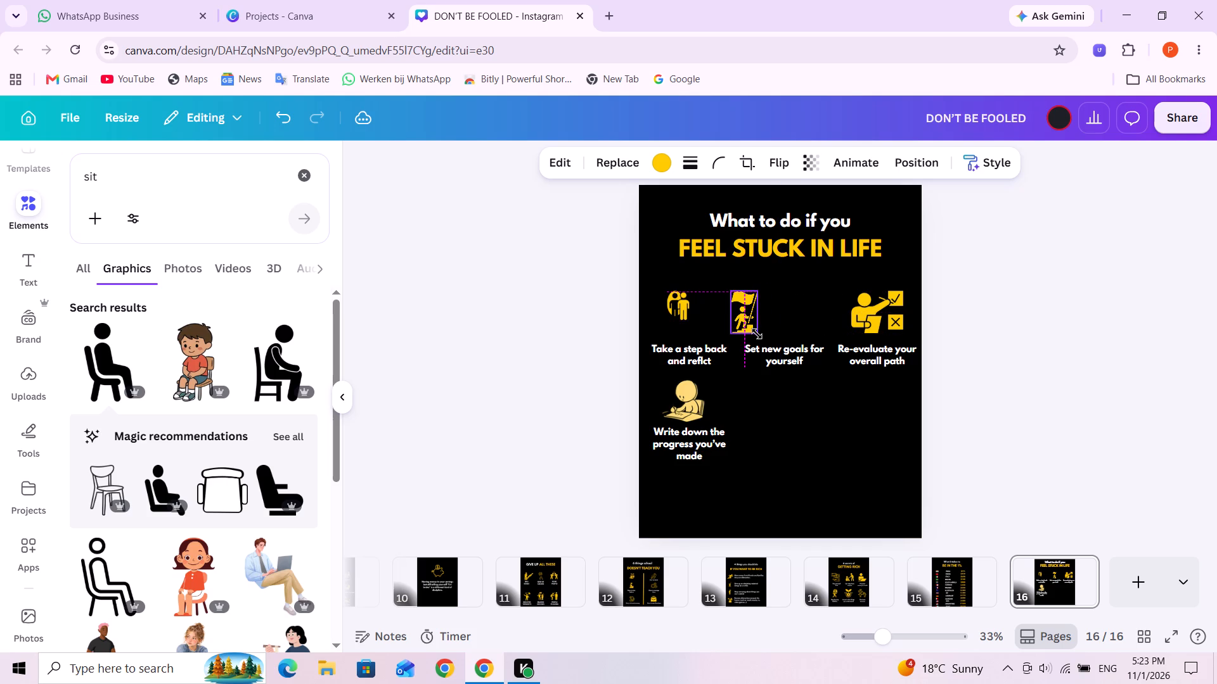
pyautogui.moveTo(761, 335); pyautogui.dragTo(731, 310)
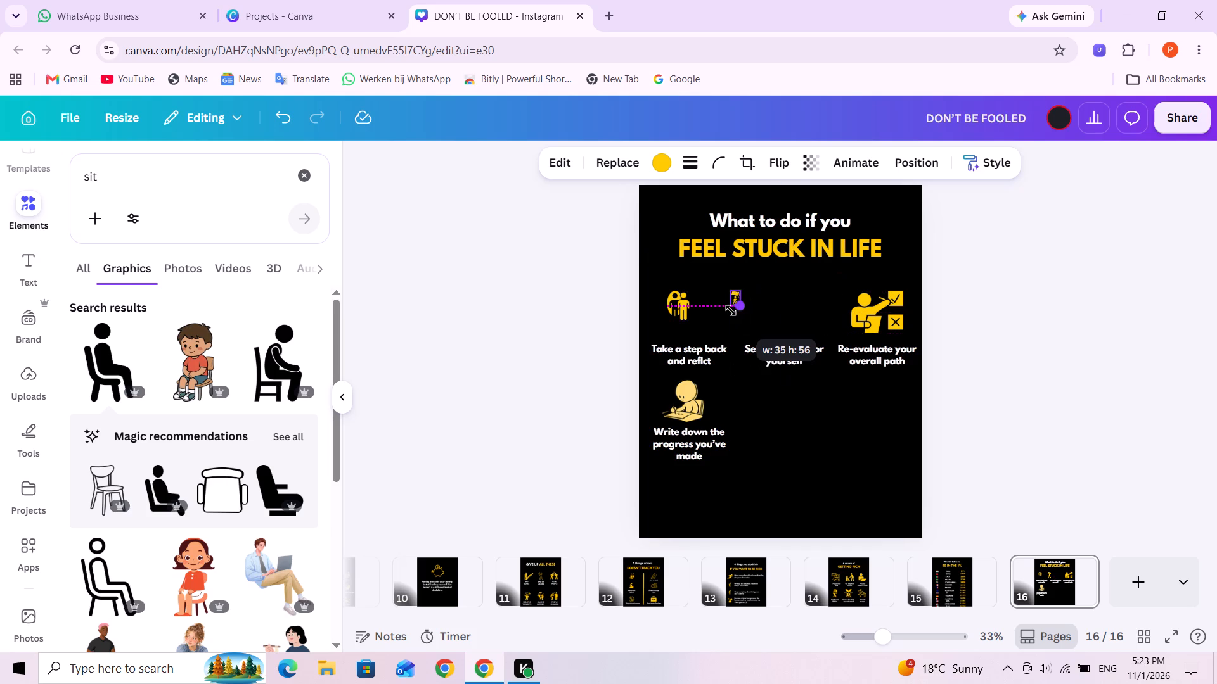
pyautogui.moveTo(731, 310); pyautogui.dragTo(742, 317)
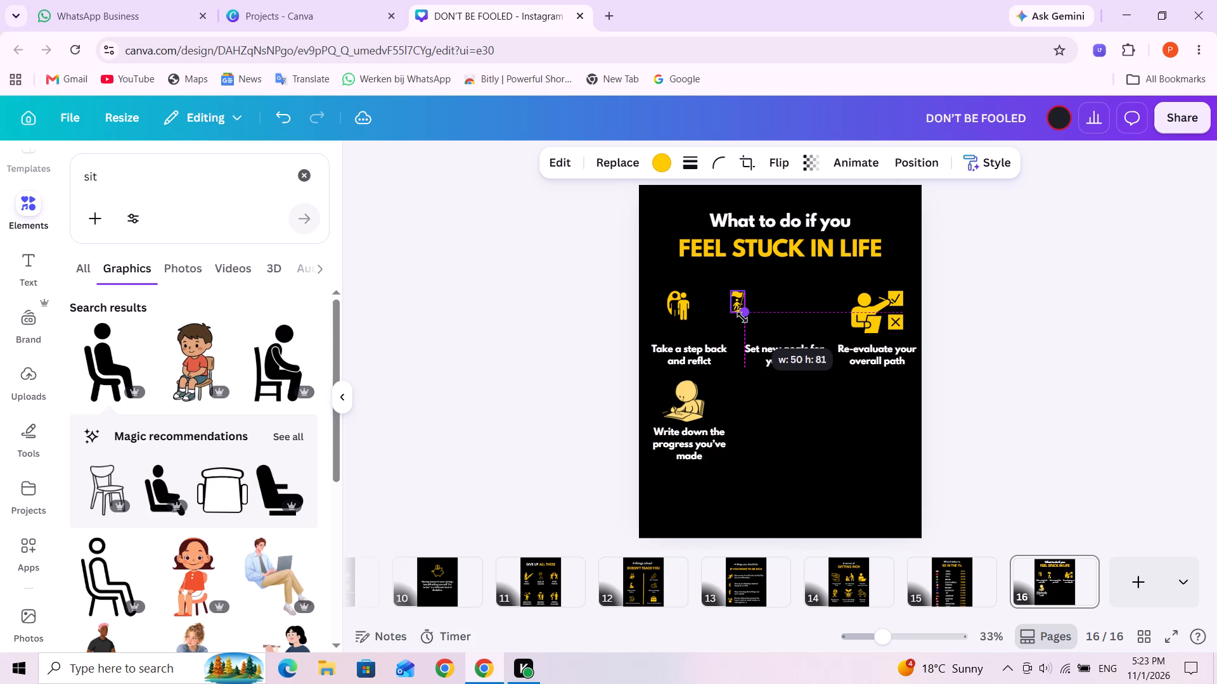
pyautogui.moveTo(742, 317); pyautogui.dragTo(750, 323)
pyautogui.click(794, 322)
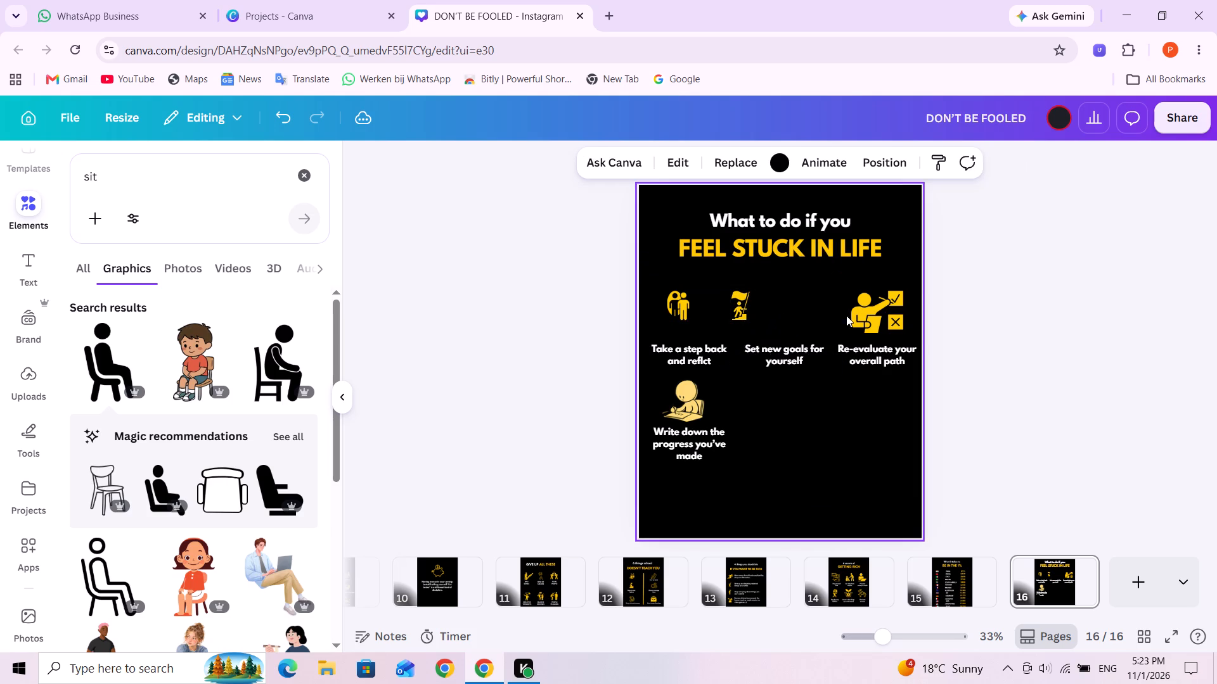
# Raise the "Take a step back and reflct" label so it sits close beneath the two-people icon.
pyautogui.moveTo(686, 352); pyautogui.dragTo(683, 341)
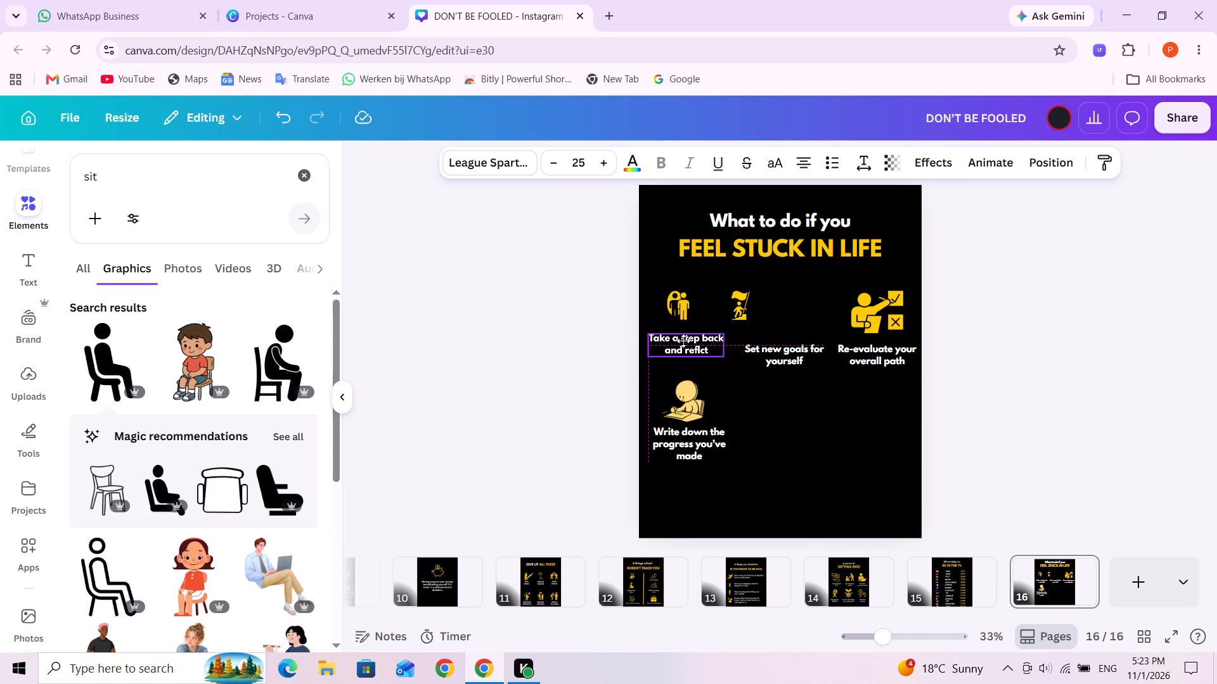
pyautogui.moveTo(683, 341); pyautogui.dragTo(683, 339)
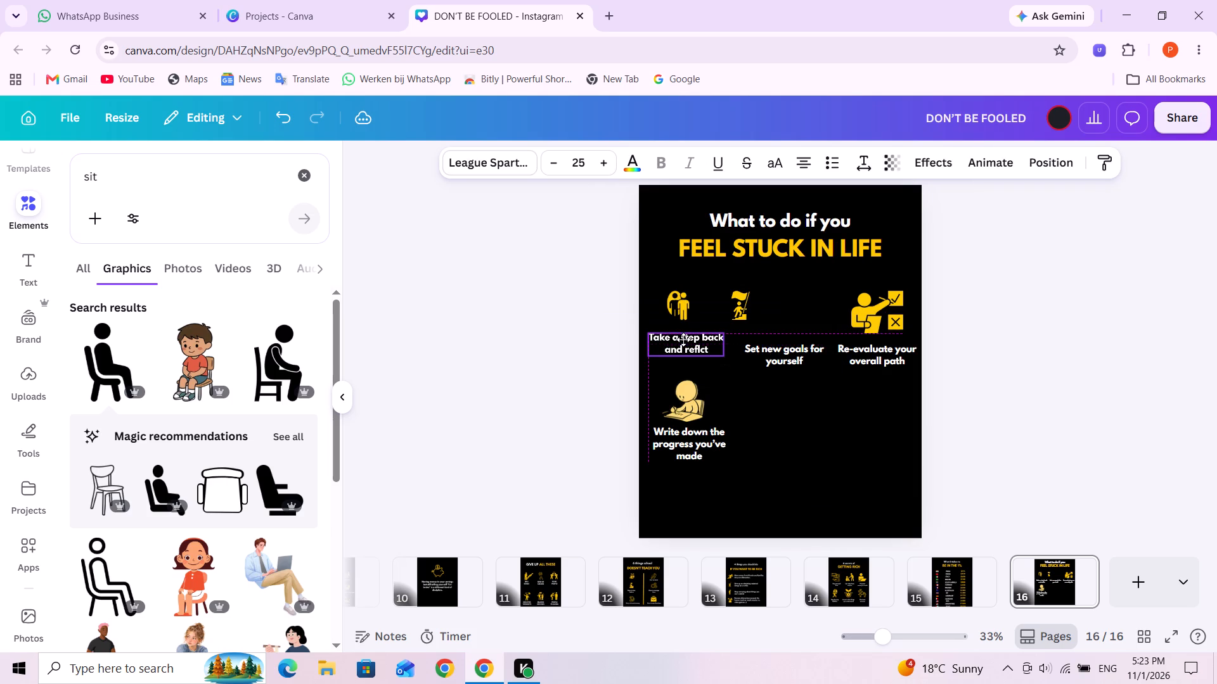
pyautogui.moveTo(683, 339); pyautogui.dragTo(682, 338)
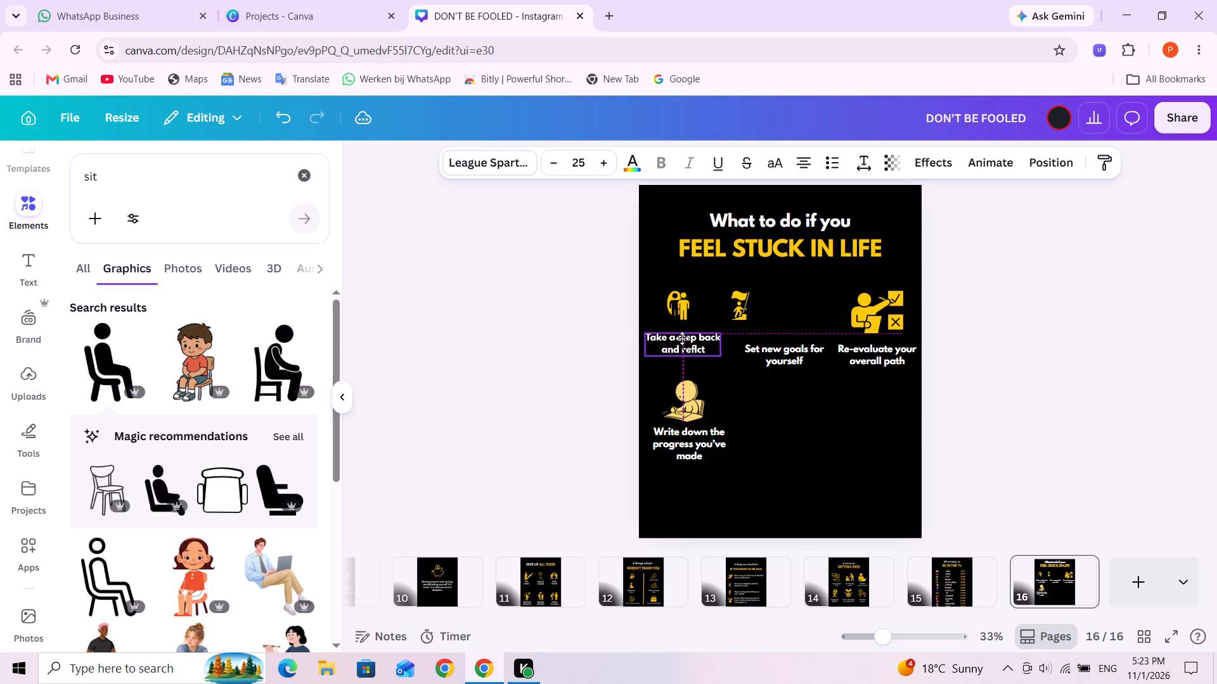
pyautogui.moveTo(682, 338); pyautogui.dragTo(684, 337)
# Place the smaller flag icon above the "Set new goals for yourself" label and raise that label close beneath it.
pyautogui.moveTo(741, 308); pyautogui.dragTo(802, 324)
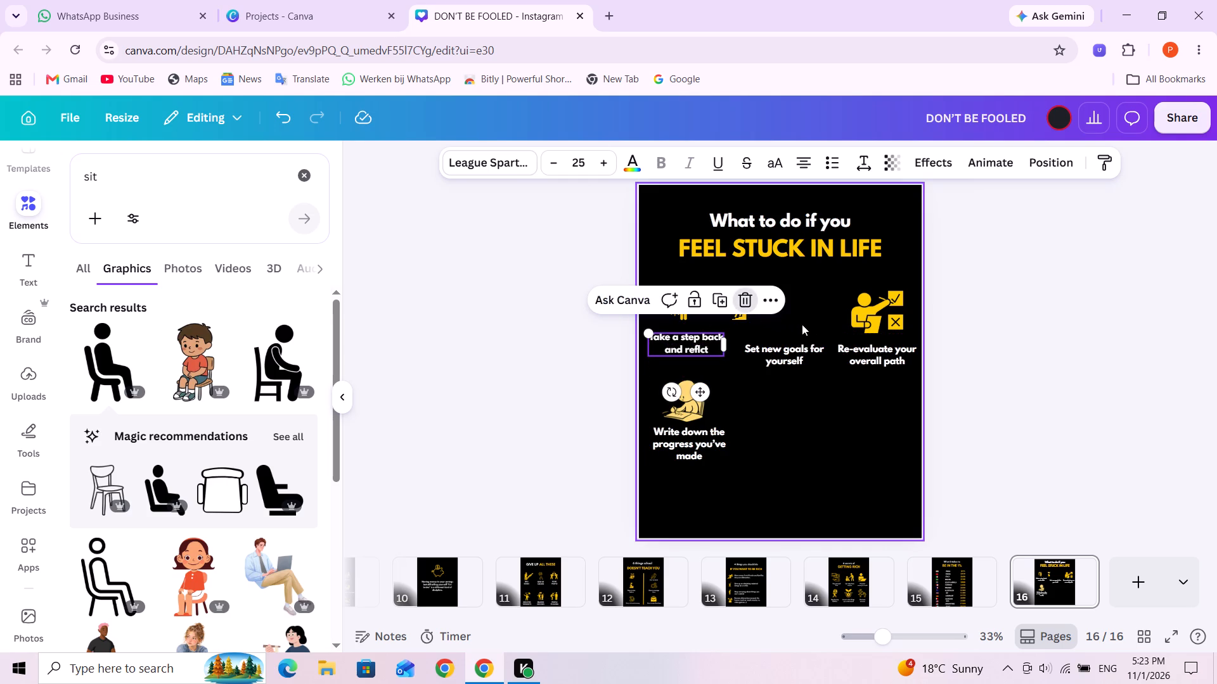
pyautogui.moveTo(802, 324); pyautogui.dragTo(804, 325)
pyautogui.click(798, 331)
pyautogui.moveTo(744, 307); pyautogui.dragTo(770, 304)
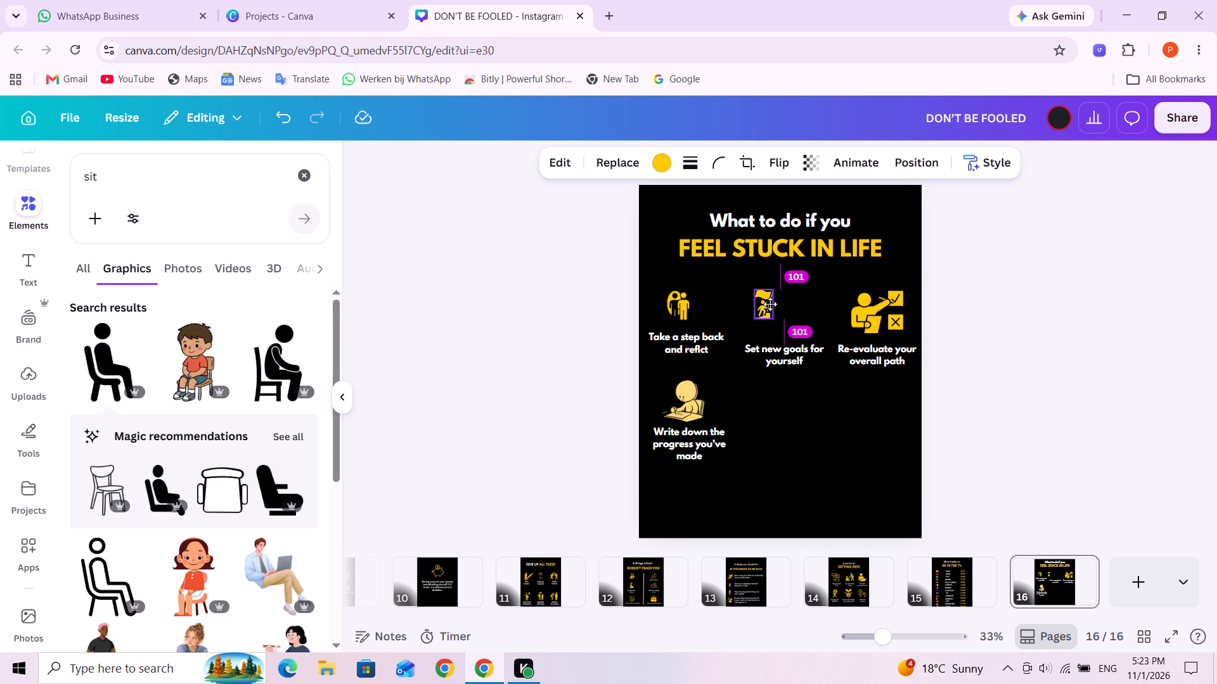
pyautogui.moveTo(770, 304); pyautogui.dragTo(777, 303)
pyautogui.moveTo(774, 349); pyautogui.dragTo(772, 336)
# Shrink the checklist figure icon to match the first row and raise the "Re-evaluate your overall path" label beneath it.
pyautogui.click(880, 321)
pyautogui.moveTo(906, 331); pyautogui.dragTo(885, 318)
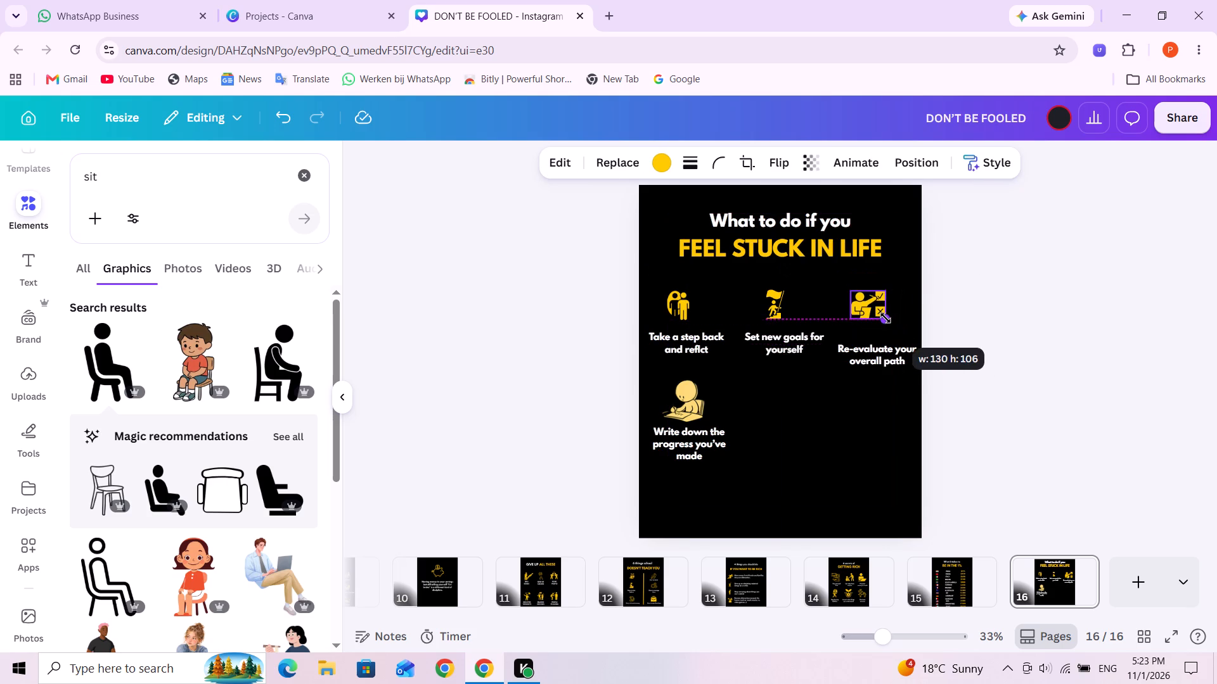
pyautogui.moveTo(885, 318); pyautogui.dragTo(888, 320)
pyautogui.click(882, 361)
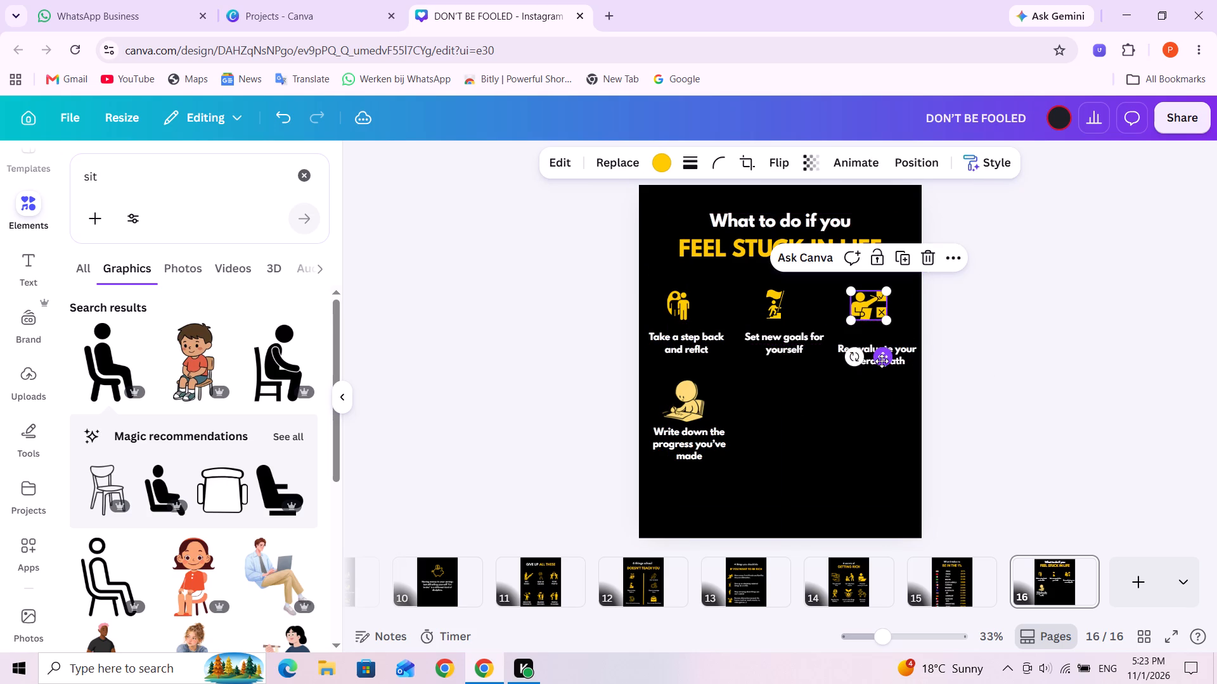
pyautogui.click(869, 407)
pyautogui.moveTo(869, 355); pyautogui.dragTo(867, 345)
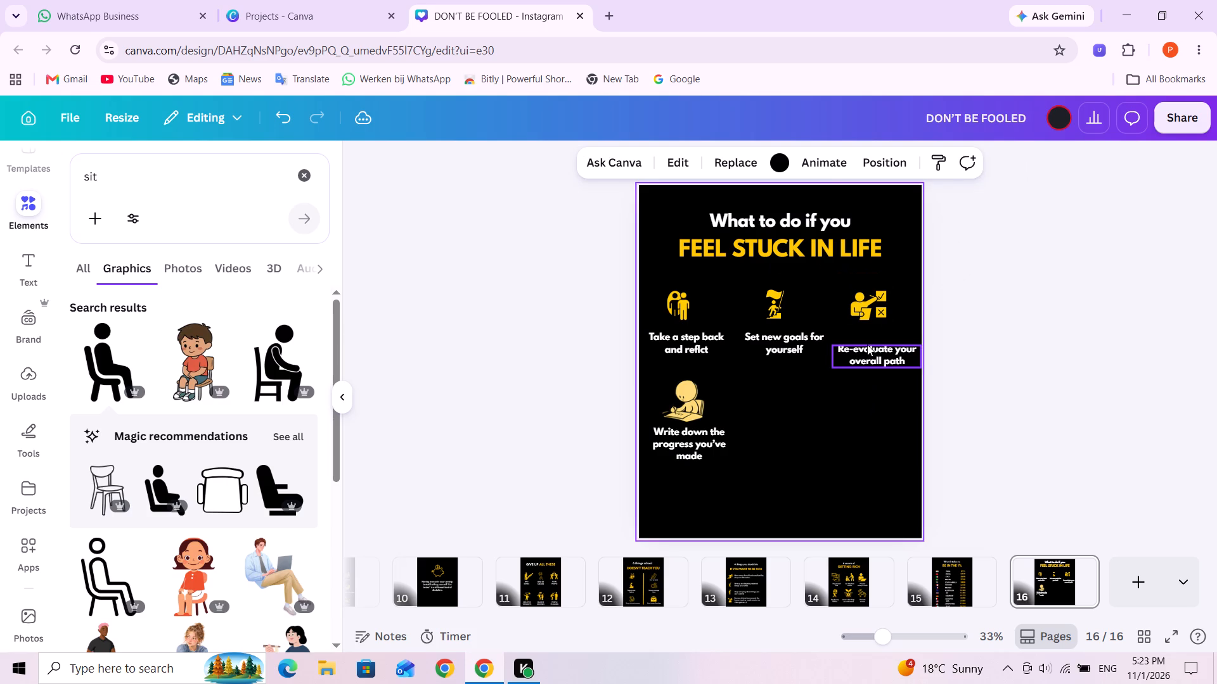
pyautogui.moveTo(867, 345); pyautogui.dragTo(867, 345)
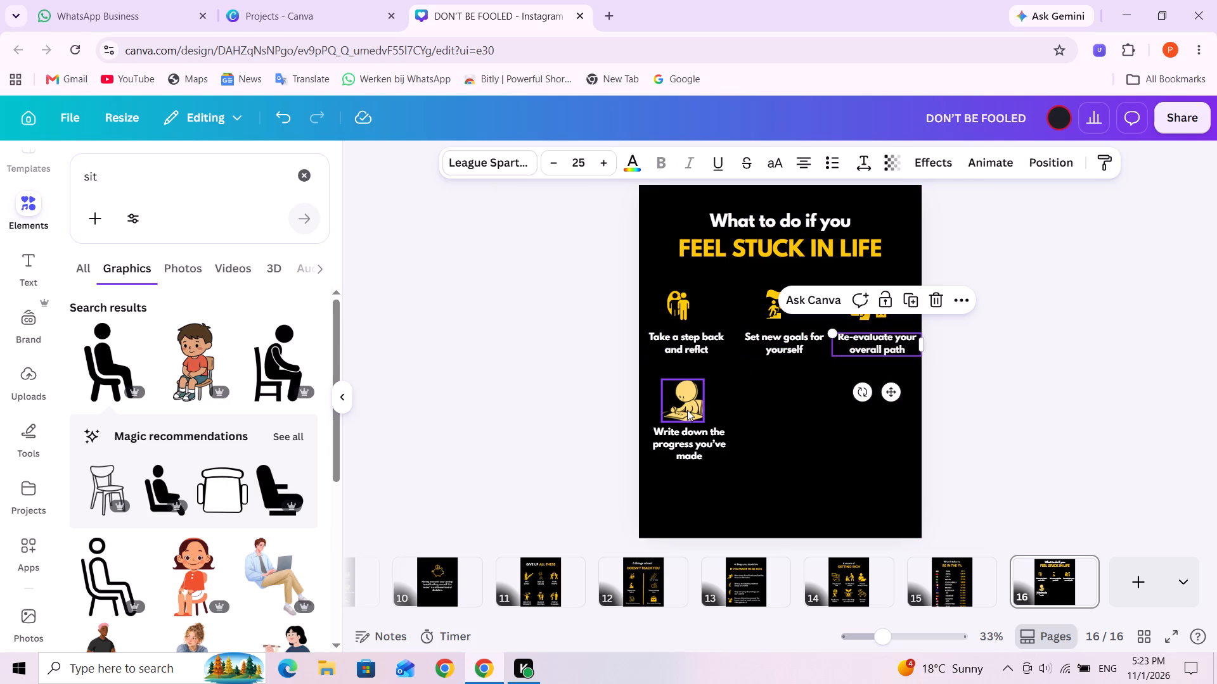
# Set the writing figure beside the first-row icons for comparison and shrink it to a similar size.
pyautogui.moveTo(687, 410); pyautogui.dragTo(728, 322)
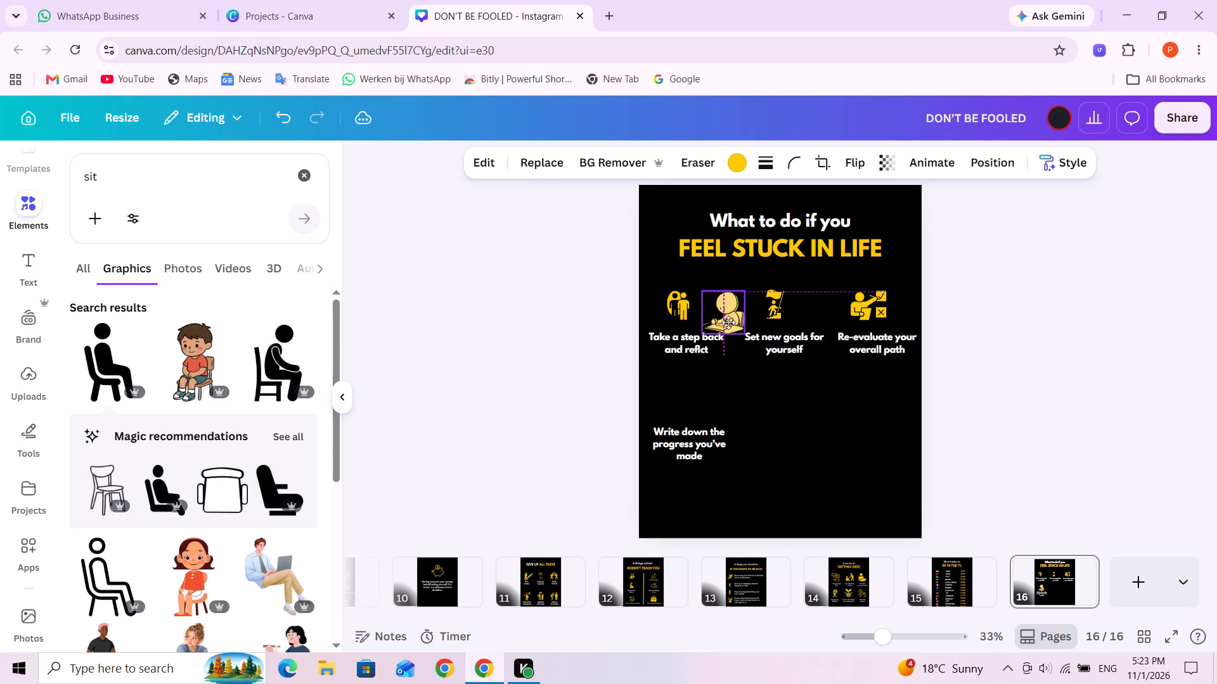
pyautogui.moveTo(728, 322); pyautogui.dragTo(728, 320)
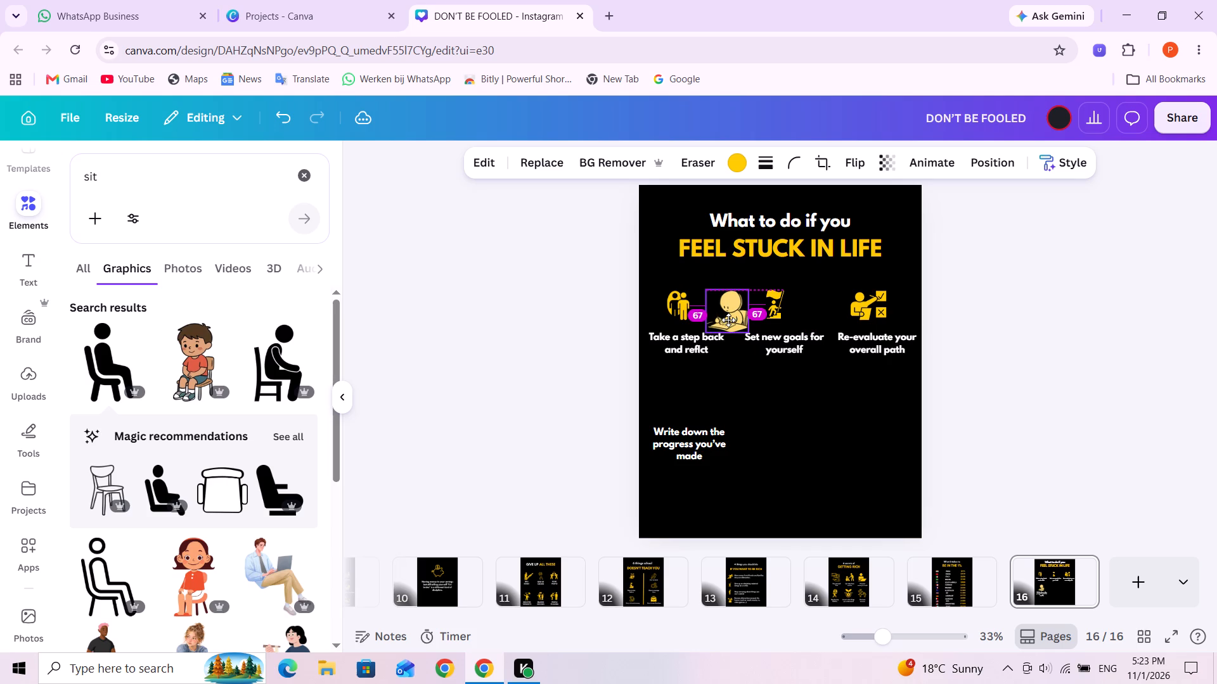
pyautogui.moveTo(728, 320); pyautogui.dragTo(728, 318)
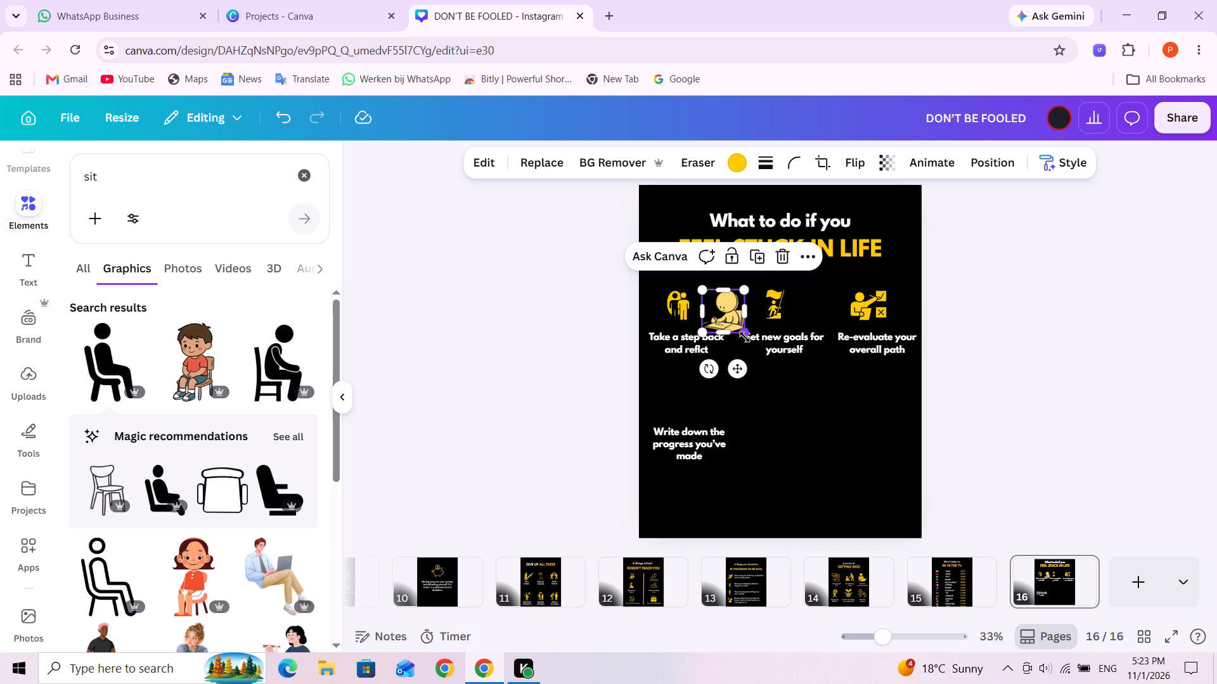
pyautogui.moveTo(745, 336); pyautogui.dragTo(727, 315)
pyautogui.moveTo(727, 315); pyautogui.dragTo(737, 322)
pyautogui.click(786, 415)
# Place the writing figure beneath the "Take a step back and reflct" label and raise its "Write down the progress you've made" label close below.
pyautogui.moveTo(721, 301); pyautogui.dragTo(693, 383)
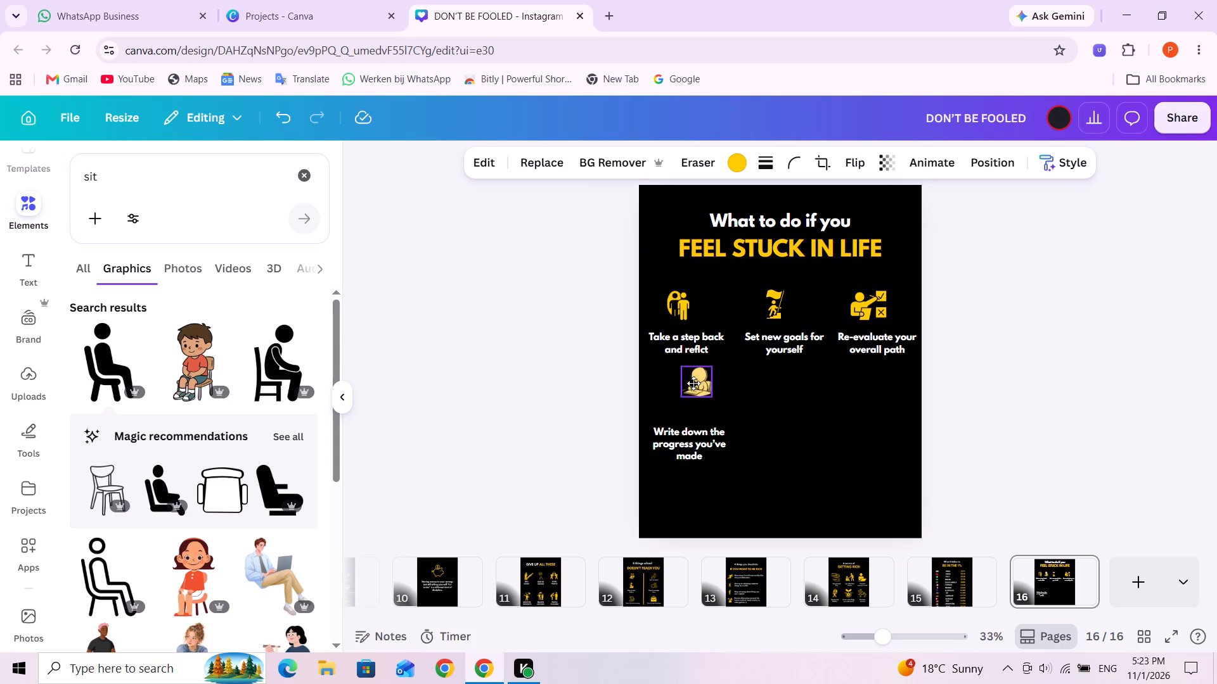
pyautogui.moveTo(693, 383); pyautogui.dragTo(685, 374)
pyautogui.moveTo(700, 443); pyautogui.dragTo(698, 413)
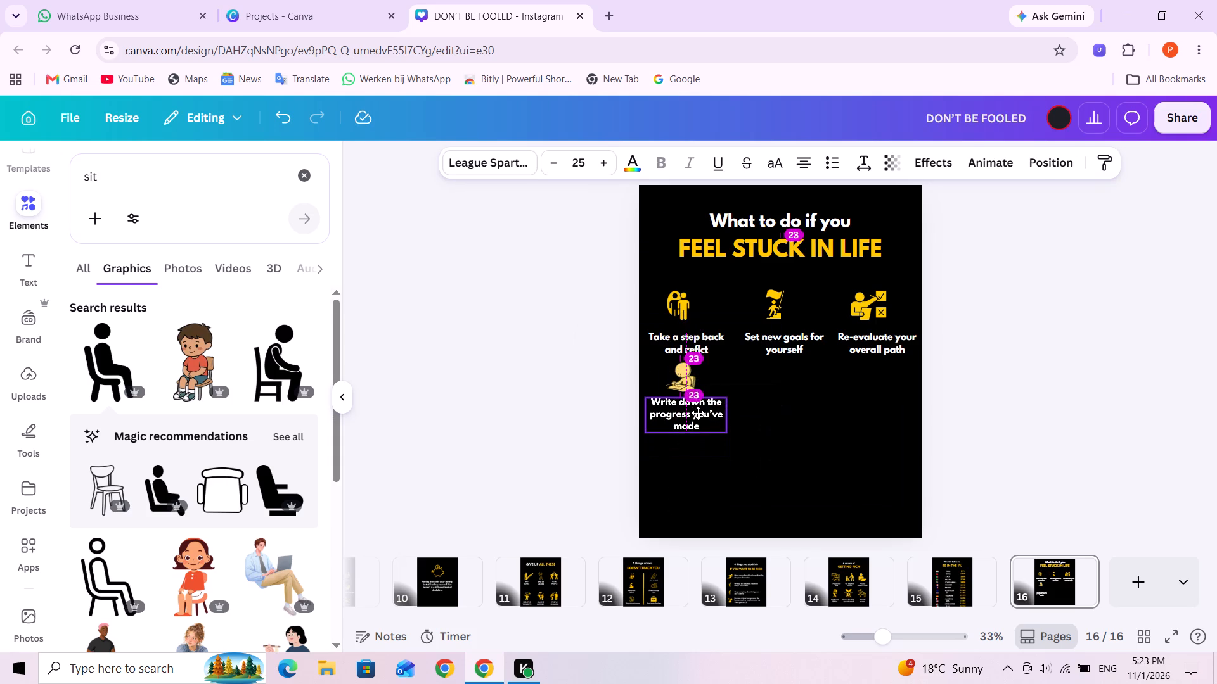
pyautogui.moveTo(698, 413); pyautogui.dragTo(698, 412)
pyautogui.click(778, 421)
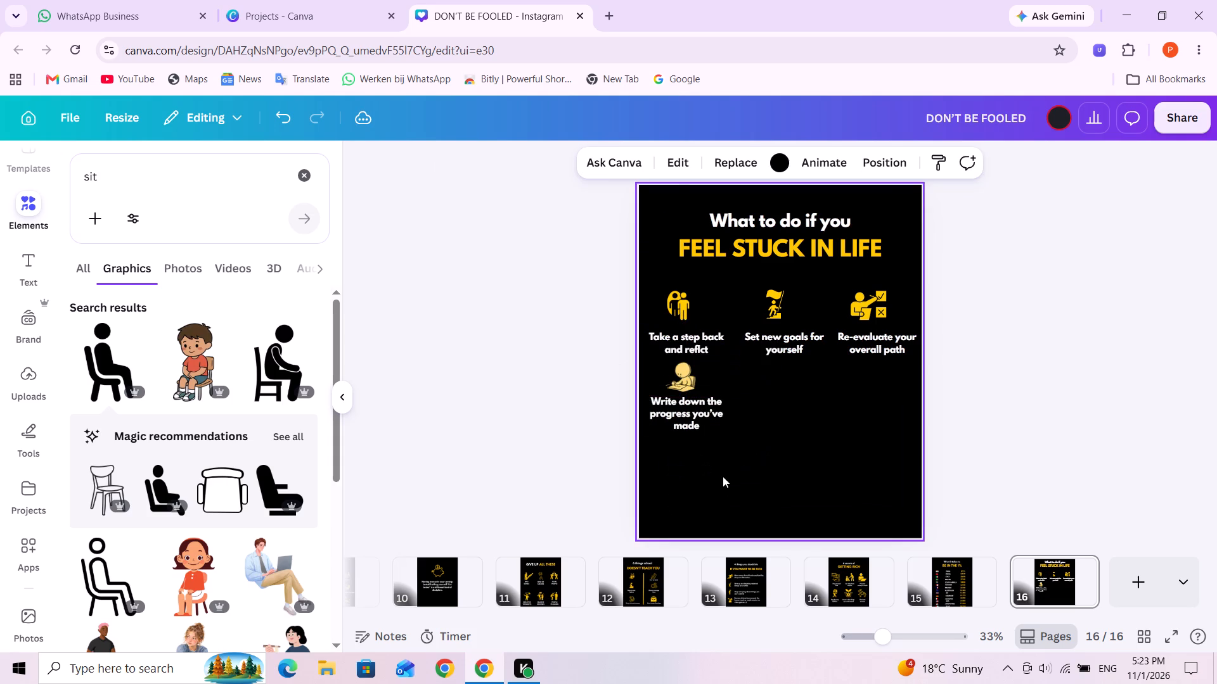
# Recolour the black seated figure near the bottom of the page to the design's yellow.
pyautogui.click(688, 491)
pyautogui.click(654, 159)
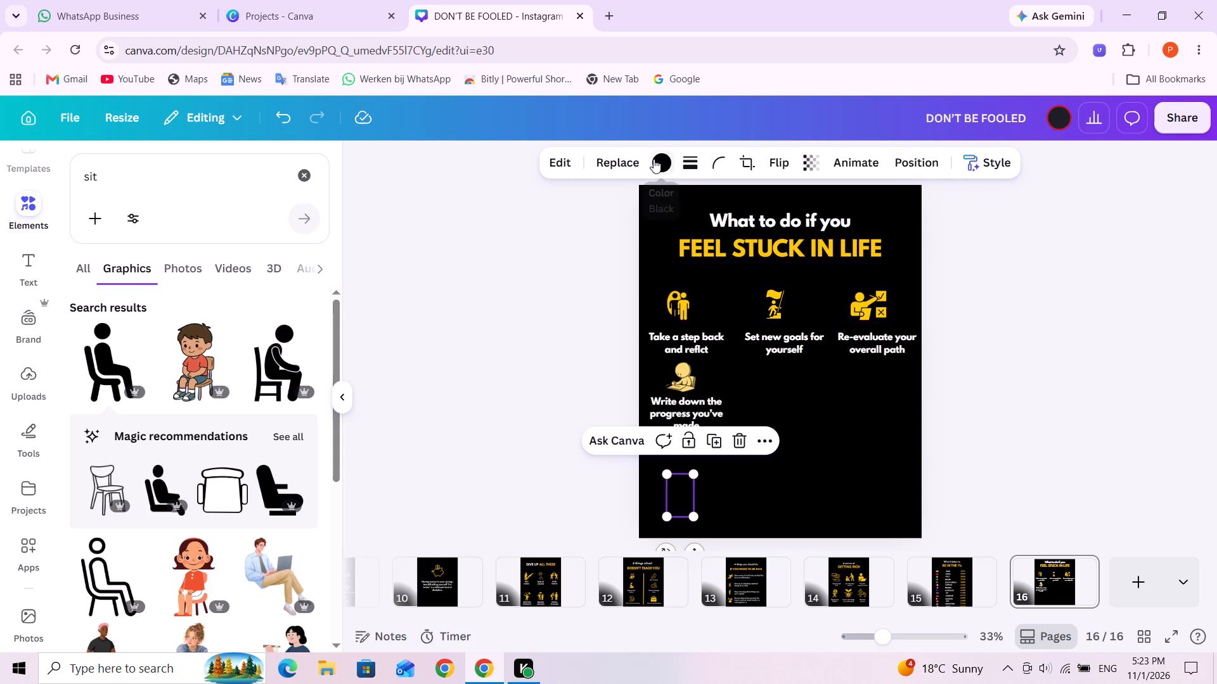
pyautogui.click(267, 286)
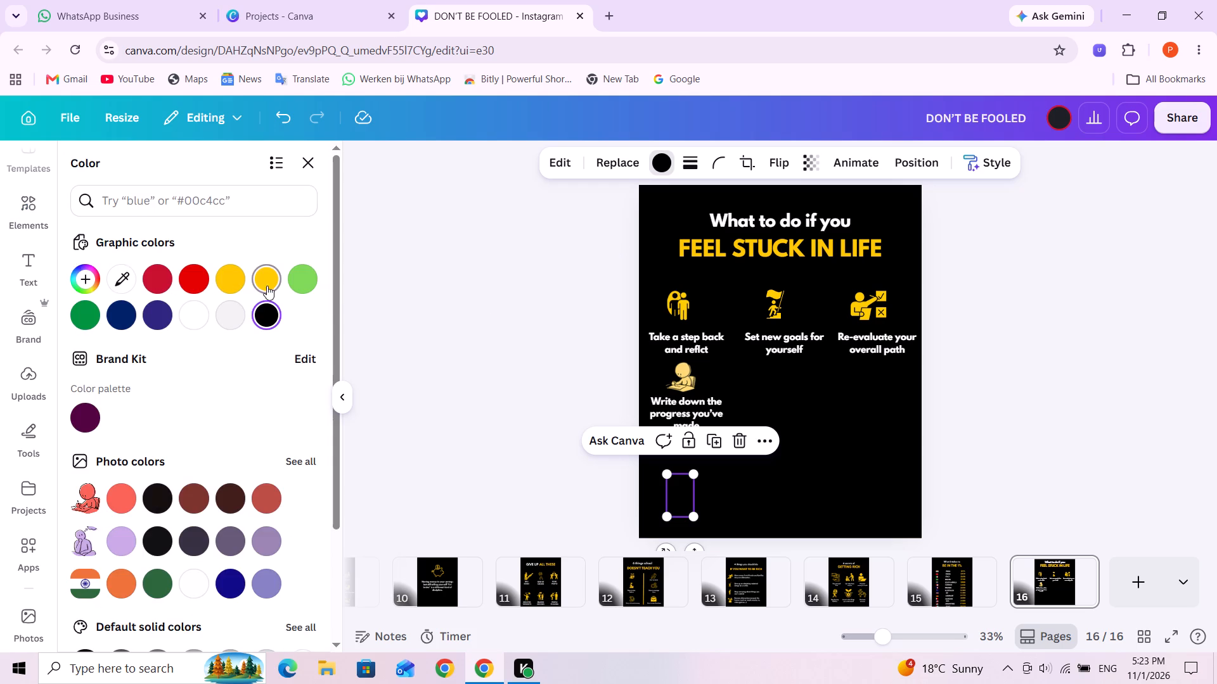
pyautogui.click(764, 505)
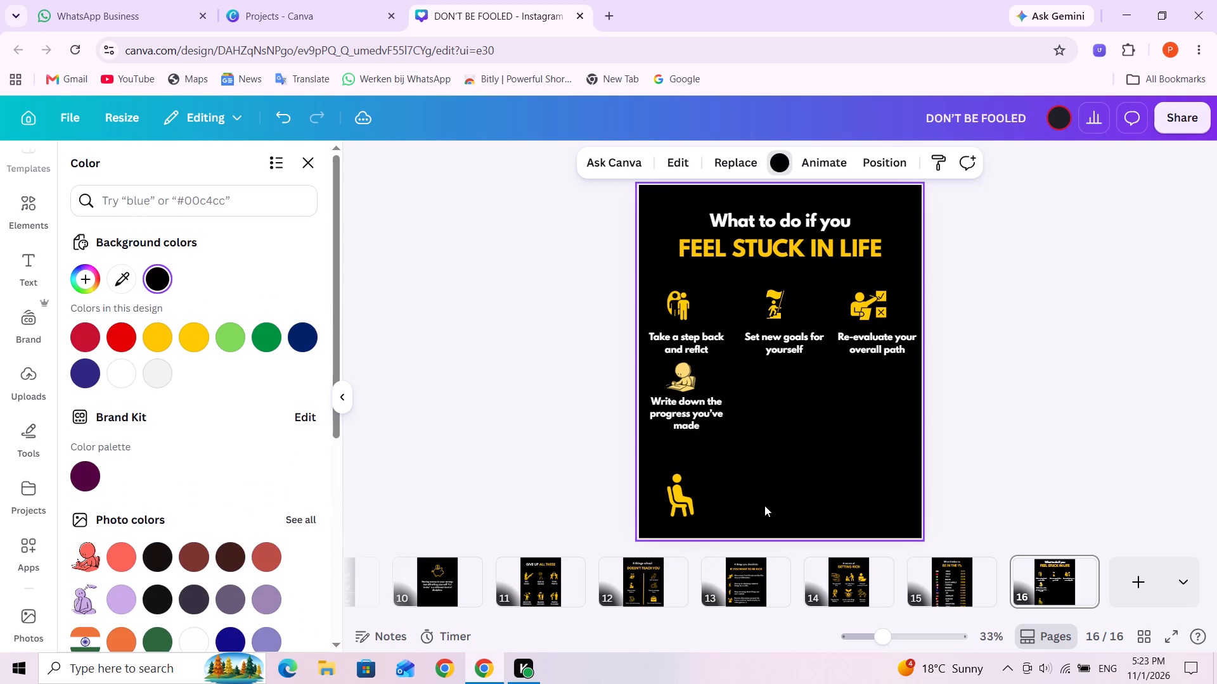
# Move the yellow seated figure up, close beneath the "Write down the progress you've made" label.
pyautogui.moveTo(676, 496); pyautogui.dragTo(680, 466)
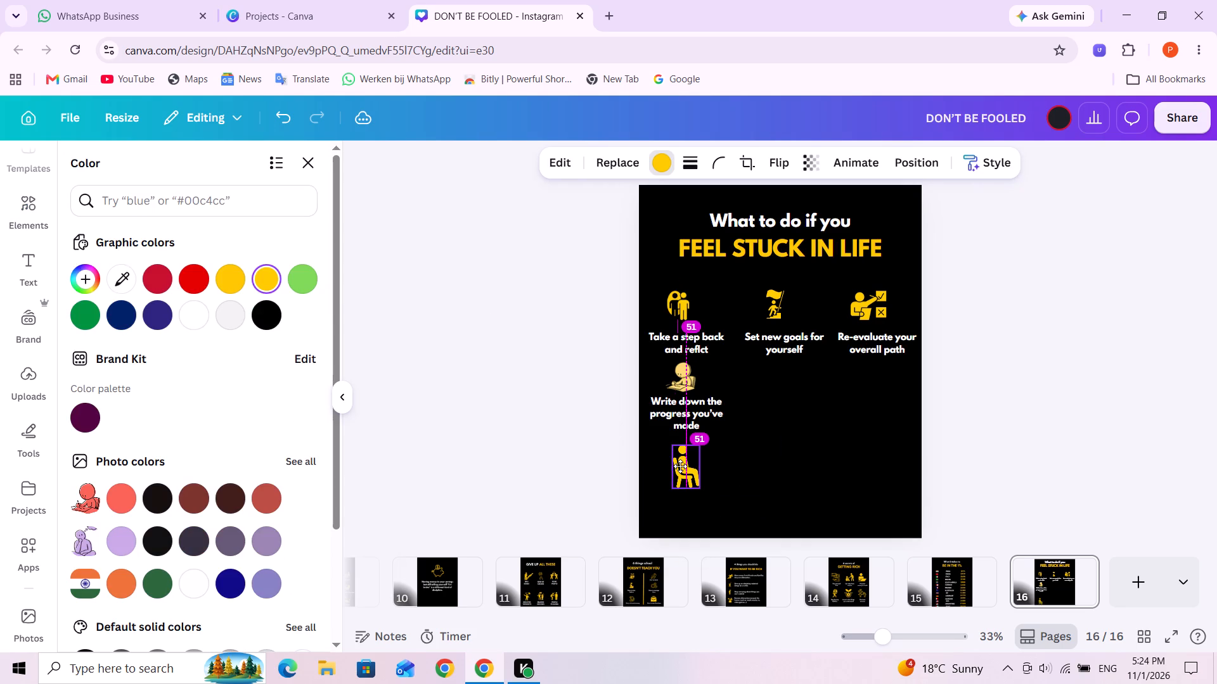
pyautogui.moveTo(680, 466); pyautogui.dragTo(679, 464)
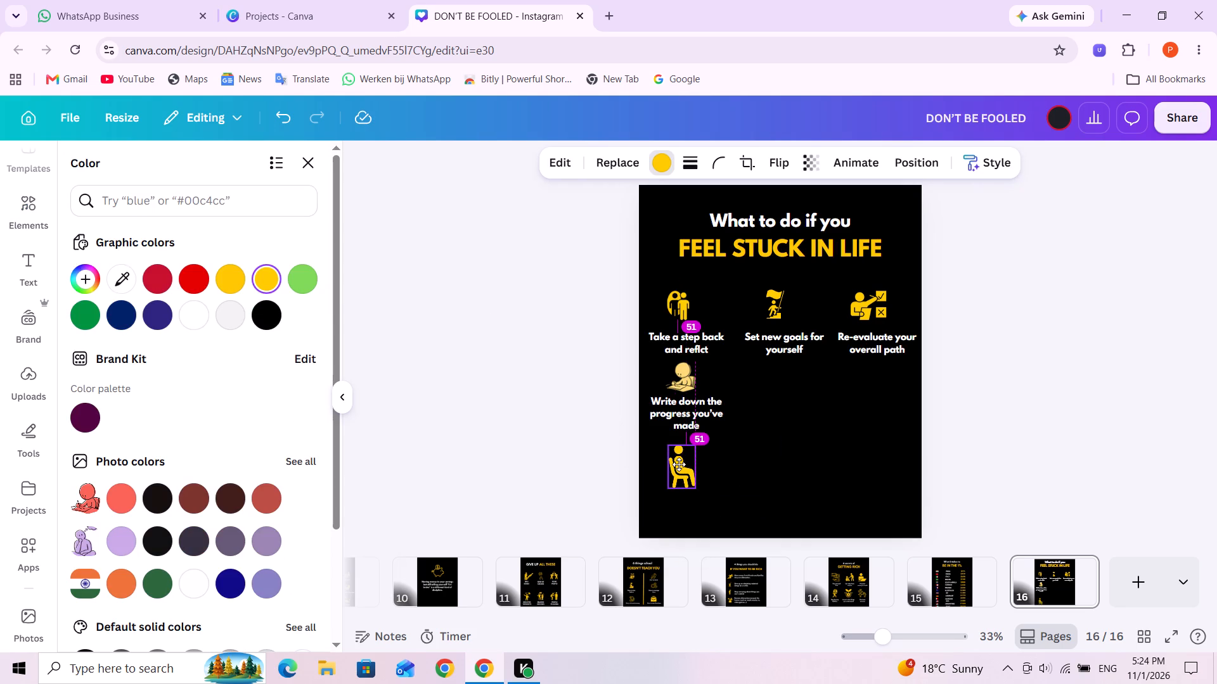
pyautogui.moveTo(679, 464); pyautogui.dragTo(676, 467)
pyautogui.click(789, 474)
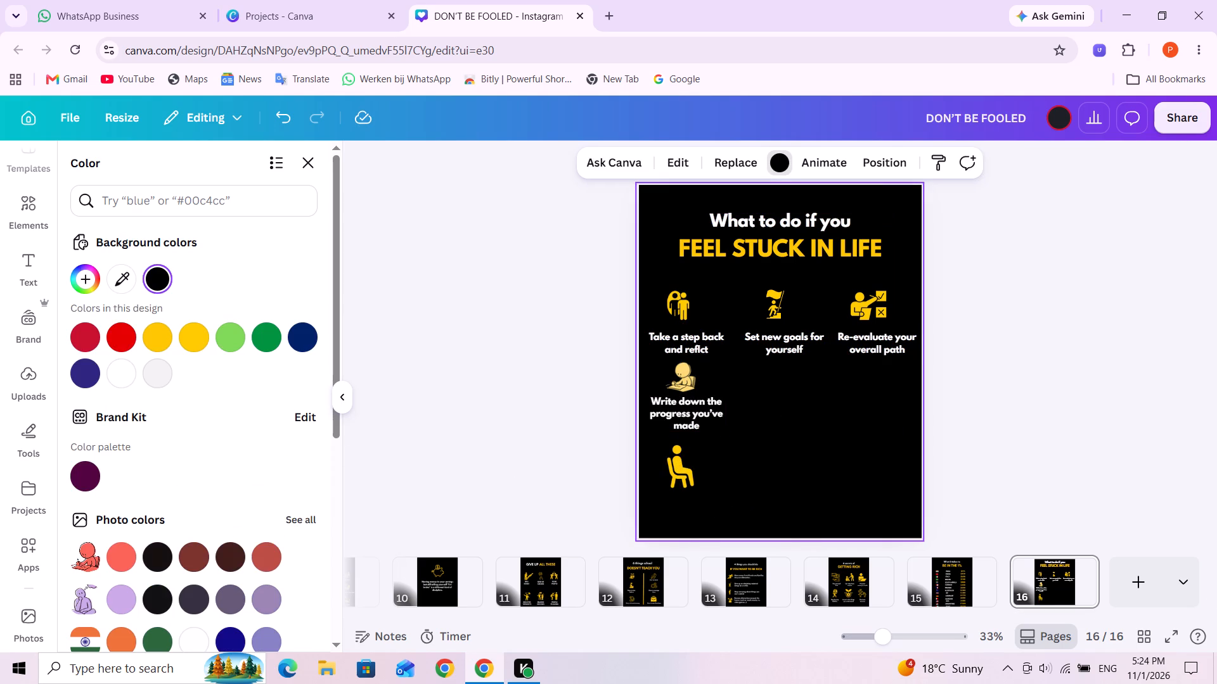
# Search the graphics for "learn" and look through the results for a suitable learning icon.
pyautogui.click(11, 212)
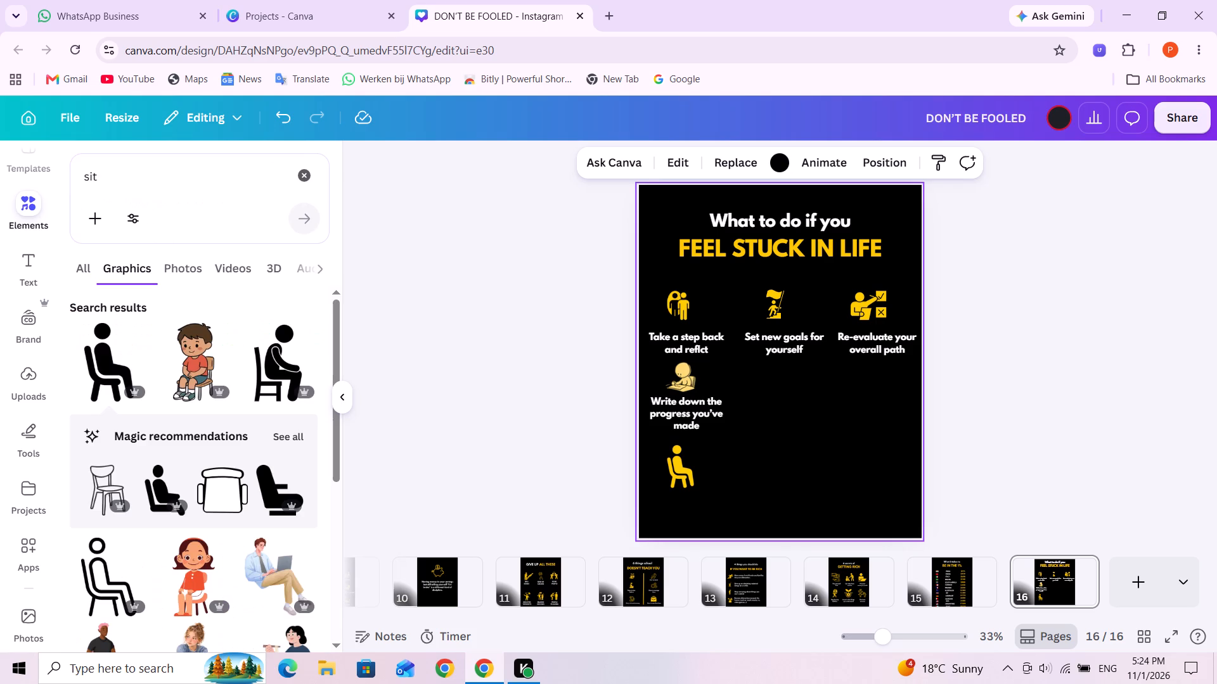
pyautogui.tripleClick(150, 180)
pyautogui.write('learn')
pyautogui.press('Return')
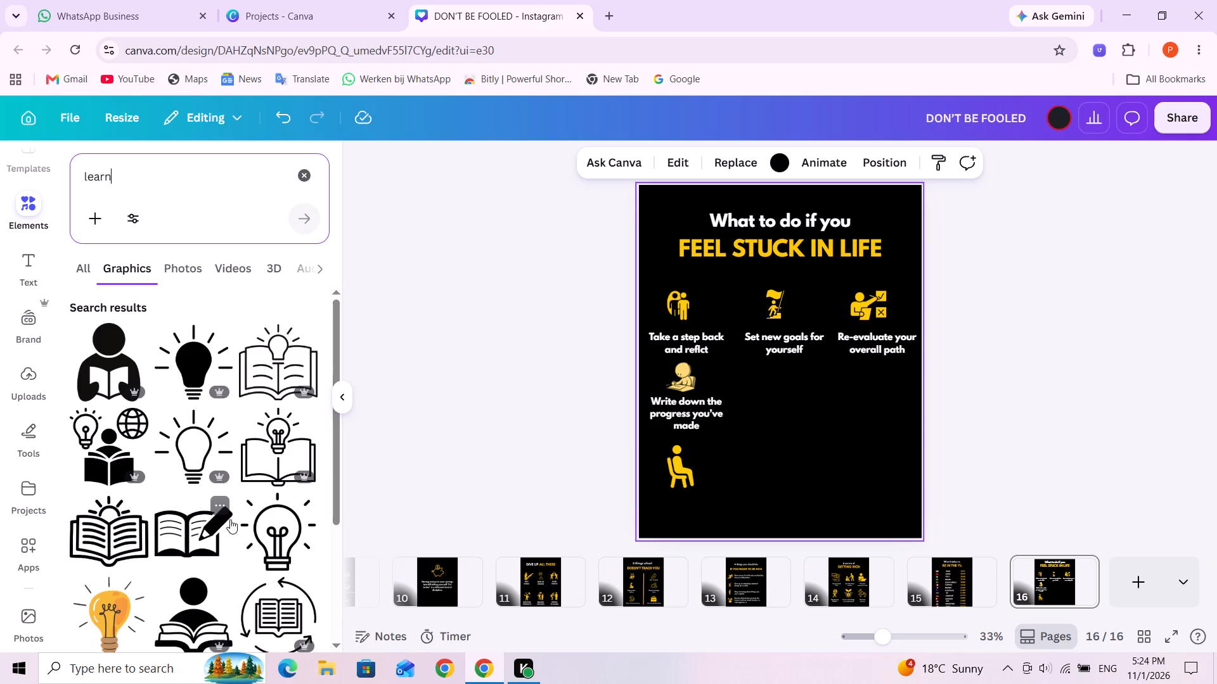
pyautogui.scroll(-3, 269, 536)
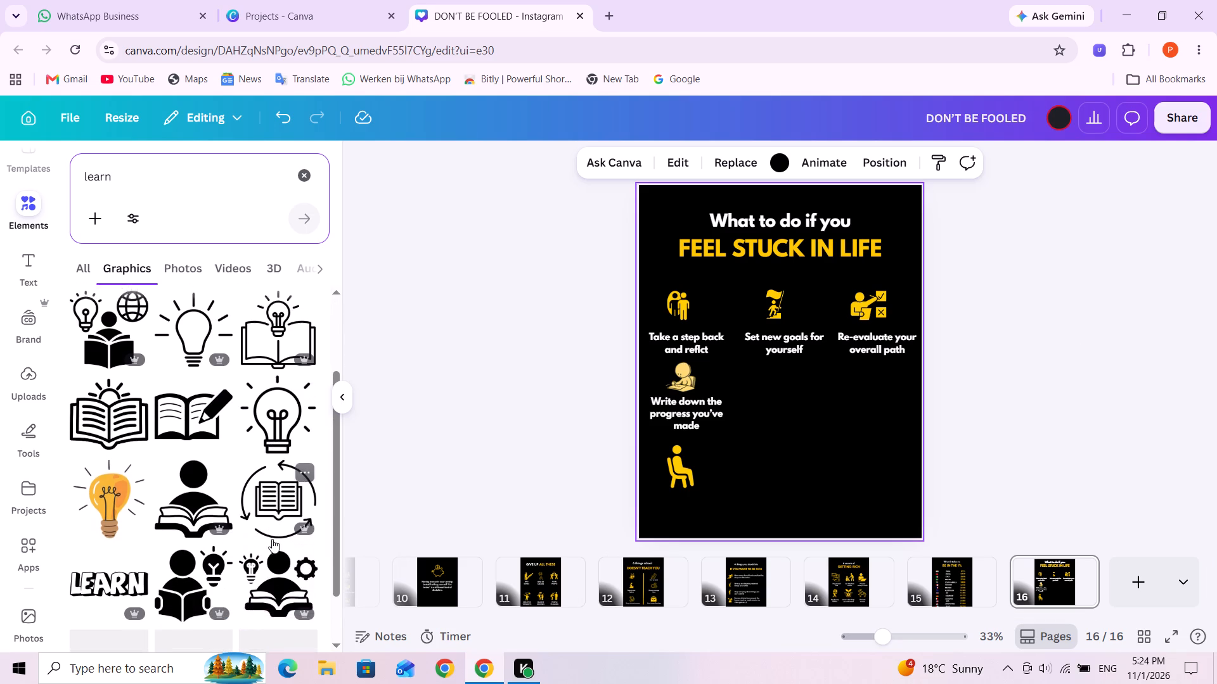
pyautogui.scroll(-2, 271, 539)
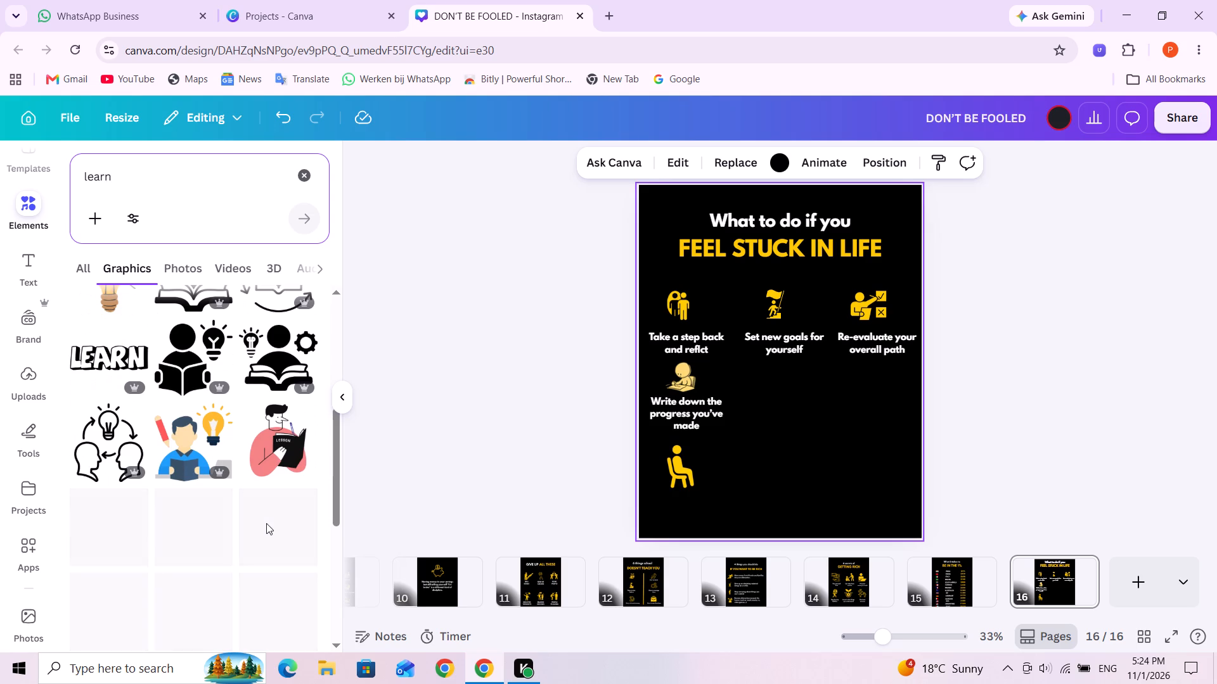
pyautogui.scroll(1, 266, 523)
pyautogui.scroll(-2, 266, 523)
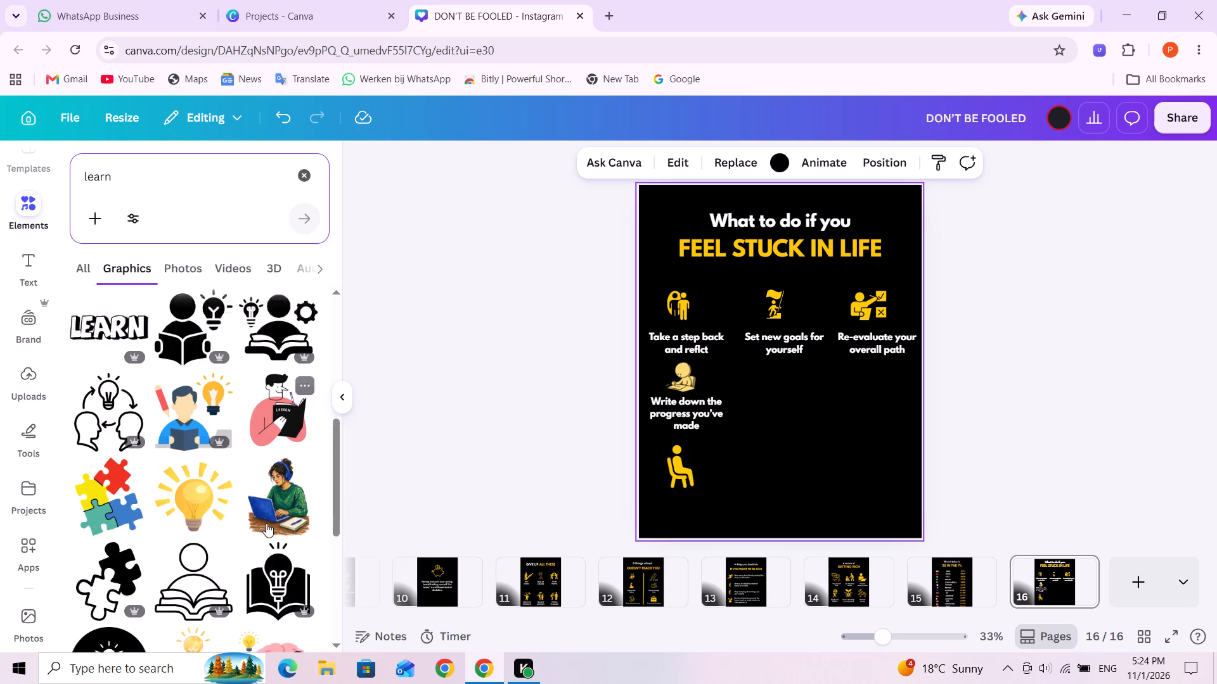
pyautogui.scroll(-3, 261, 529)
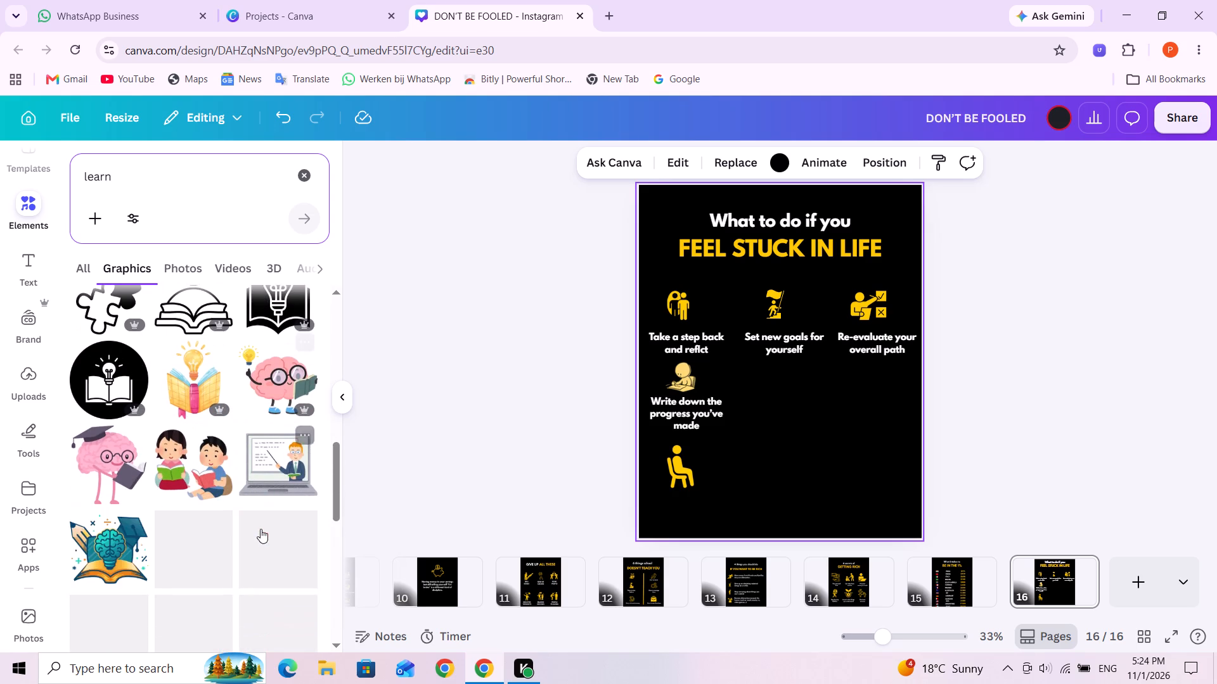
pyautogui.scroll(-4, 261, 529)
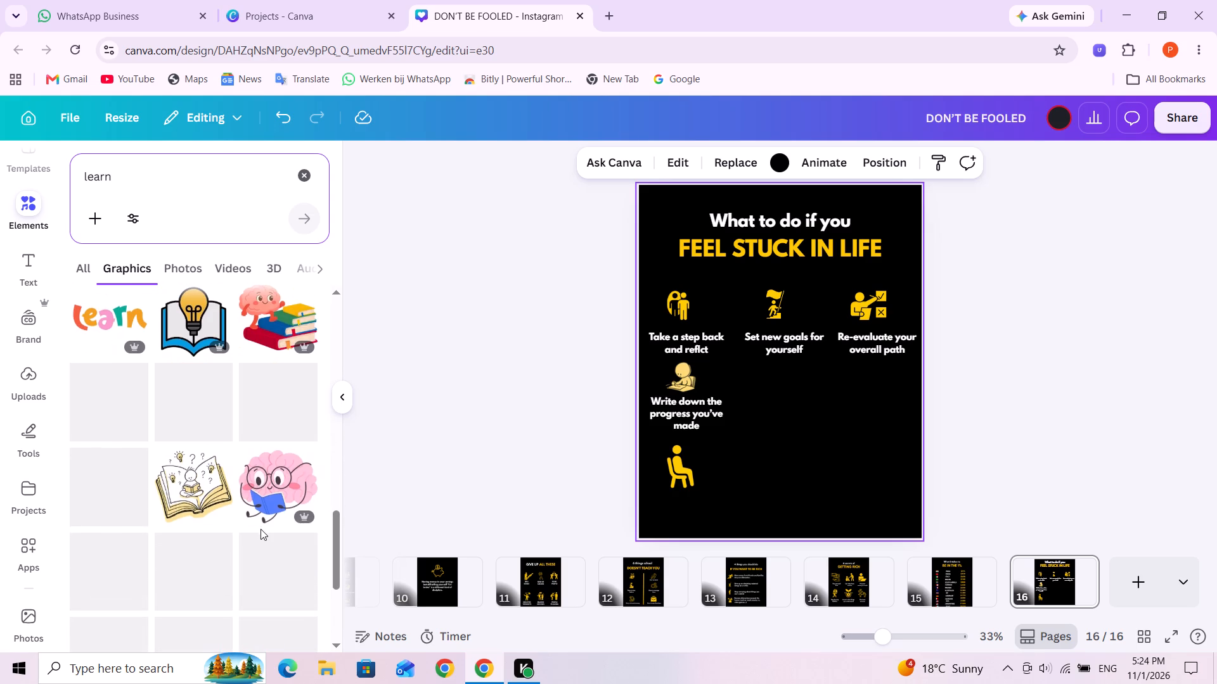
pyautogui.scroll(2, 249, 484)
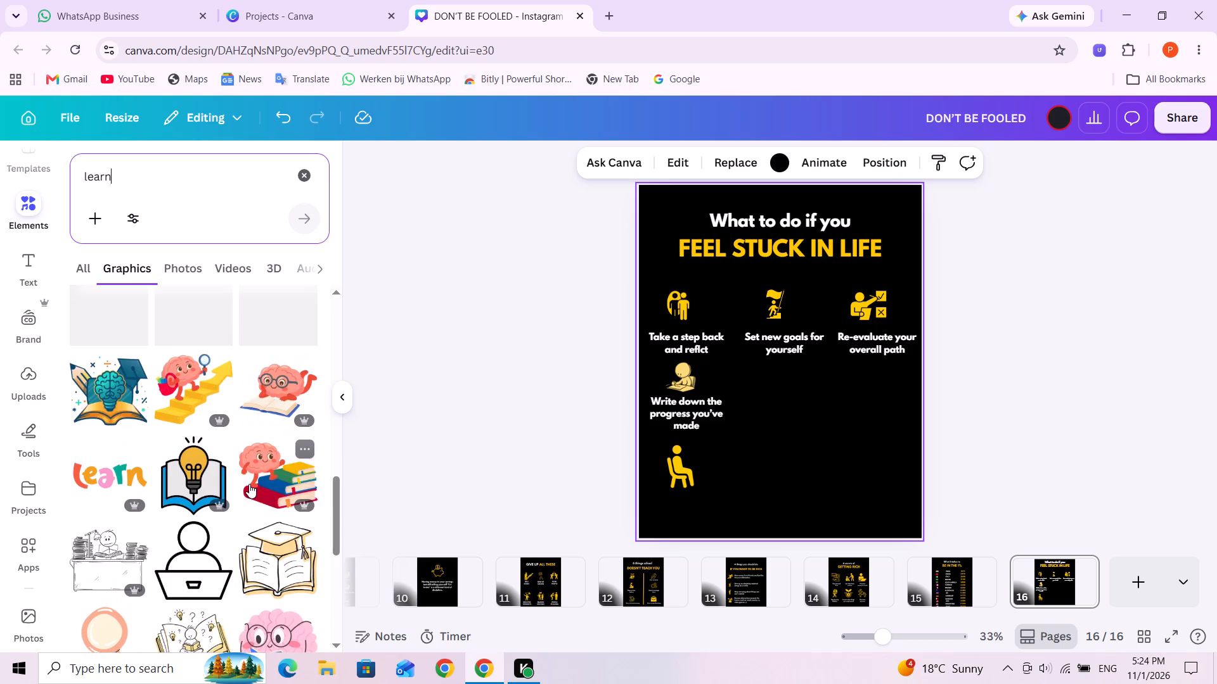
pyautogui.scroll(-6, 249, 484)
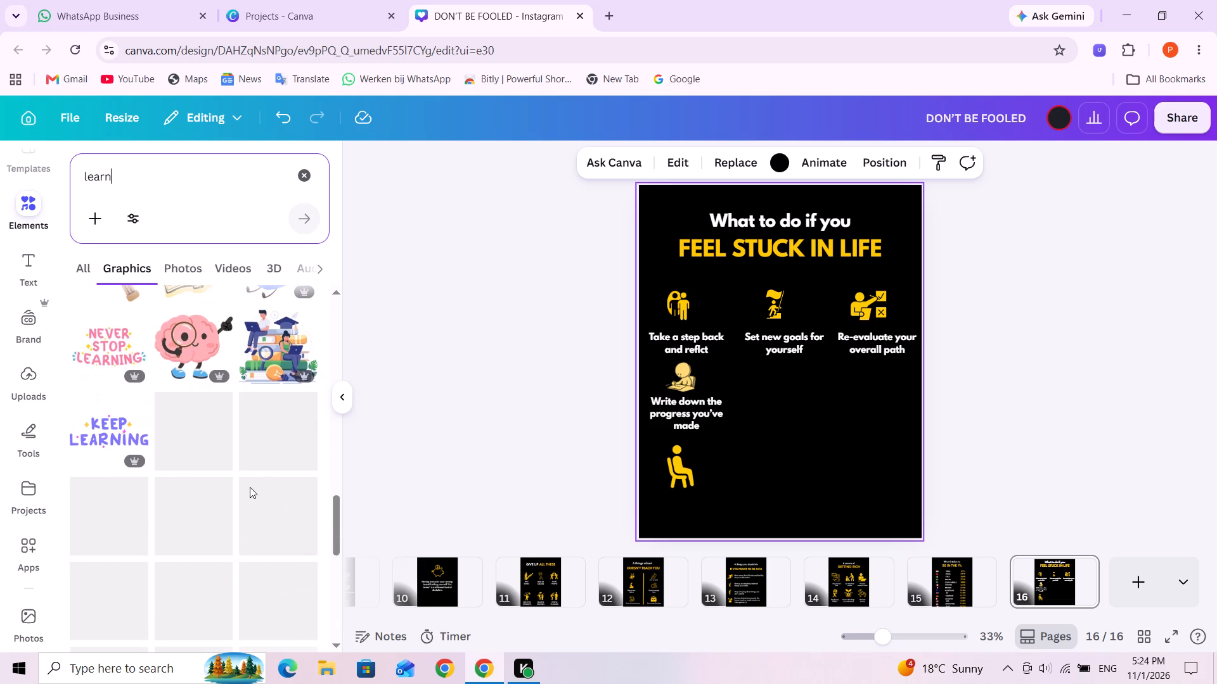
pyautogui.scroll(-4, 250, 487)
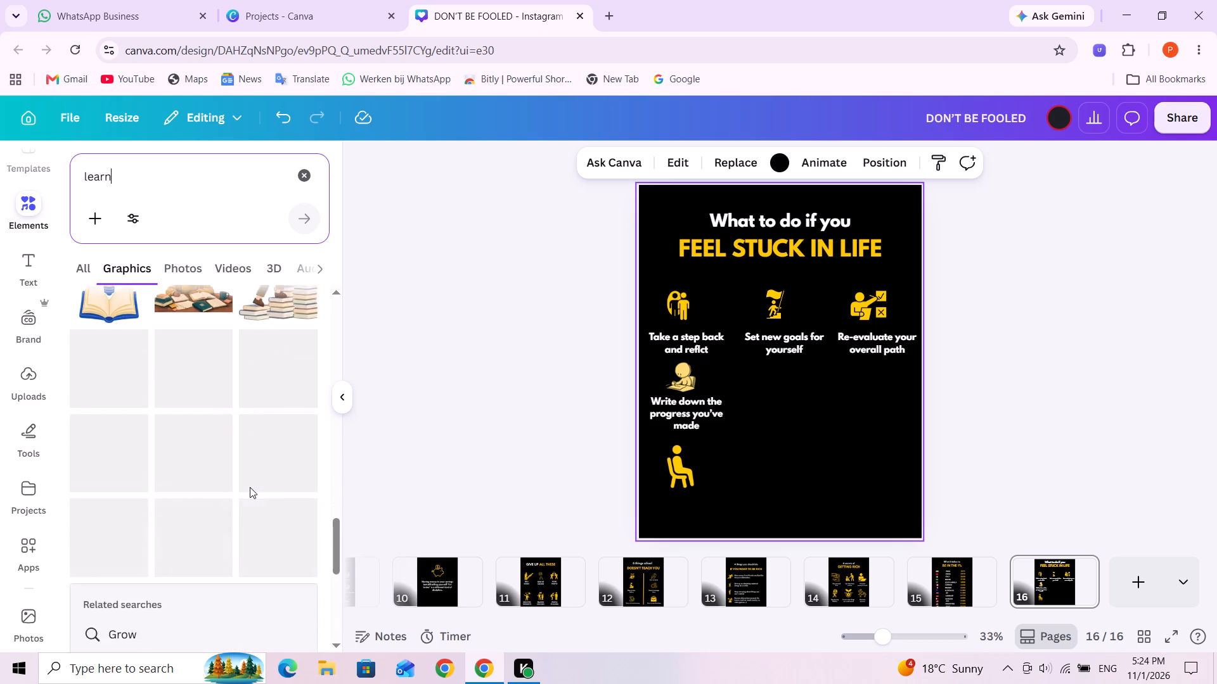
pyautogui.scroll(1, 250, 487)
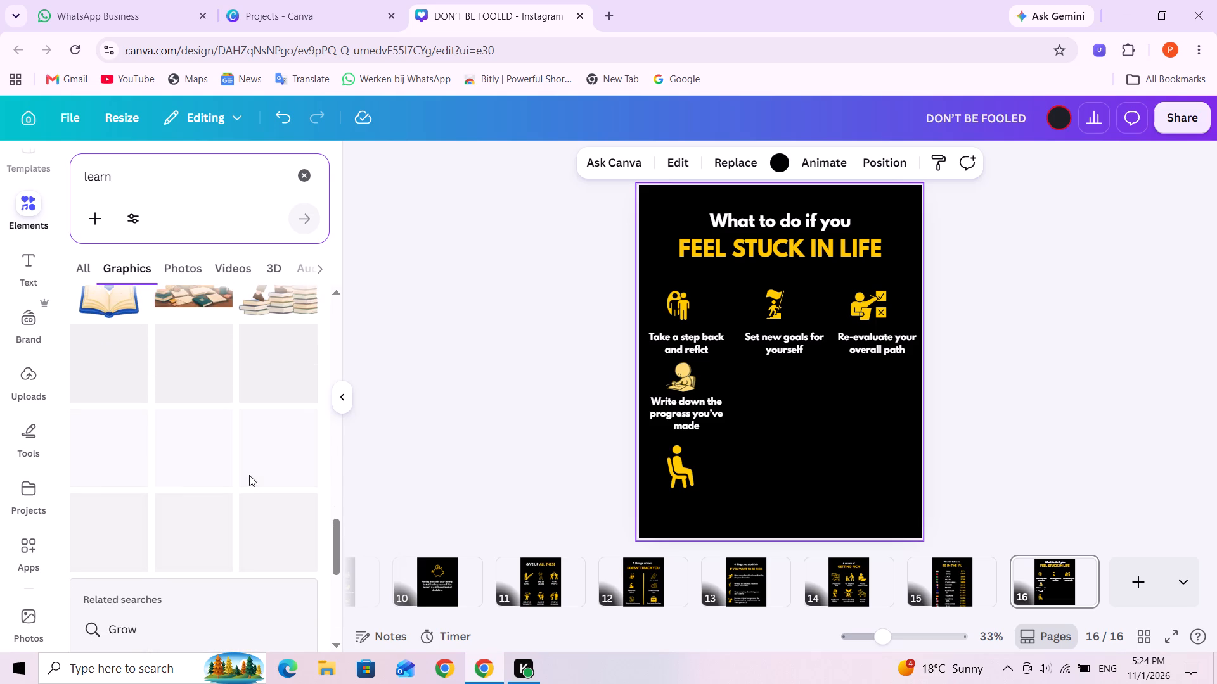
pyautogui.scroll(-2, 249, 475)
pyautogui.scroll(3, 254, 483)
pyautogui.scroll(-1, 254, 484)
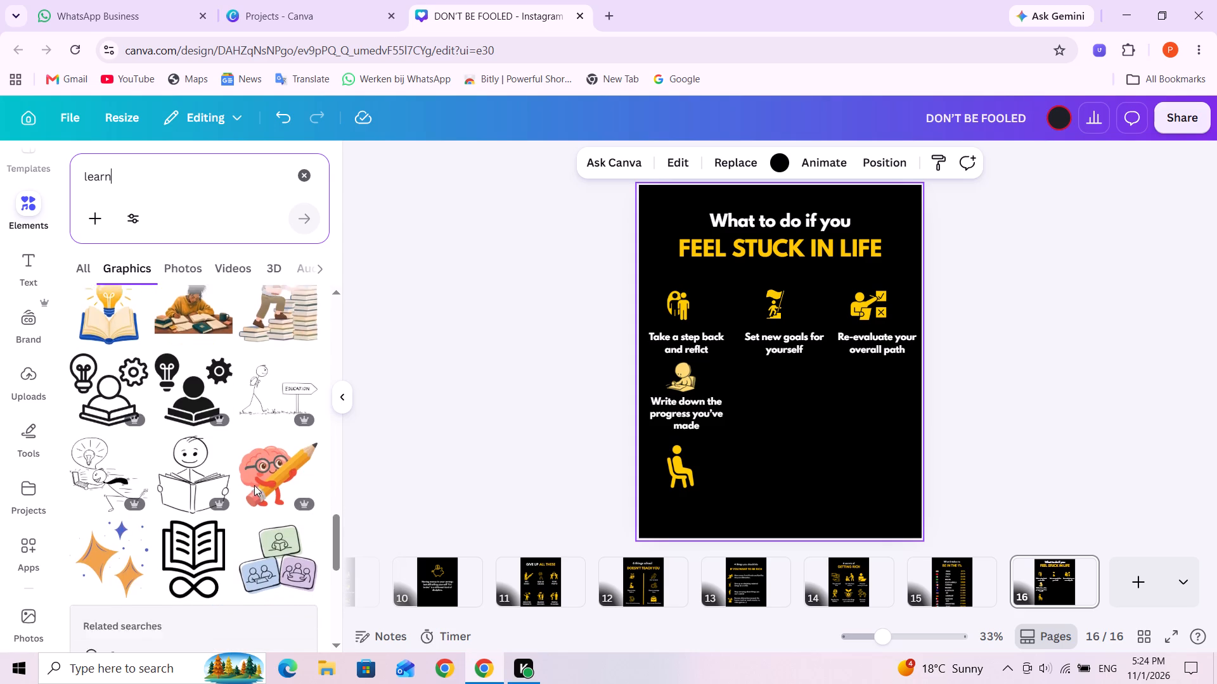
pyautogui.scroll(-6, 254, 485)
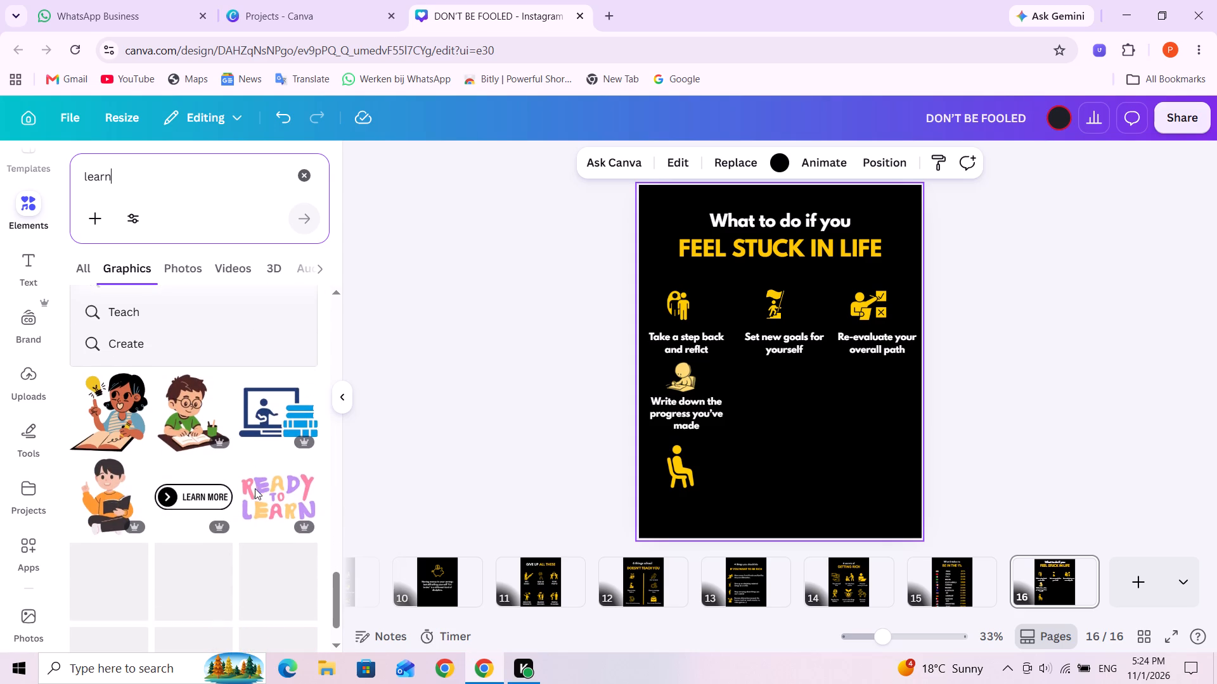
pyautogui.scroll(-2, 257, 479)
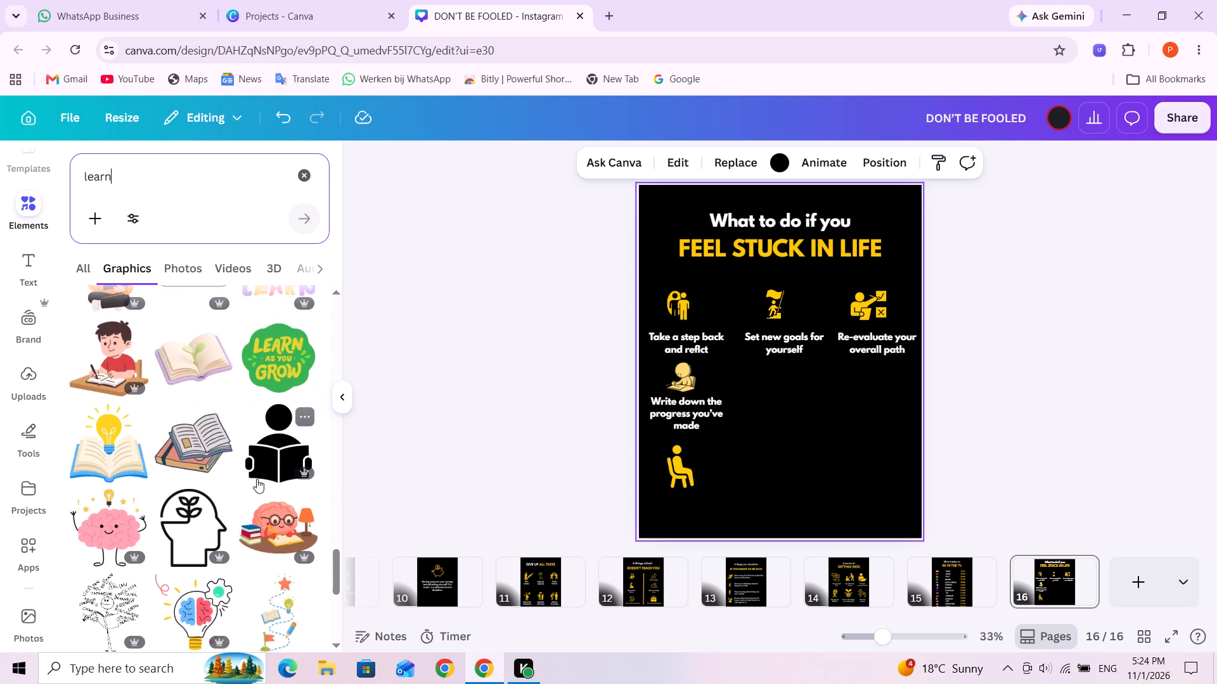
pyautogui.scroll(-5, 257, 479)
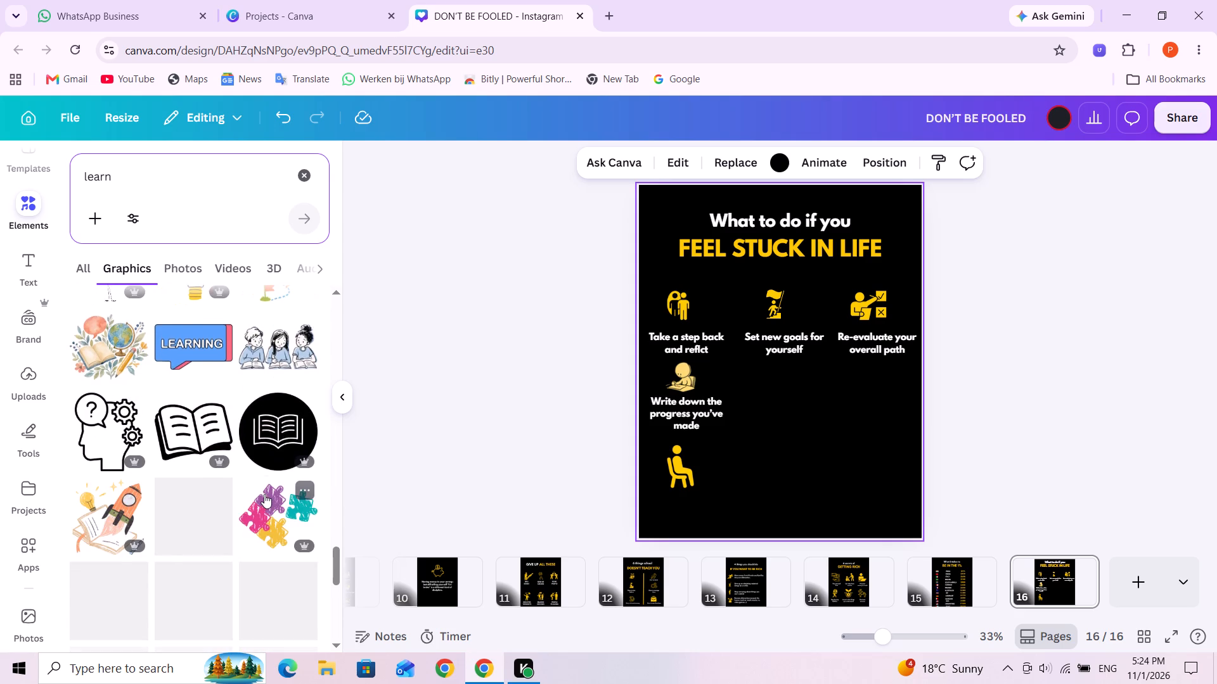
pyautogui.scroll(-3, 264, 494)
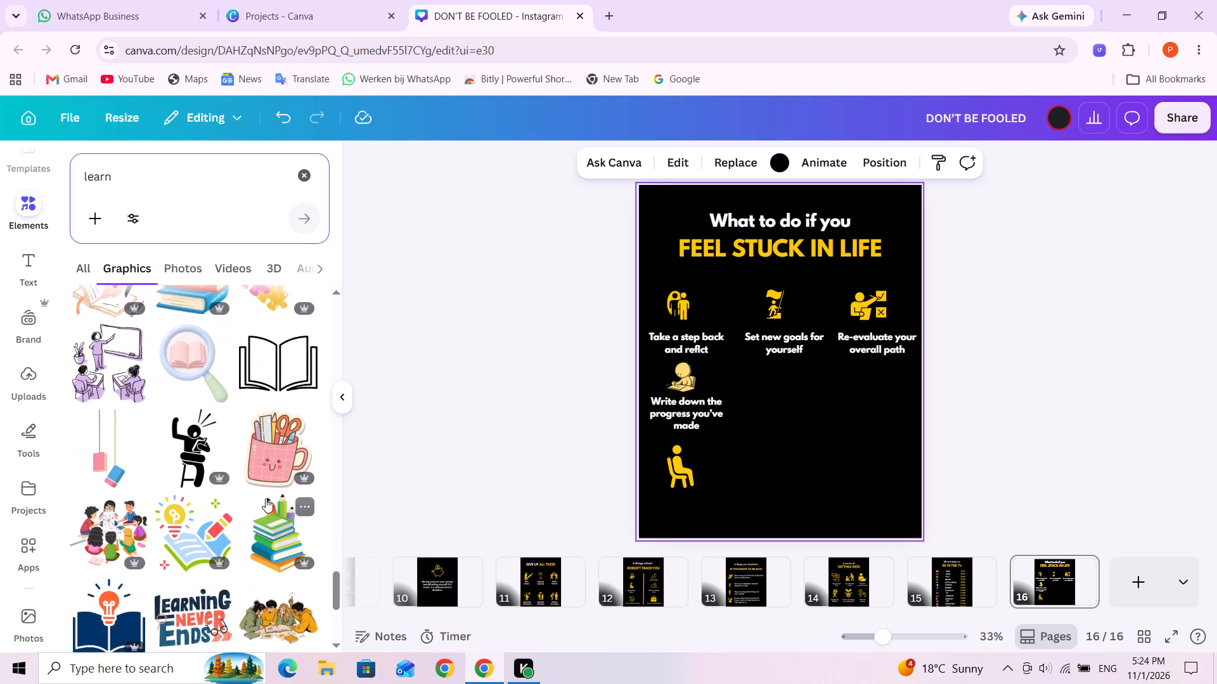
pyautogui.scroll(-4, 266, 499)
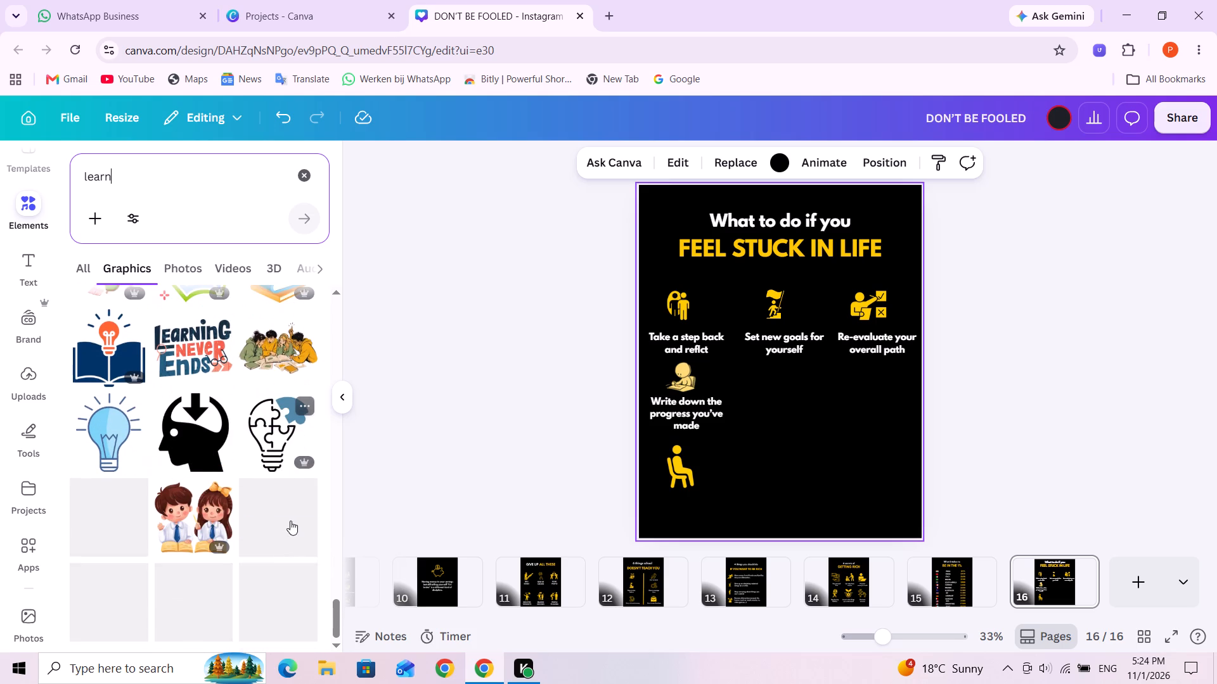
pyautogui.moveTo(339, 586); pyautogui.dragTo(380, 303)
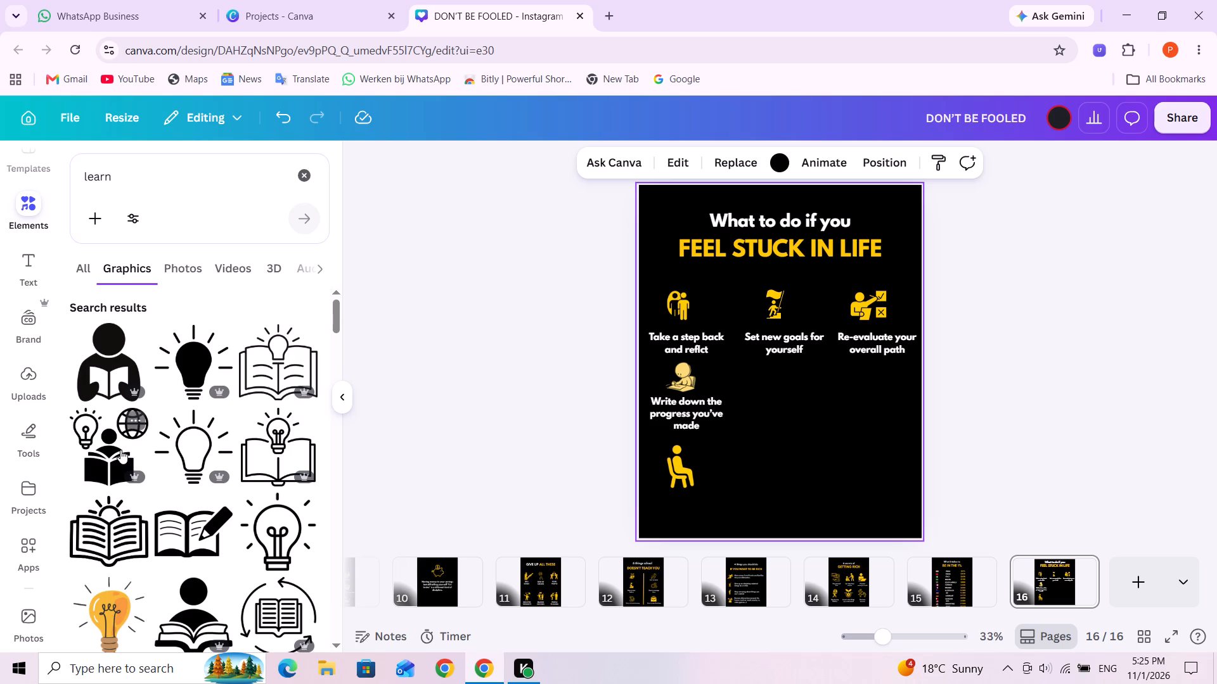
# Add the black reading figure with light bulb and globe, placing it beneath the "Set new goals for yourself" label.
pyautogui.click(120, 450)
pyautogui.moveTo(797, 394); pyautogui.dragTo(799, 418)
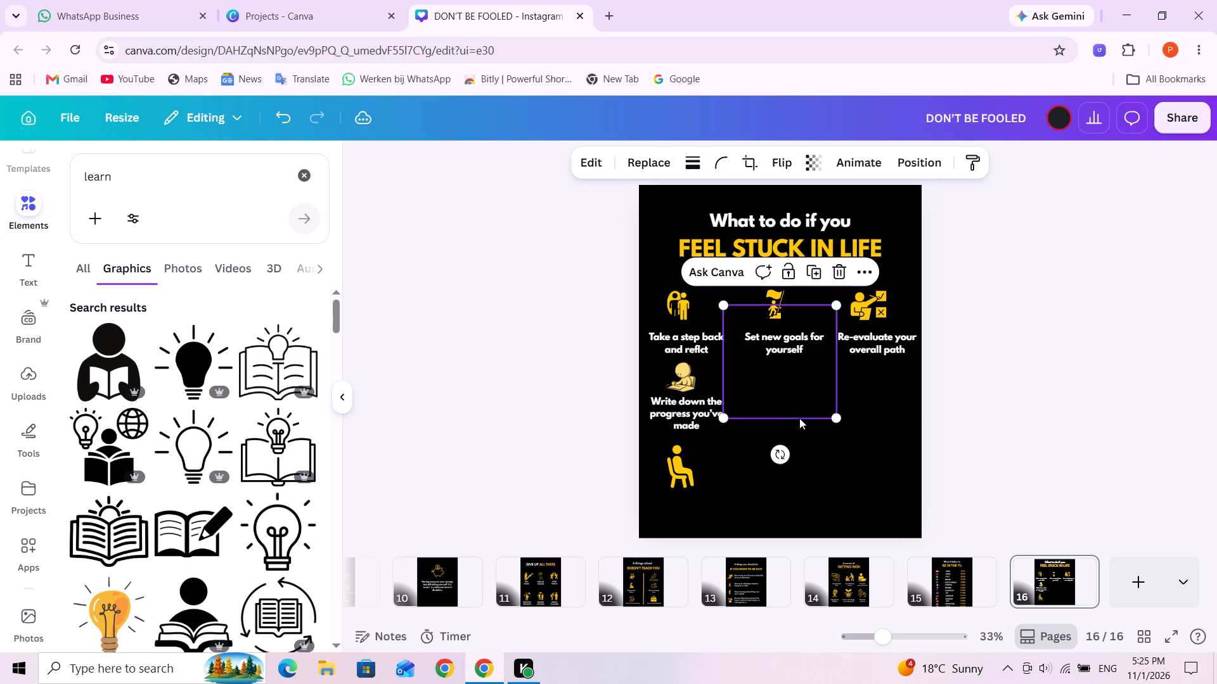
pyautogui.moveTo(799, 418); pyautogui.dragTo(802, 452)
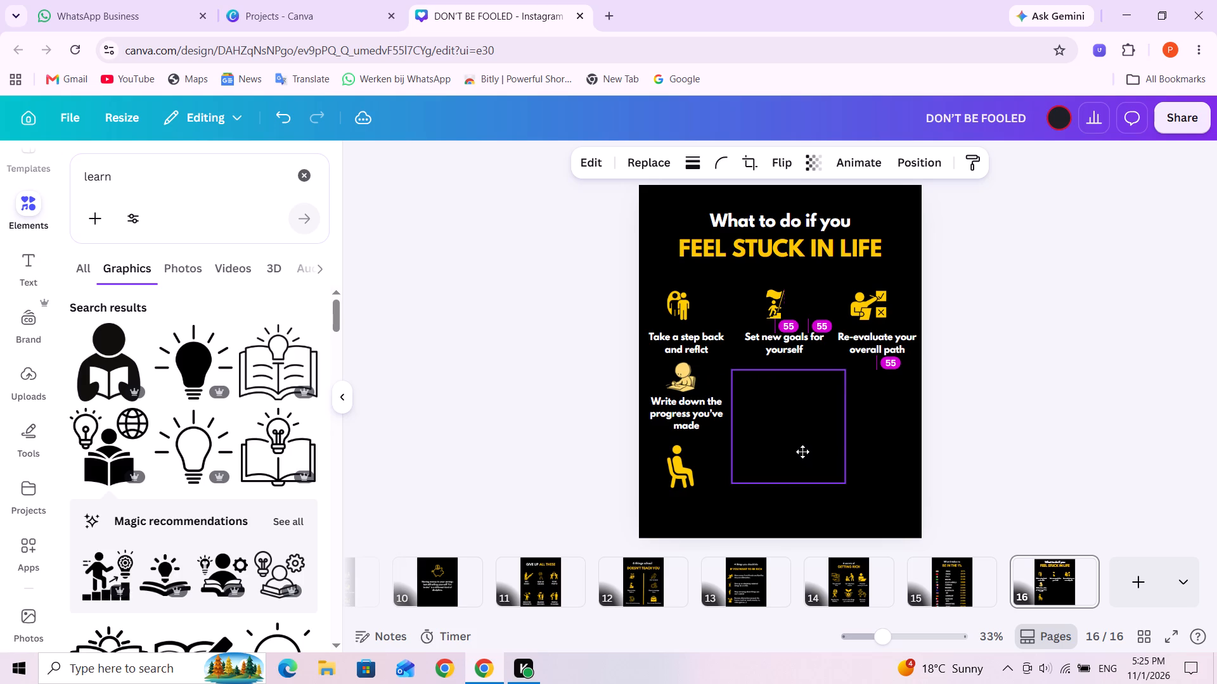
pyautogui.moveTo(802, 452); pyautogui.dragTo(802, 457)
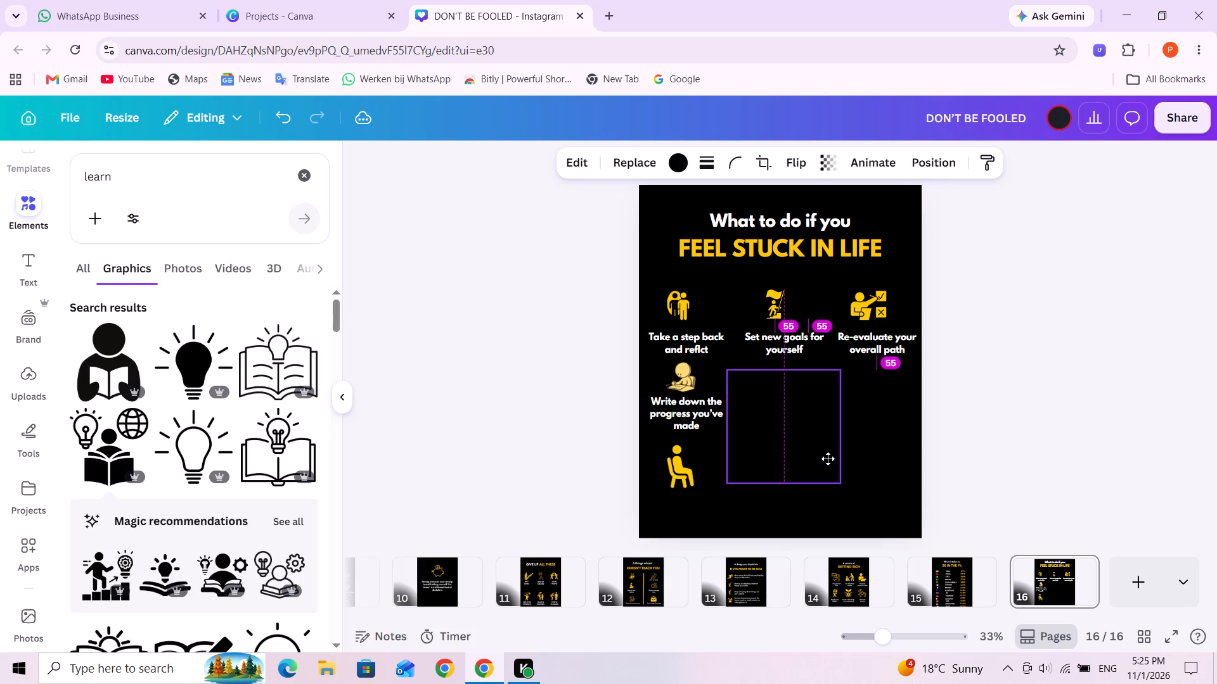
# Shrink the reading figure with bulb and globe to about 84 by 84, level with the writing figure.
pyautogui.moveTo(841, 482); pyautogui.dragTo(802, 433)
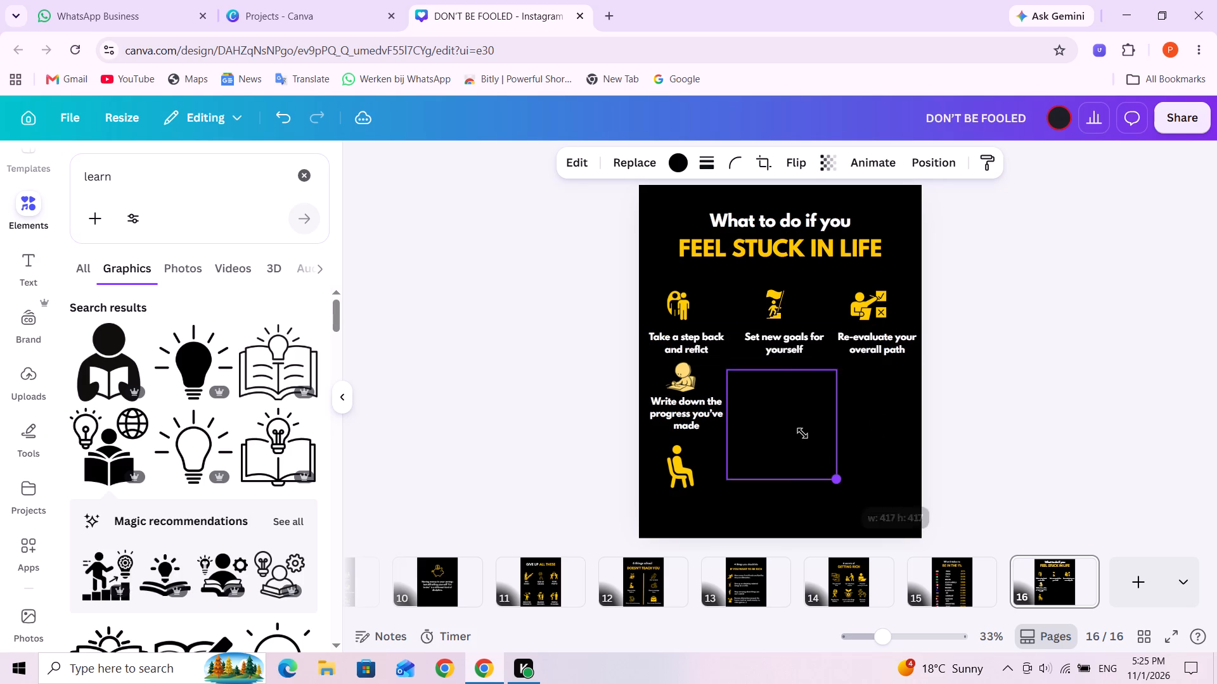
pyautogui.moveTo(802, 433); pyautogui.dragTo(766, 381)
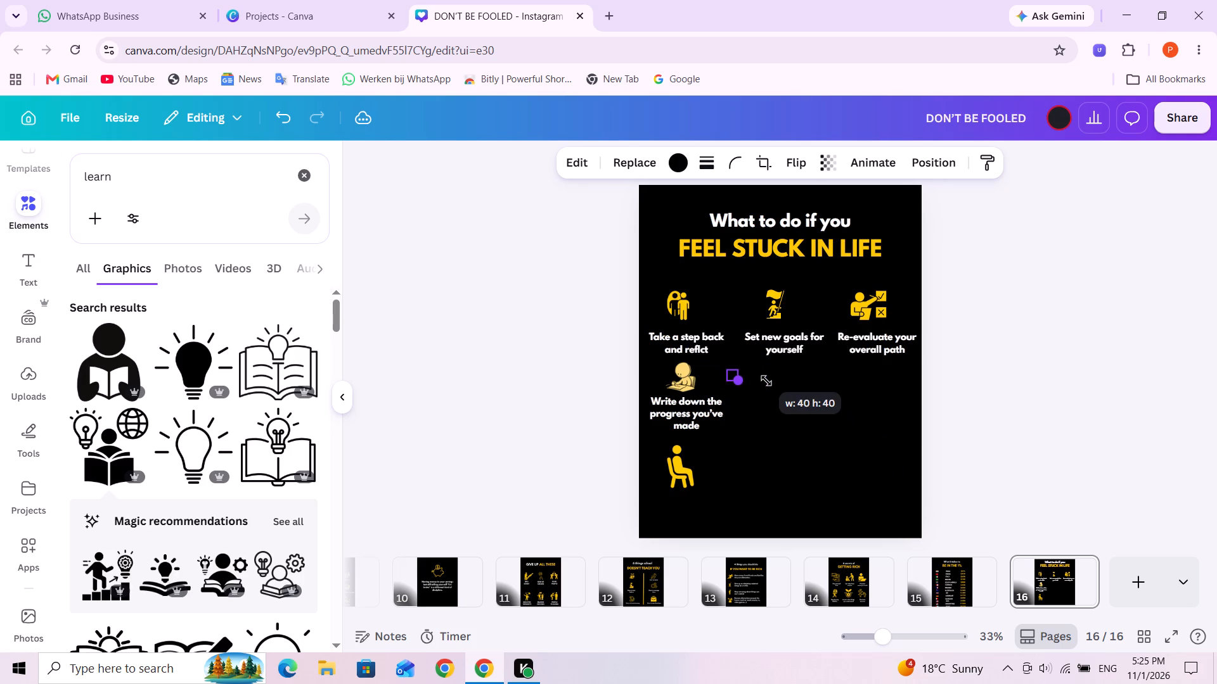
pyautogui.moveTo(766, 381); pyautogui.dragTo(767, 380)
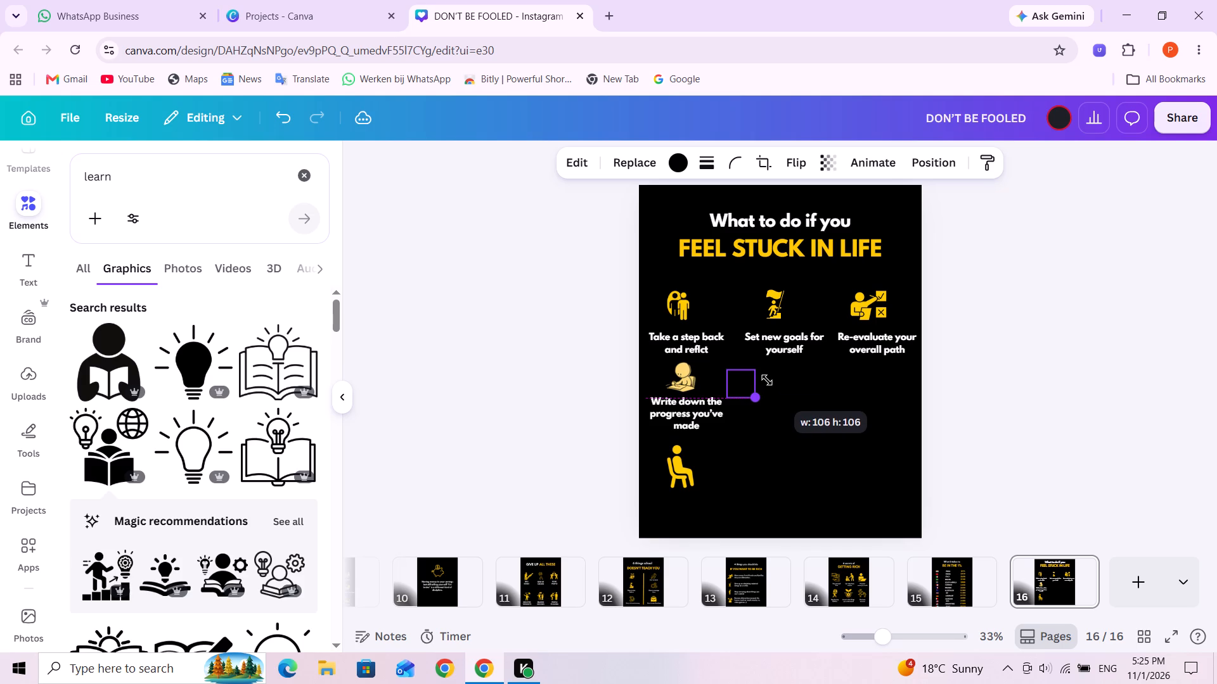
pyautogui.moveTo(767, 380); pyautogui.dragTo(765, 376)
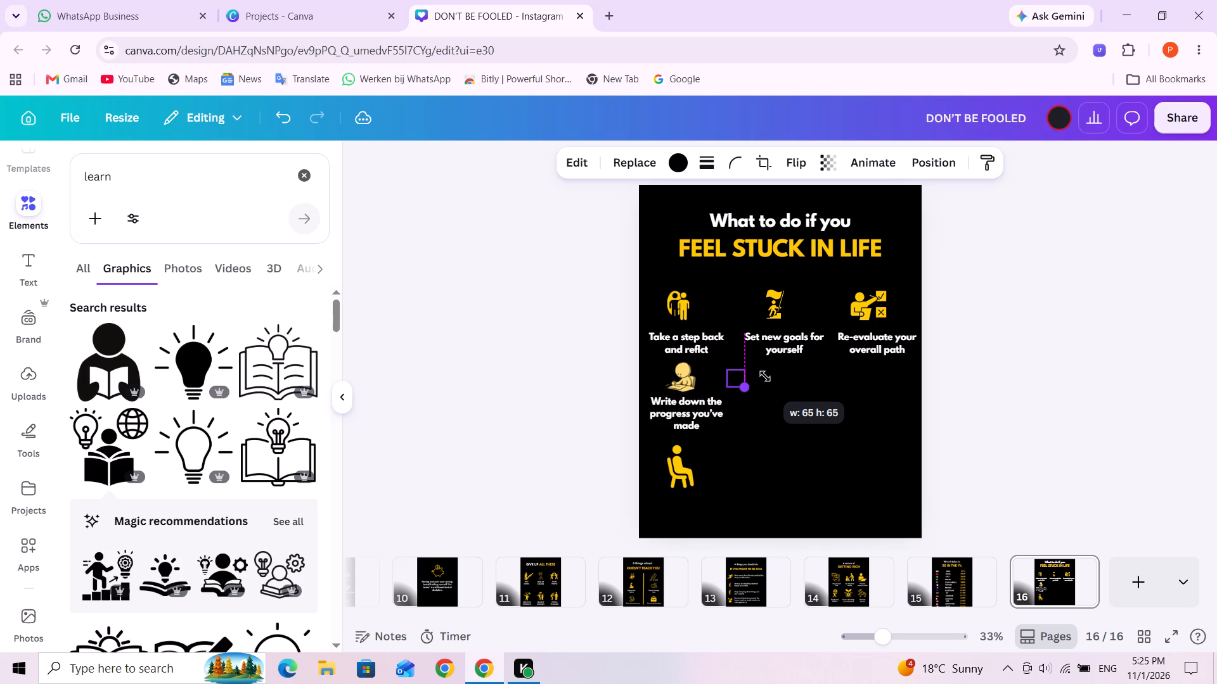
pyautogui.moveTo(765, 376); pyautogui.dragTo(768, 373)
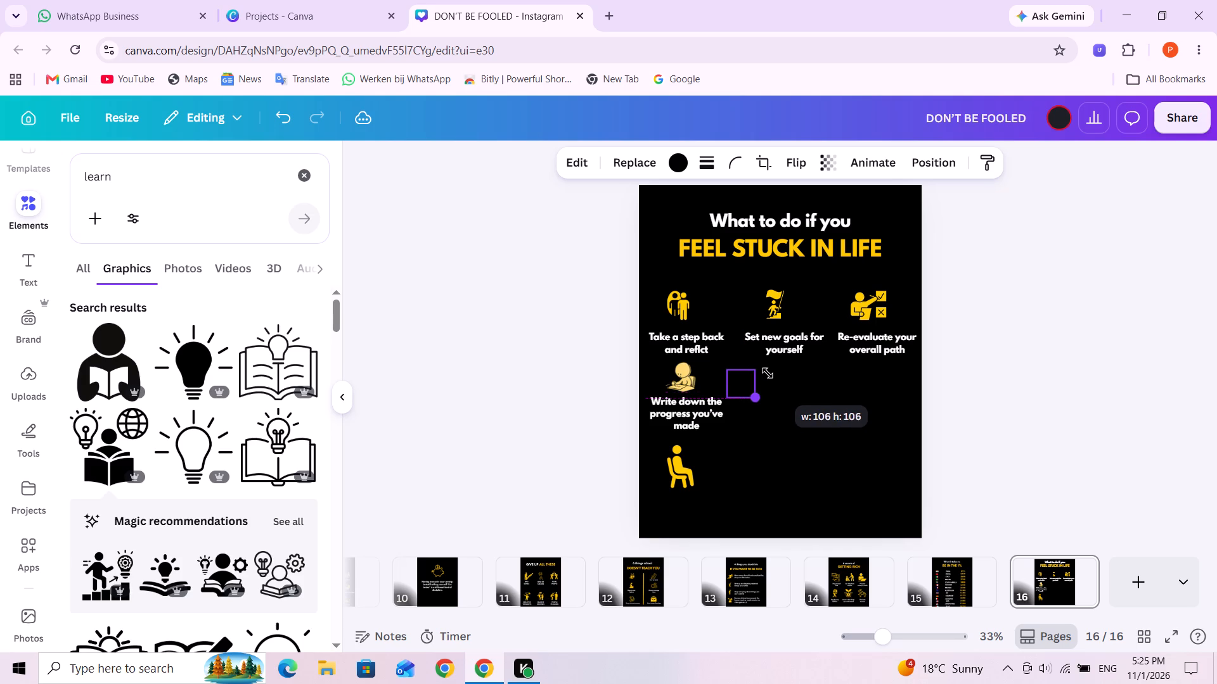
pyautogui.moveTo(768, 373); pyautogui.dragTo(767, 372)
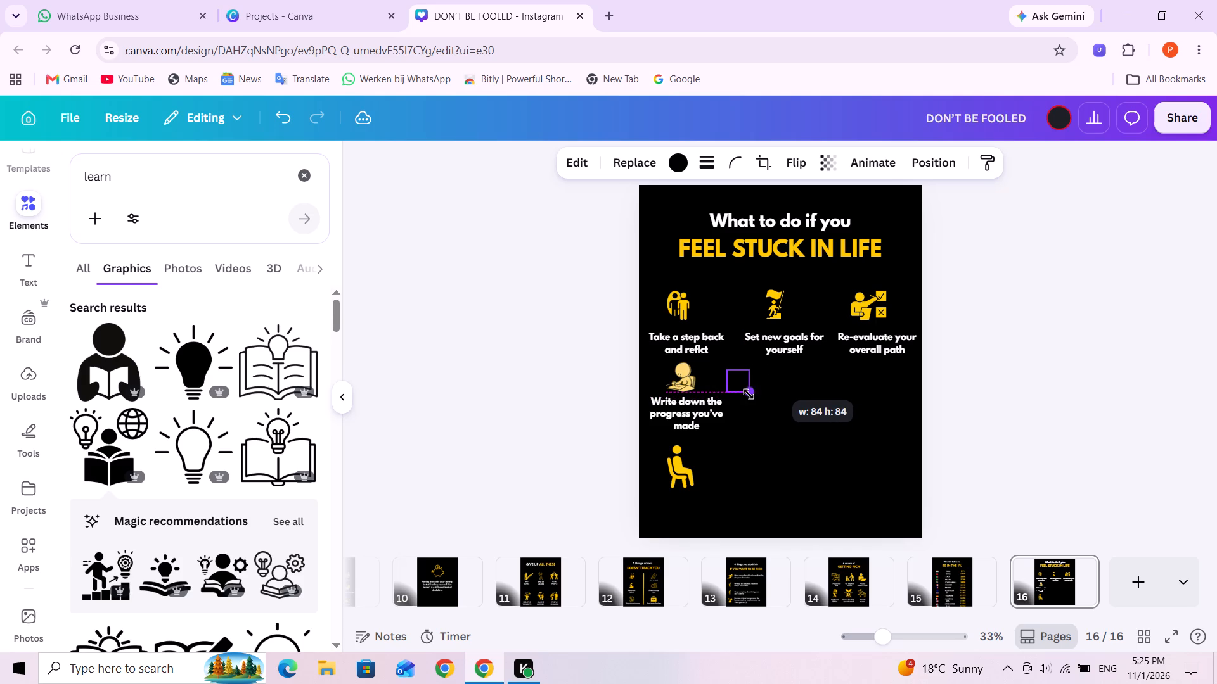
pyautogui.click(808, 446)
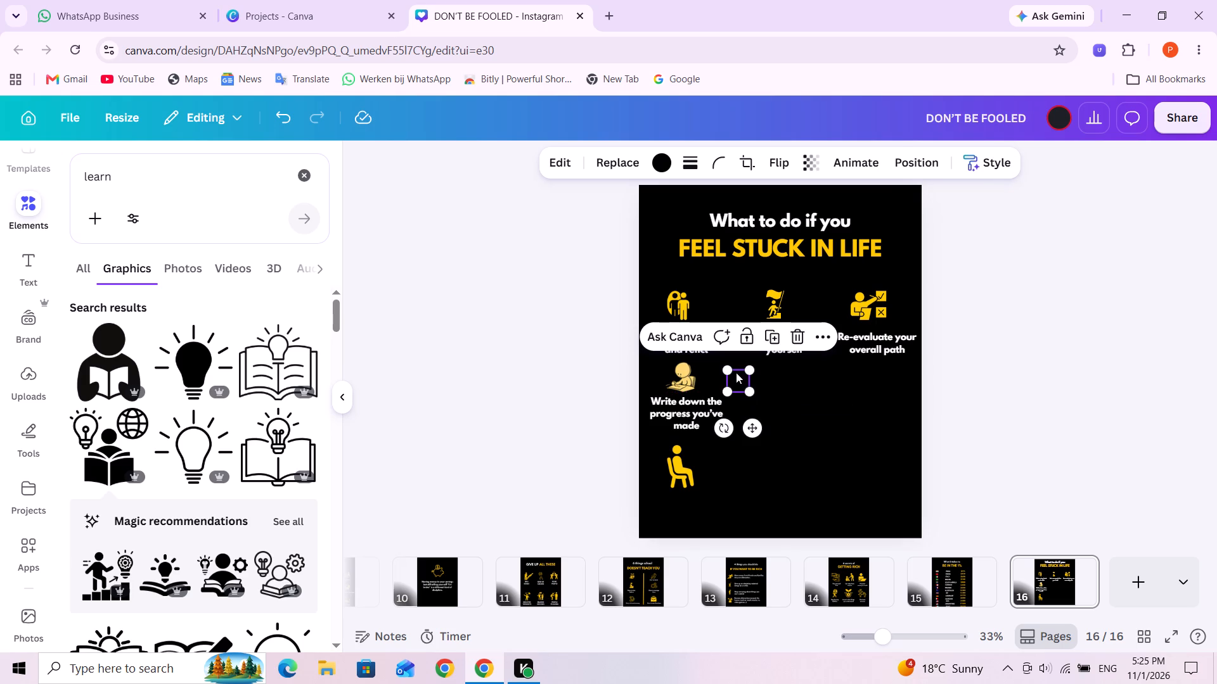
pyautogui.click(790, 437)
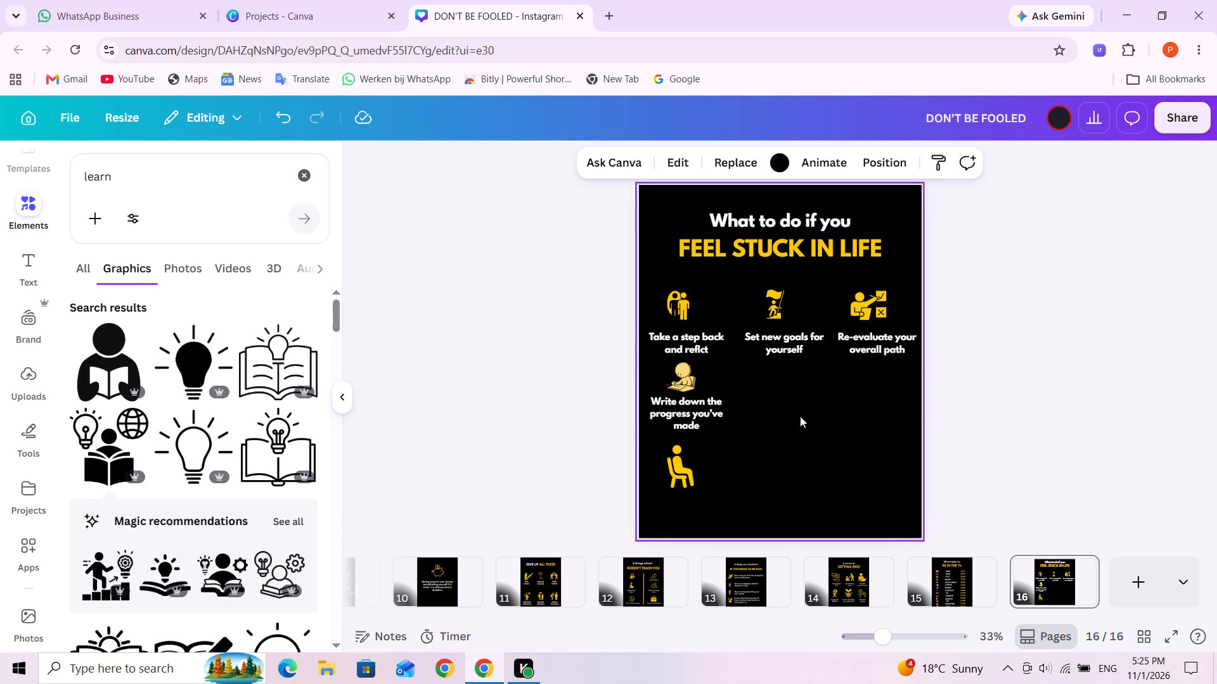
pyautogui.click(800, 416)
# Enlarge the black reading figure with bulb and globe and move it into the empty space below the "Set new goals for yourself" label.
pyautogui.click(731, 379)
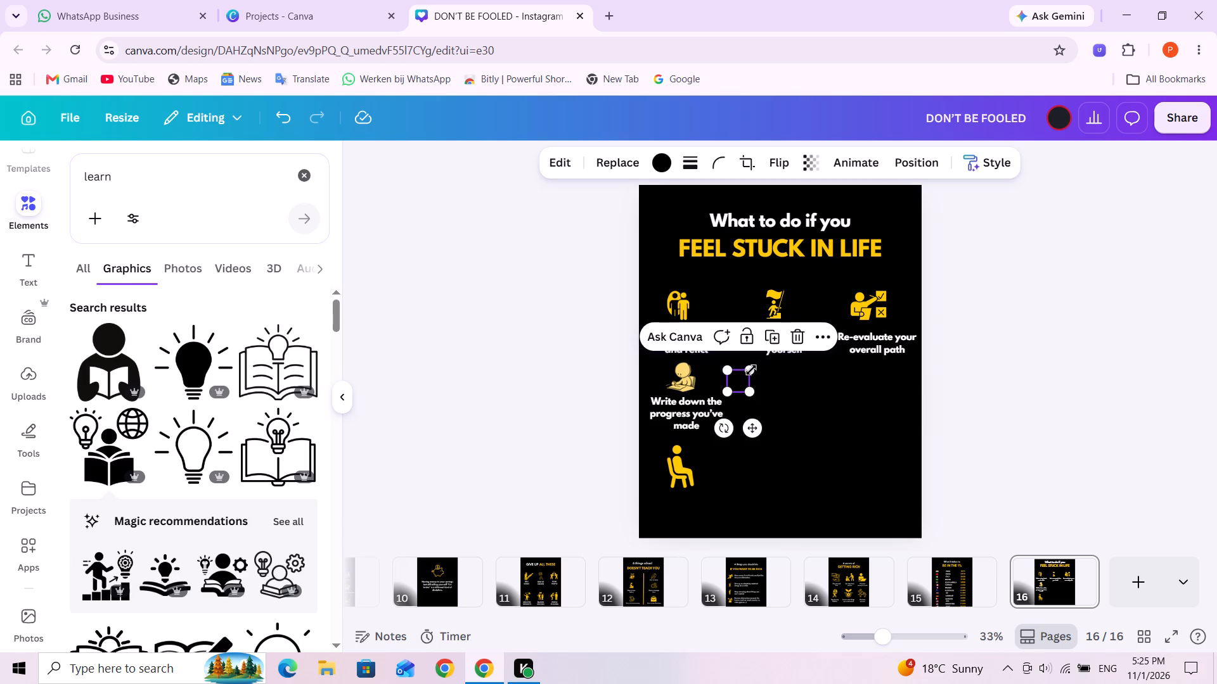
pyautogui.moveTo(751, 370); pyautogui.dragTo(761, 355)
pyautogui.moveTo(761, 355); pyautogui.dragTo(775, 346)
pyautogui.moveTo(775, 346); pyautogui.dragTo(749, 382)
pyautogui.moveTo(749, 382); pyautogui.dragTo(774, 362)
pyautogui.click(809, 438)
pyautogui.click(802, 423)
pyautogui.click(784, 400)
pyautogui.click(739, 381)
pyautogui.moveTo(748, 378); pyautogui.dragTo(802, 403)
pyautogui.click(746, 379)
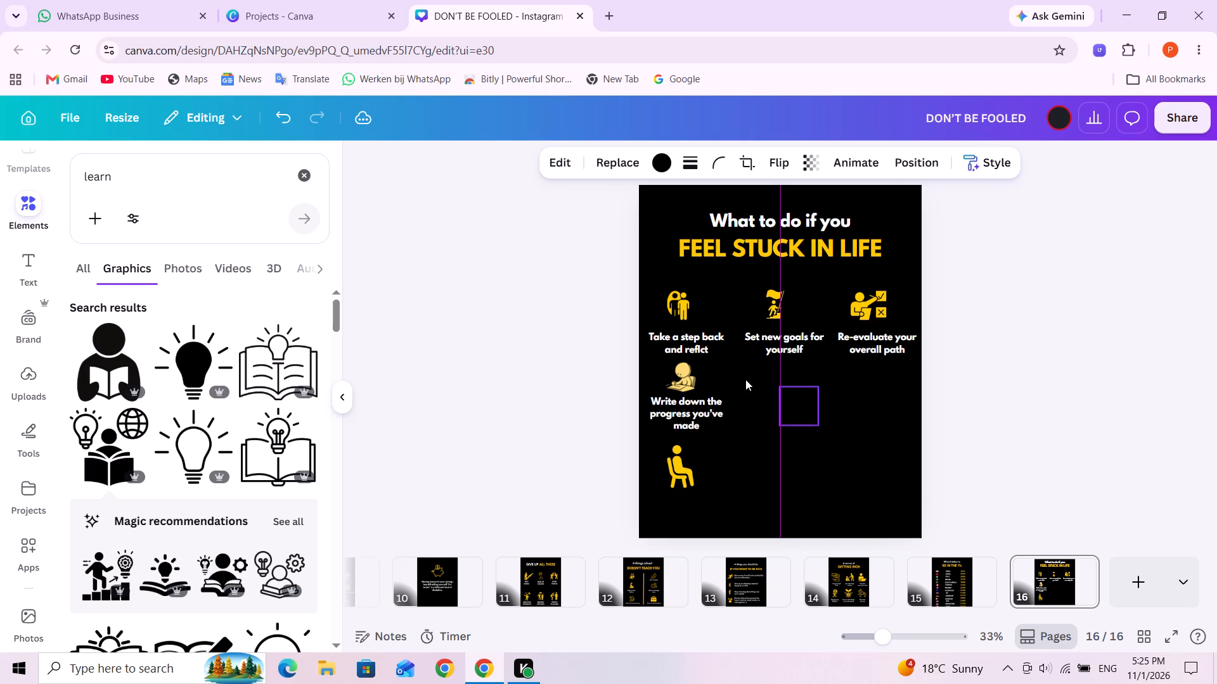
pyautogui.click(797, 405)
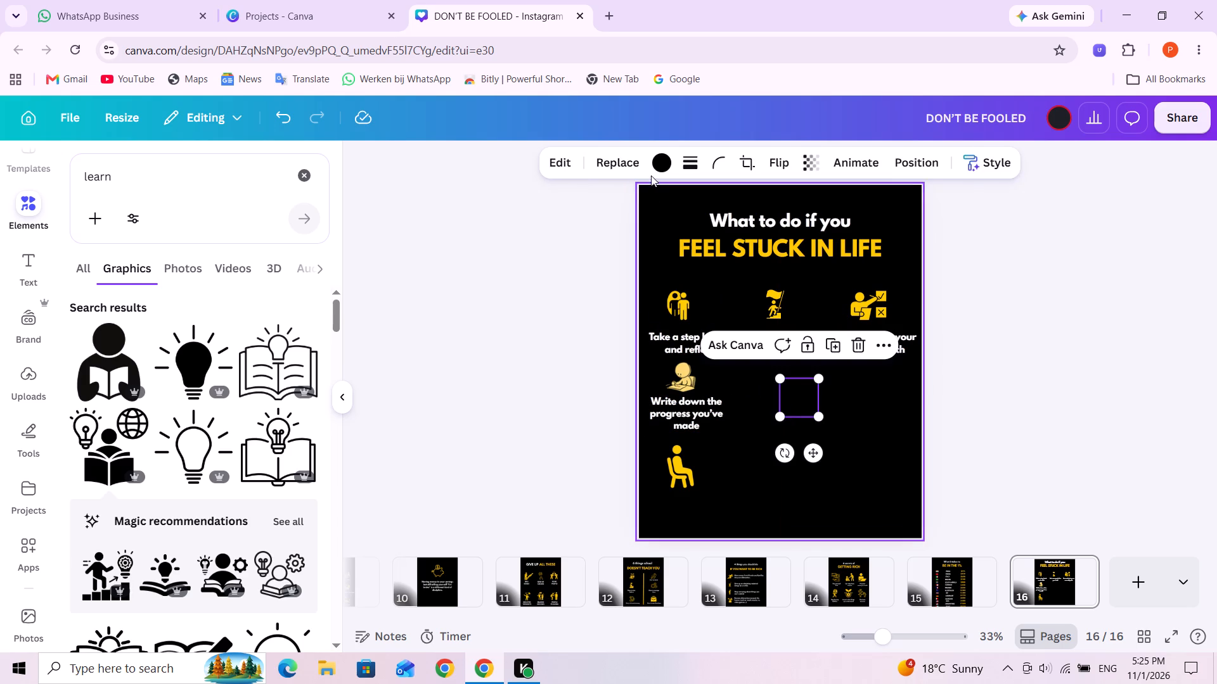
# Recolour the black reading figure with bulb and globe to the yellow used for the other icons.
pyautogui.click(652, 160)
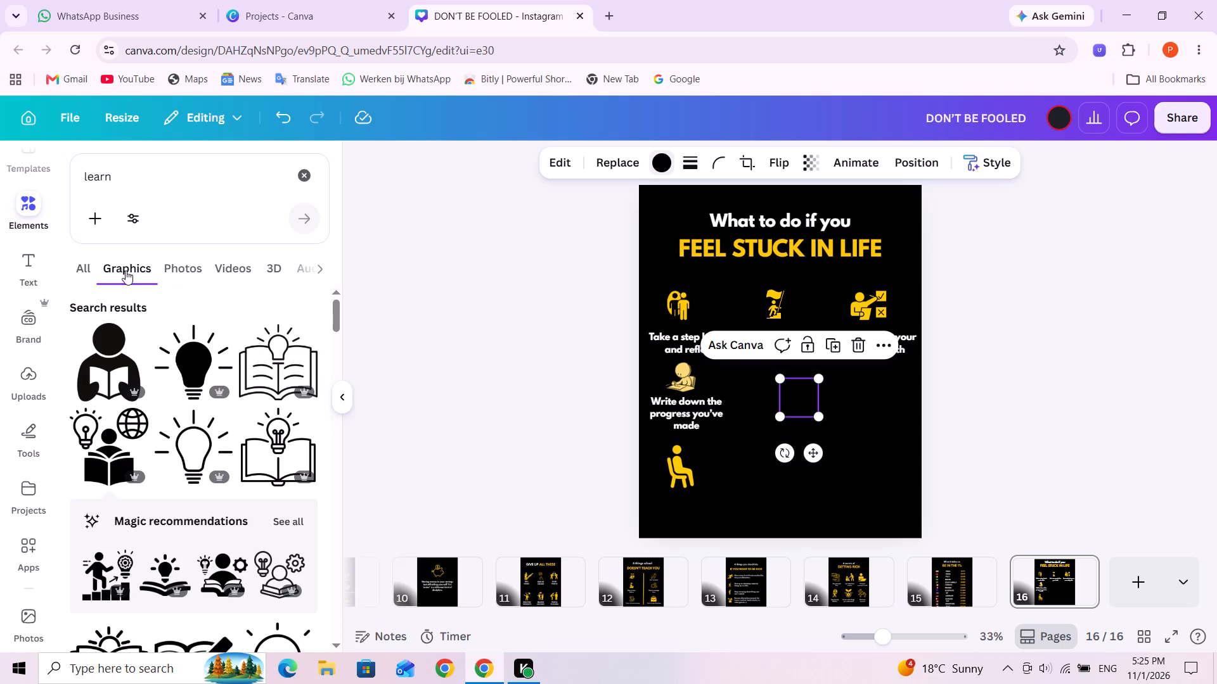
pyautogui.click(260, 281)
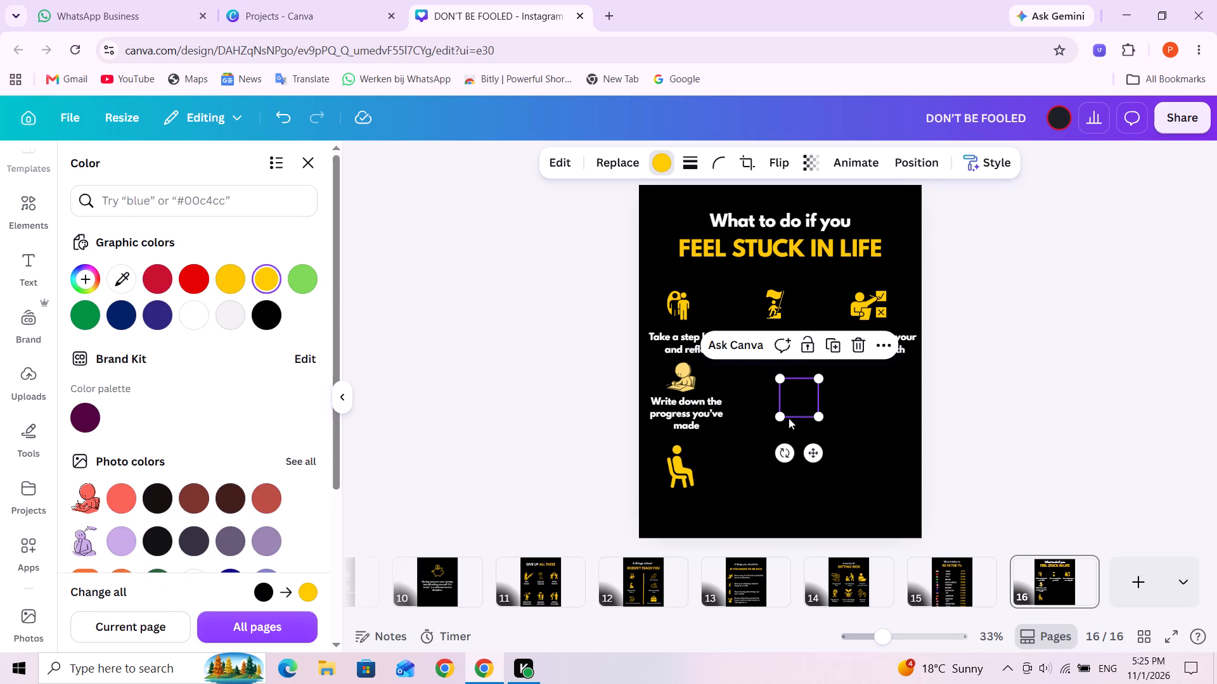
pyautogui.click(847, 420)
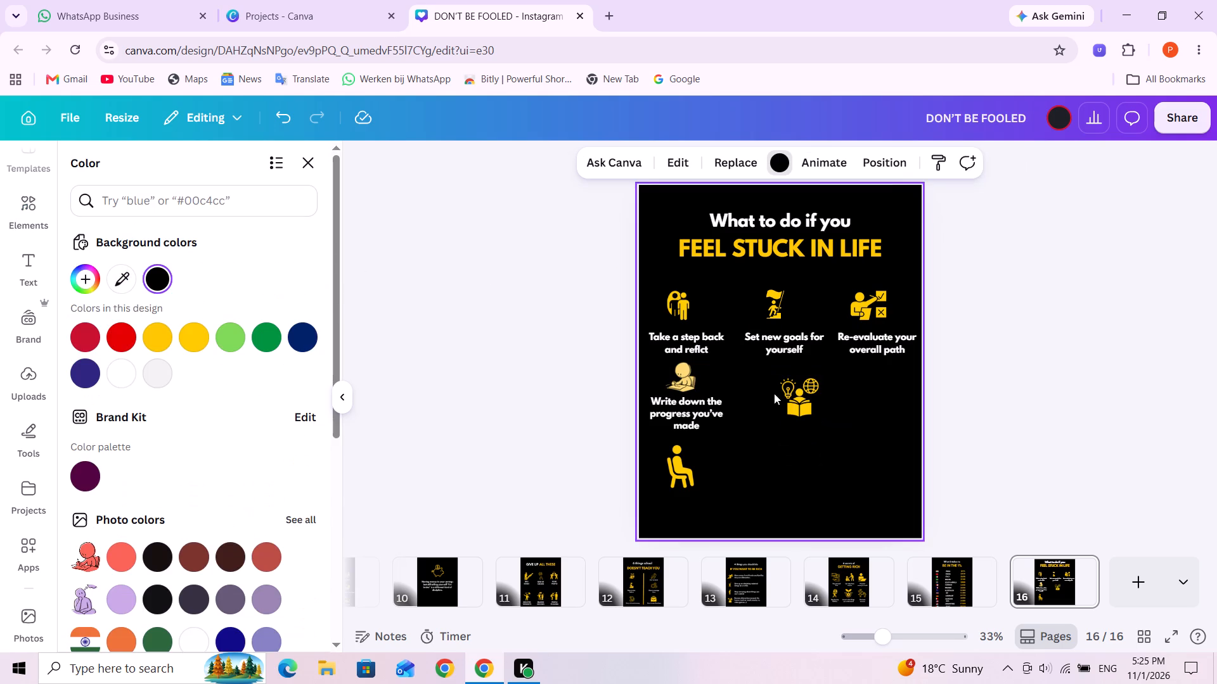
# Move the yellow reading figure up beneath the "Set new goals for yourself" label, beside the writing figure.
pyautogui.moveTo(799, 402); pyautogui.dragTo(759, 381)
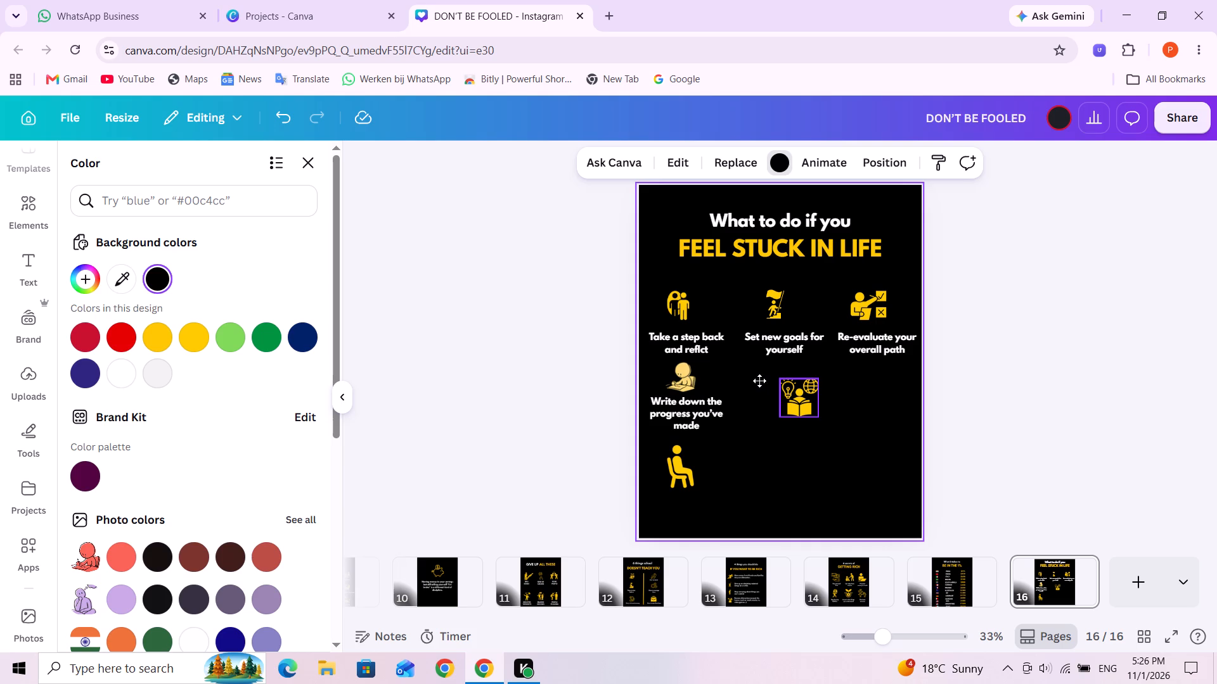
pyautogui.moveTo(759, 381); pyautogui.dragTo(773, 393)
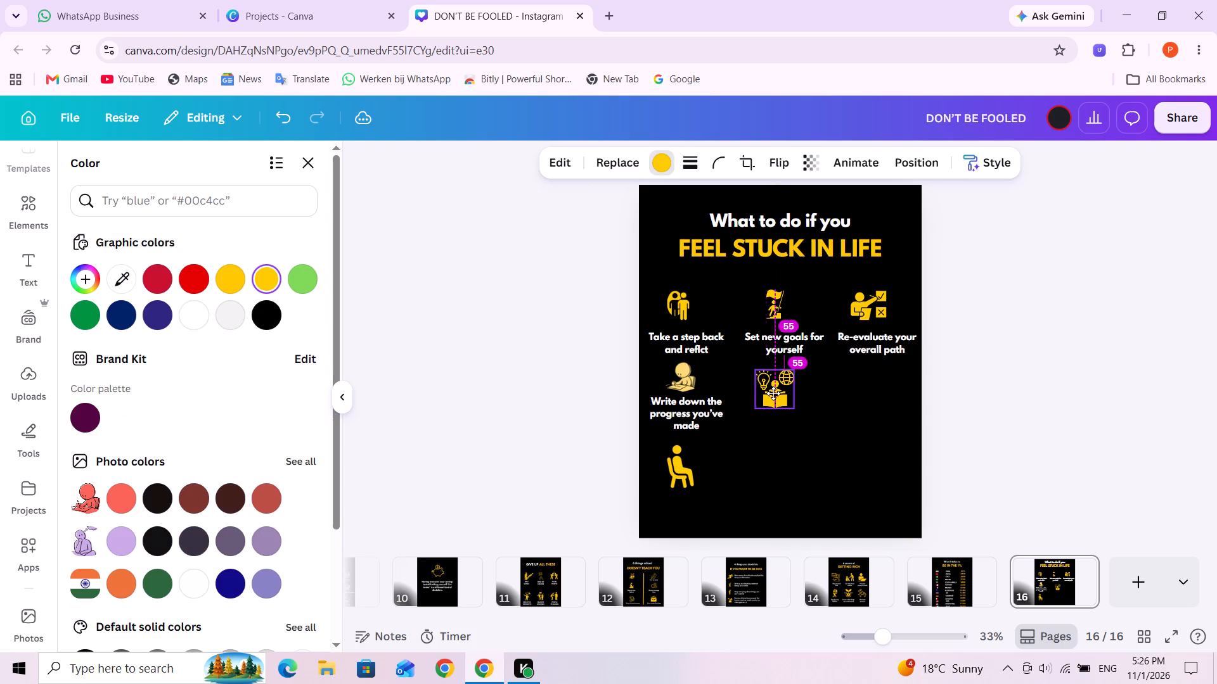
pyautogui.moveTo(773, 393); pyautogui.dragTo(777, 385)
pyautogui.moveTo(777, 385); pyautogui.dragTo(785, 373)
pyautogui.moveTo(785, 373); pyautogui.dragTo(768, 385)
pyautogui.click(839, 424)
pyautogui.moveTo(767, 384); pyautogui.dragTo(821, 406)
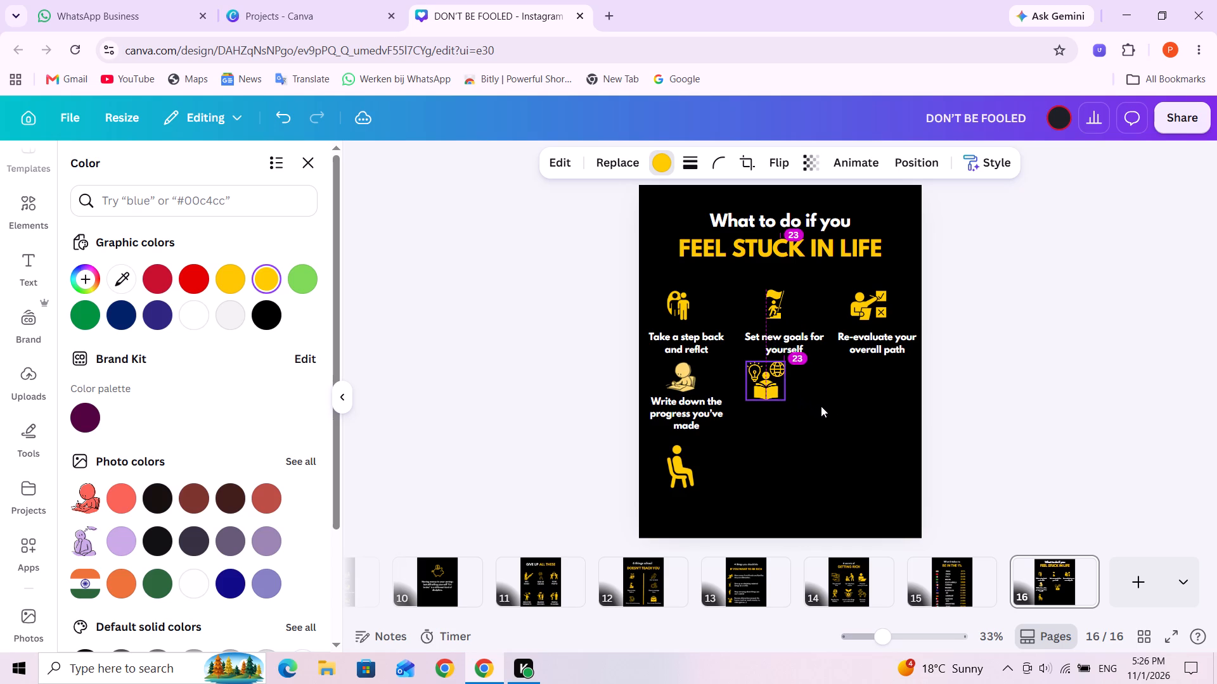
pyautogui.moveTo(821, 406); pyautogui.dragTo(849, 421)
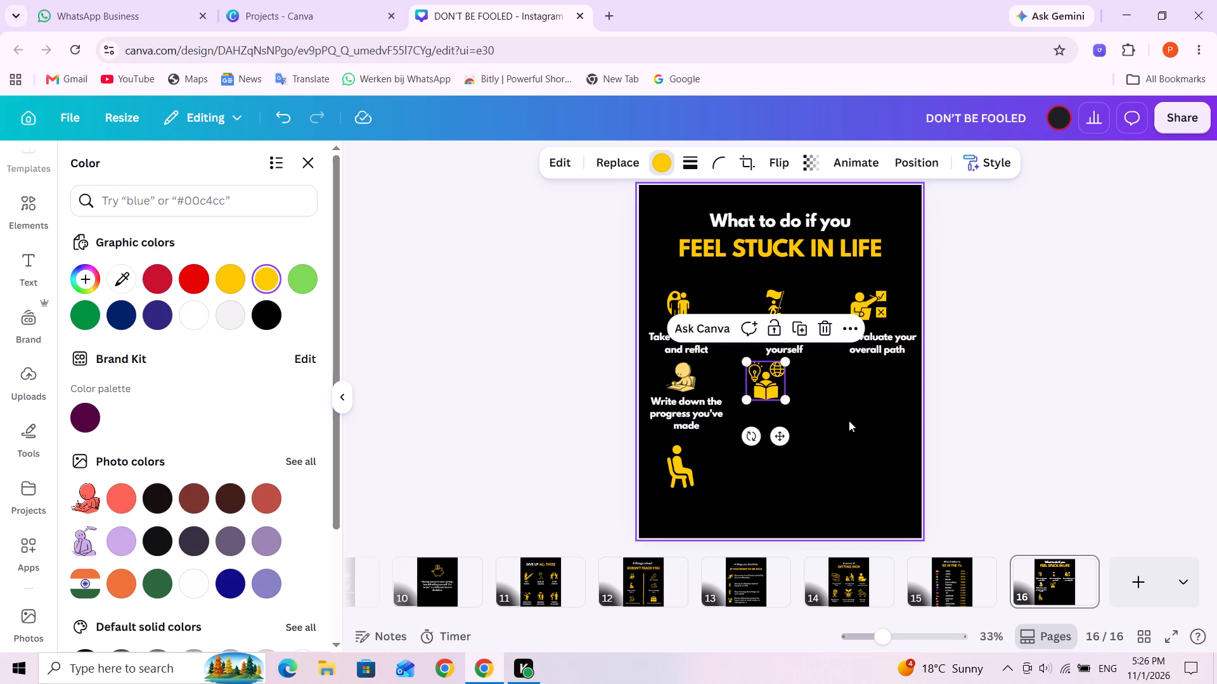
pyautogui.moveTo(849, 421); pyautogui.dragTo(876, 424)
pyautogui.click(816, 422)
pyautogui.click(836, 404)
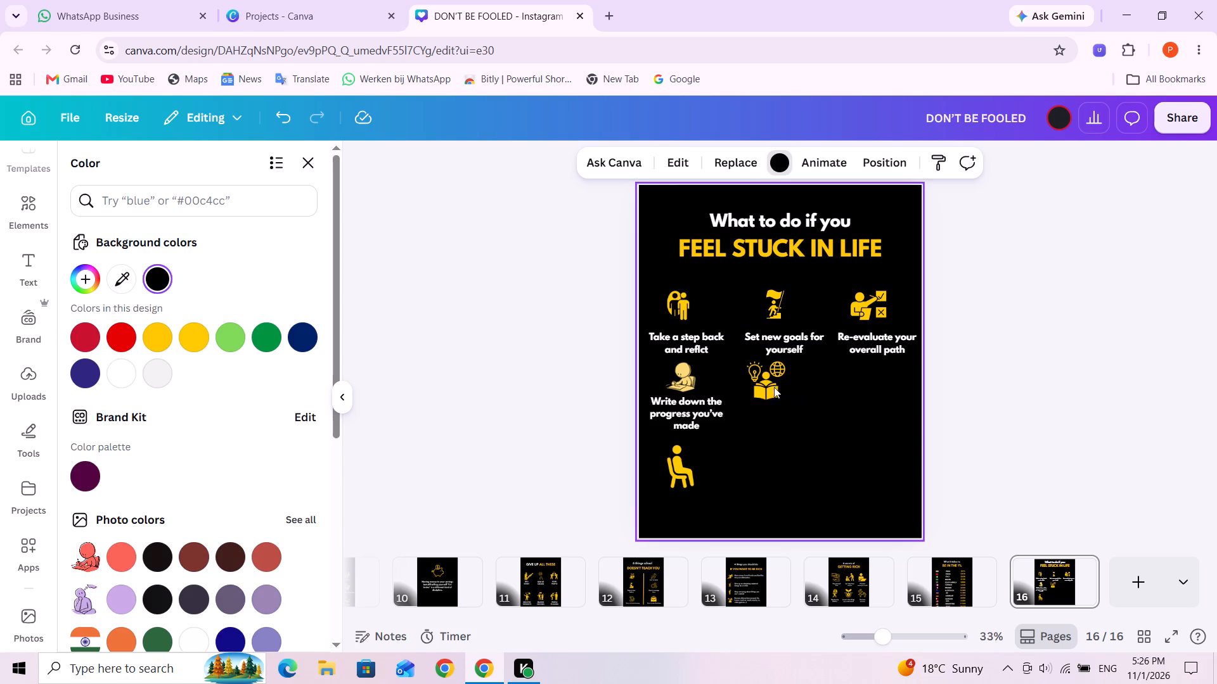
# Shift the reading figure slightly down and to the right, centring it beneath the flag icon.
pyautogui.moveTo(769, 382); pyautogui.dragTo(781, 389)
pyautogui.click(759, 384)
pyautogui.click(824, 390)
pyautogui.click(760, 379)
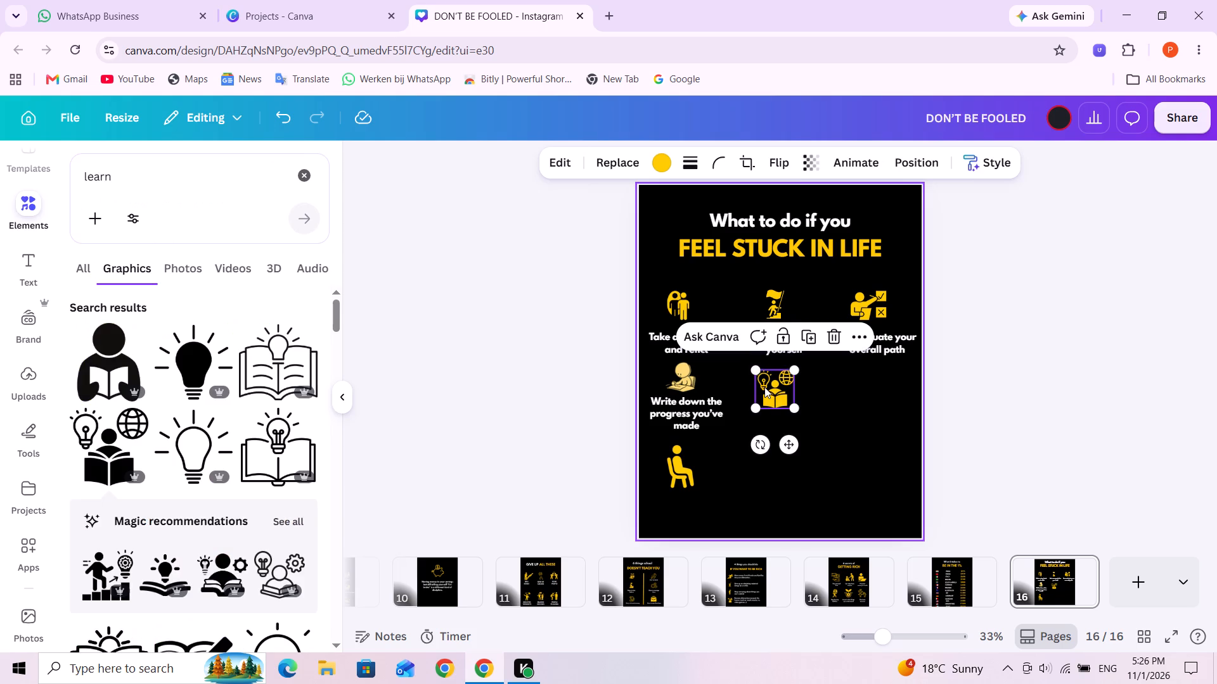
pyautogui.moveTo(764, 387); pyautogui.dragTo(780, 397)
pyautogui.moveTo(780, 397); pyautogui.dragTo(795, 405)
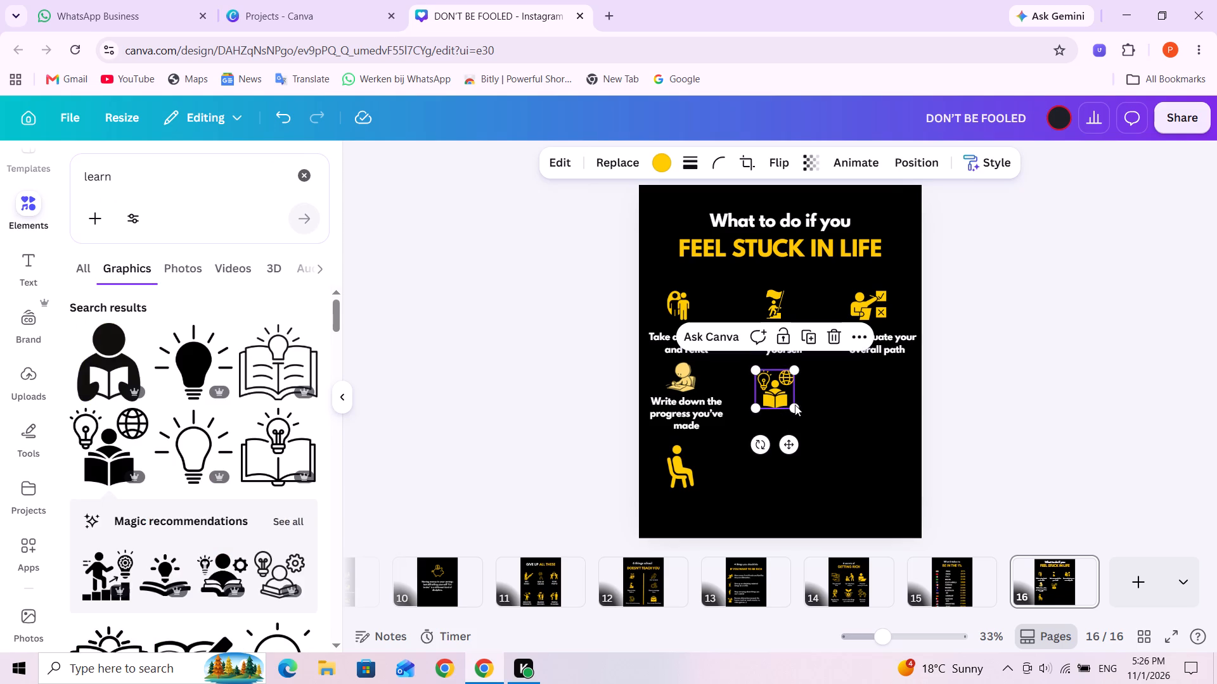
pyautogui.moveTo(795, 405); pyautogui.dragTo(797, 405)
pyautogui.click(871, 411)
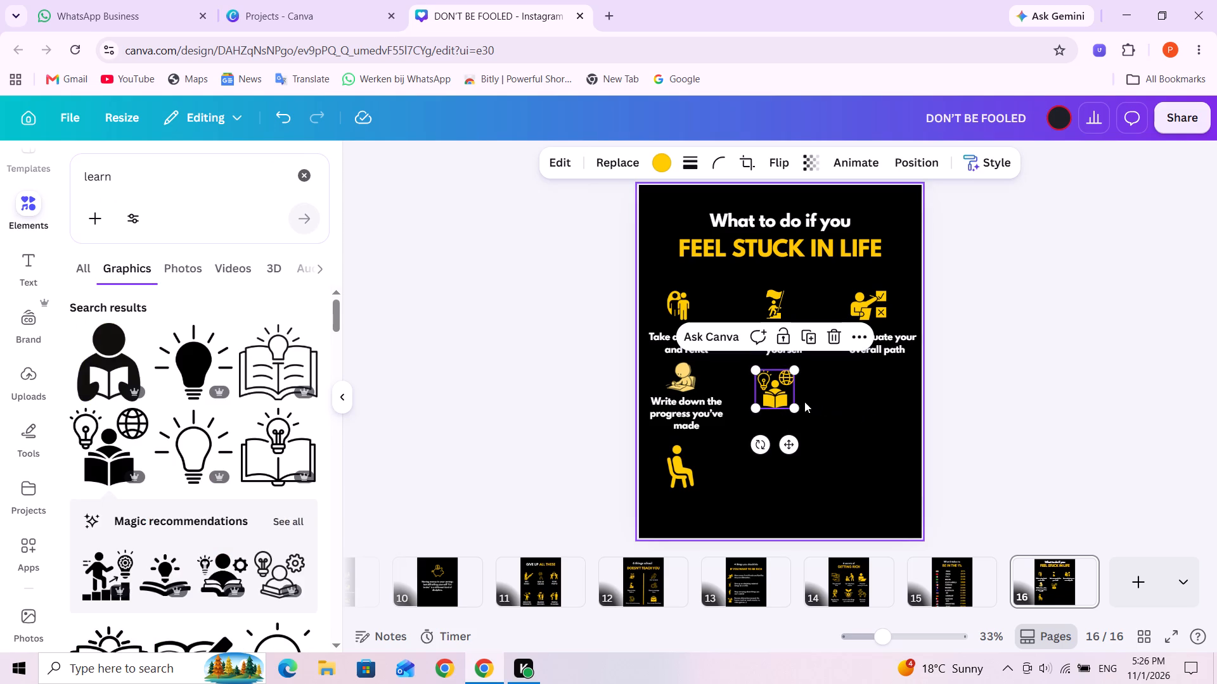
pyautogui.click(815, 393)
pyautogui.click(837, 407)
# Shrink the reading figure slightly and align it beneath the flag icon, level with the writing figure.
pyautogui.moveTo(776, 392); pyautogui.dragTo(787, 402)
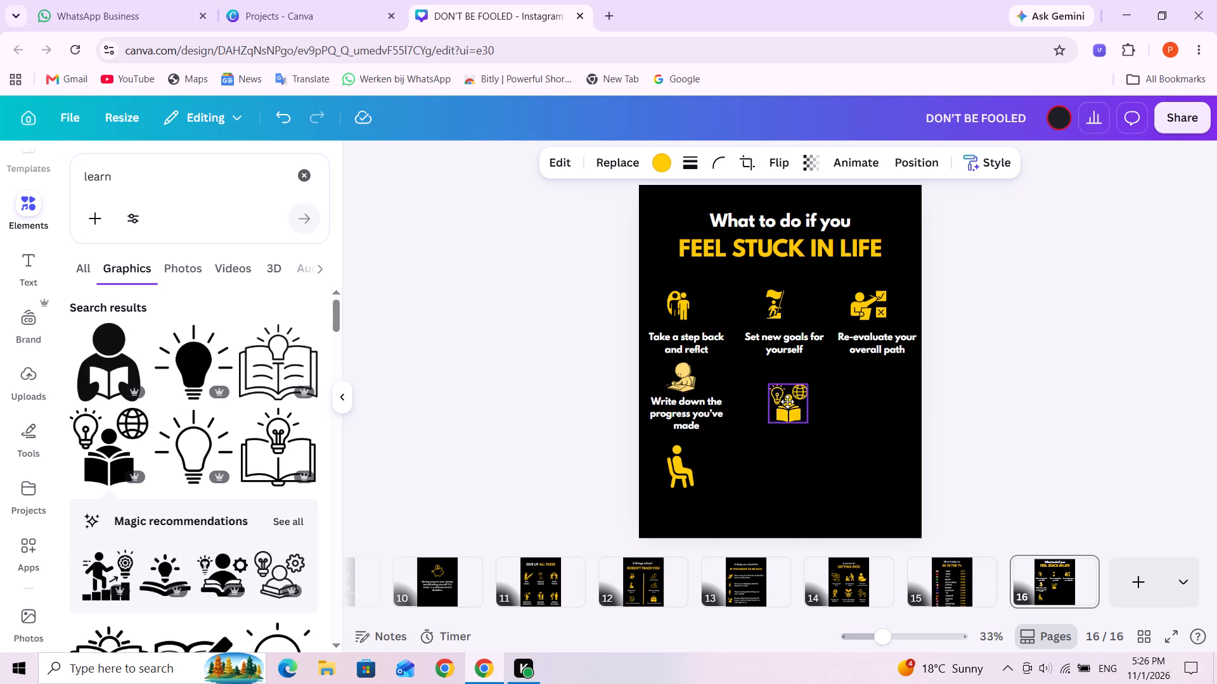
pyautogui.moveTo(787, 402); pyautogui.dragTo(786, 388)
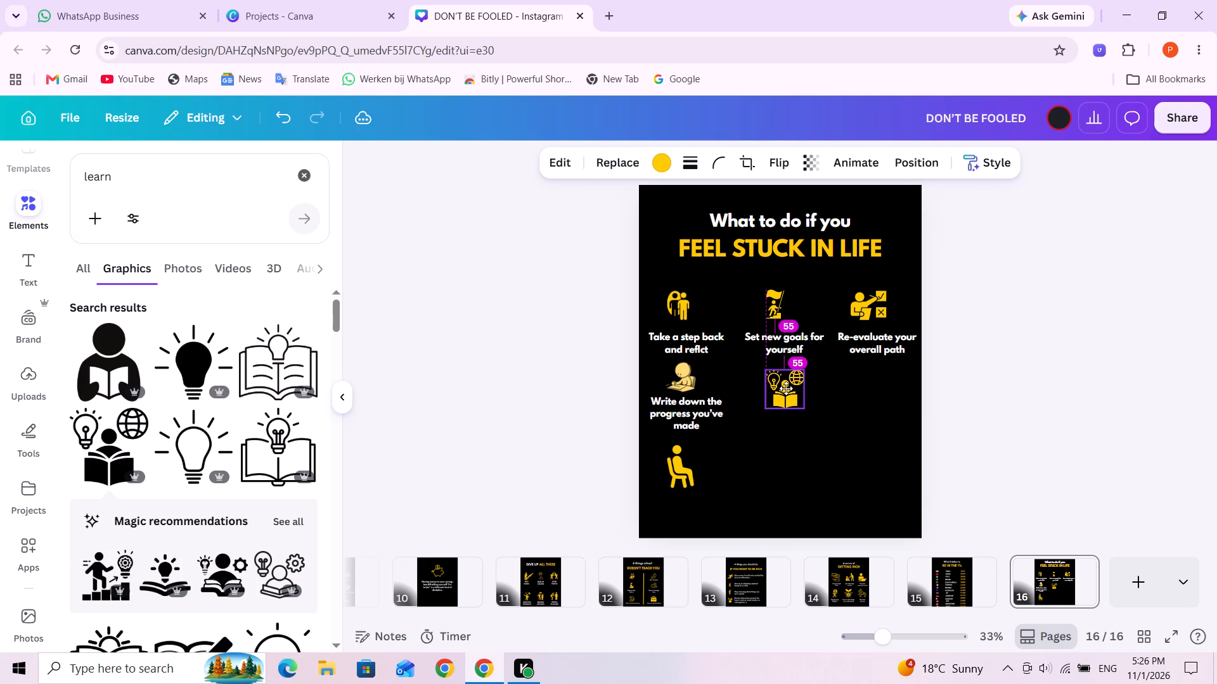
pyautogui.moveTo(786, 388); pyautogui.dragTo(778, 386)
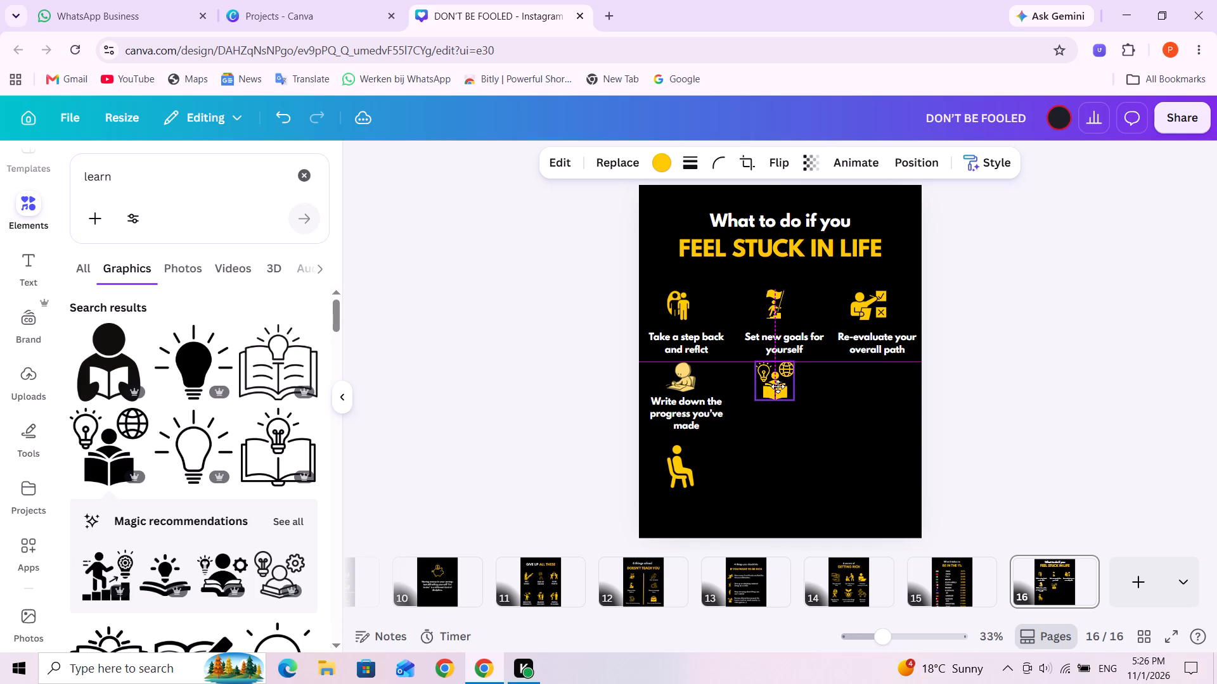
pyautogui.moveTo(778, 386); pyautogui.dragTo(780, 386)
pyautogui.moveTo(799, 401); pyautogui.dragTo(792, 398)
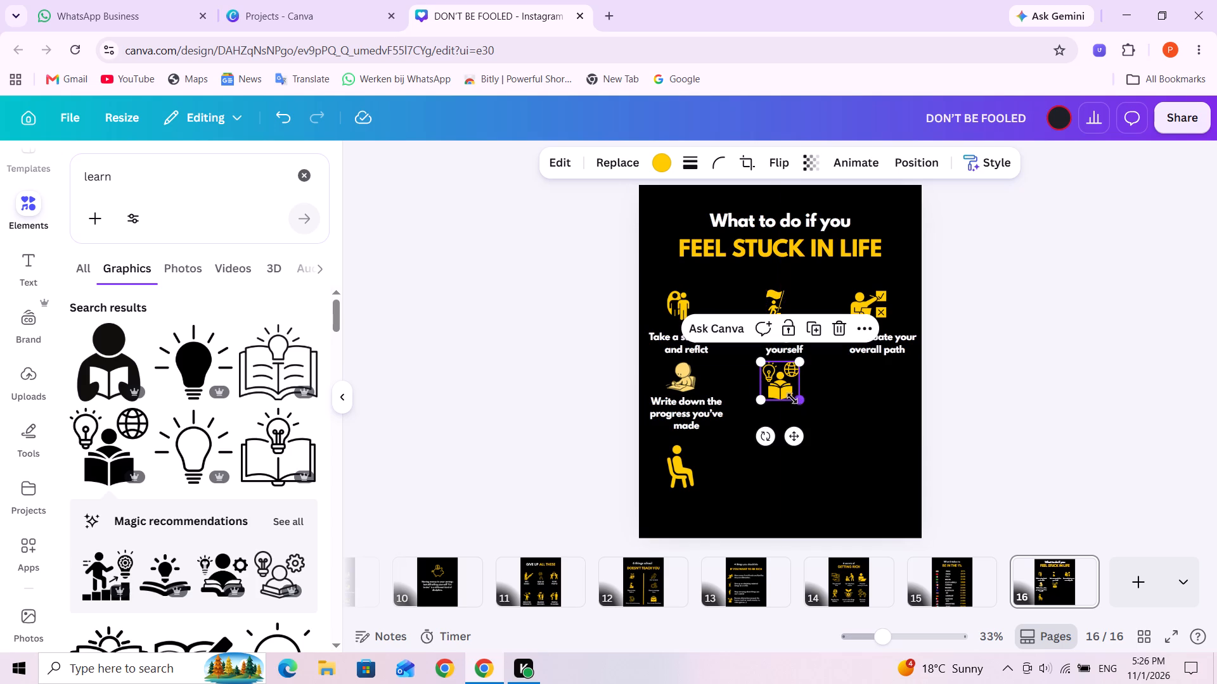
pyautogui.moveTo(792, 398); pyautogui.dragTo(790, 391)
pyautogui.click(851, 395)
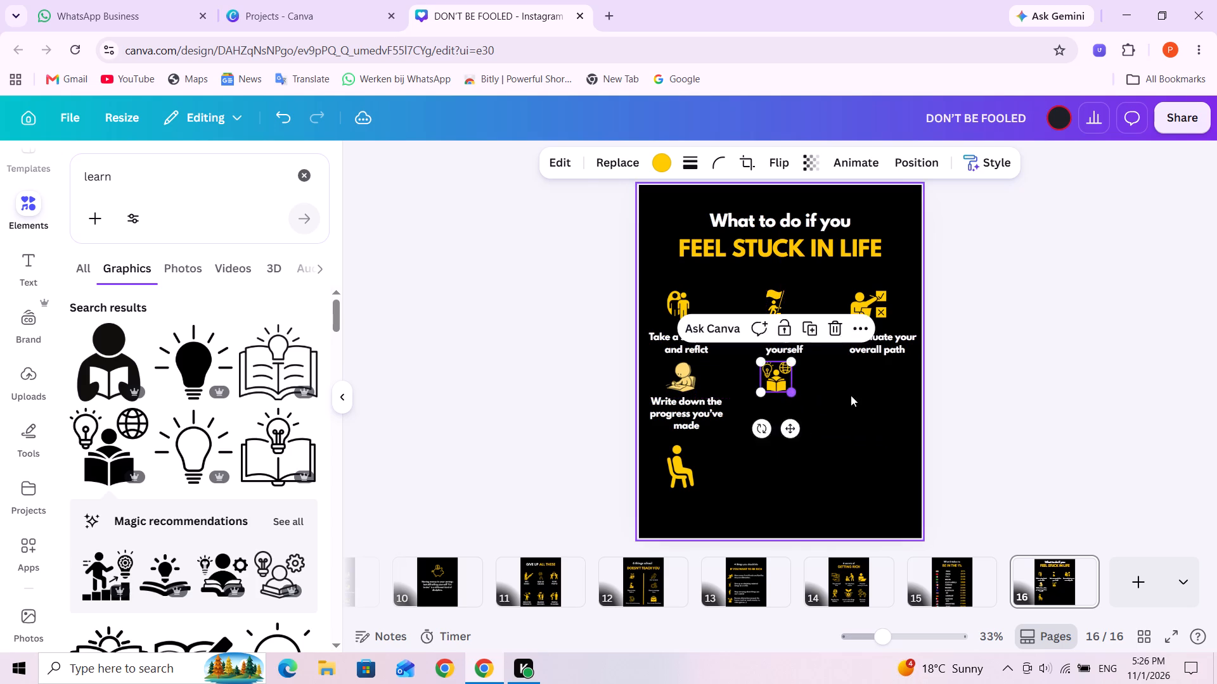
pyautogui.click(776, 379)
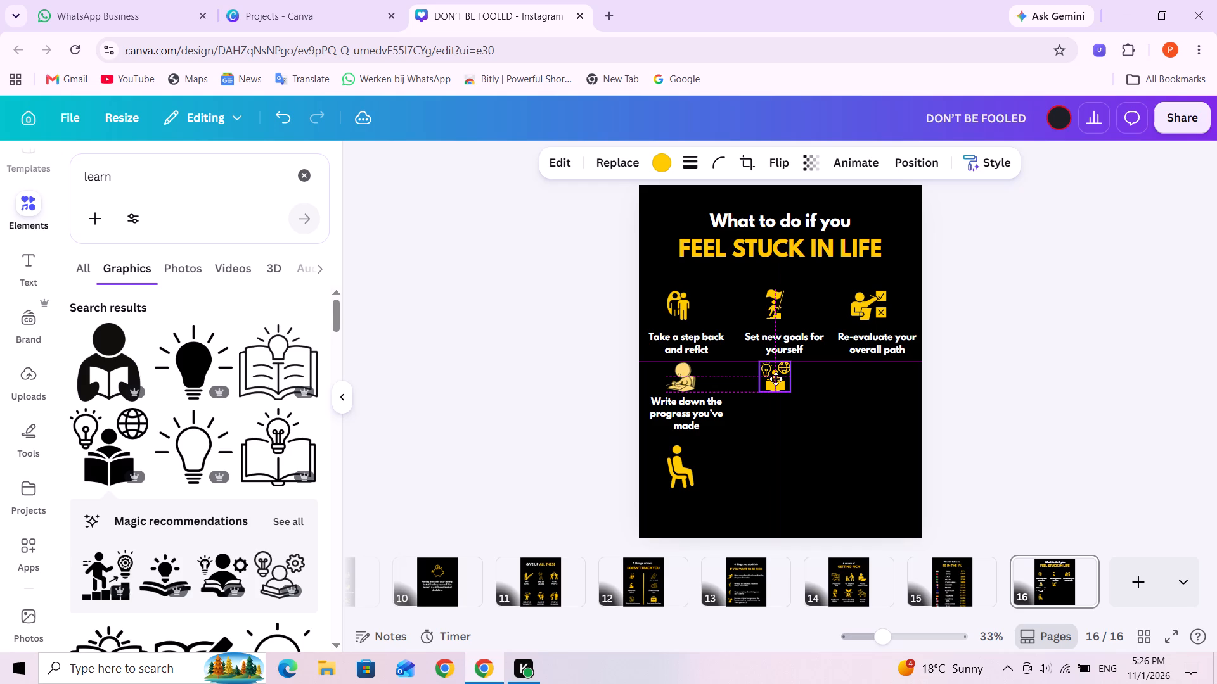
pyautogui.click(832, 415)
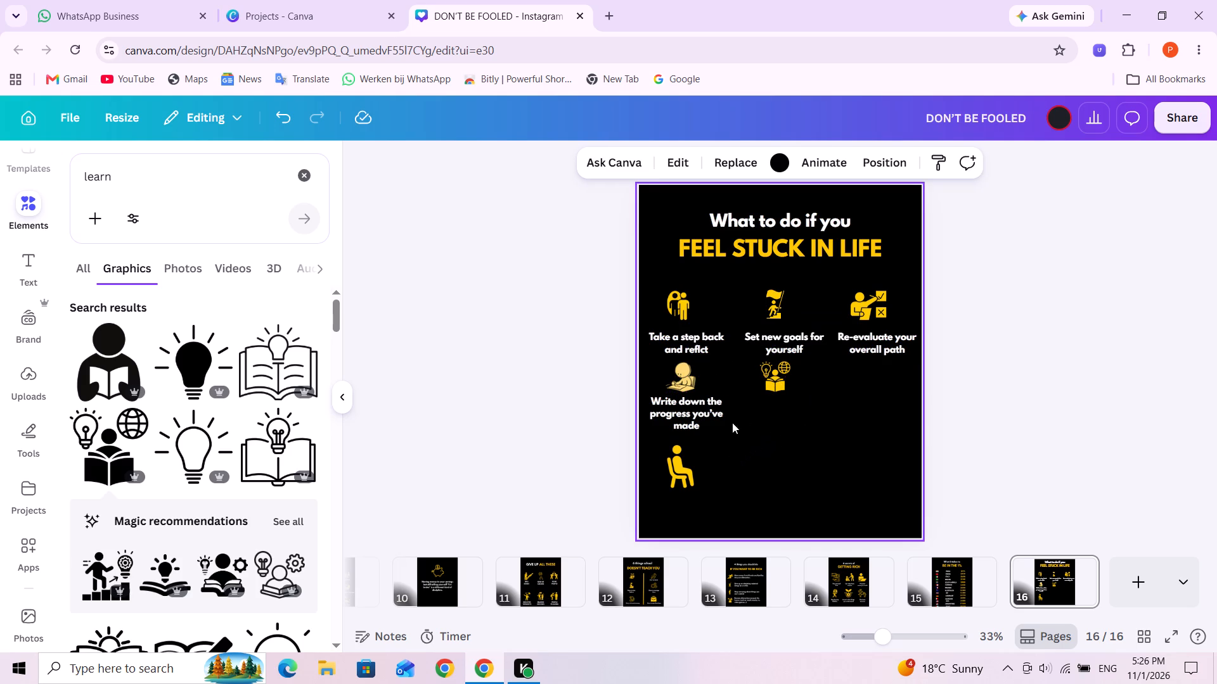
# Duplicate the "Re-evaluate your overall path" label and place the copy beneath the reading figure, aligned with the "Set new goals for yourself" label.
pyautogui.click(866, 346)
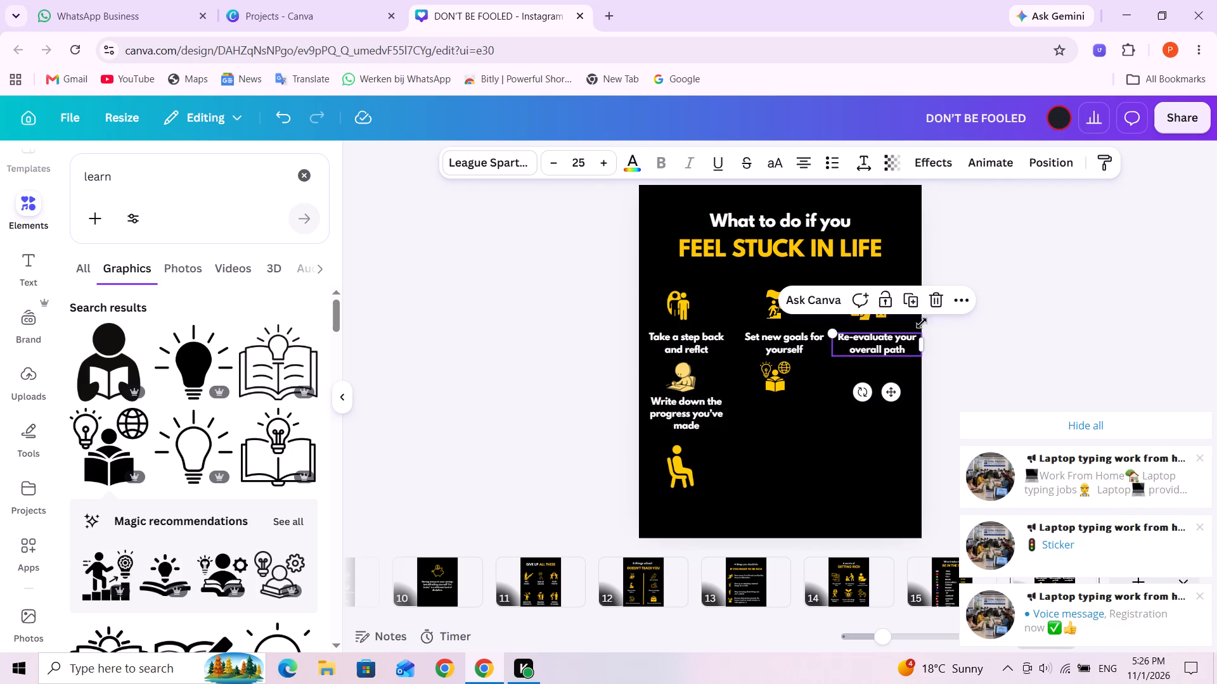
pyautogui.click(910, 297)
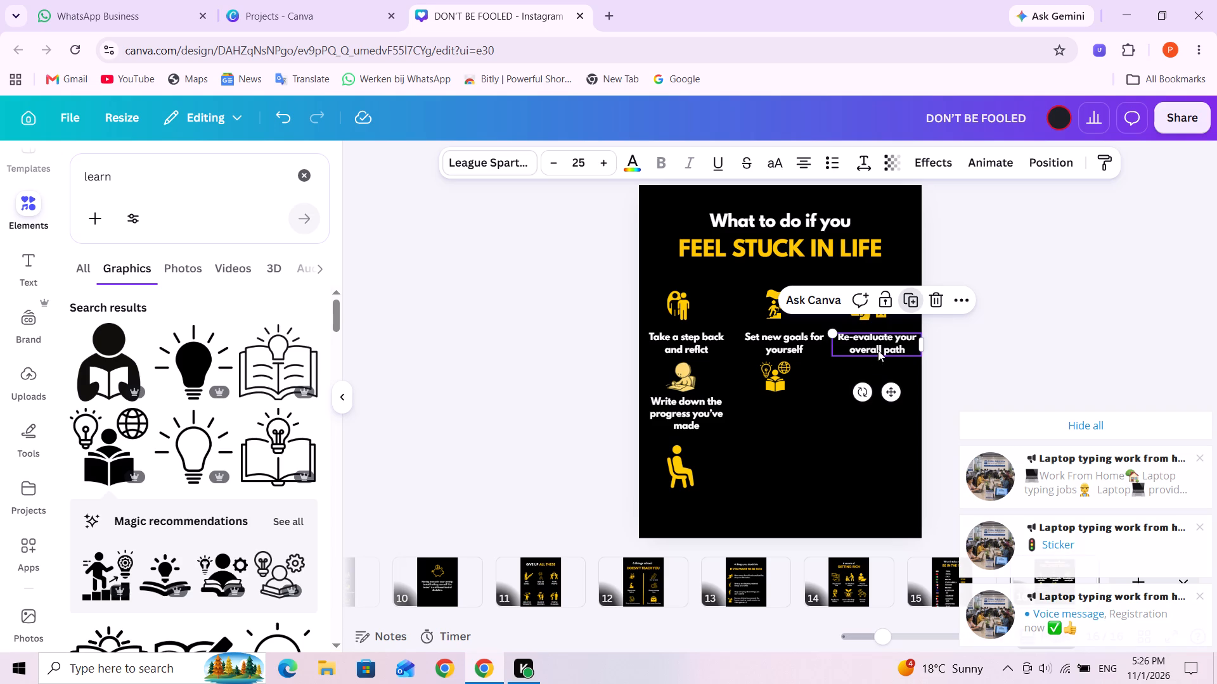
pyautogui.moveTo(879, 345); pyautogui.dragTo(788, 409)
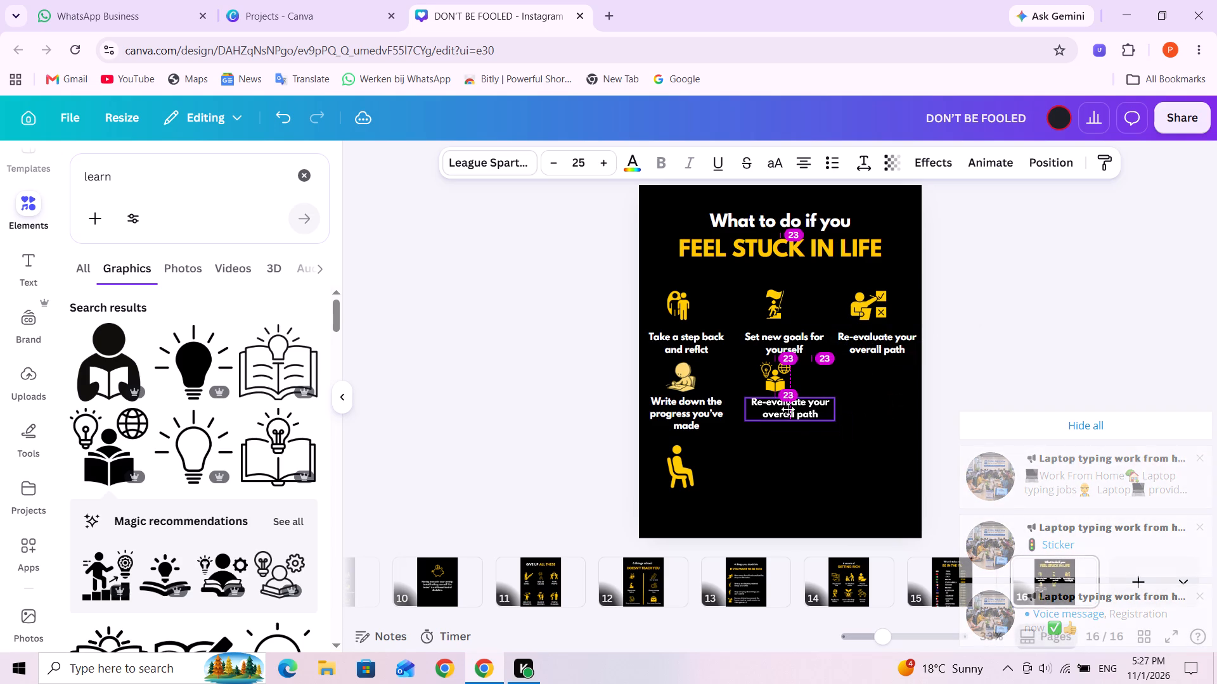
pyautogui.moveTo(788, 409); pyautogui.dragTo(782, 409)
# Open the copied label beneath the reading figure for editing and select its text.
pyautogui.tripleClick(782, 409)
pyautogui.tripleClick(775, 408)
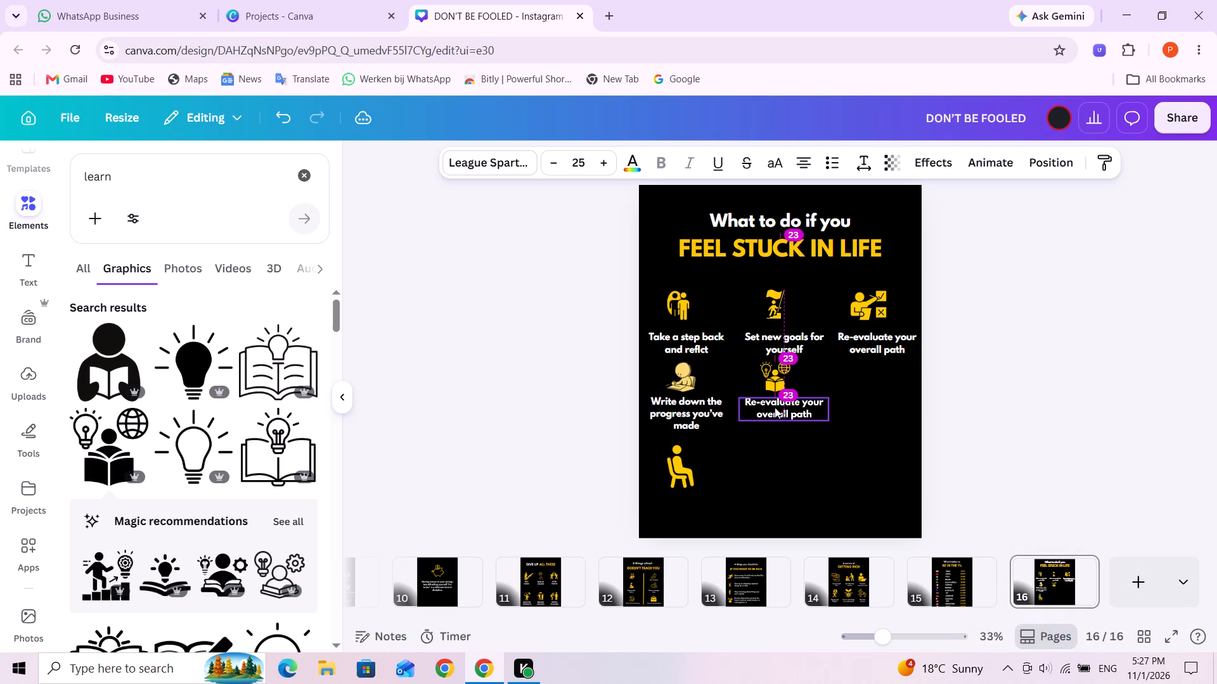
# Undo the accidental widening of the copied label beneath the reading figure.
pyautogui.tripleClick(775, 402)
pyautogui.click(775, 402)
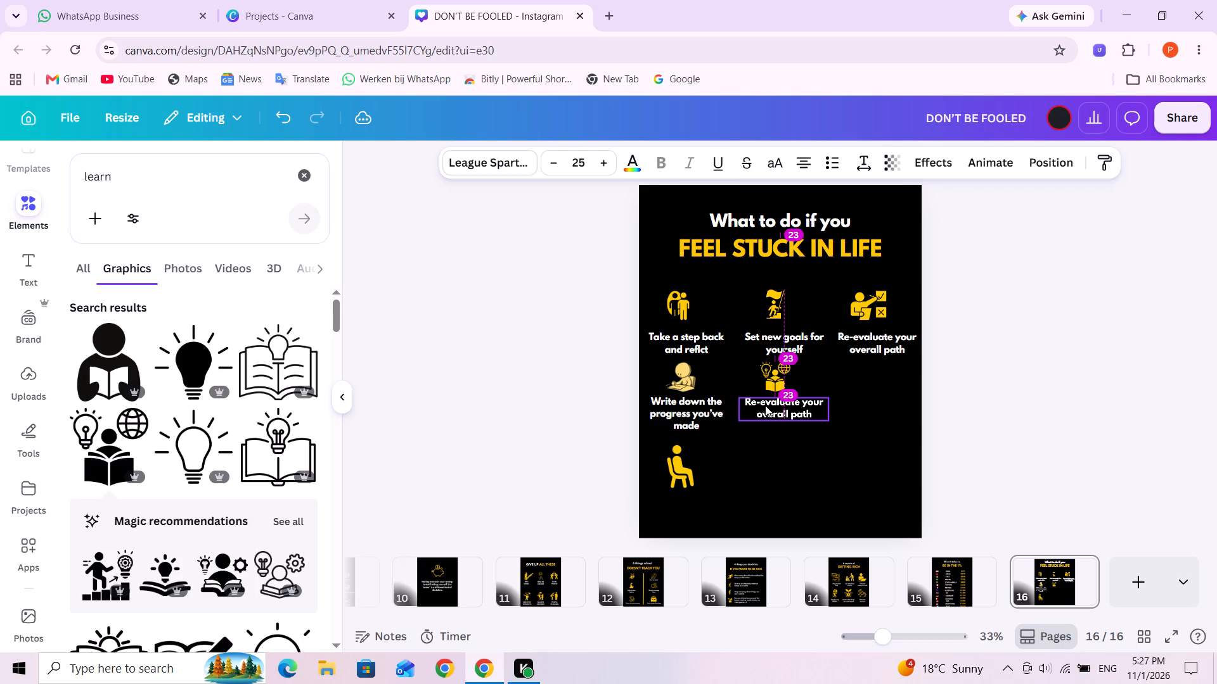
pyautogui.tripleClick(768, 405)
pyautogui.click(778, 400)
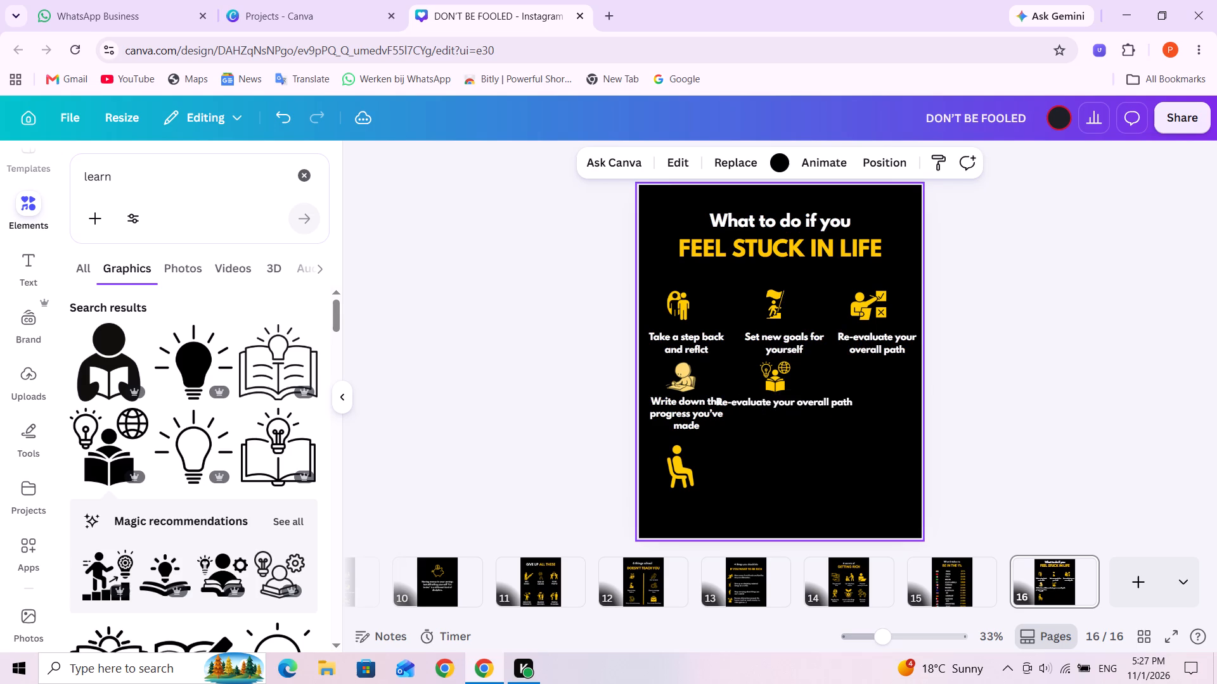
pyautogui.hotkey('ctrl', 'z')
# Select all the text of the copied label beneath the reading figure and start replacing it with "earn e".
pyautogui.tripleClick(778, 400)
pyautogui.click(778, 400)
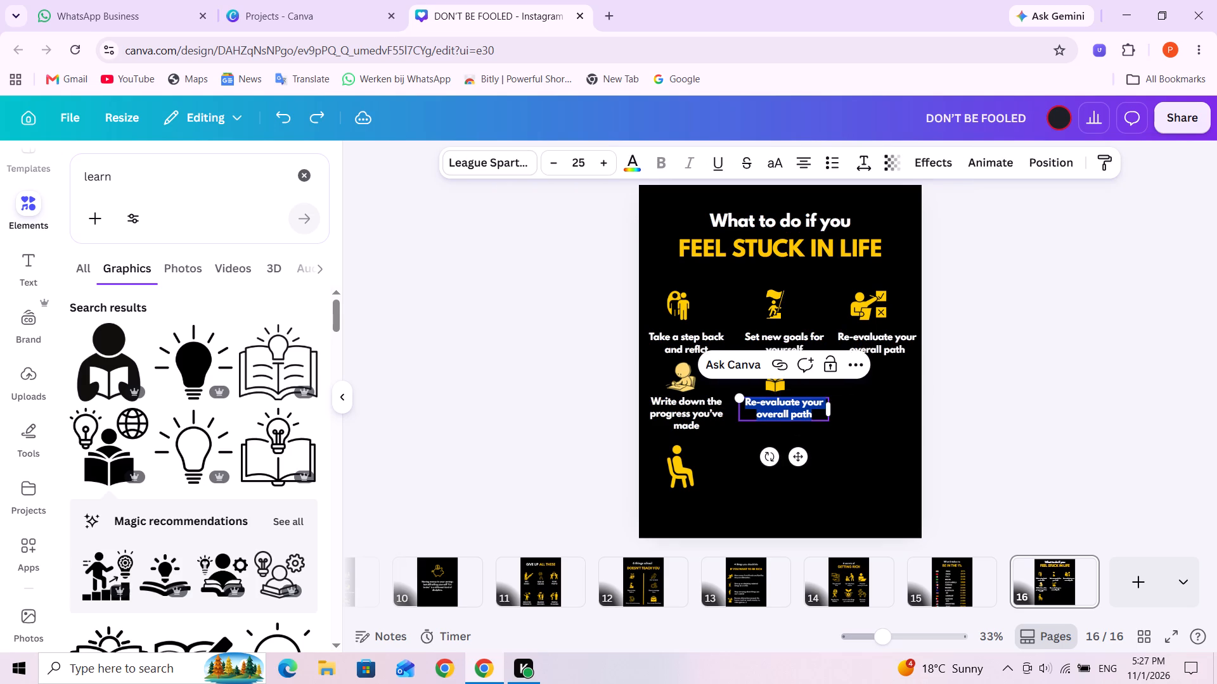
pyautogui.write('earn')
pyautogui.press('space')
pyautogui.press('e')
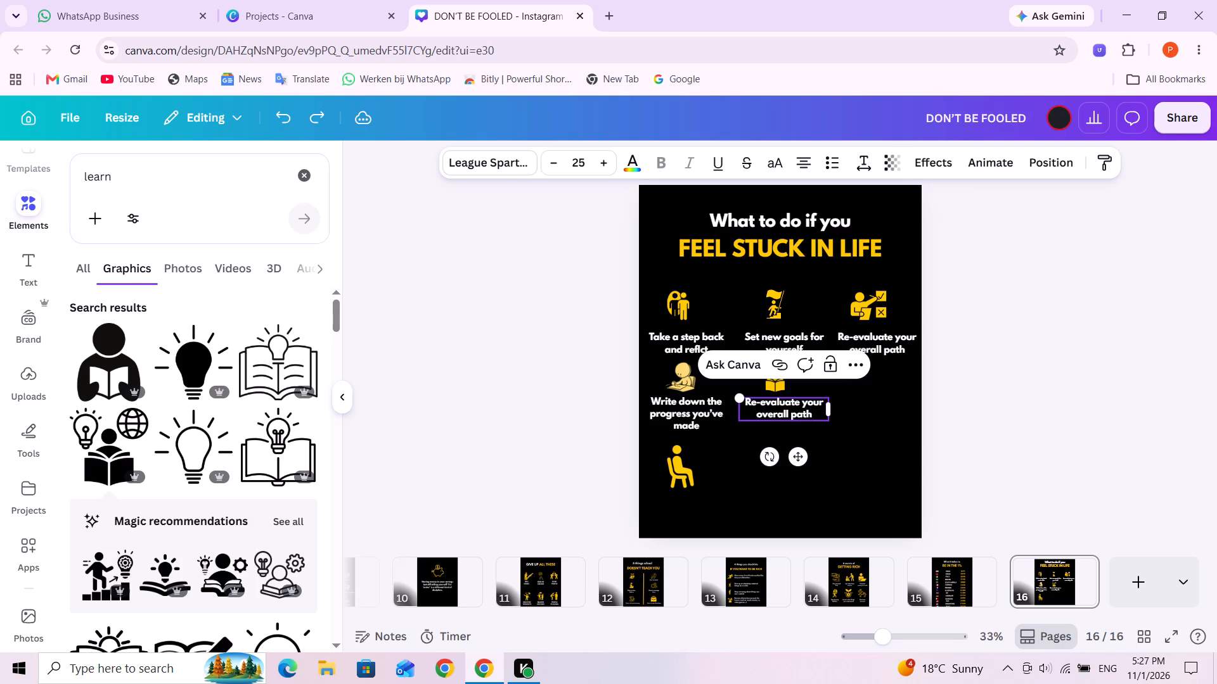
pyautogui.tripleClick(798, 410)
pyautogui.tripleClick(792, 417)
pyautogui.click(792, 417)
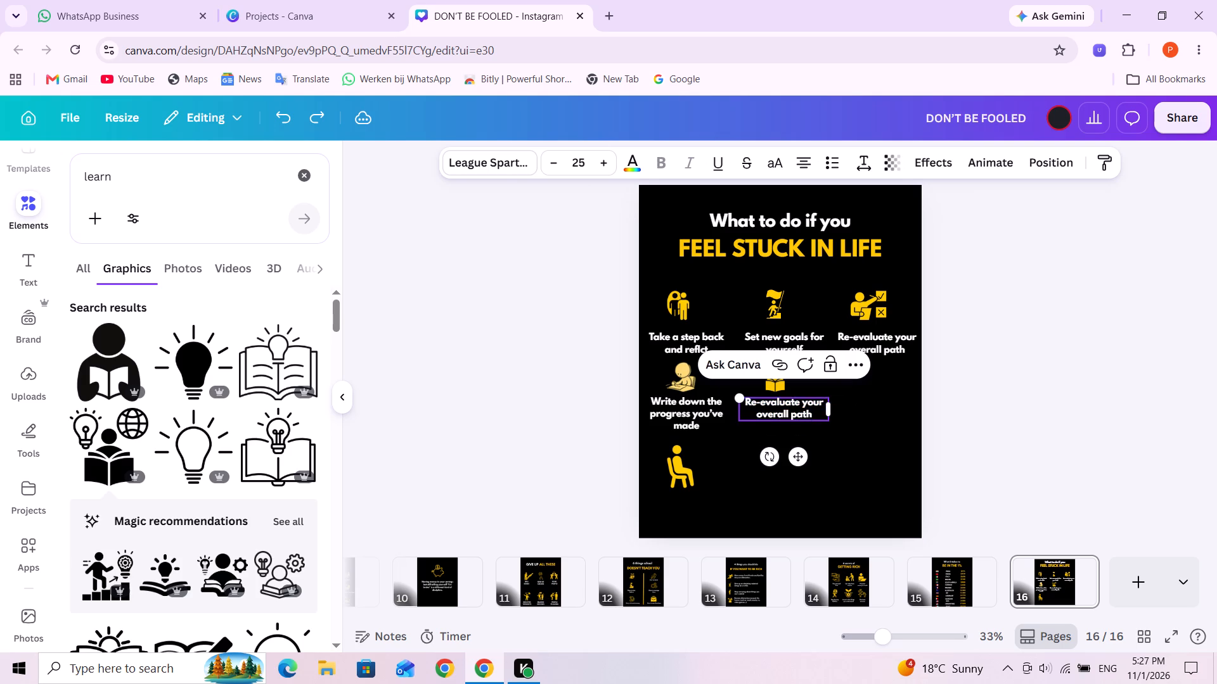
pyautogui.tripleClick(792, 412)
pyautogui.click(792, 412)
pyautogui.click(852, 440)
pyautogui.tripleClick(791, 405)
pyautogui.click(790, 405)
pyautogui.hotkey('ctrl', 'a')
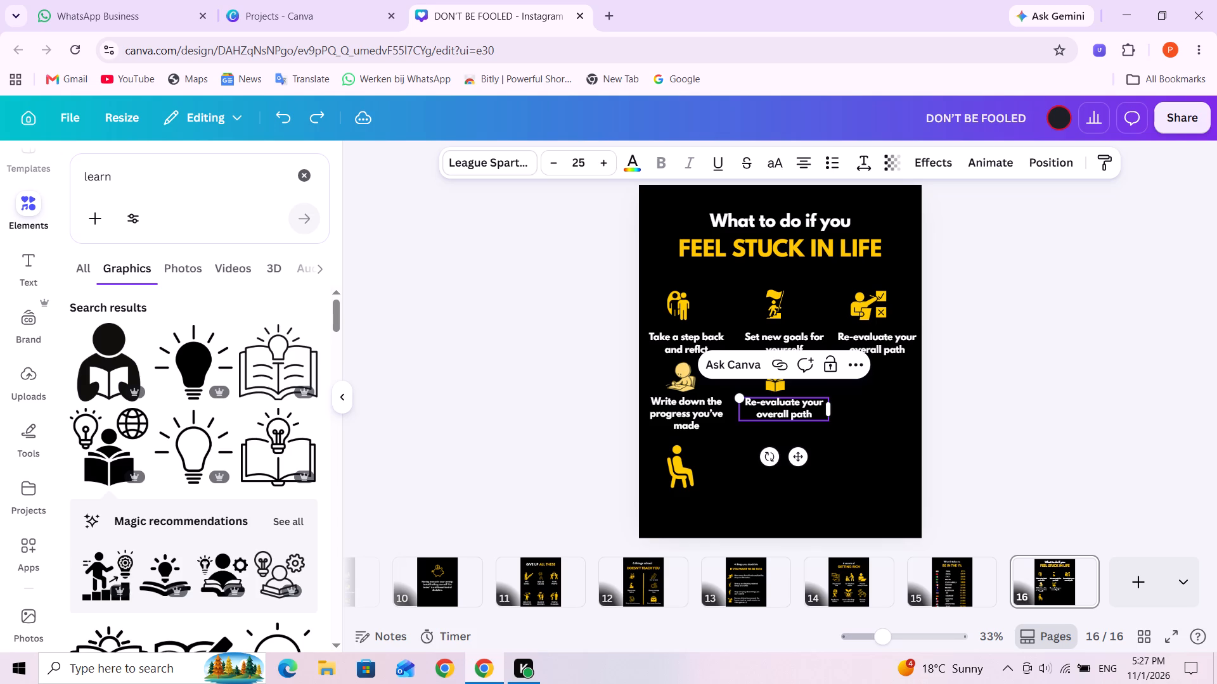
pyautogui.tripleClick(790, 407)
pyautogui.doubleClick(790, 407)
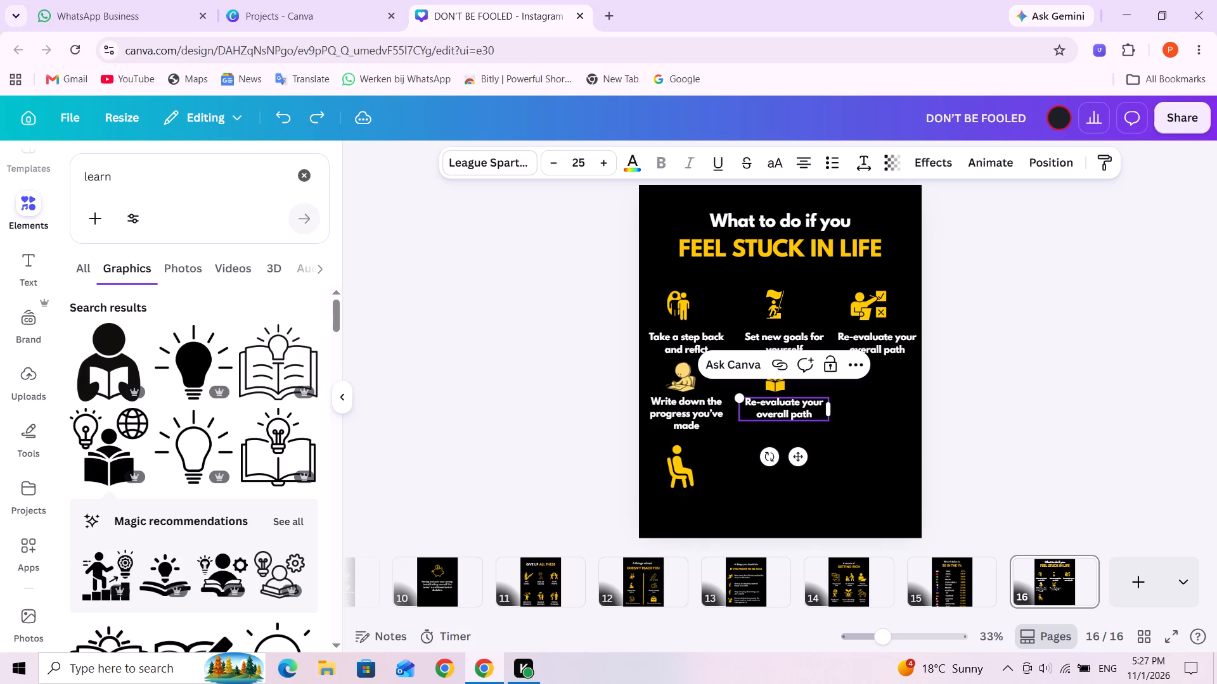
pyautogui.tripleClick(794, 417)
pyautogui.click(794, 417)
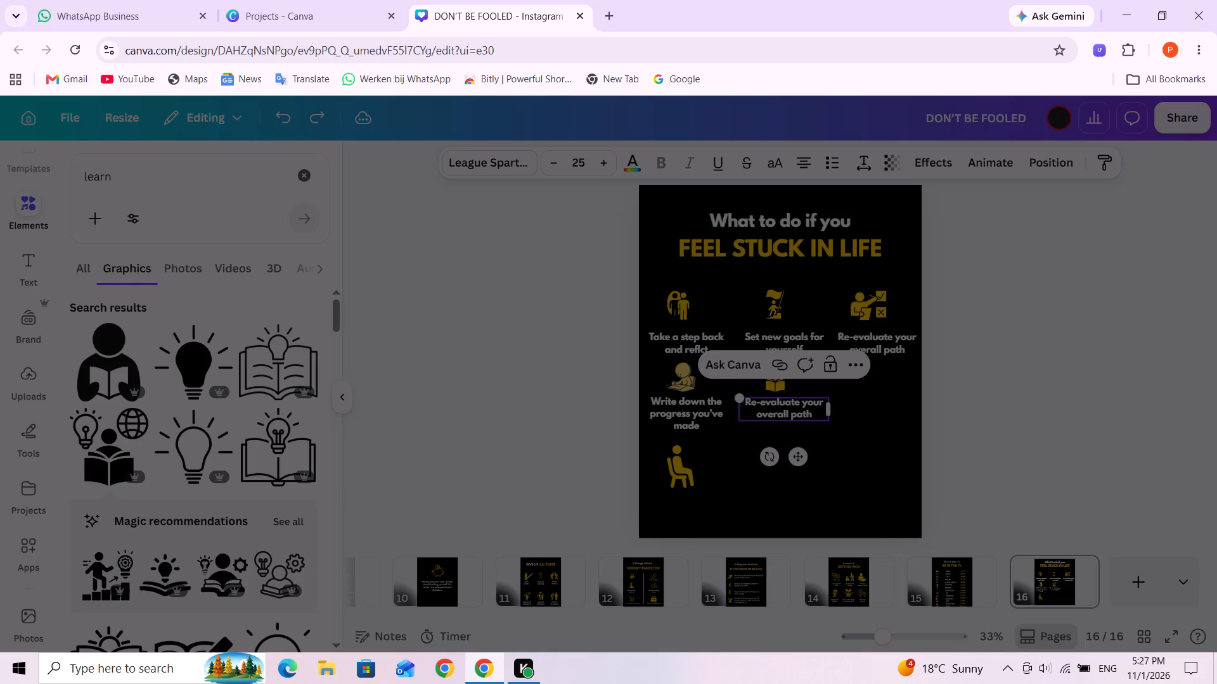
# Choose to wait for the unresponsive design page instead of exiting it.
pyautogui.click(650, 227)
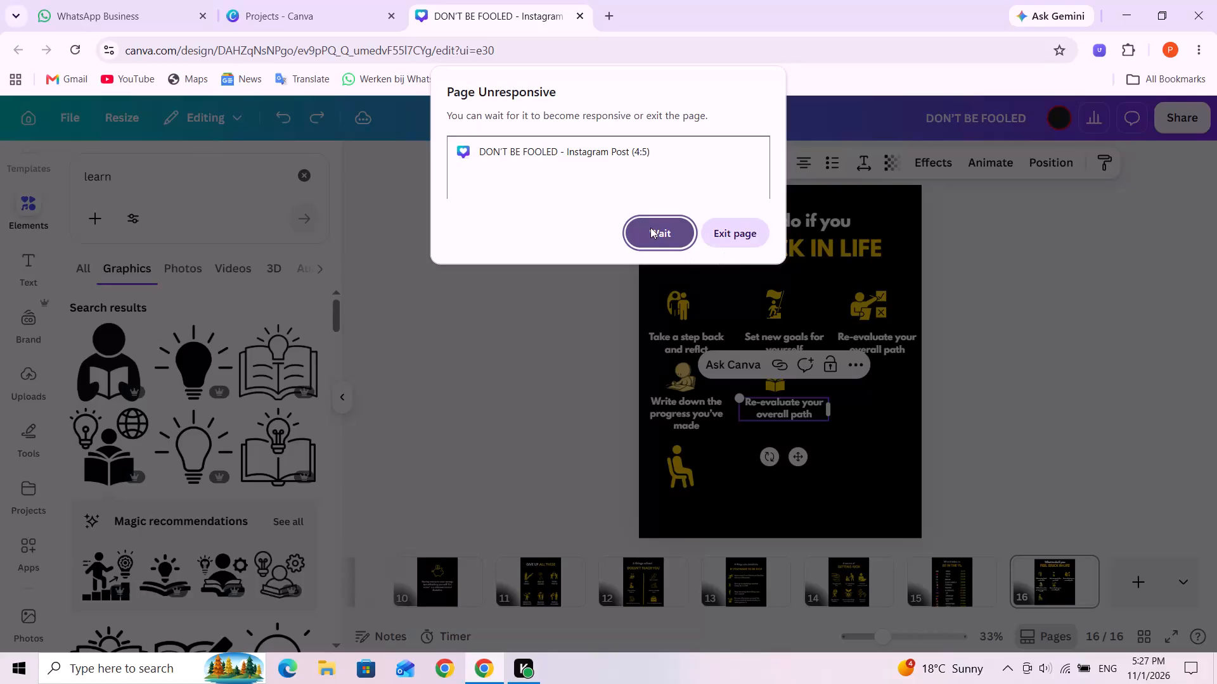